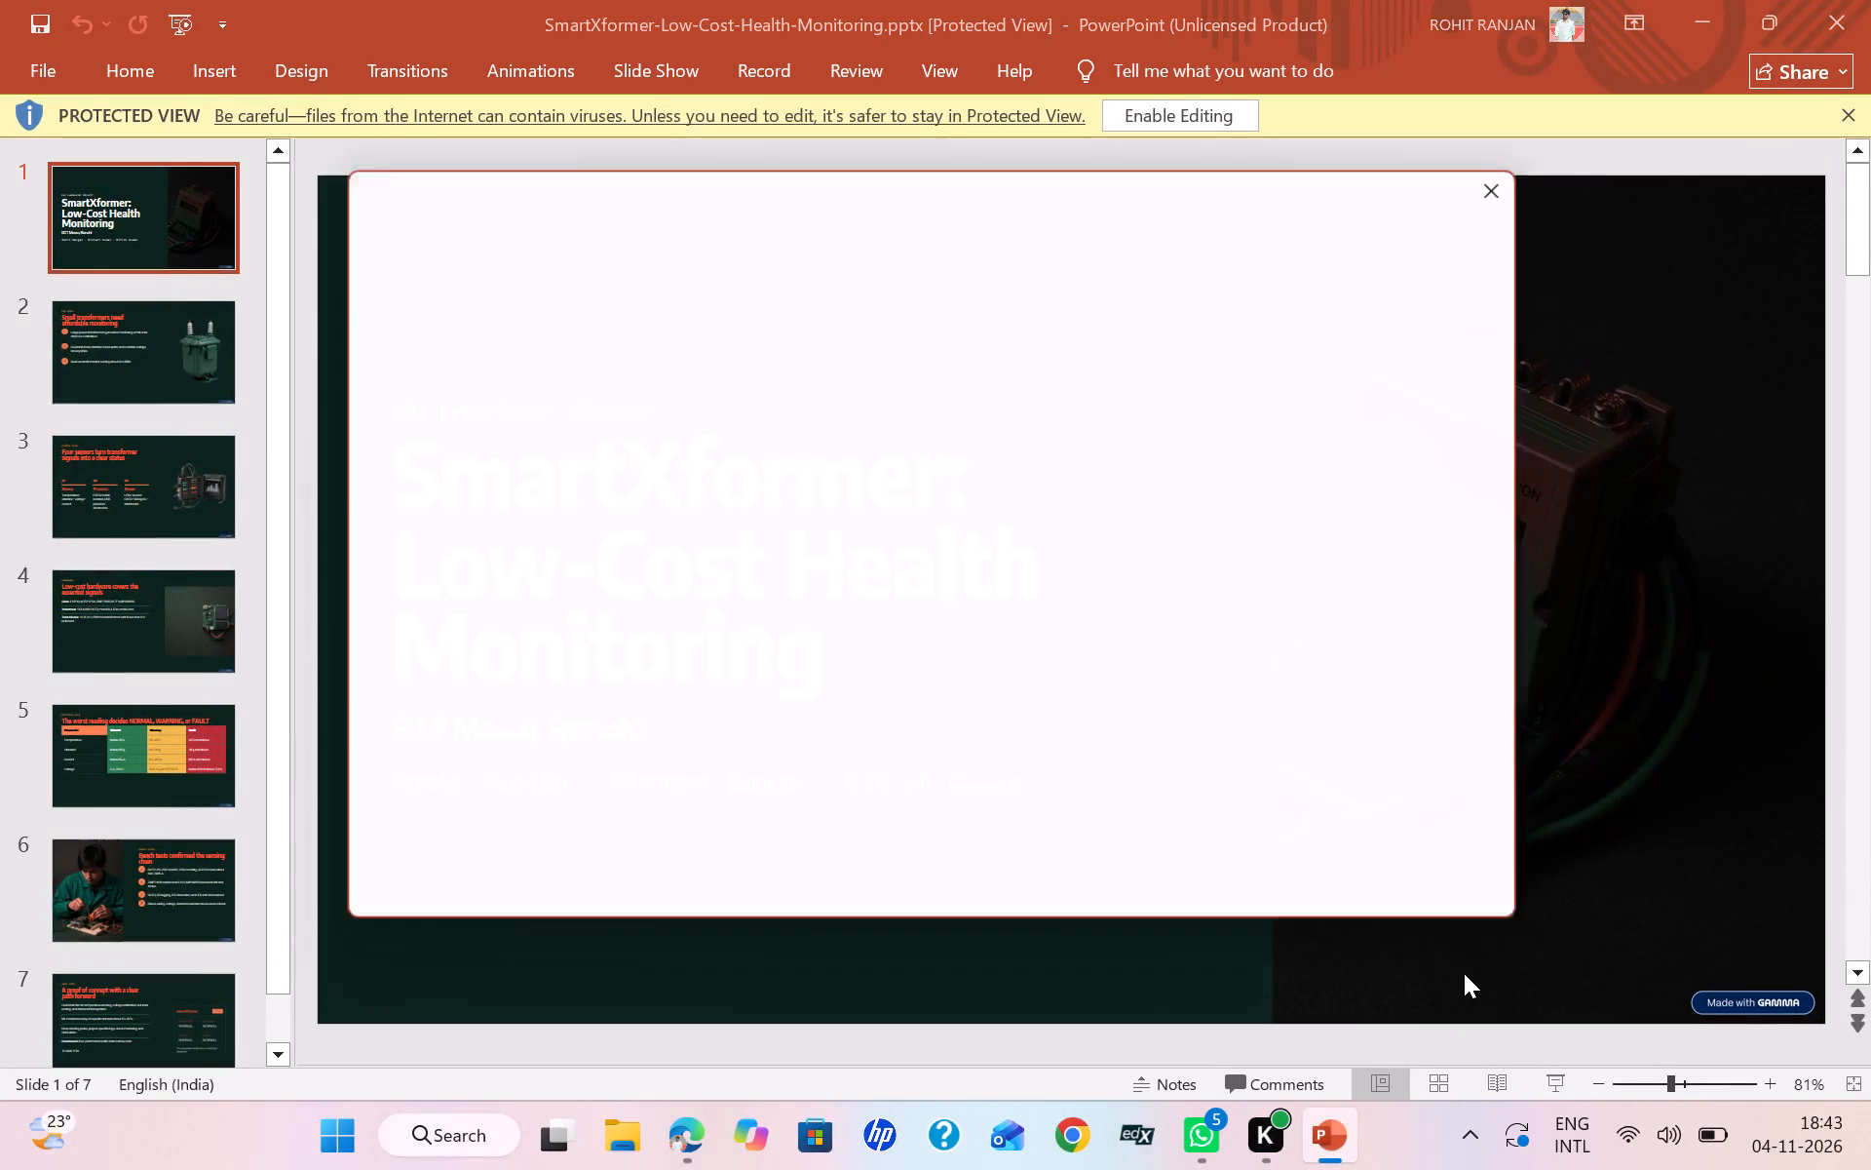
Dismiss the Microsoft 365 sign-up and free-trial offers covering the presentation.
{"action": "left_click", "coordinate": [1523, 185]}
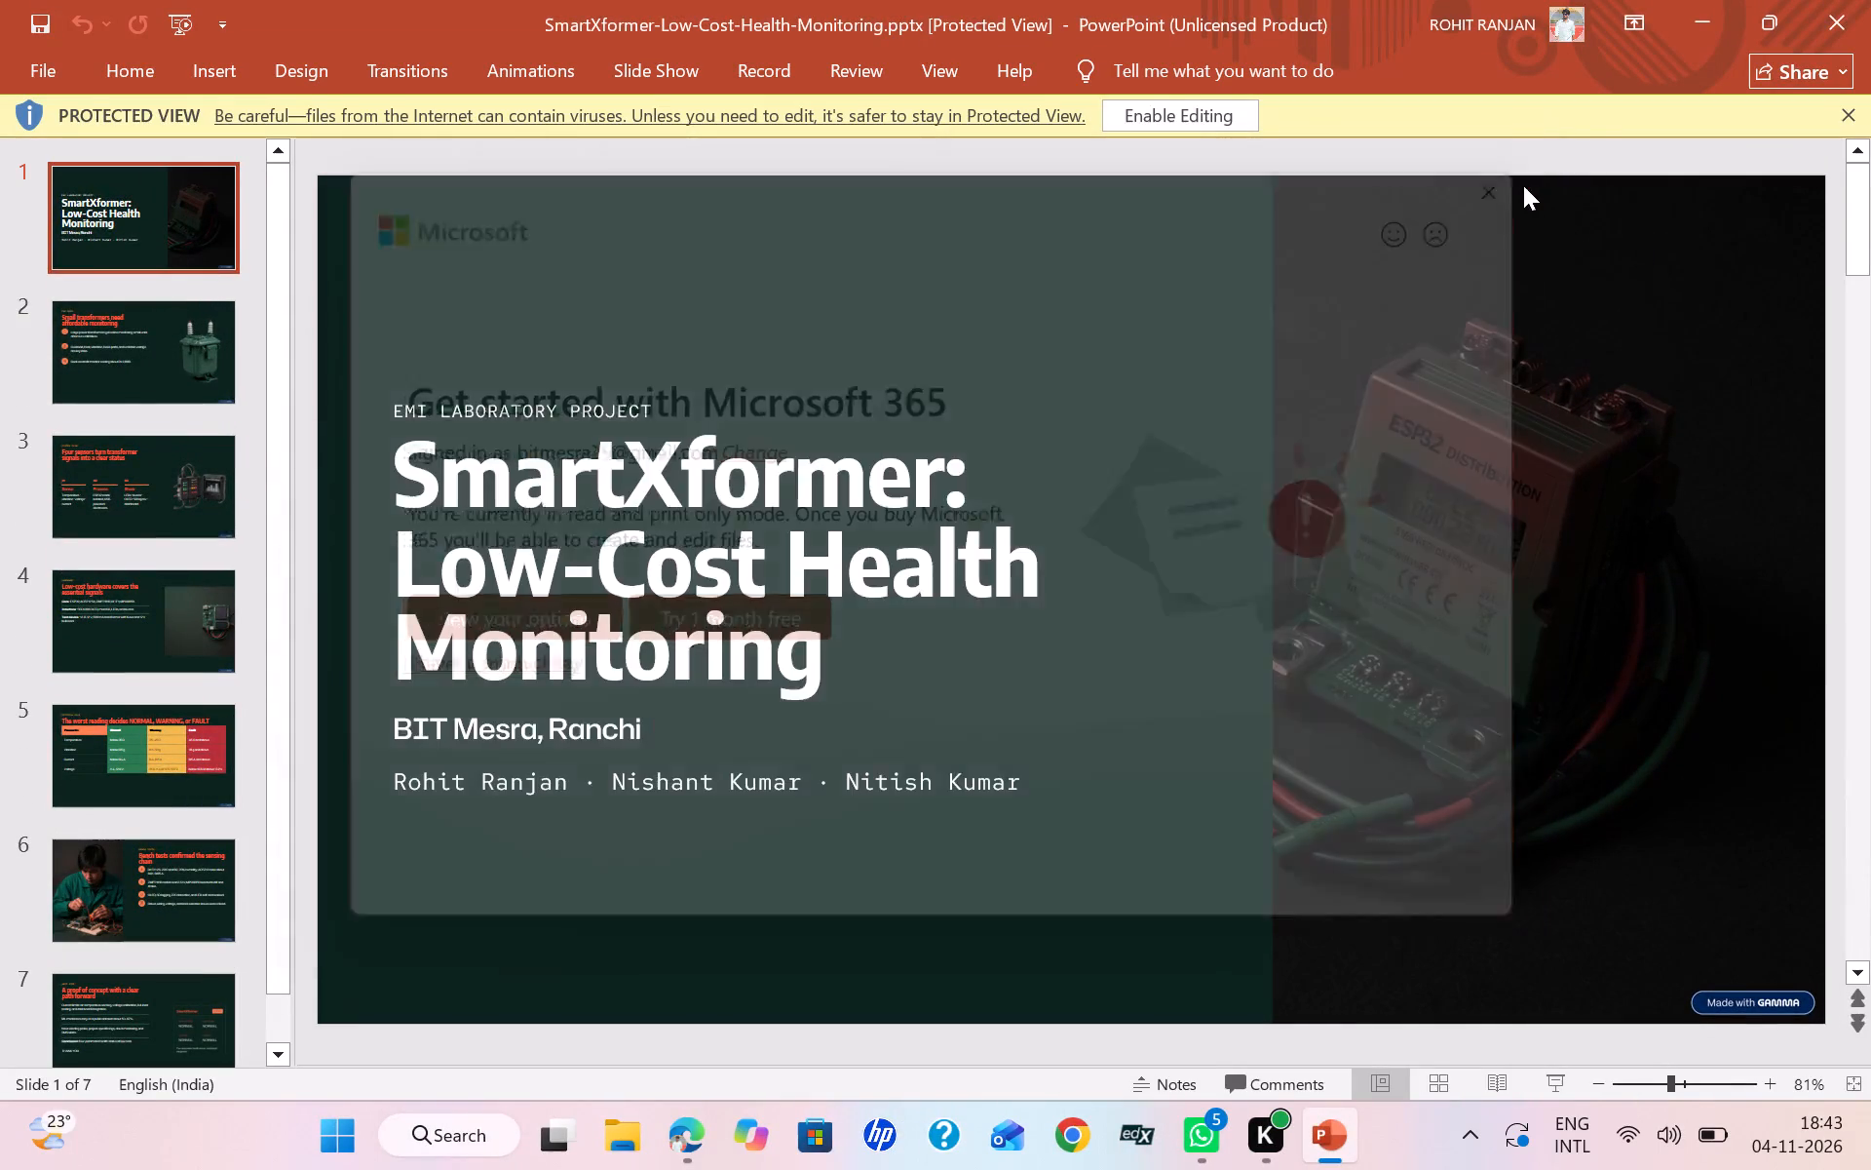
{"action": "left_click", "coordinate": [1083, 713]}
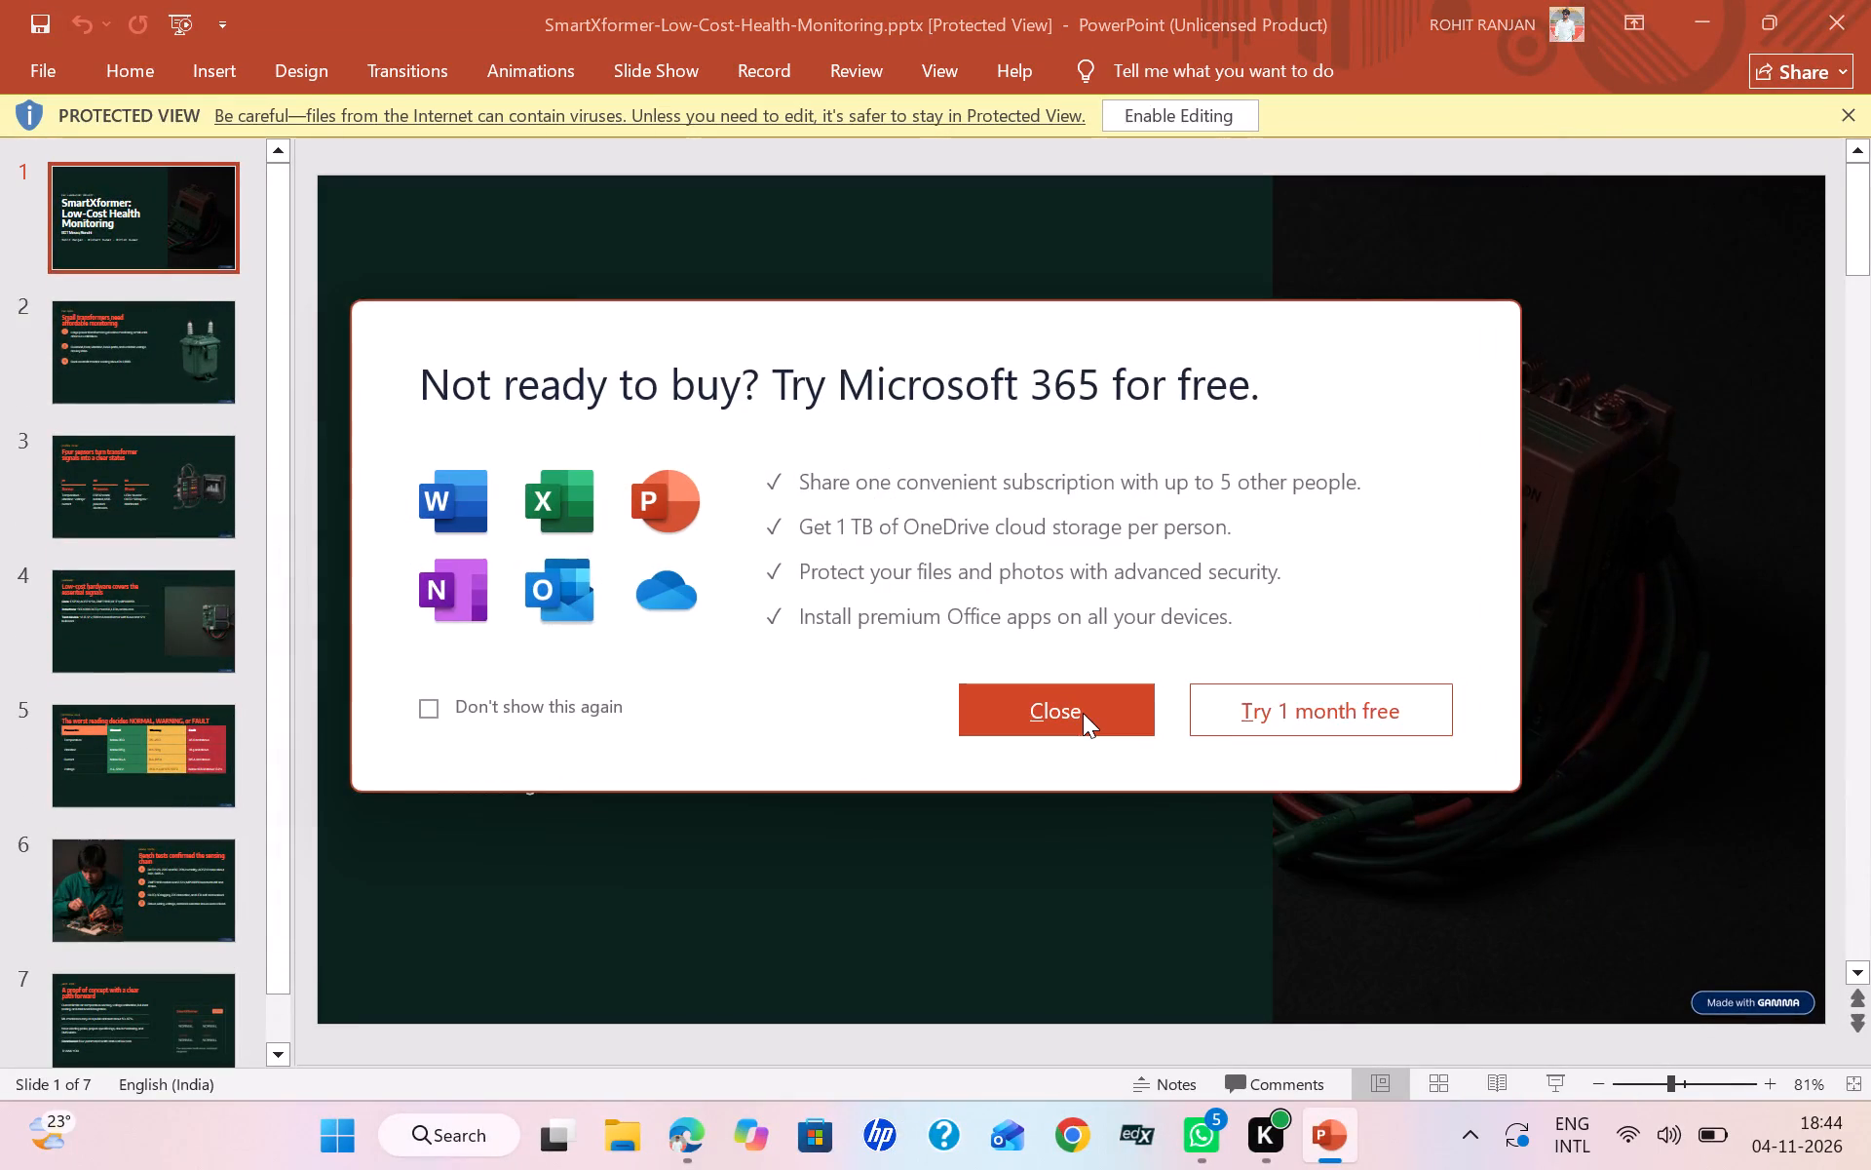
Review the SmartXformer presentation slide by slide, from the title slide through to the closing next-step slide.
{"action": "scroll", "coordinate": [1278, 788], "scroll_direction": "down", "scroll_amount": 2}
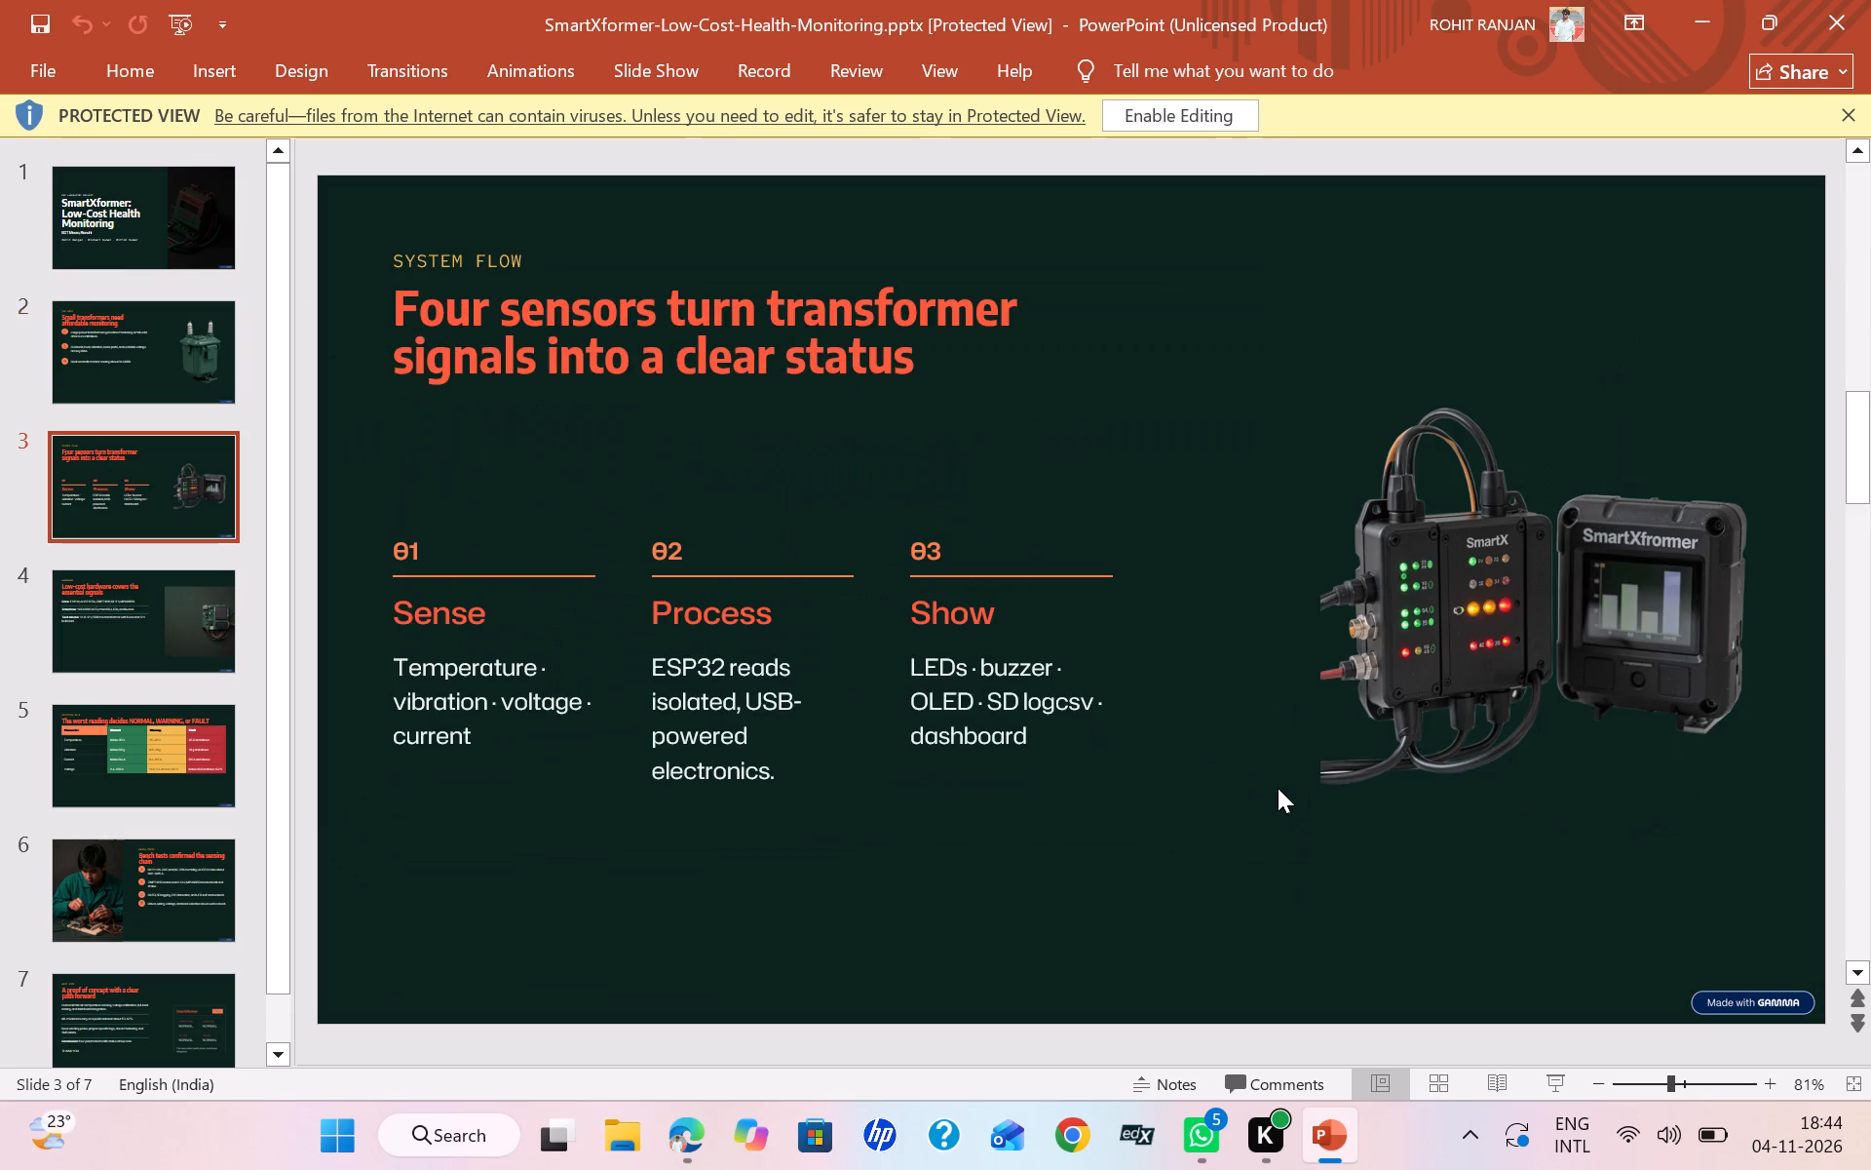
{"action": "scroll", "coordinate": [1278, 788], "scroll_direction": "down", "scroll_amount": 1}
{"action": "scroll", "coordinate": [1278, 788], "scroll_direction": "up", "scroll_amount": 12}
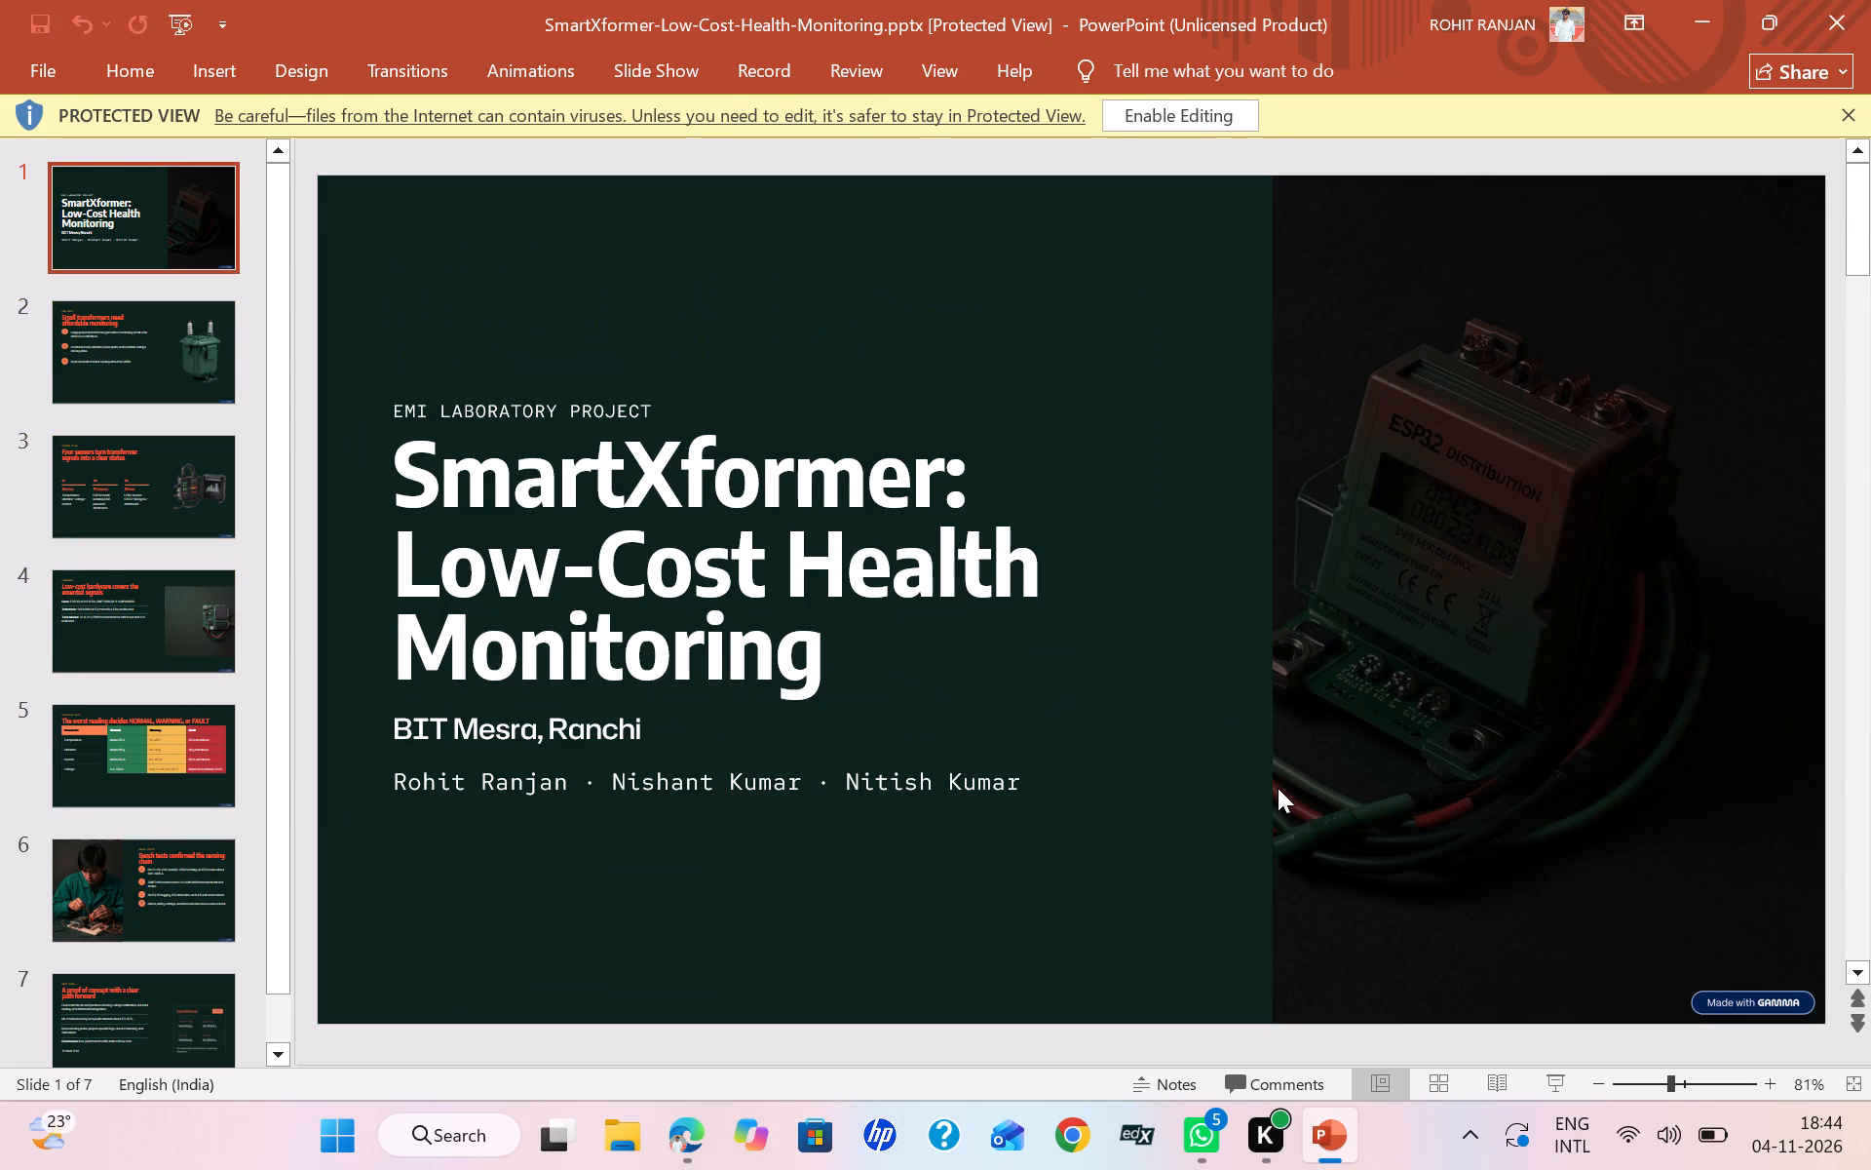
{"action": "key", "text": "Down"}
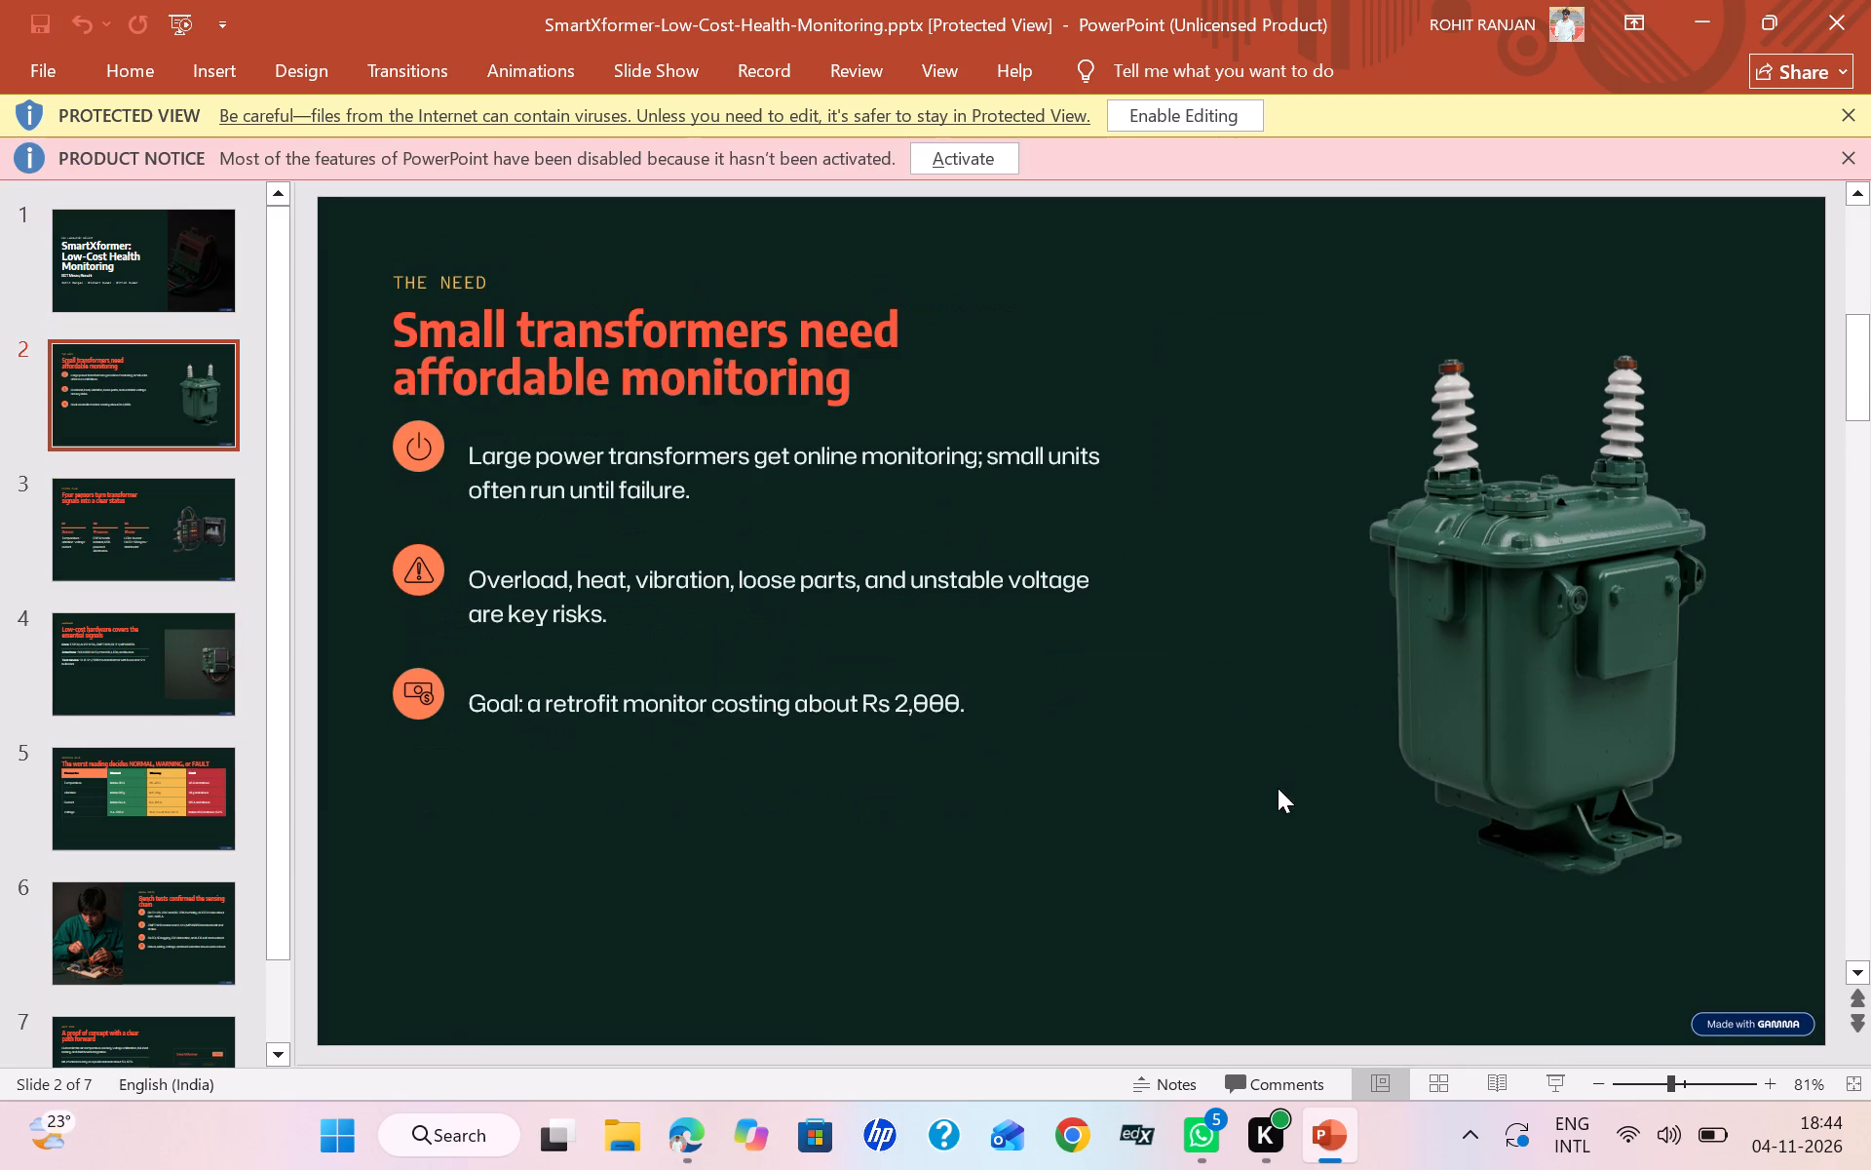
{"action": "key", "text": "Down"}
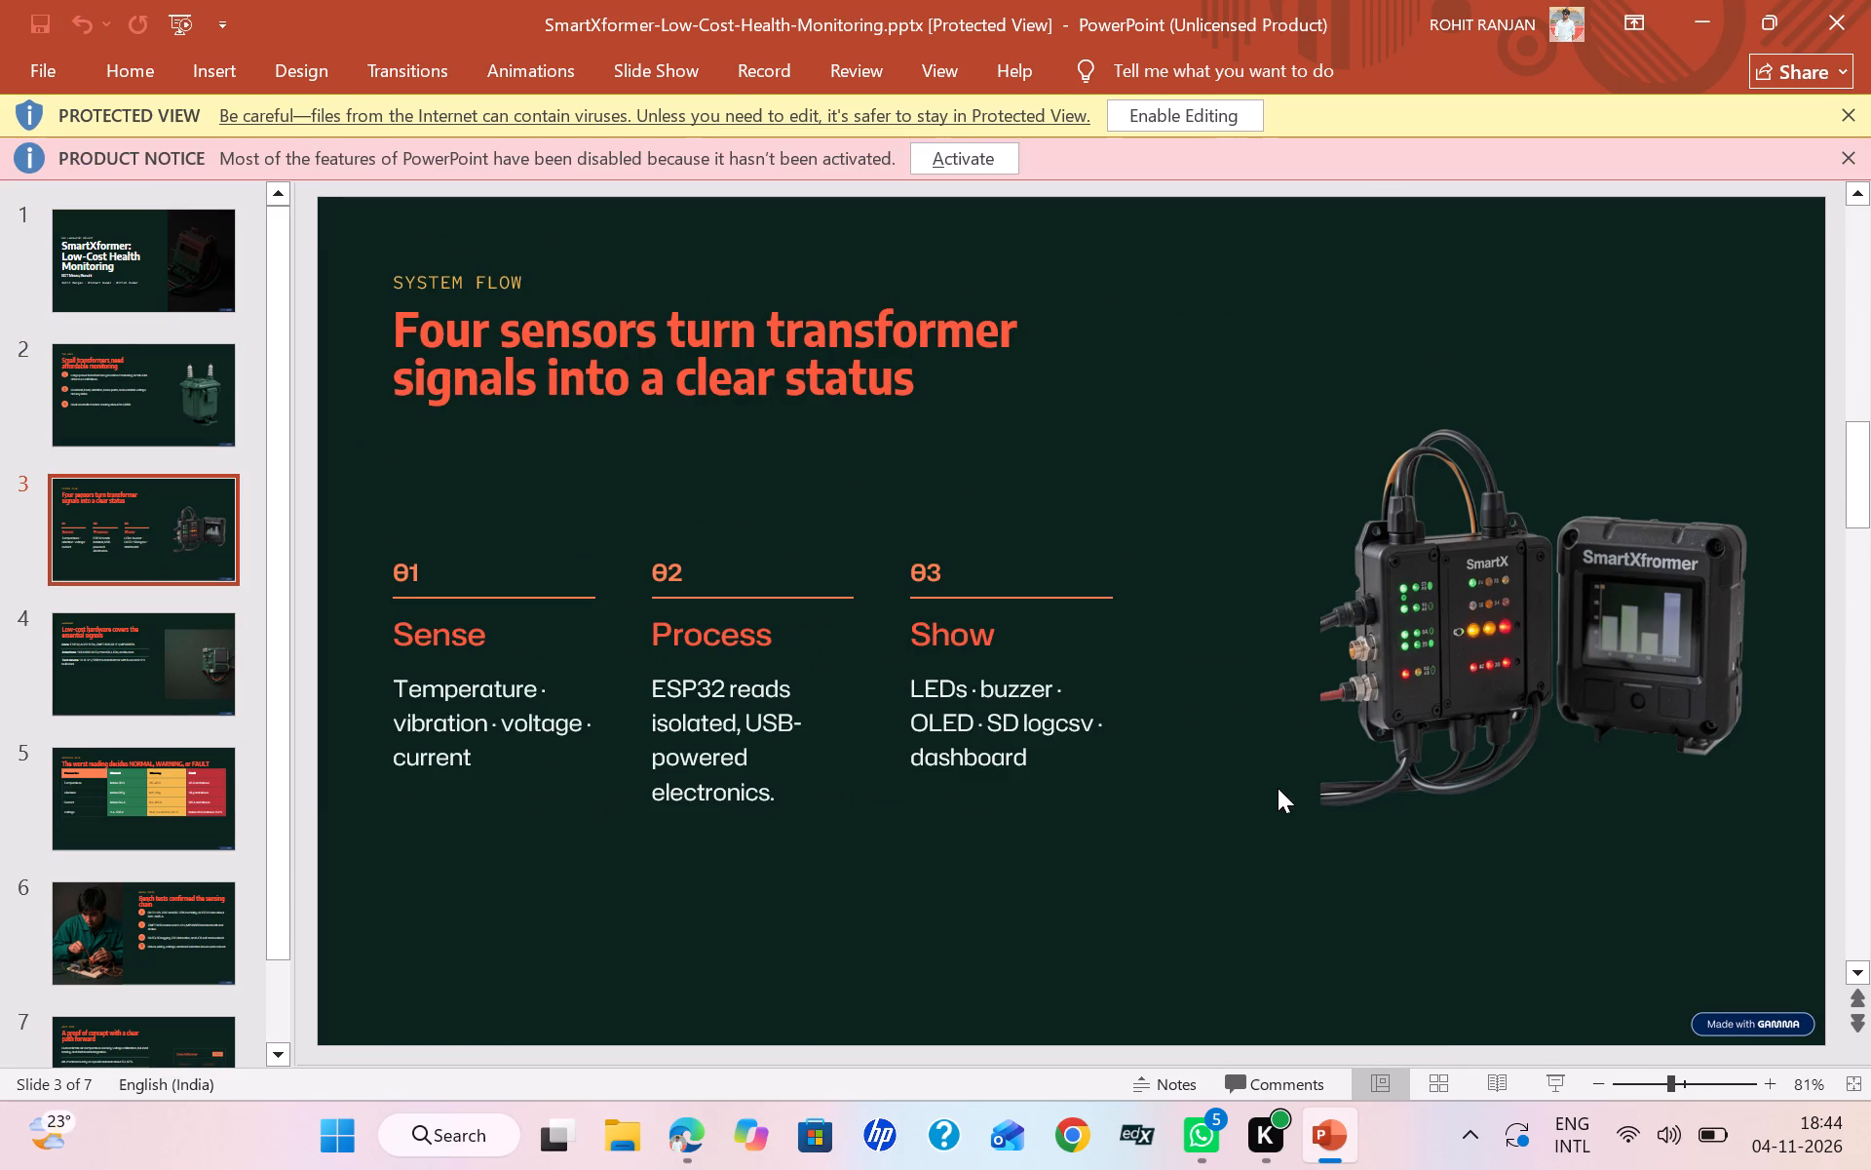
{"action": "key", "text": "Down"}
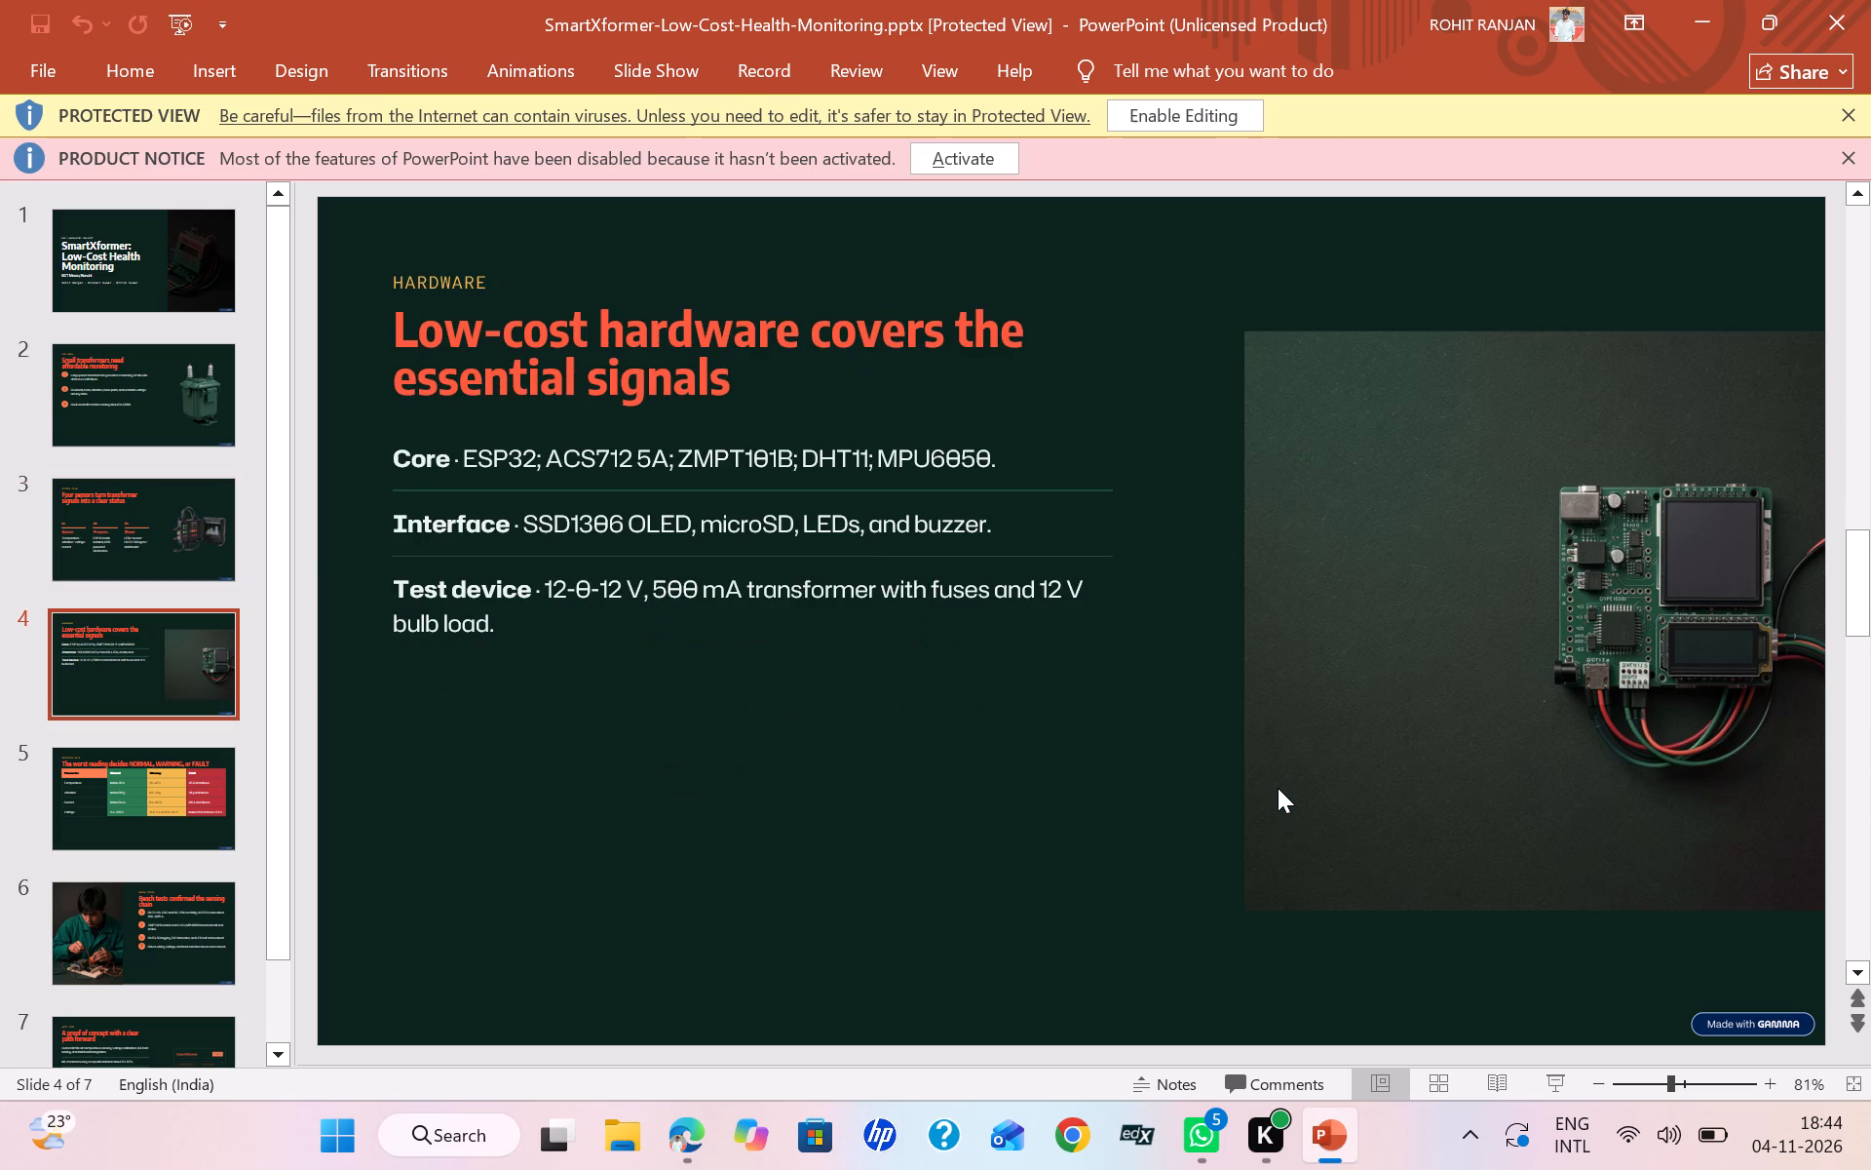
{"action": "key", "text": "Down"}
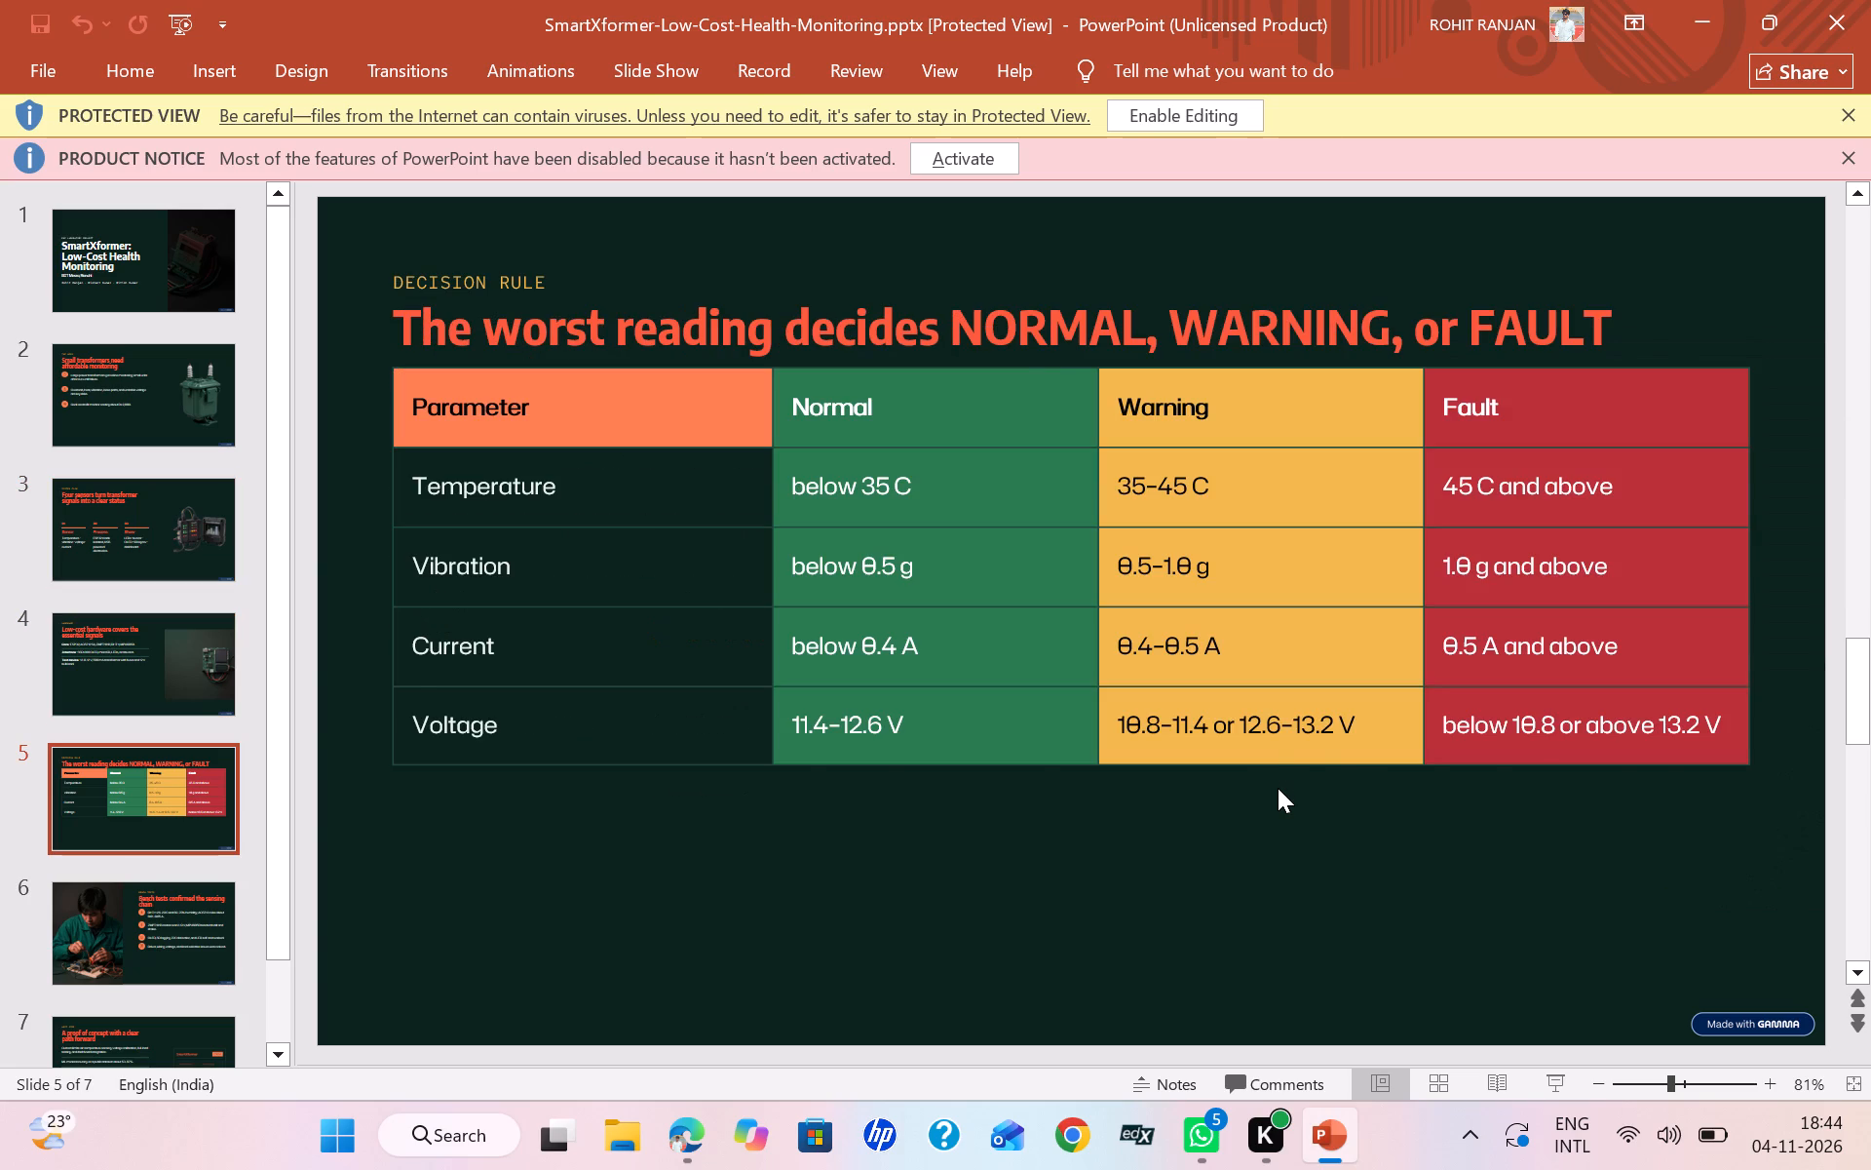
{"action": "key", "text": "Down"}
{"action": "key", "text": "Down"}
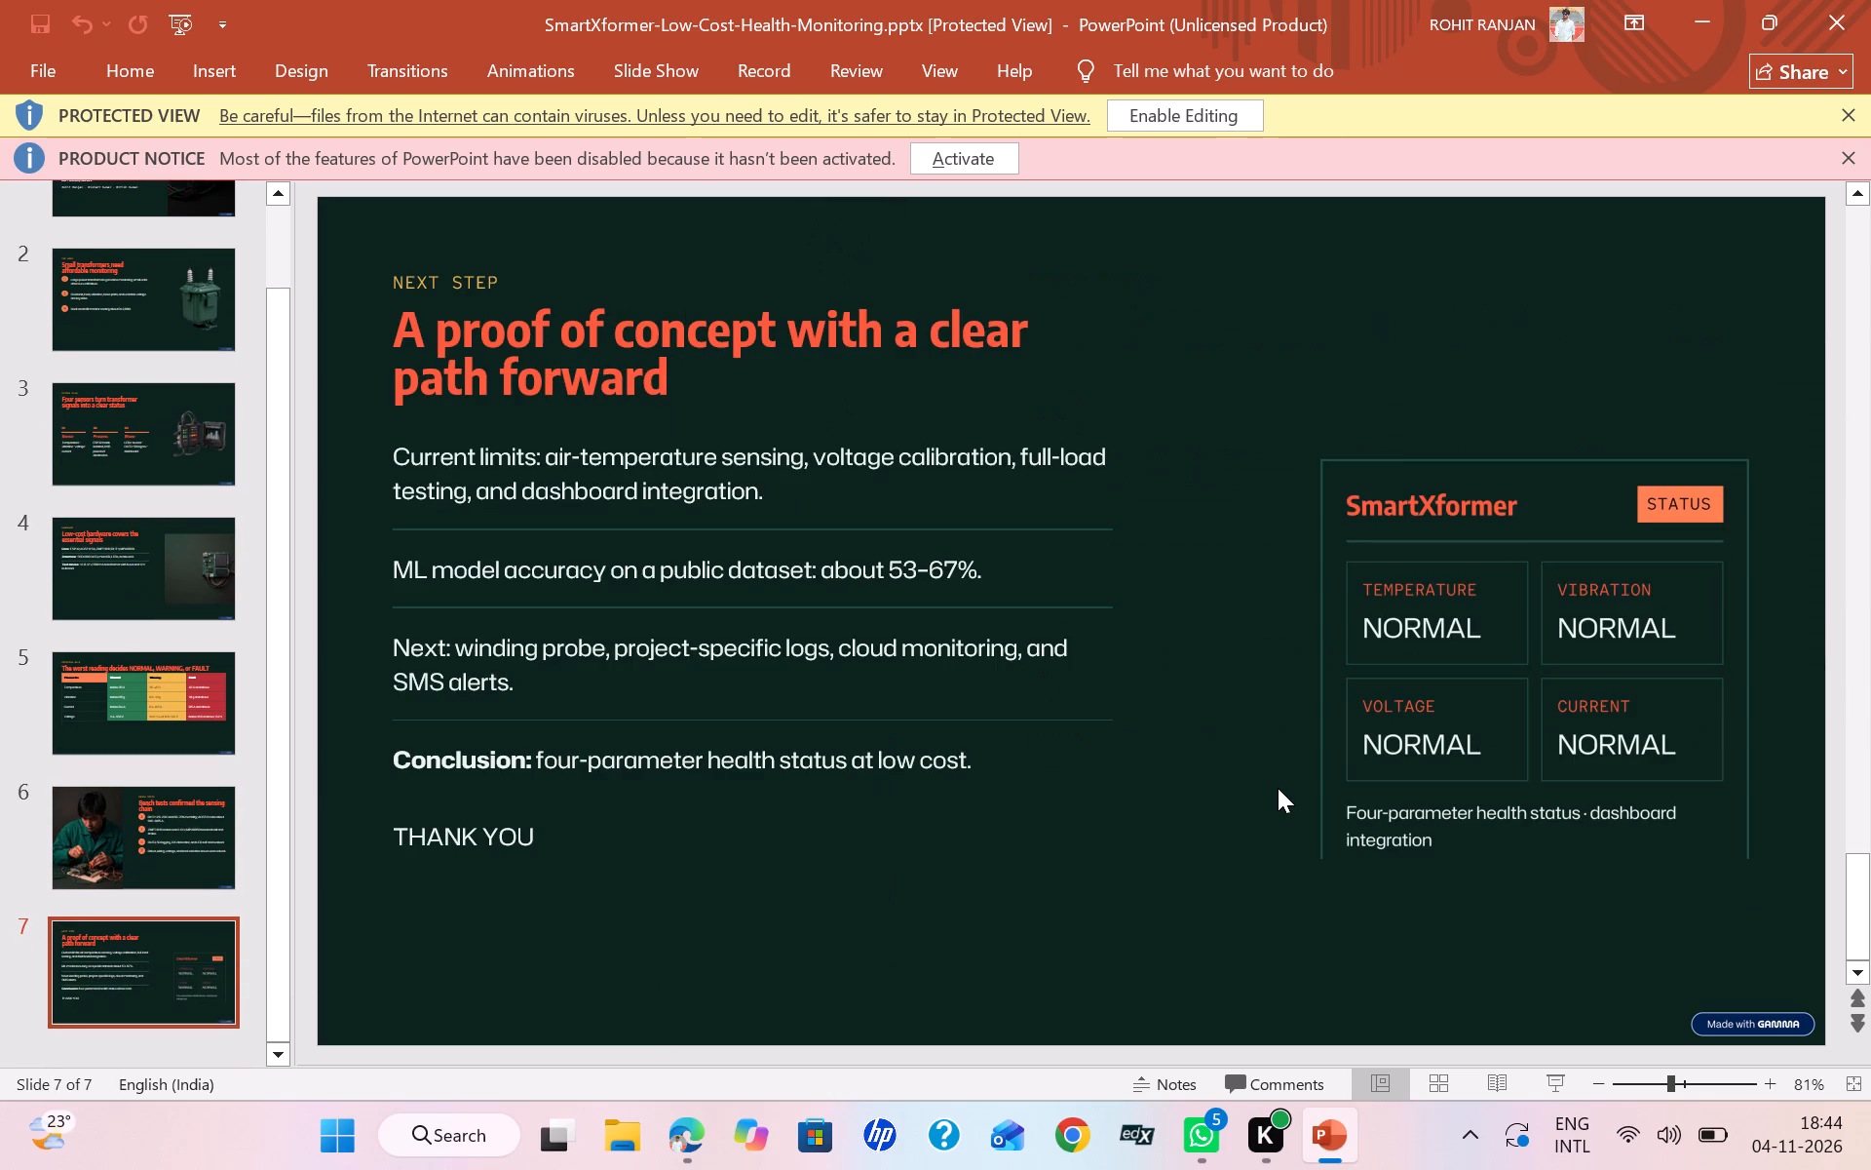
{"action": "key", "text": "Down"}
{"action": "scroll", "coordinate": [1244, 816], "scroll_direction": "down", "scroll_amount": 2}
Go back from the closing next-step slide to the System Flow slide on the four sensors and re-examine it.
{"action": "scroll", "coordinate": [1259, 740], "scroll_direction": "up", "scroll_amount": 2}
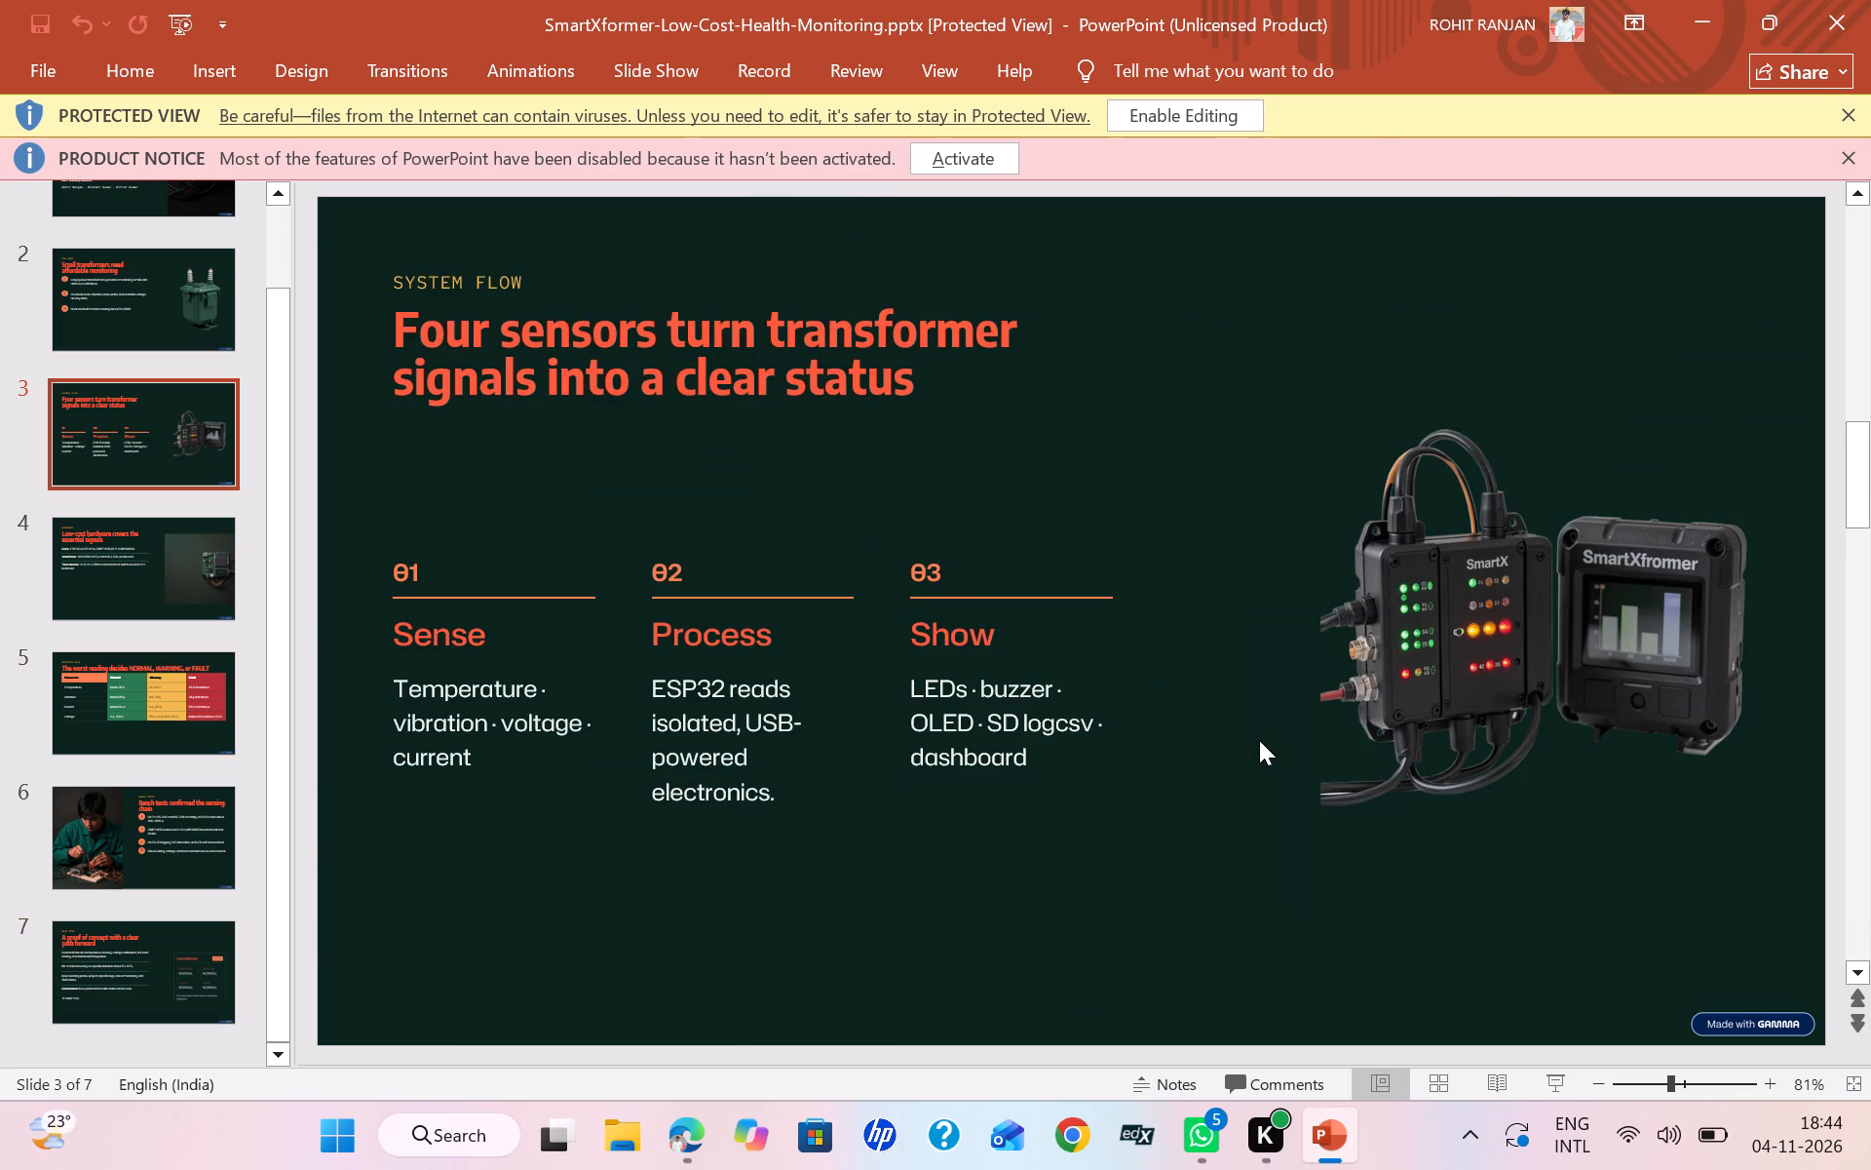
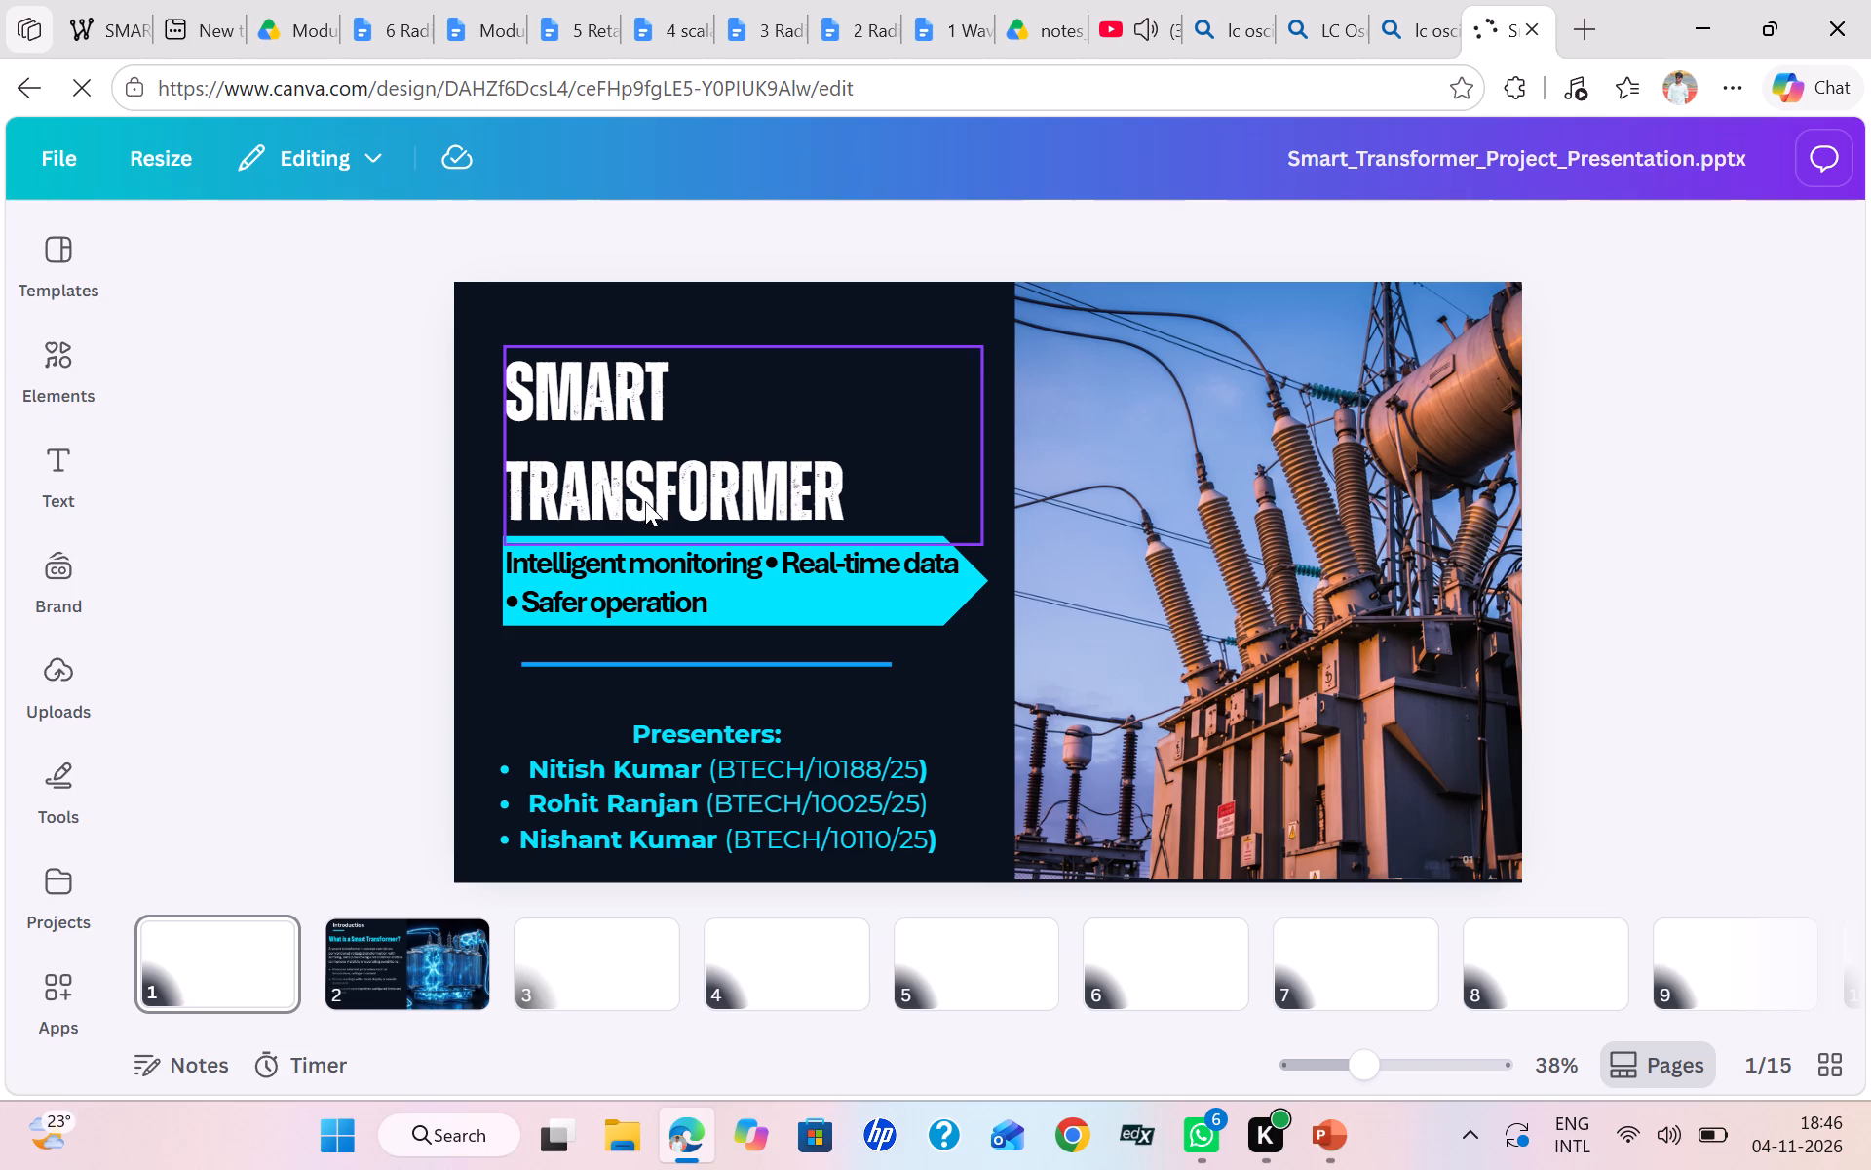
Look through the slides of Smart_Transformer_Project_Presentation.pptx, including the closing ones, and return to the title slide.
{"action": "scroll", "coordinate": [1042, 614], "scroll_direction": "right", "scroll_amount": 2}
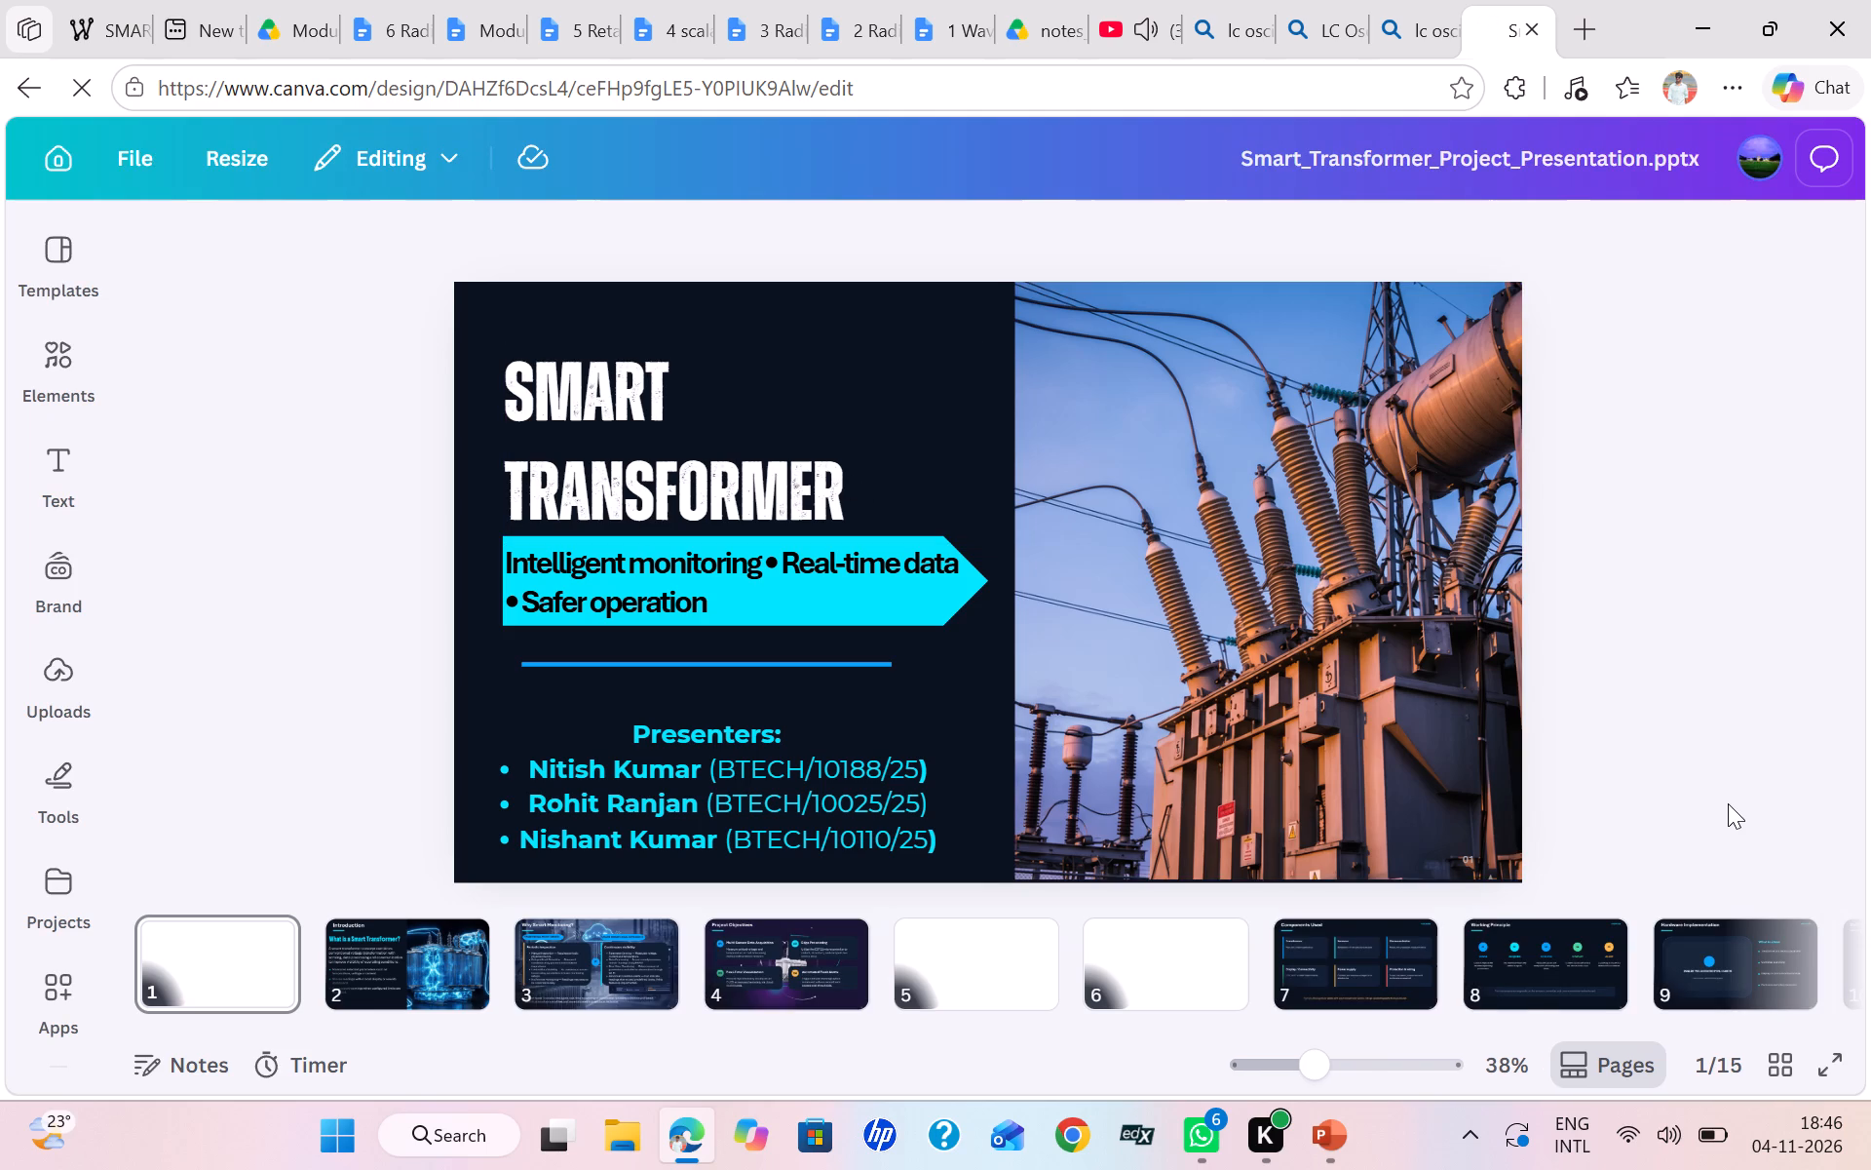
{"action": "key", "text": "Right"}
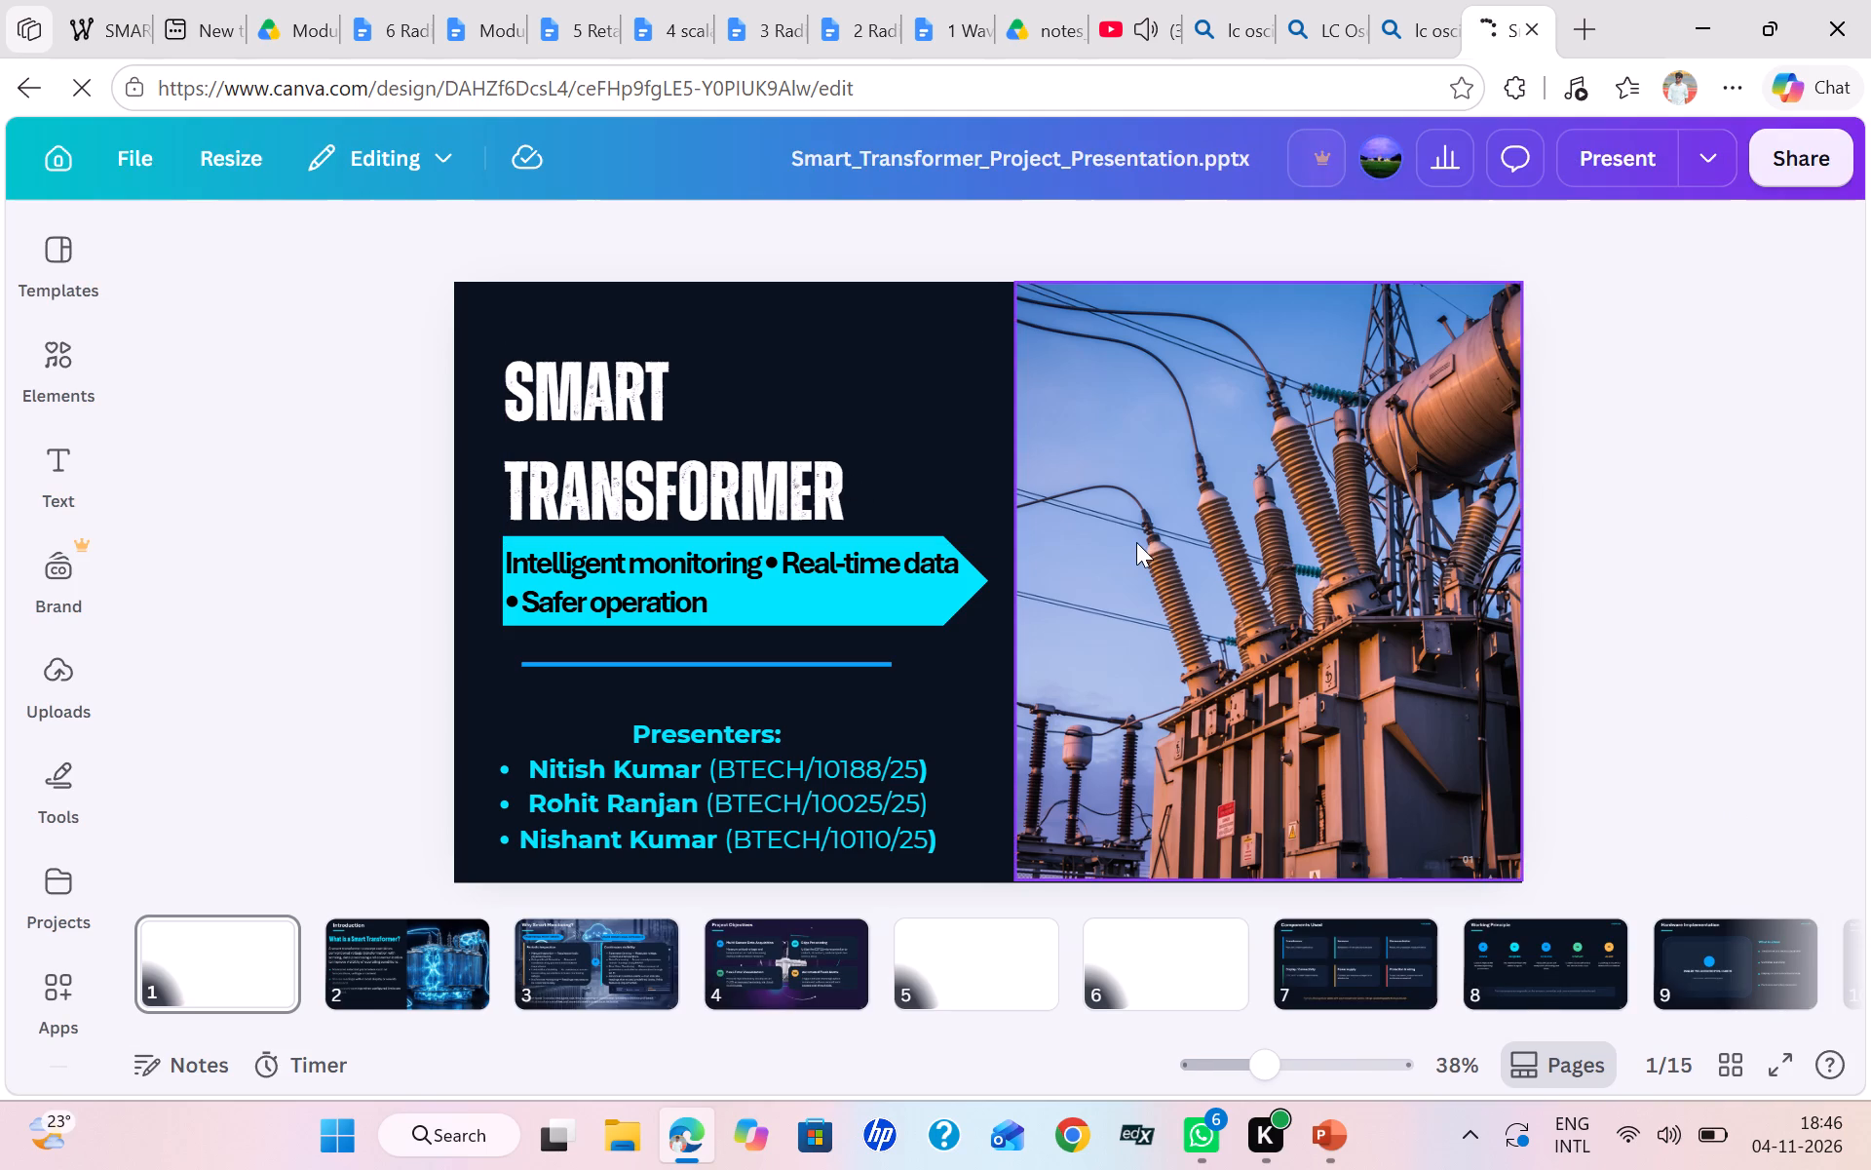
{"action": "left_click", "coordinate": [407, 948]}
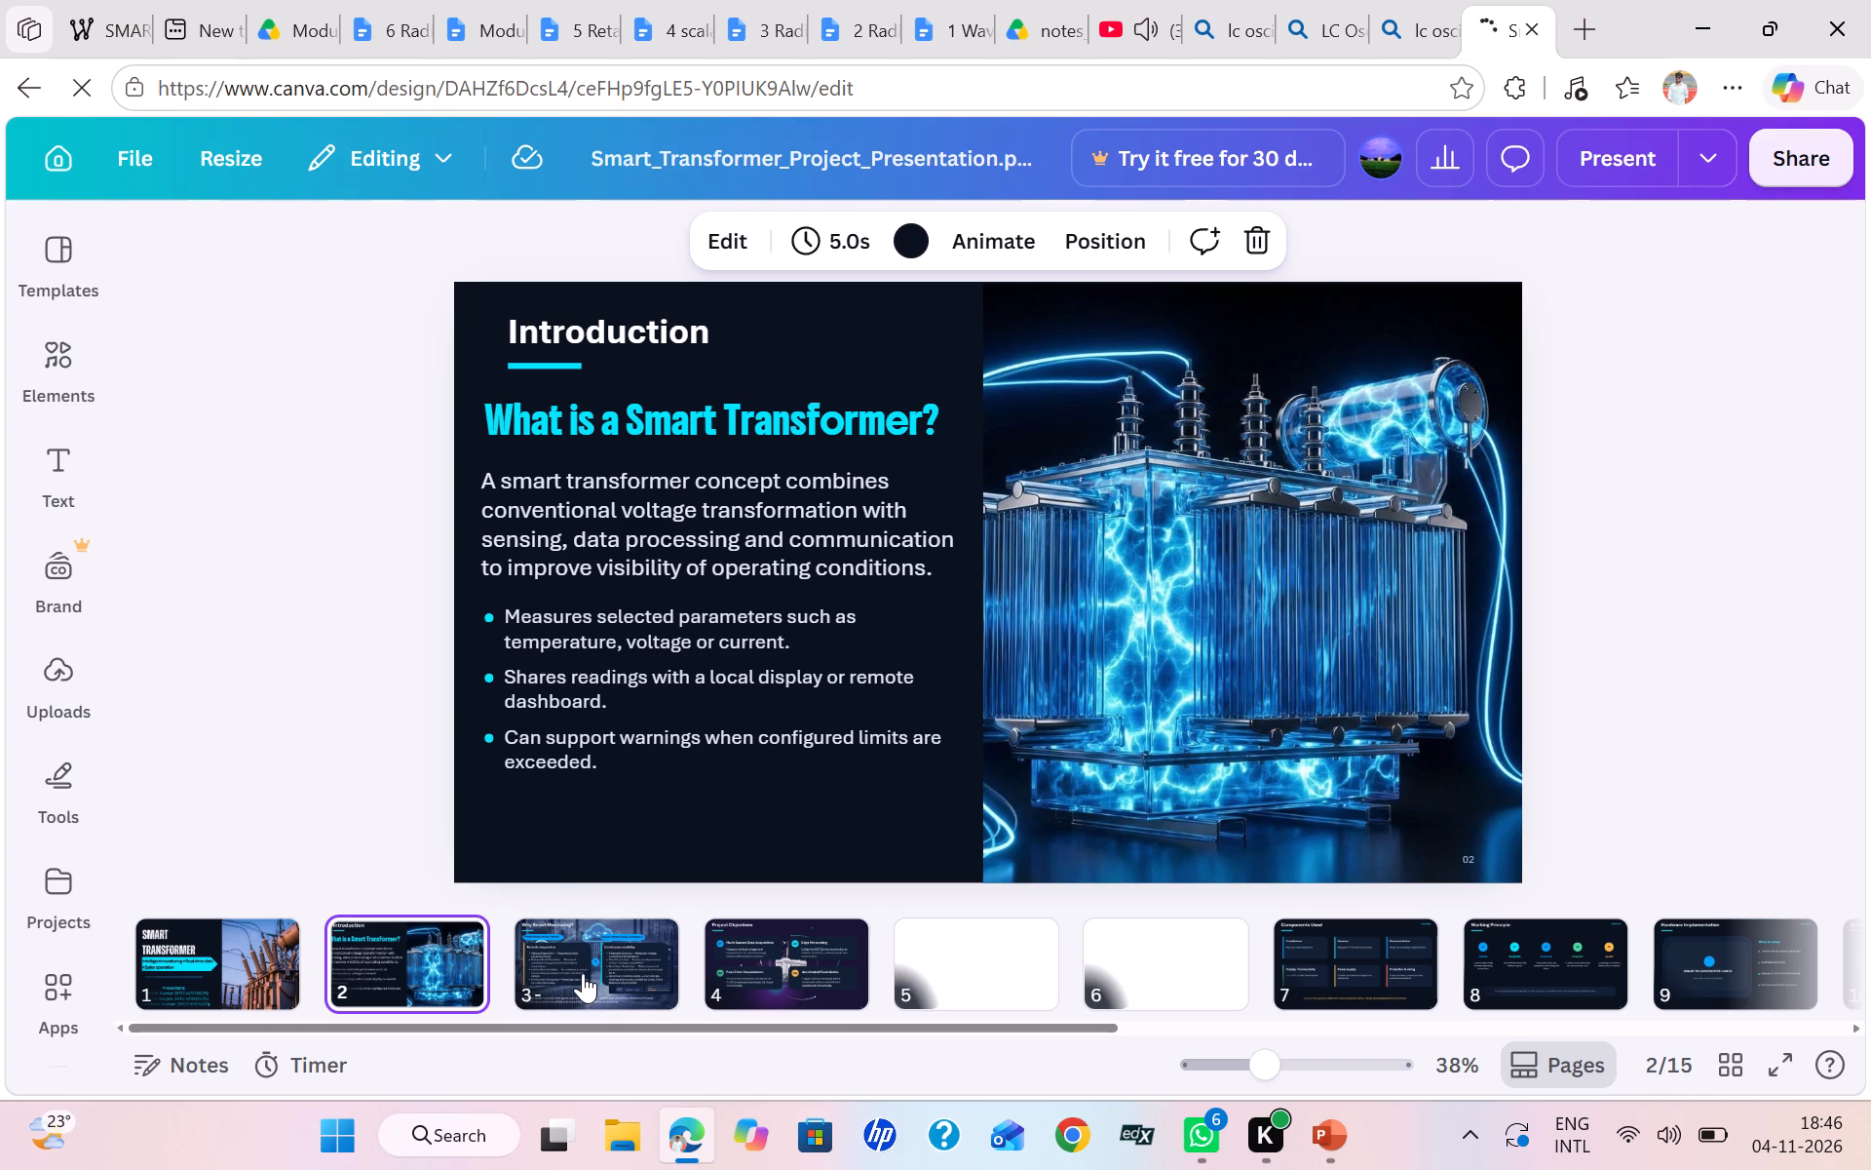
{"action": "left_click", "coordinate": [267, 958]}
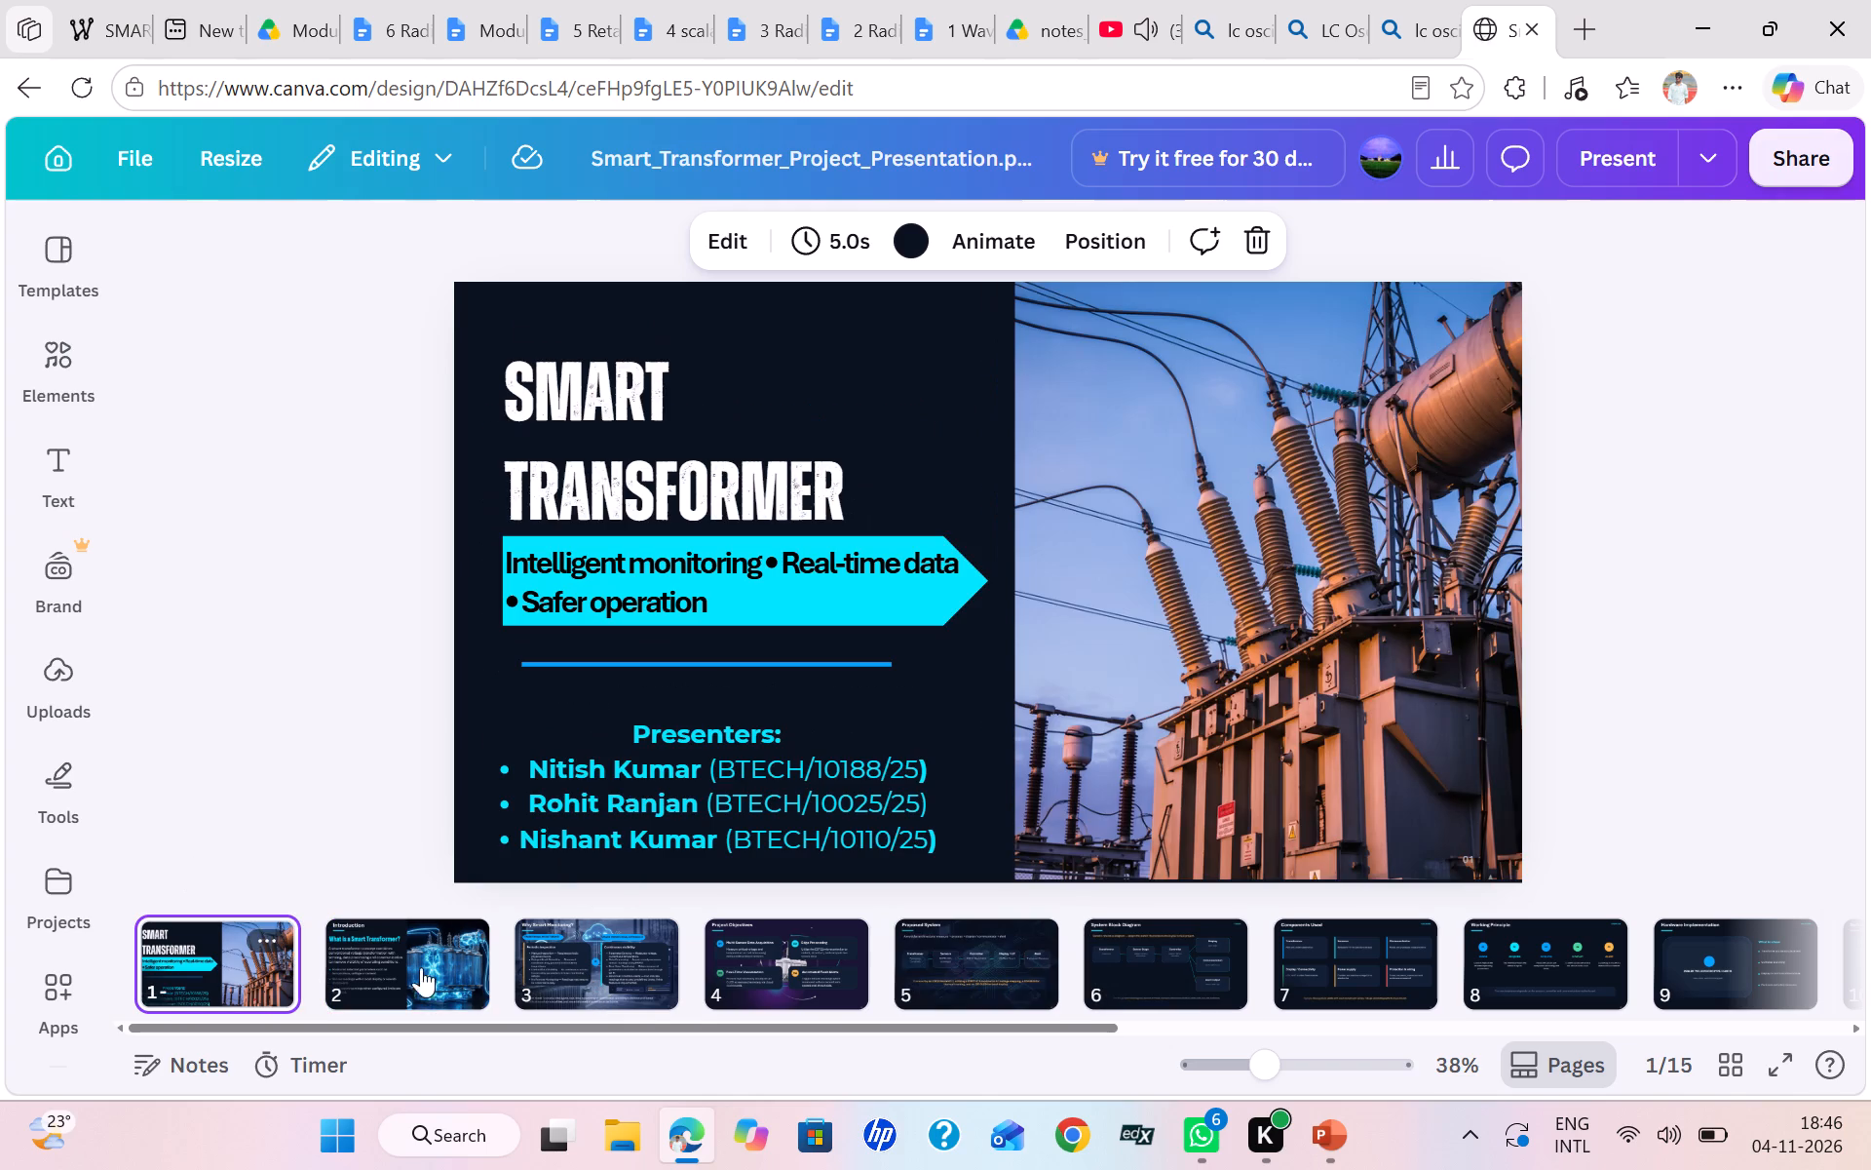
{"action": "left_click", "coordinate": [424, 956]}
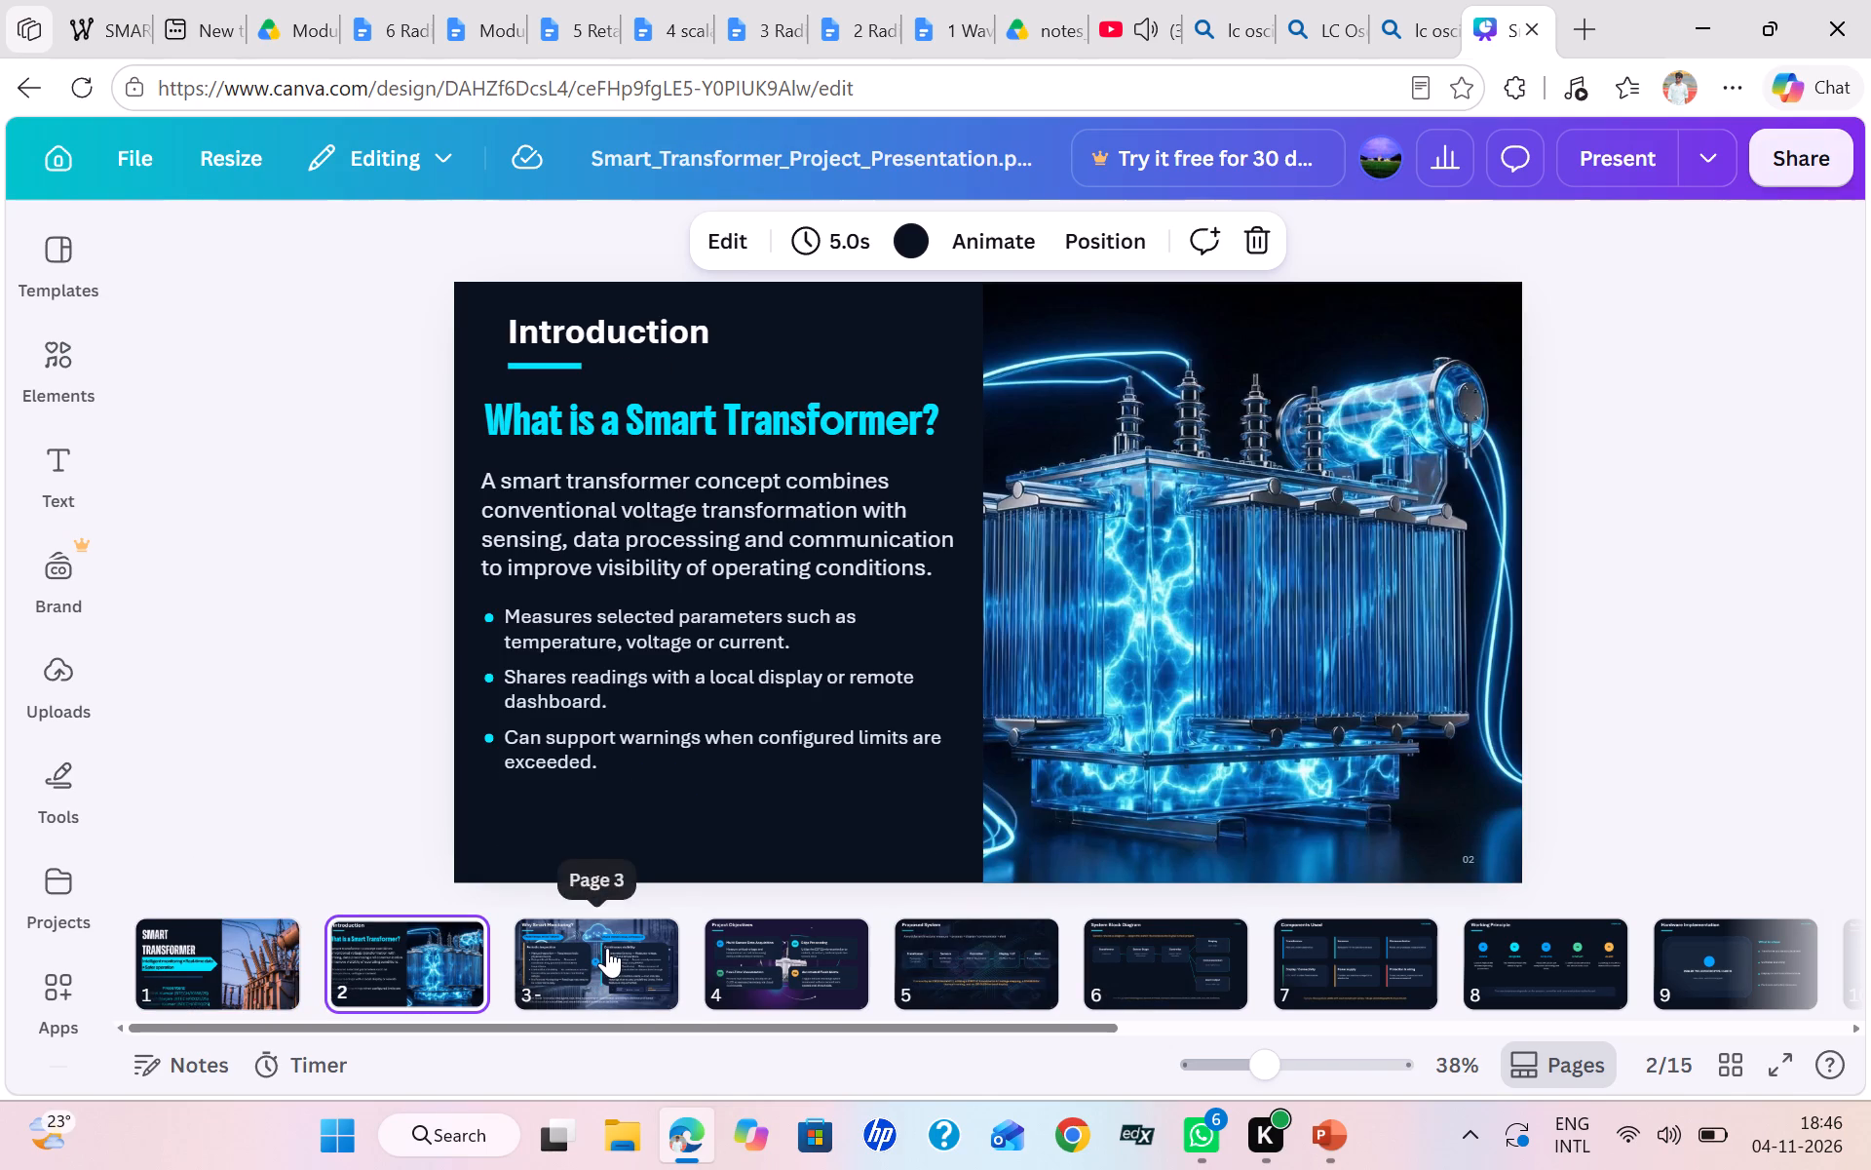
{"action": "left_click", "coordinate": [607, 948]}
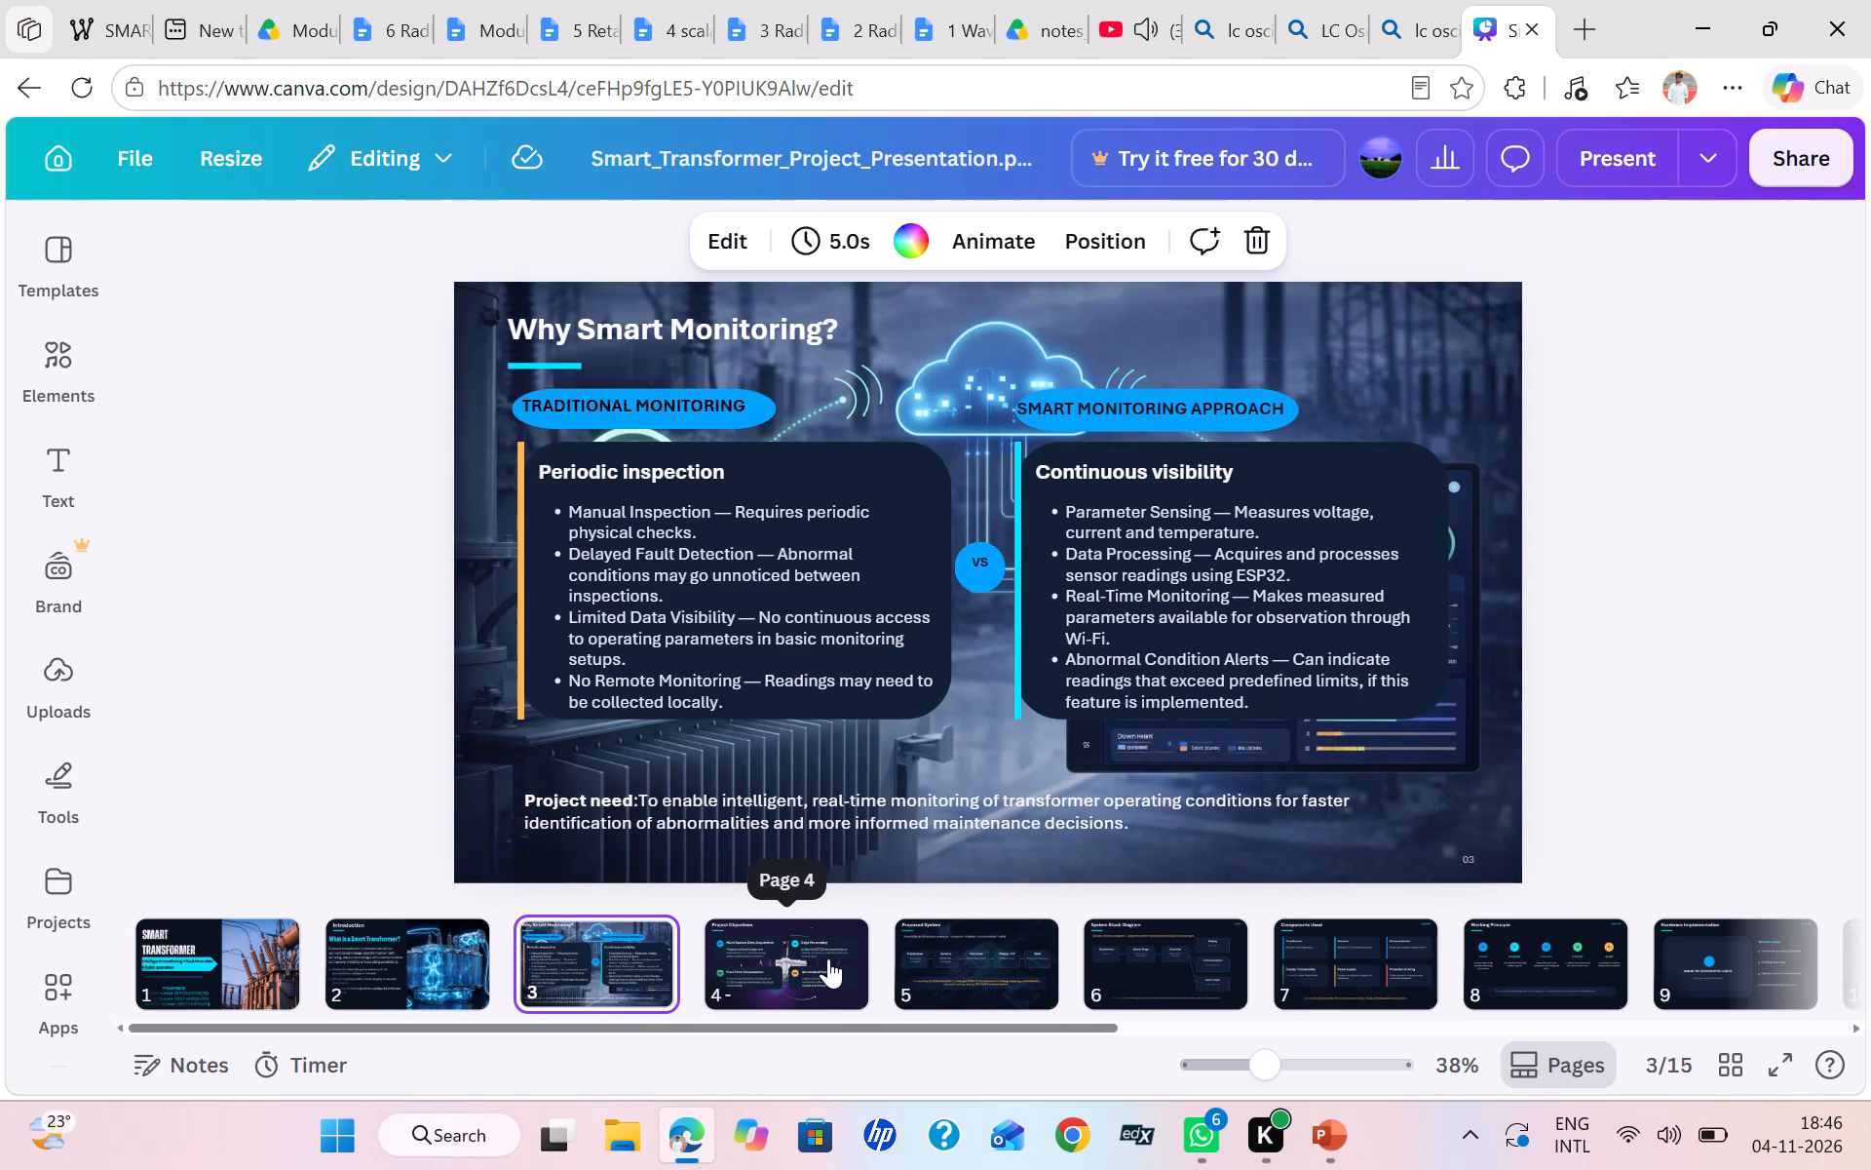
{"action": "left_click", "coordinate": [828, 958]}
{"action": "left_click", "coordinate": [1004, 940]}
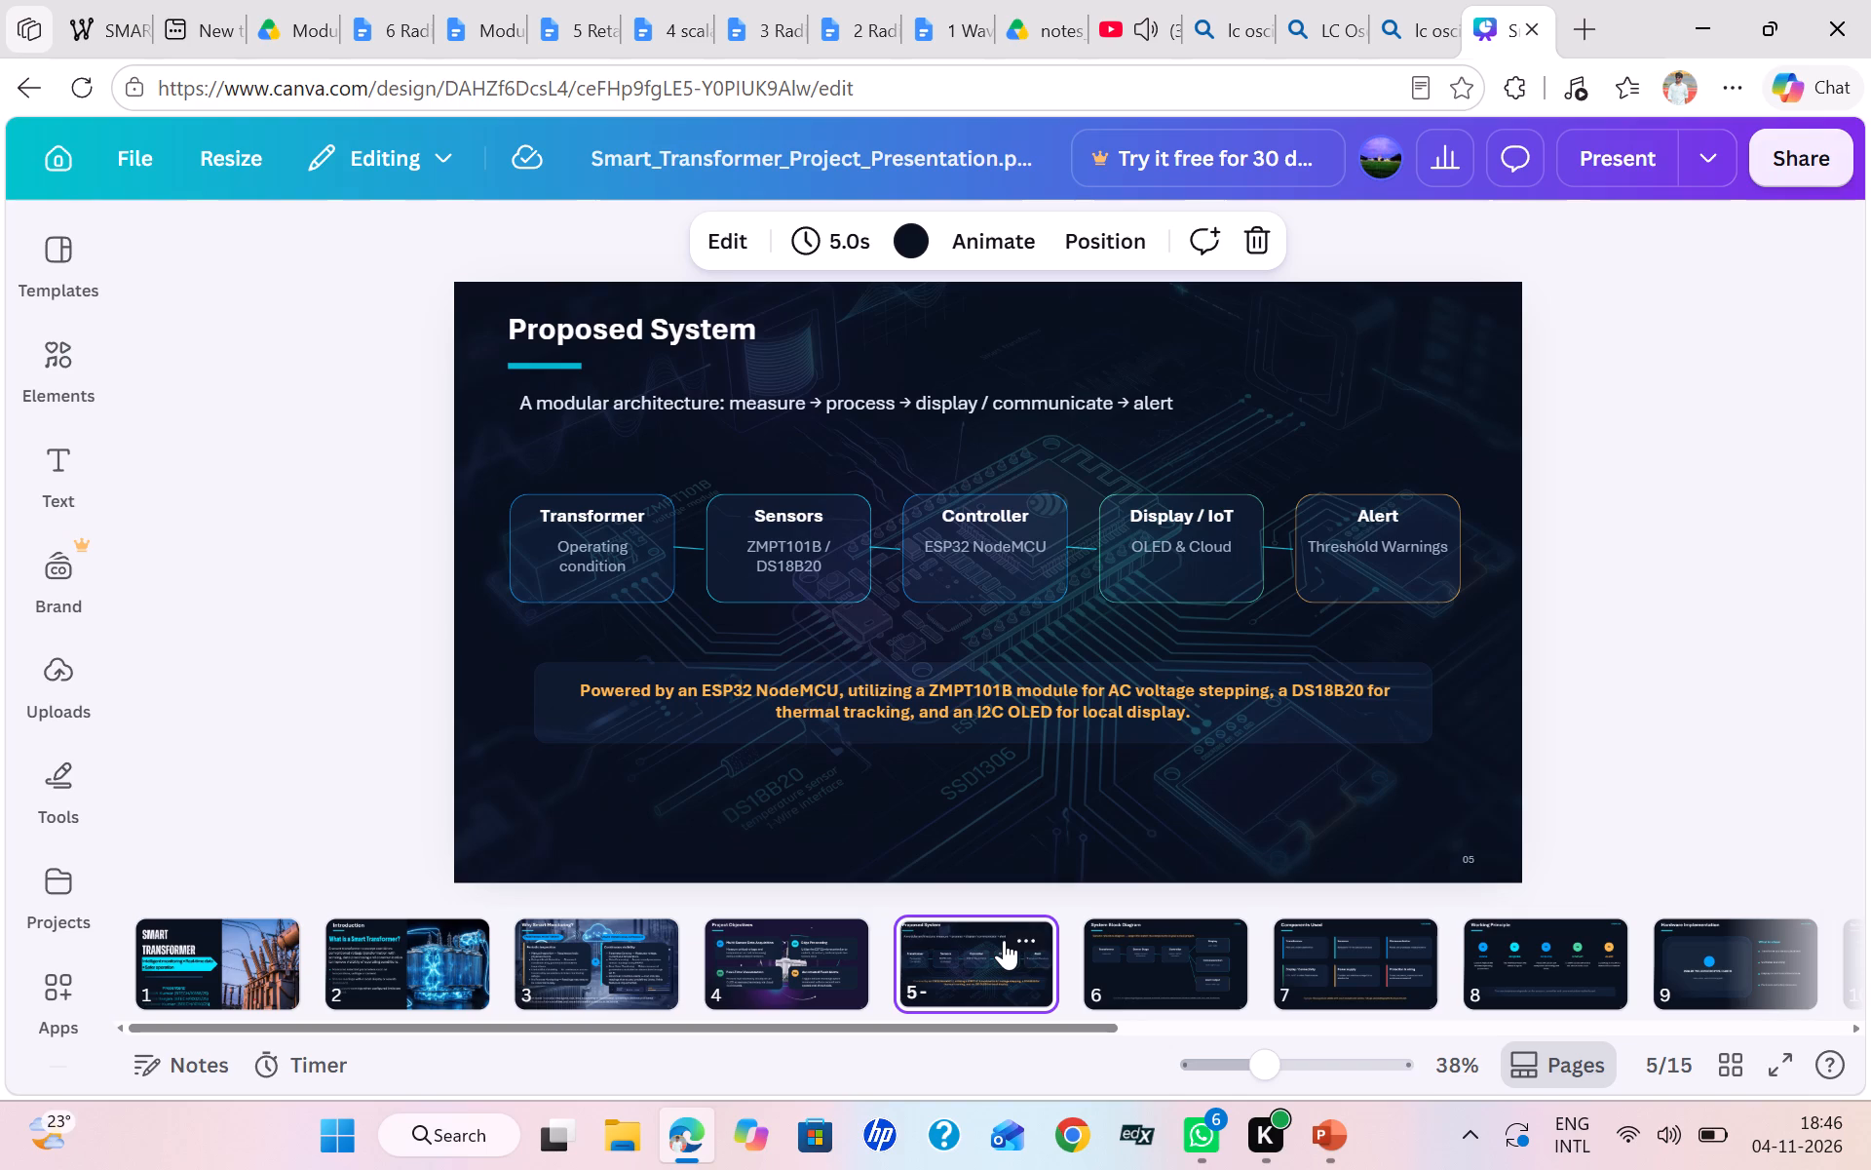
{"action": "left_click", "coordinate": [1188, 953]}
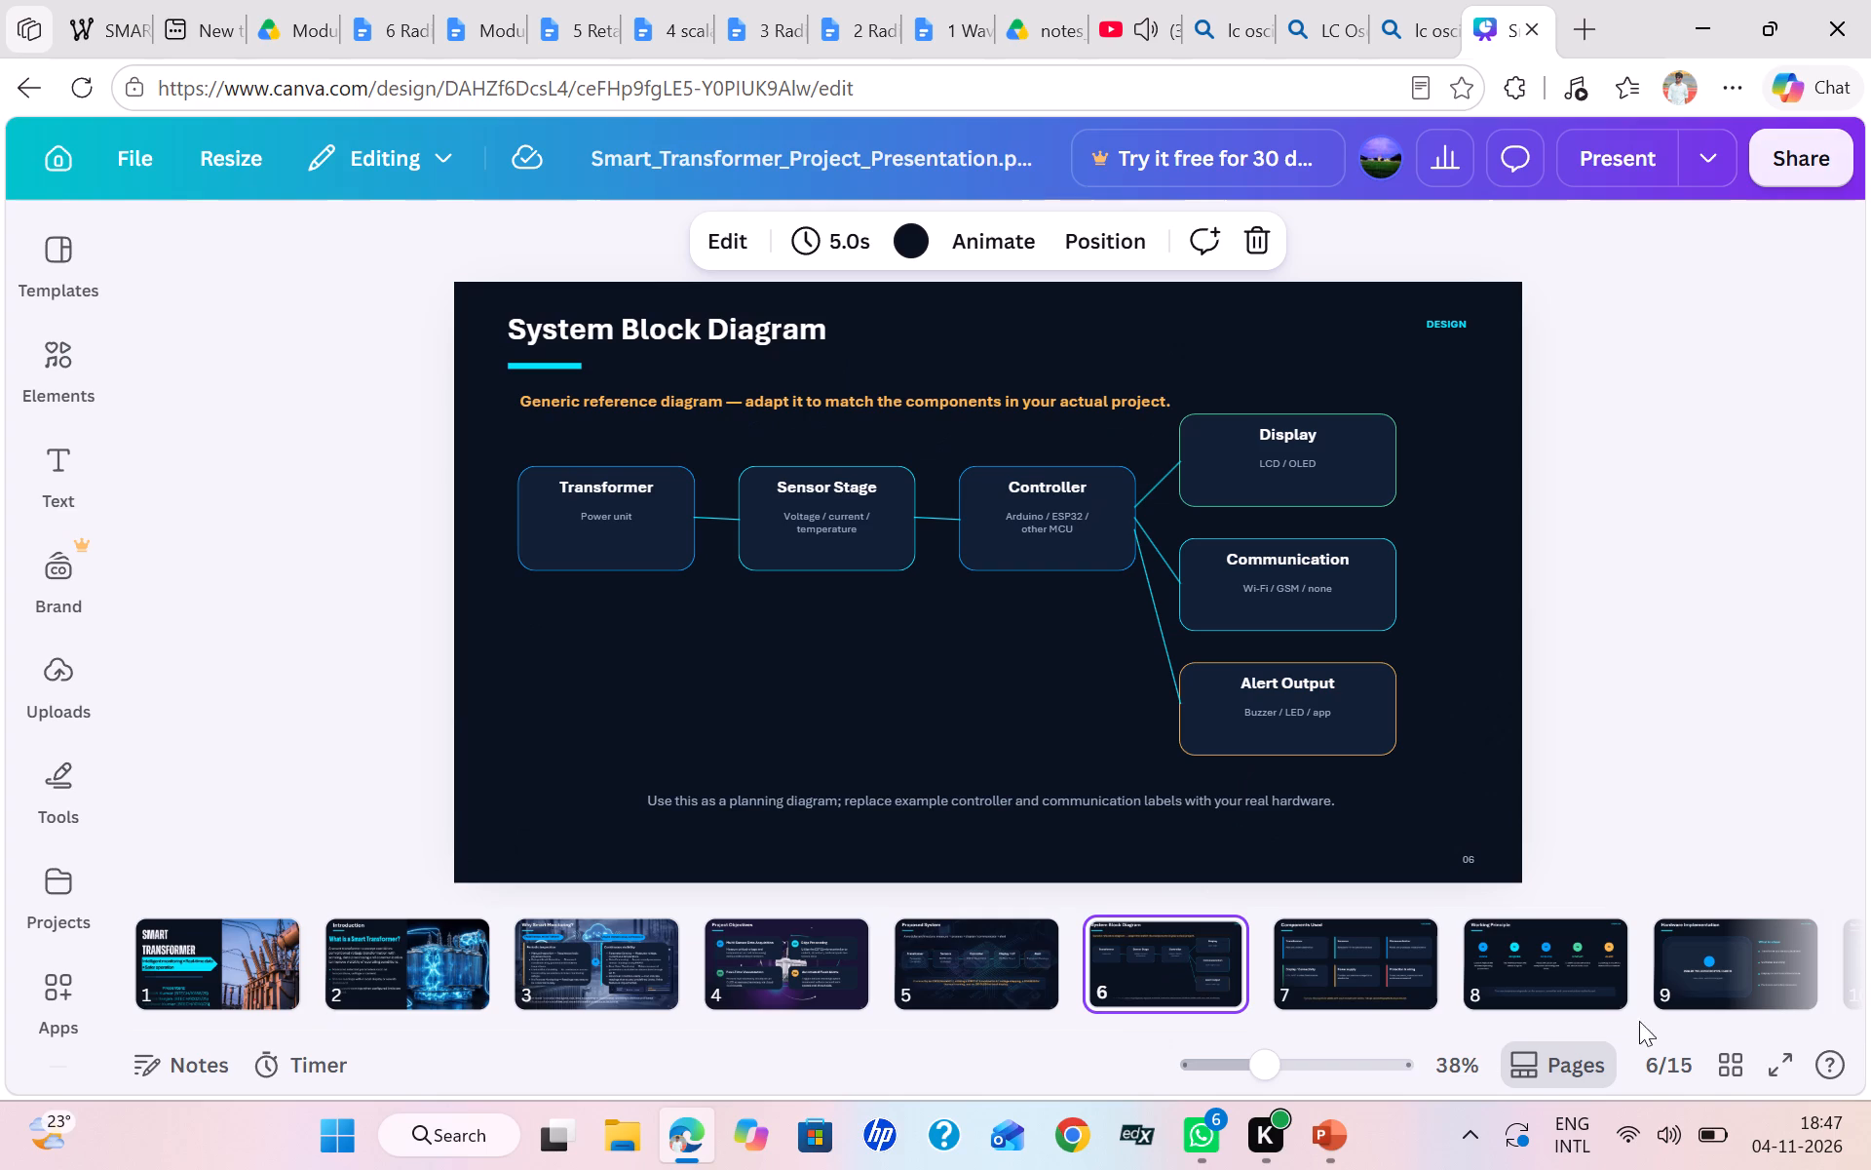
{"action": "scroll", "coordinate": [1696, 952], "scroll_direction": "left", "scroll_amount": 7}
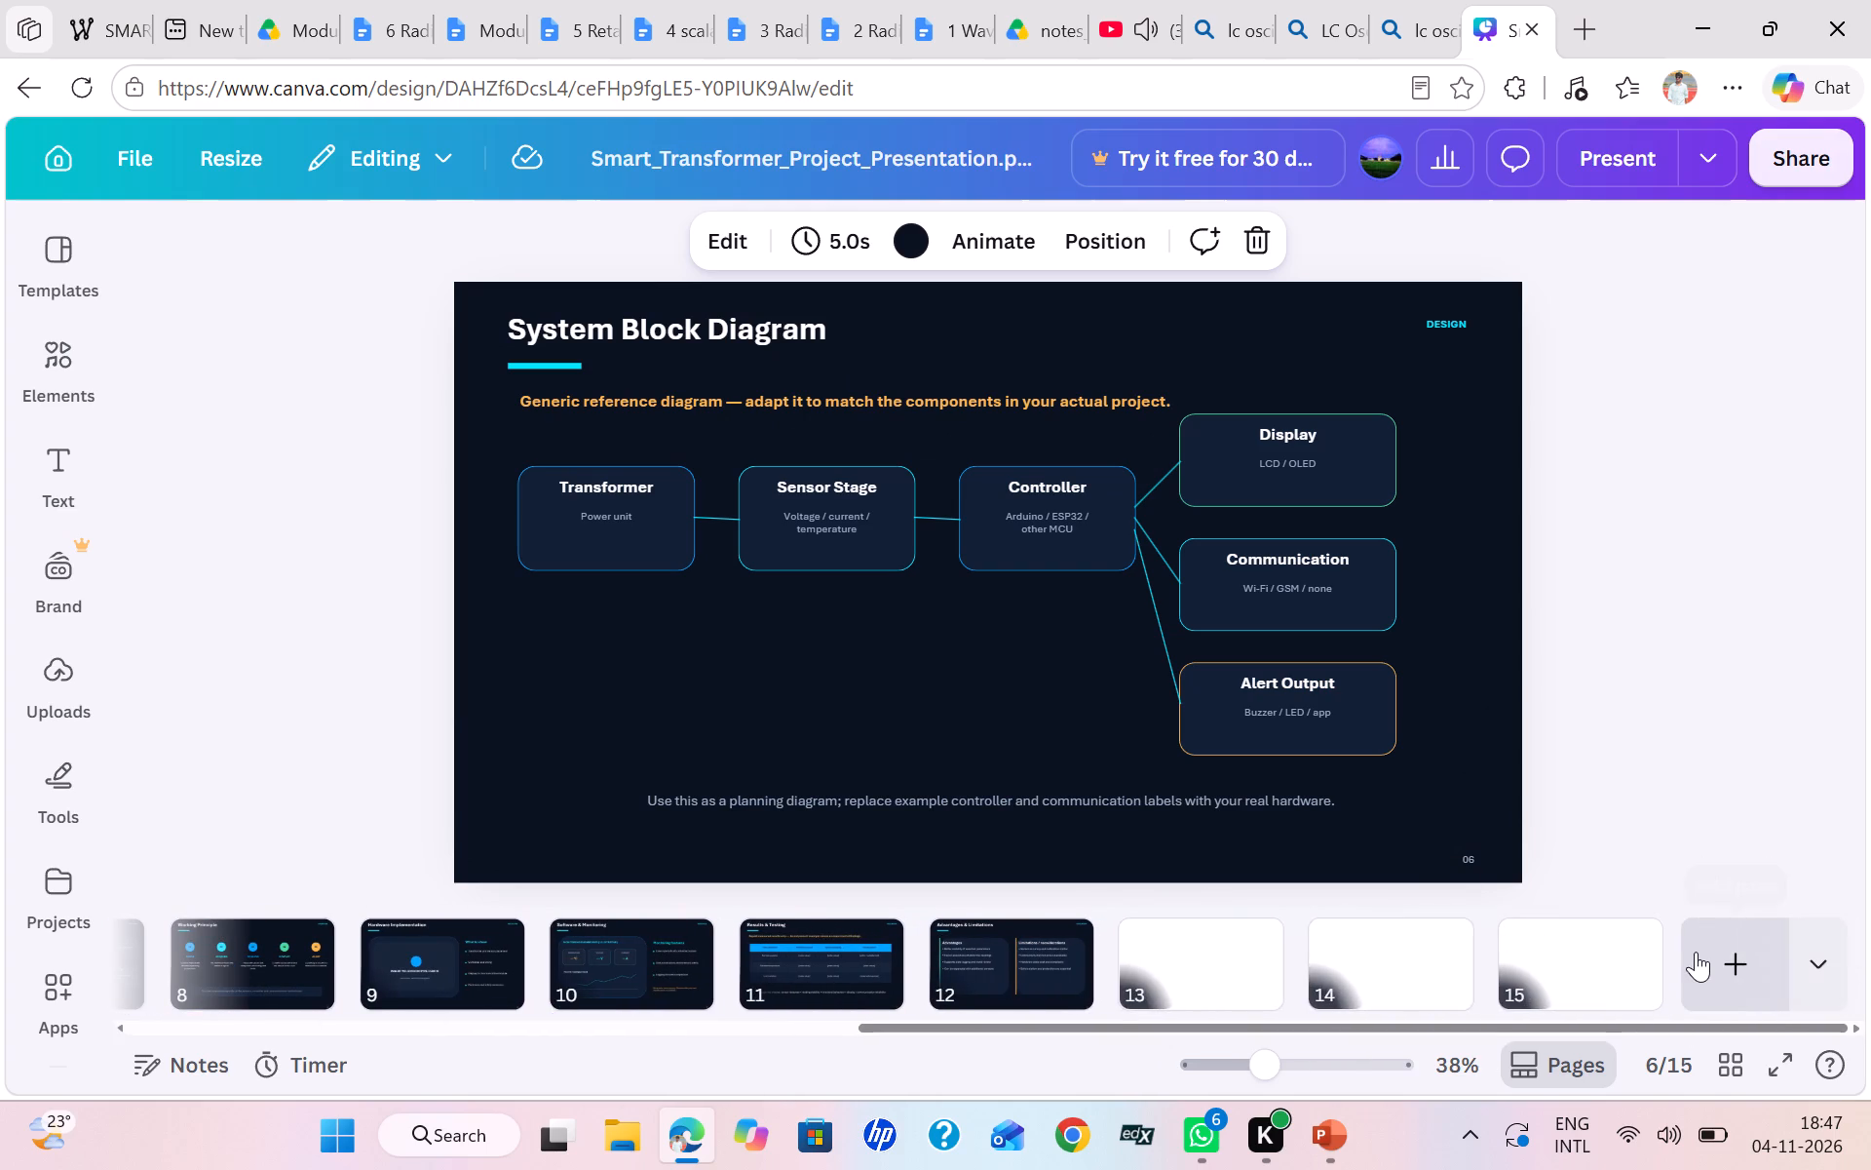
{"action": "scroll", "coordinate": [1696, 952], "scroll_direction": "left", "scroll_amount": 2}
{"action": "left_click", "coordinate": [1525, 949]}
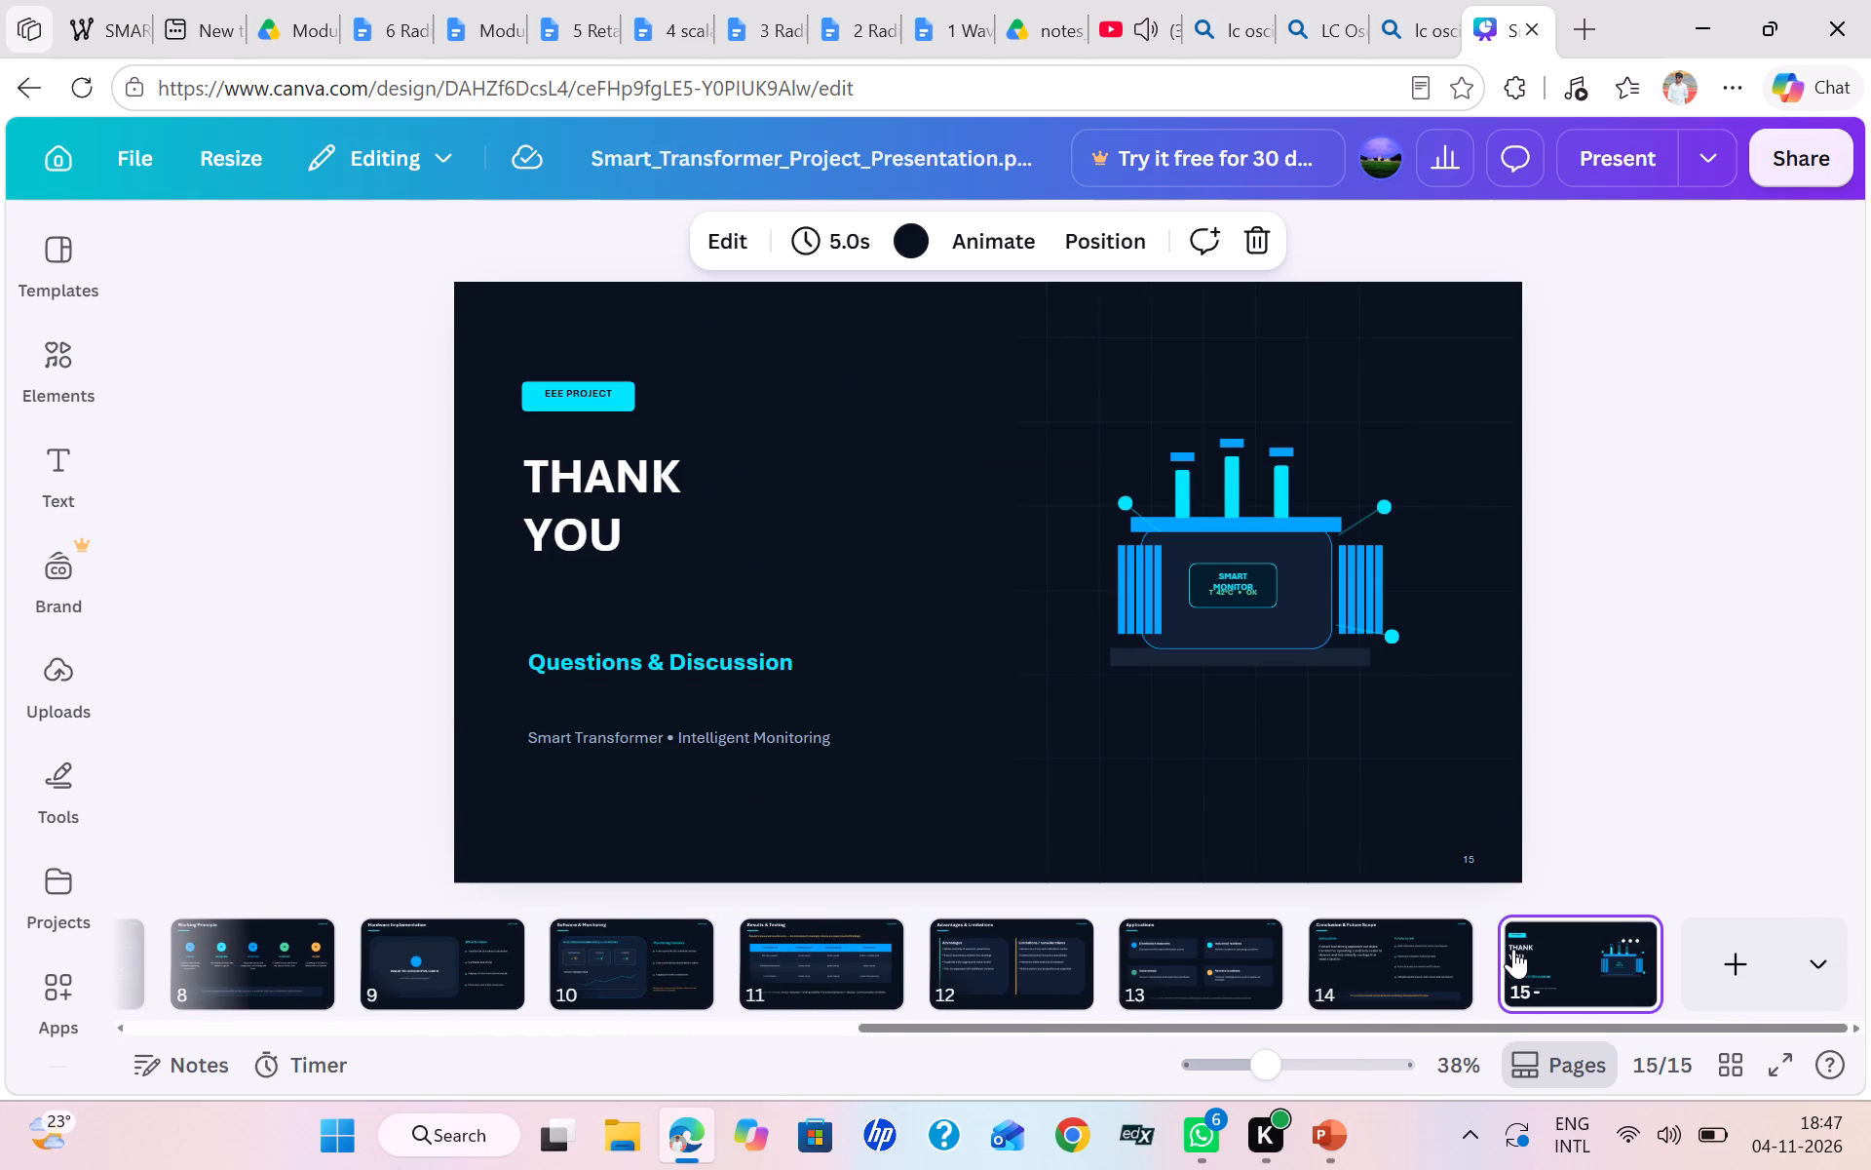
{"action": "left_click", "coordinate": [1422, 980]}
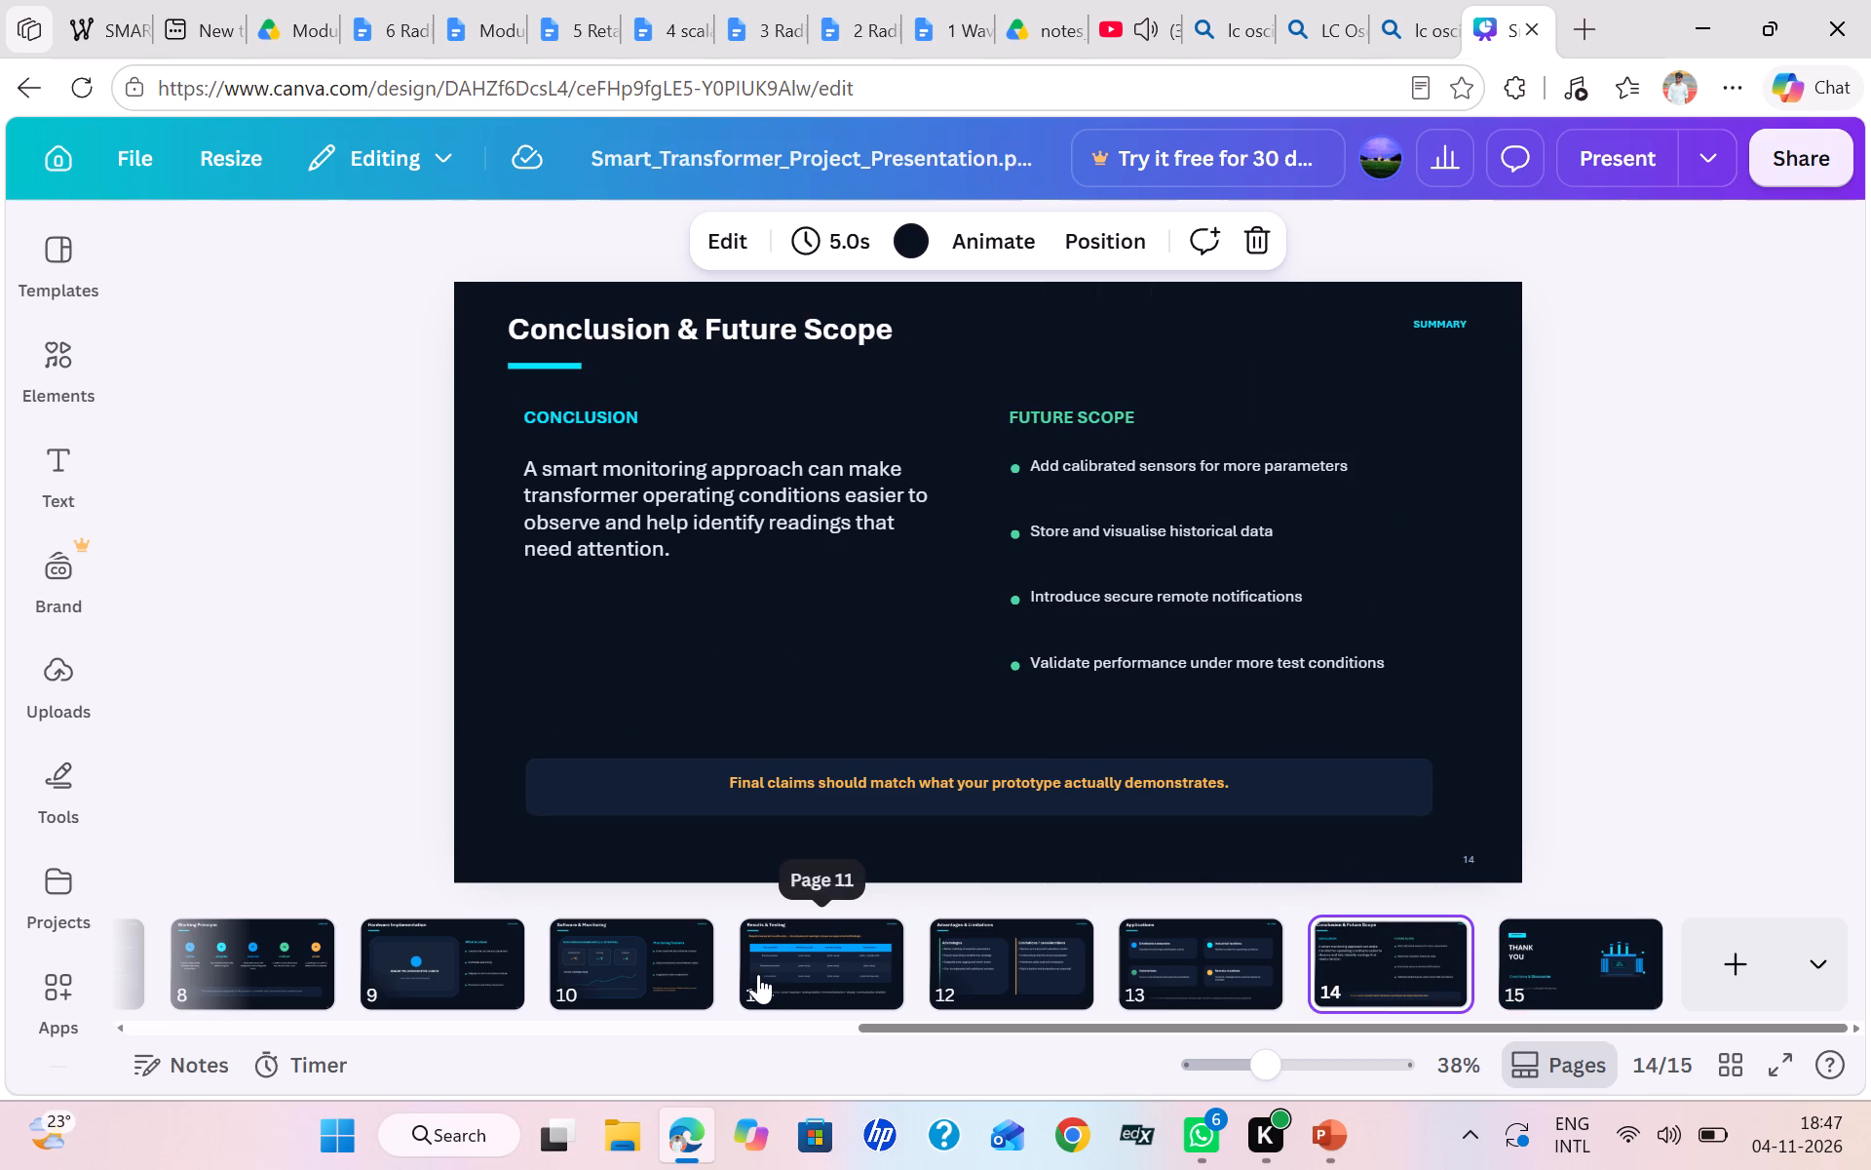
{"action": "scroll", "coordinate": [758, 974], "scroll_direction": "right", "scroll_amount": 8}
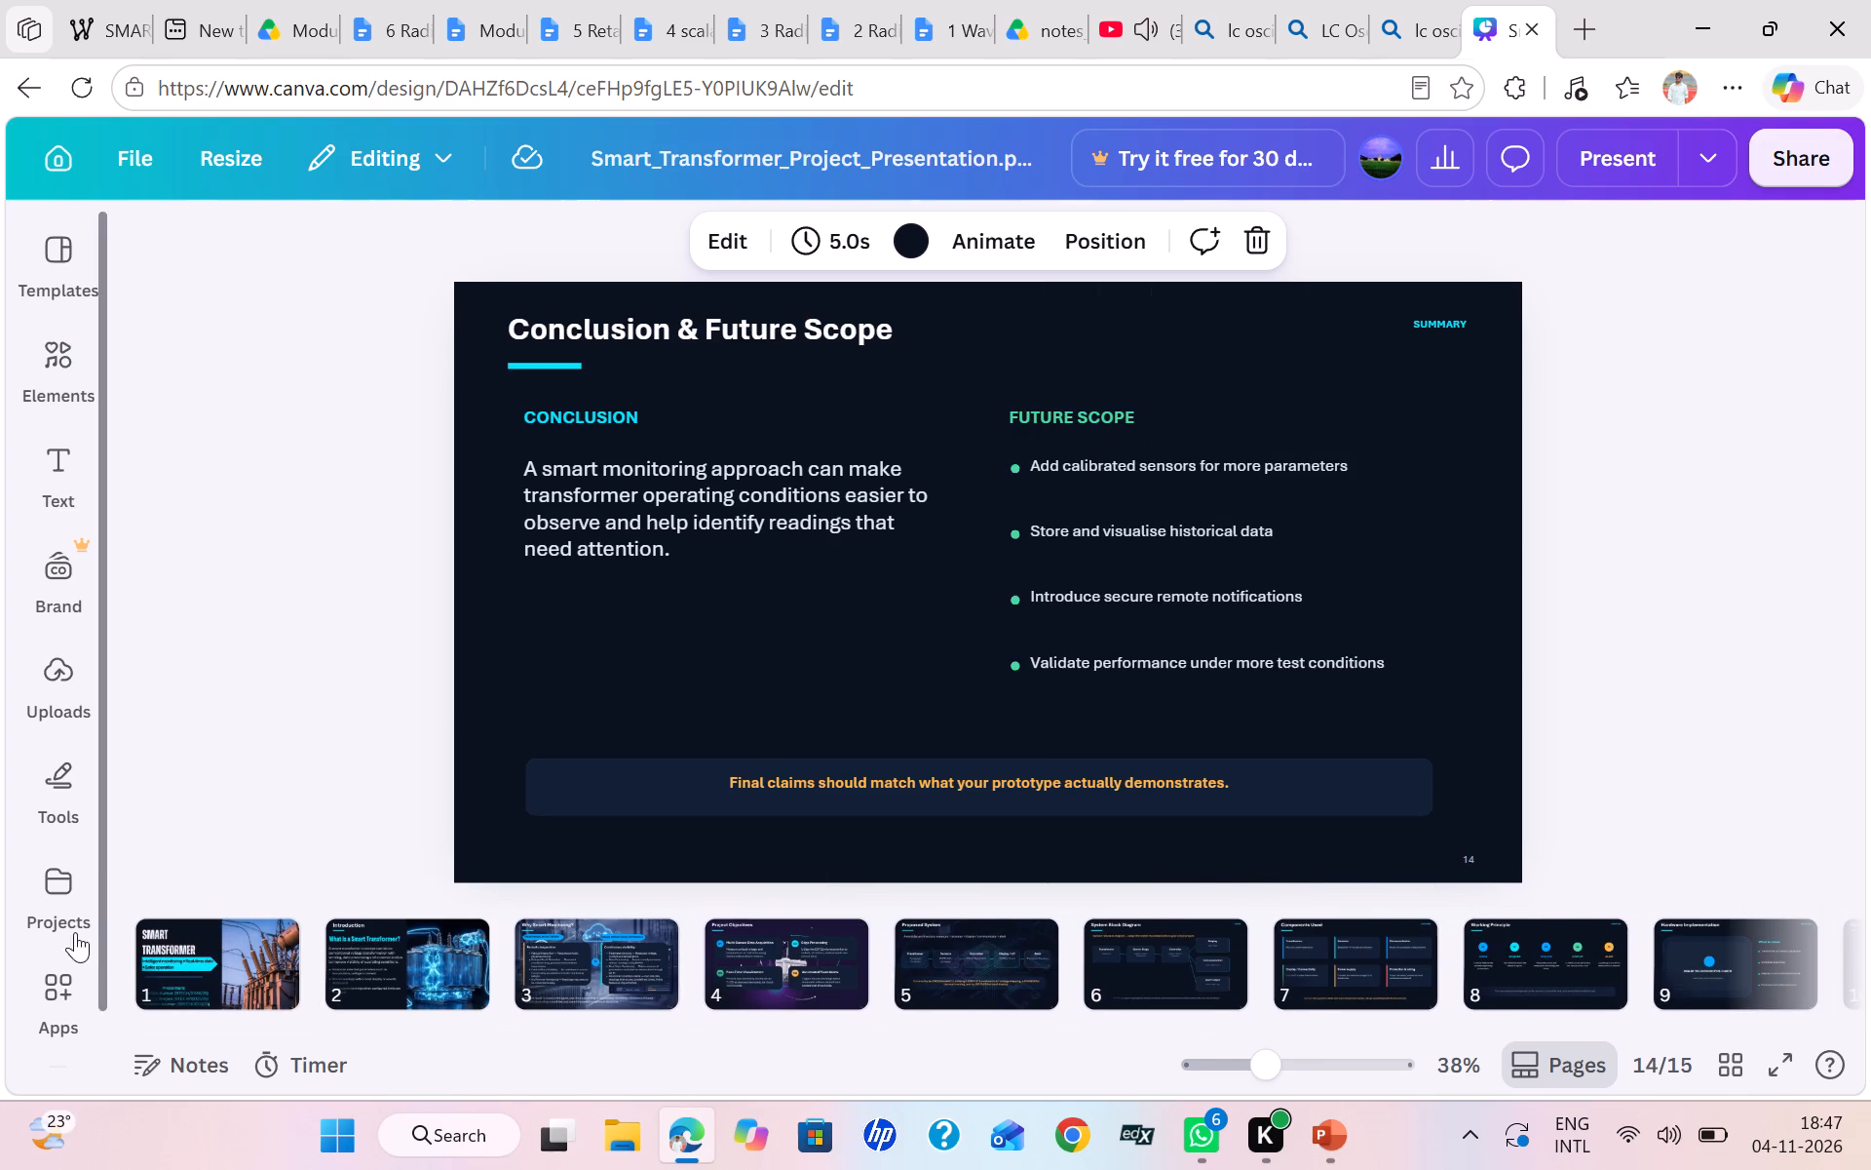
{"action": "left_click", "coordinate": [224, 966]}
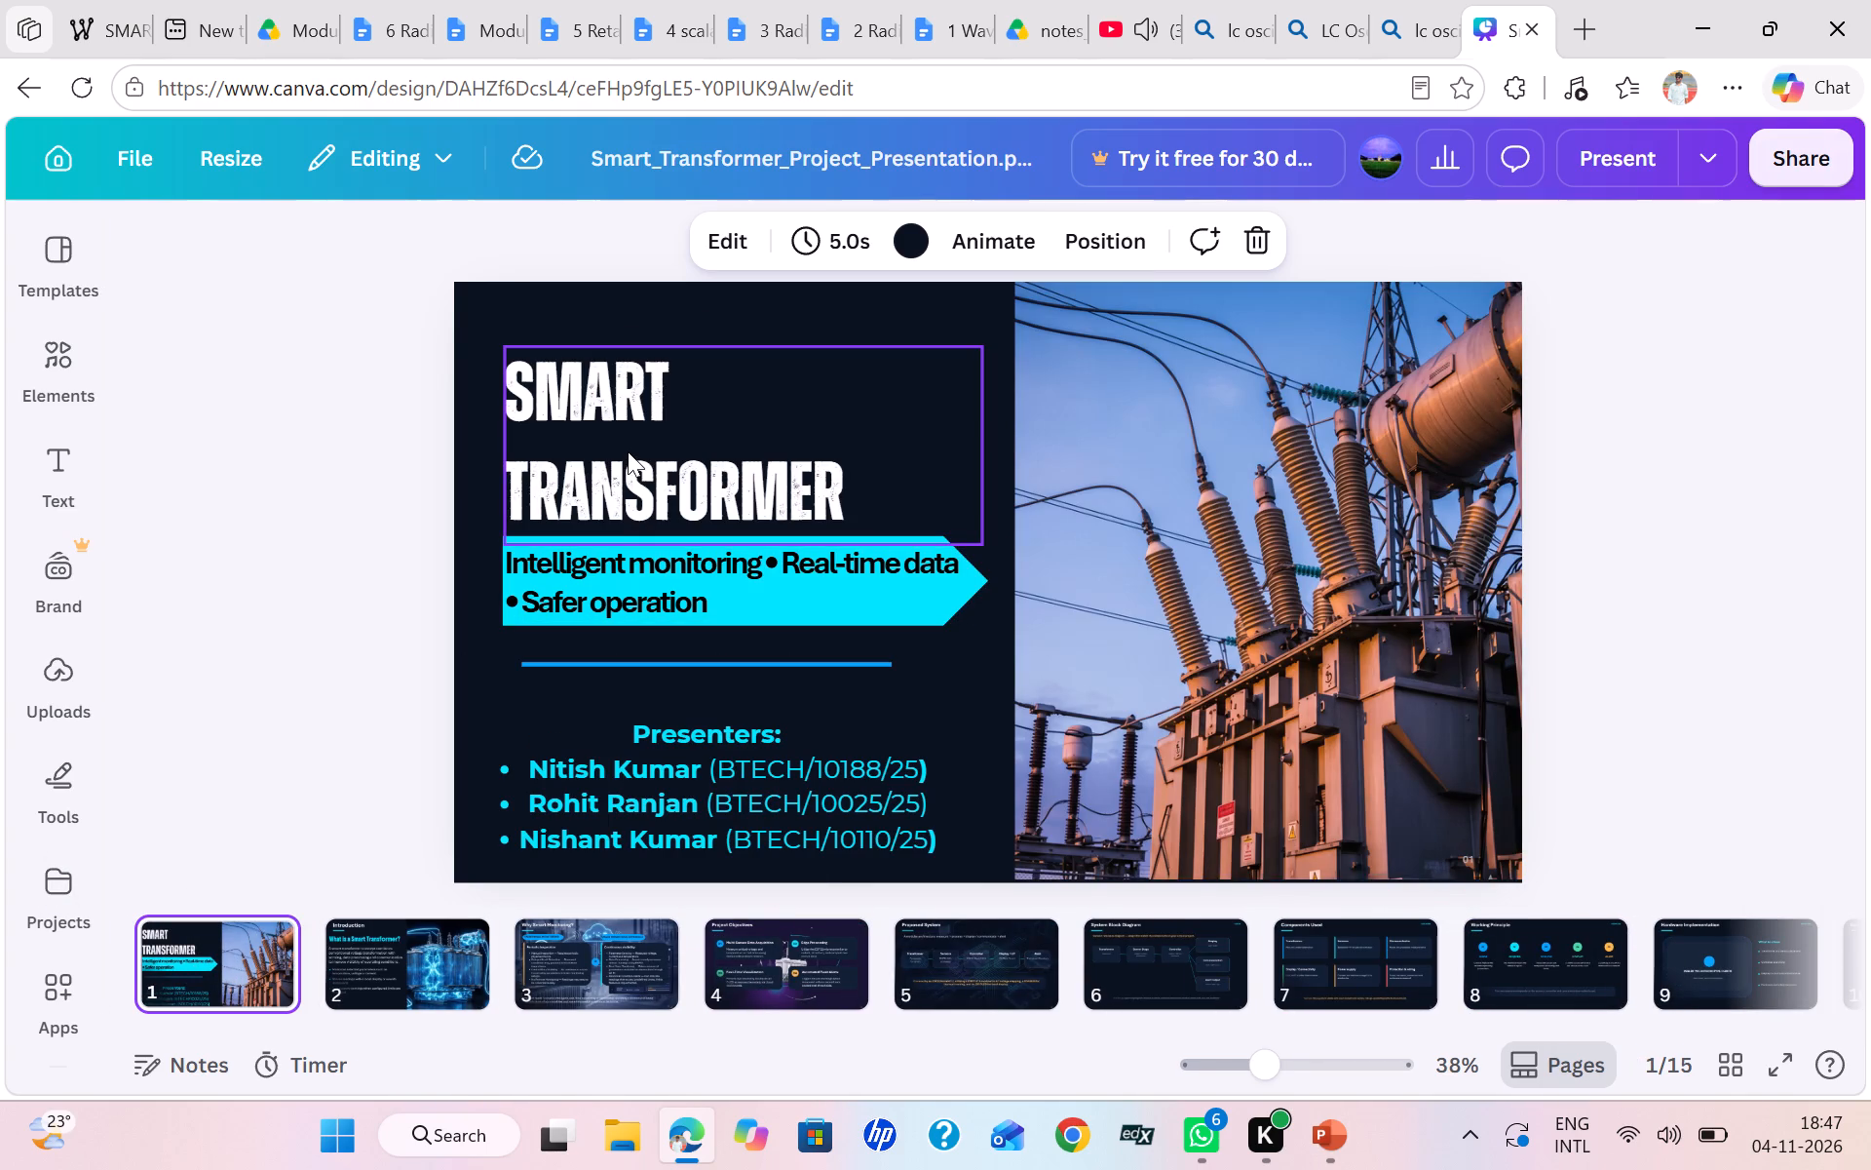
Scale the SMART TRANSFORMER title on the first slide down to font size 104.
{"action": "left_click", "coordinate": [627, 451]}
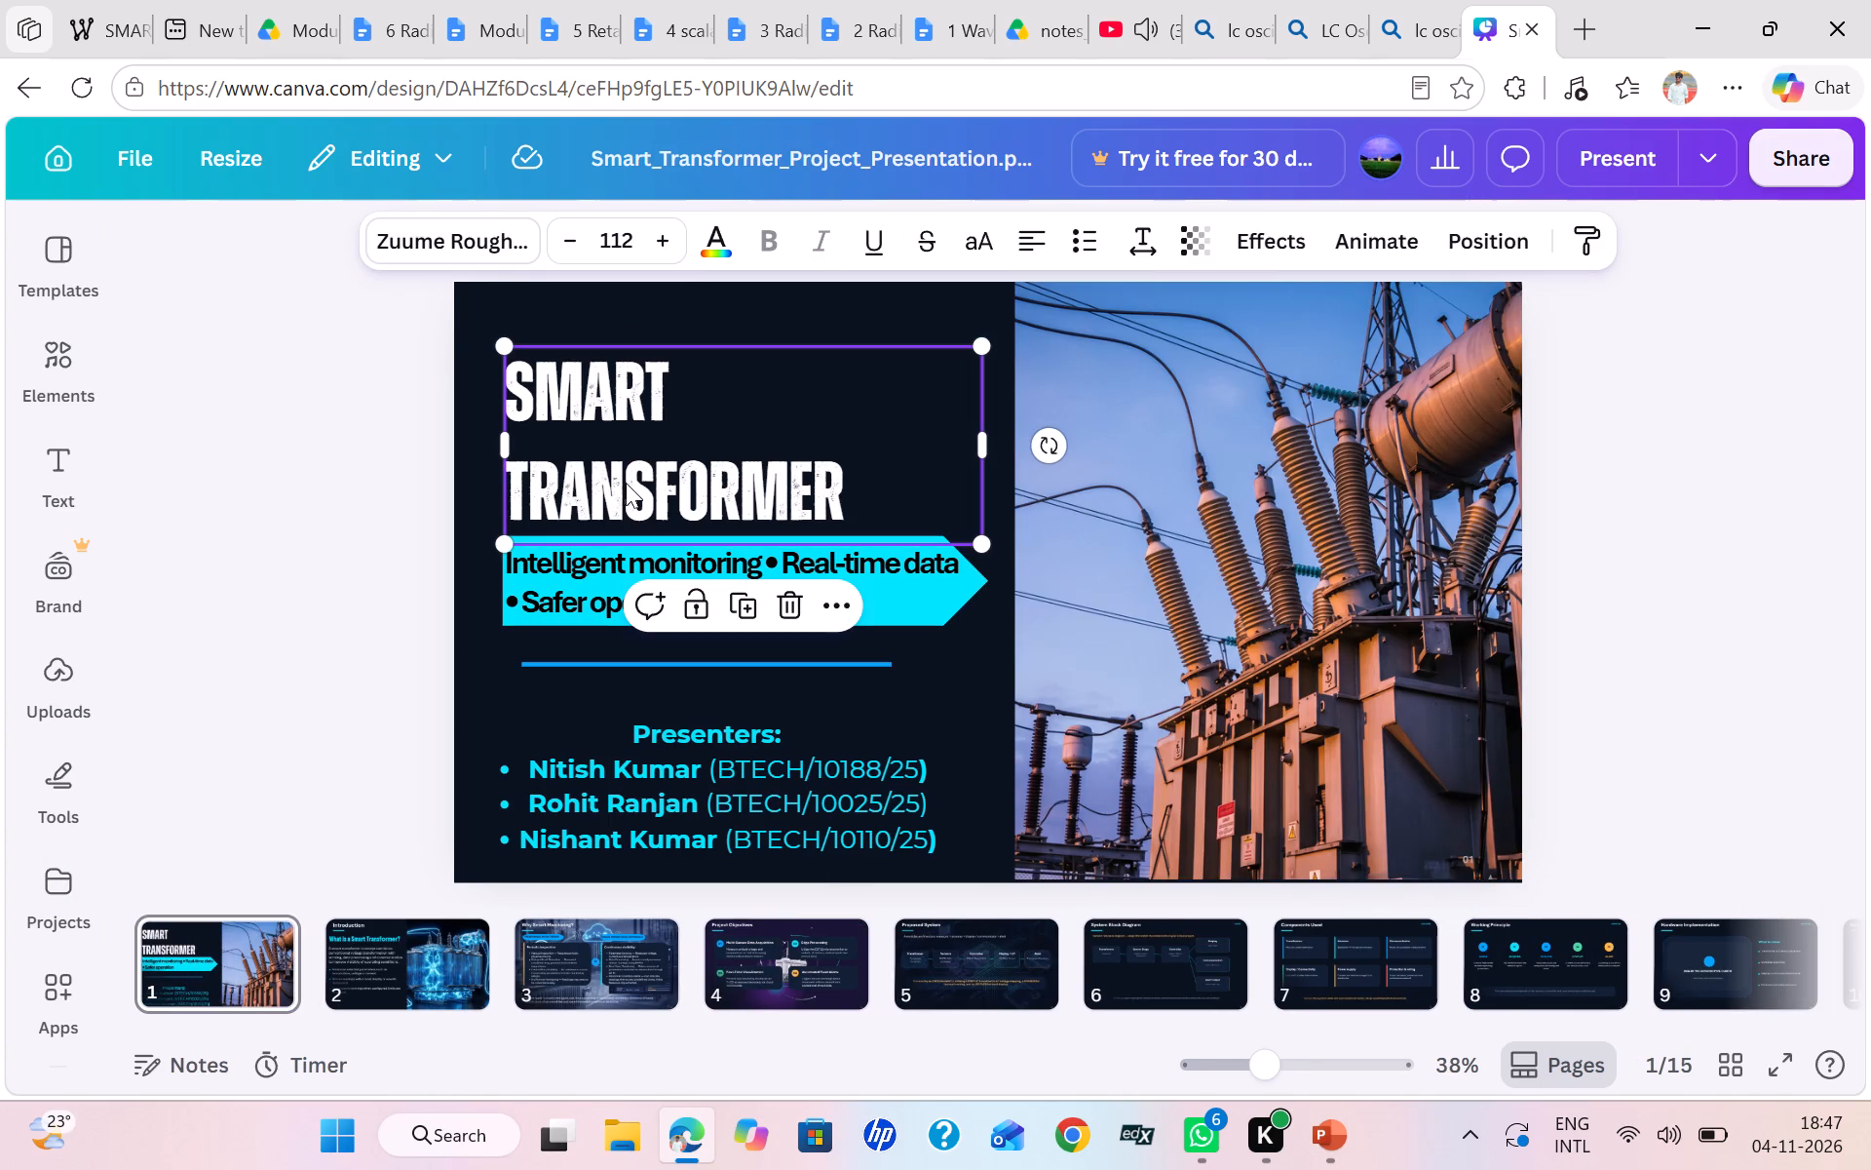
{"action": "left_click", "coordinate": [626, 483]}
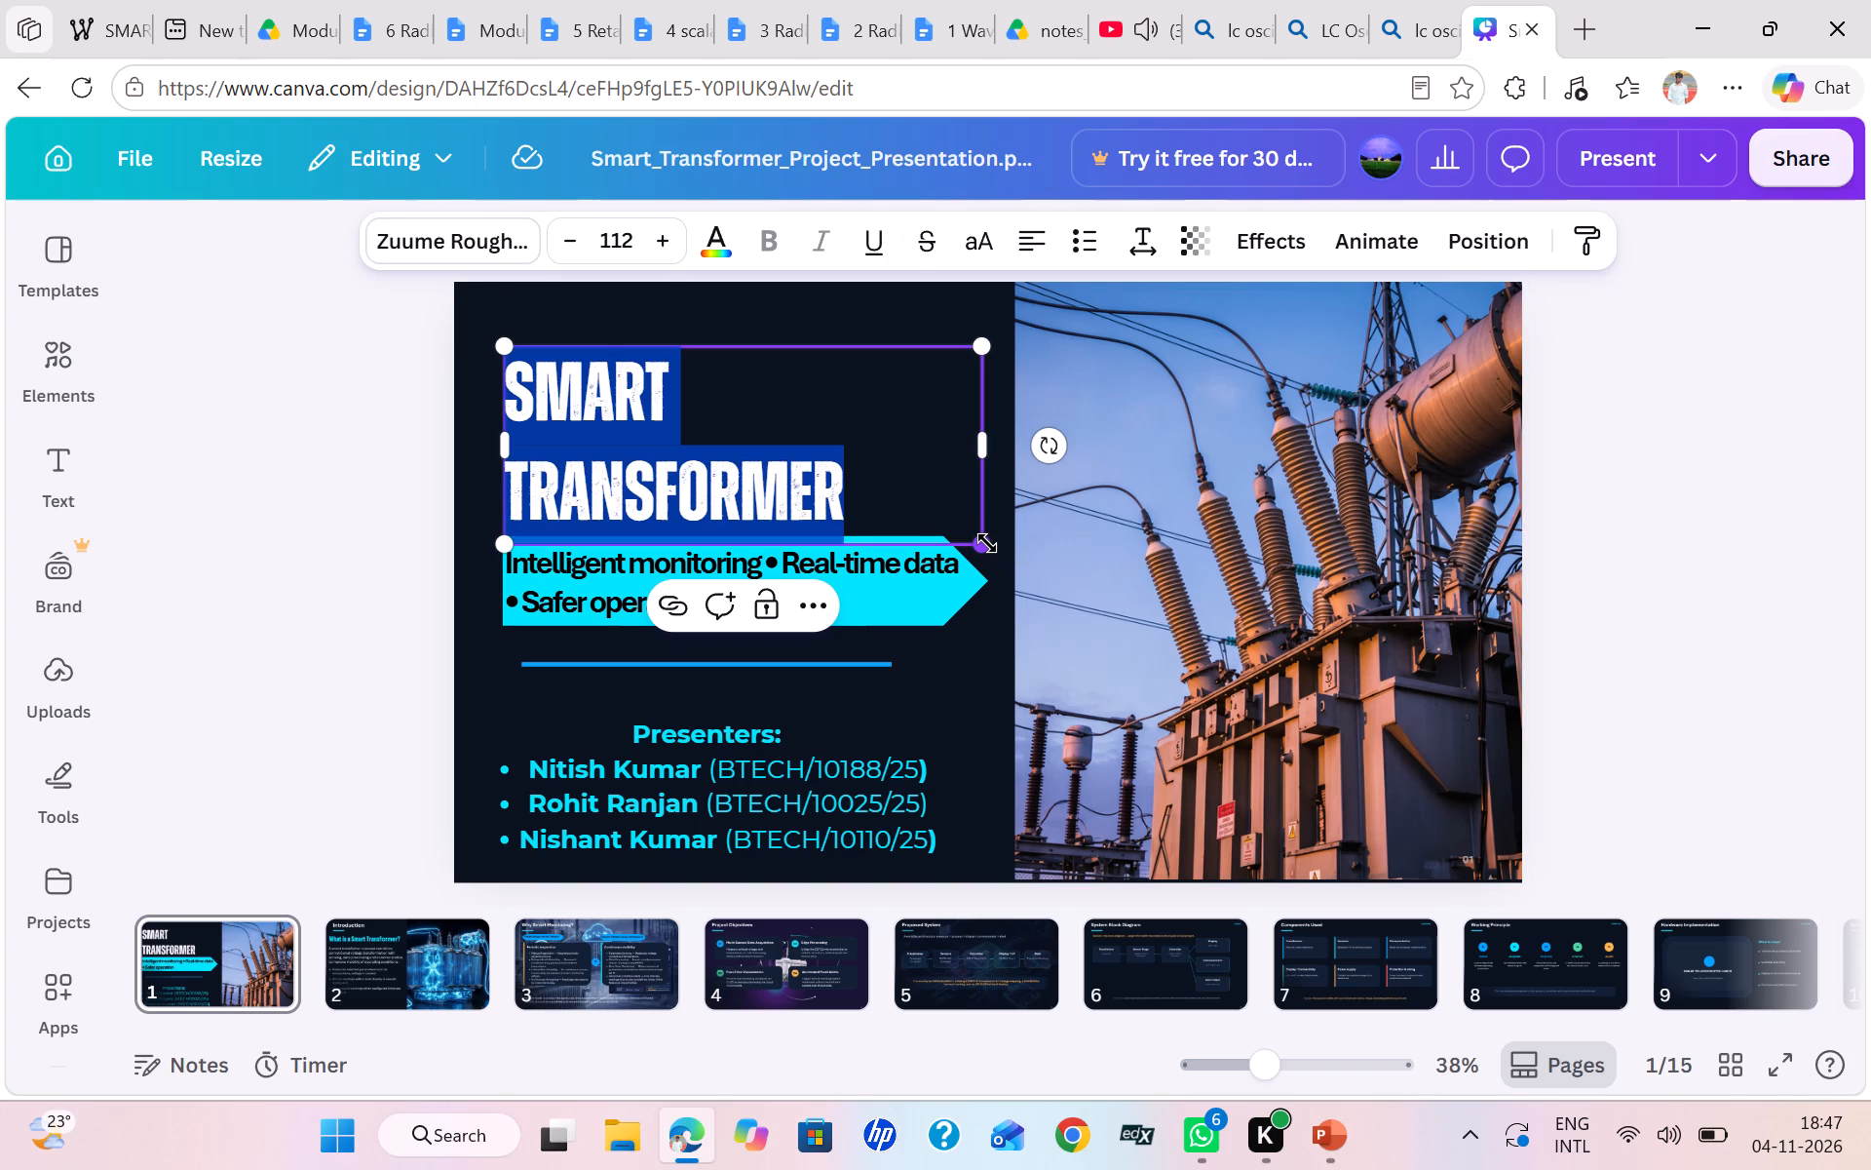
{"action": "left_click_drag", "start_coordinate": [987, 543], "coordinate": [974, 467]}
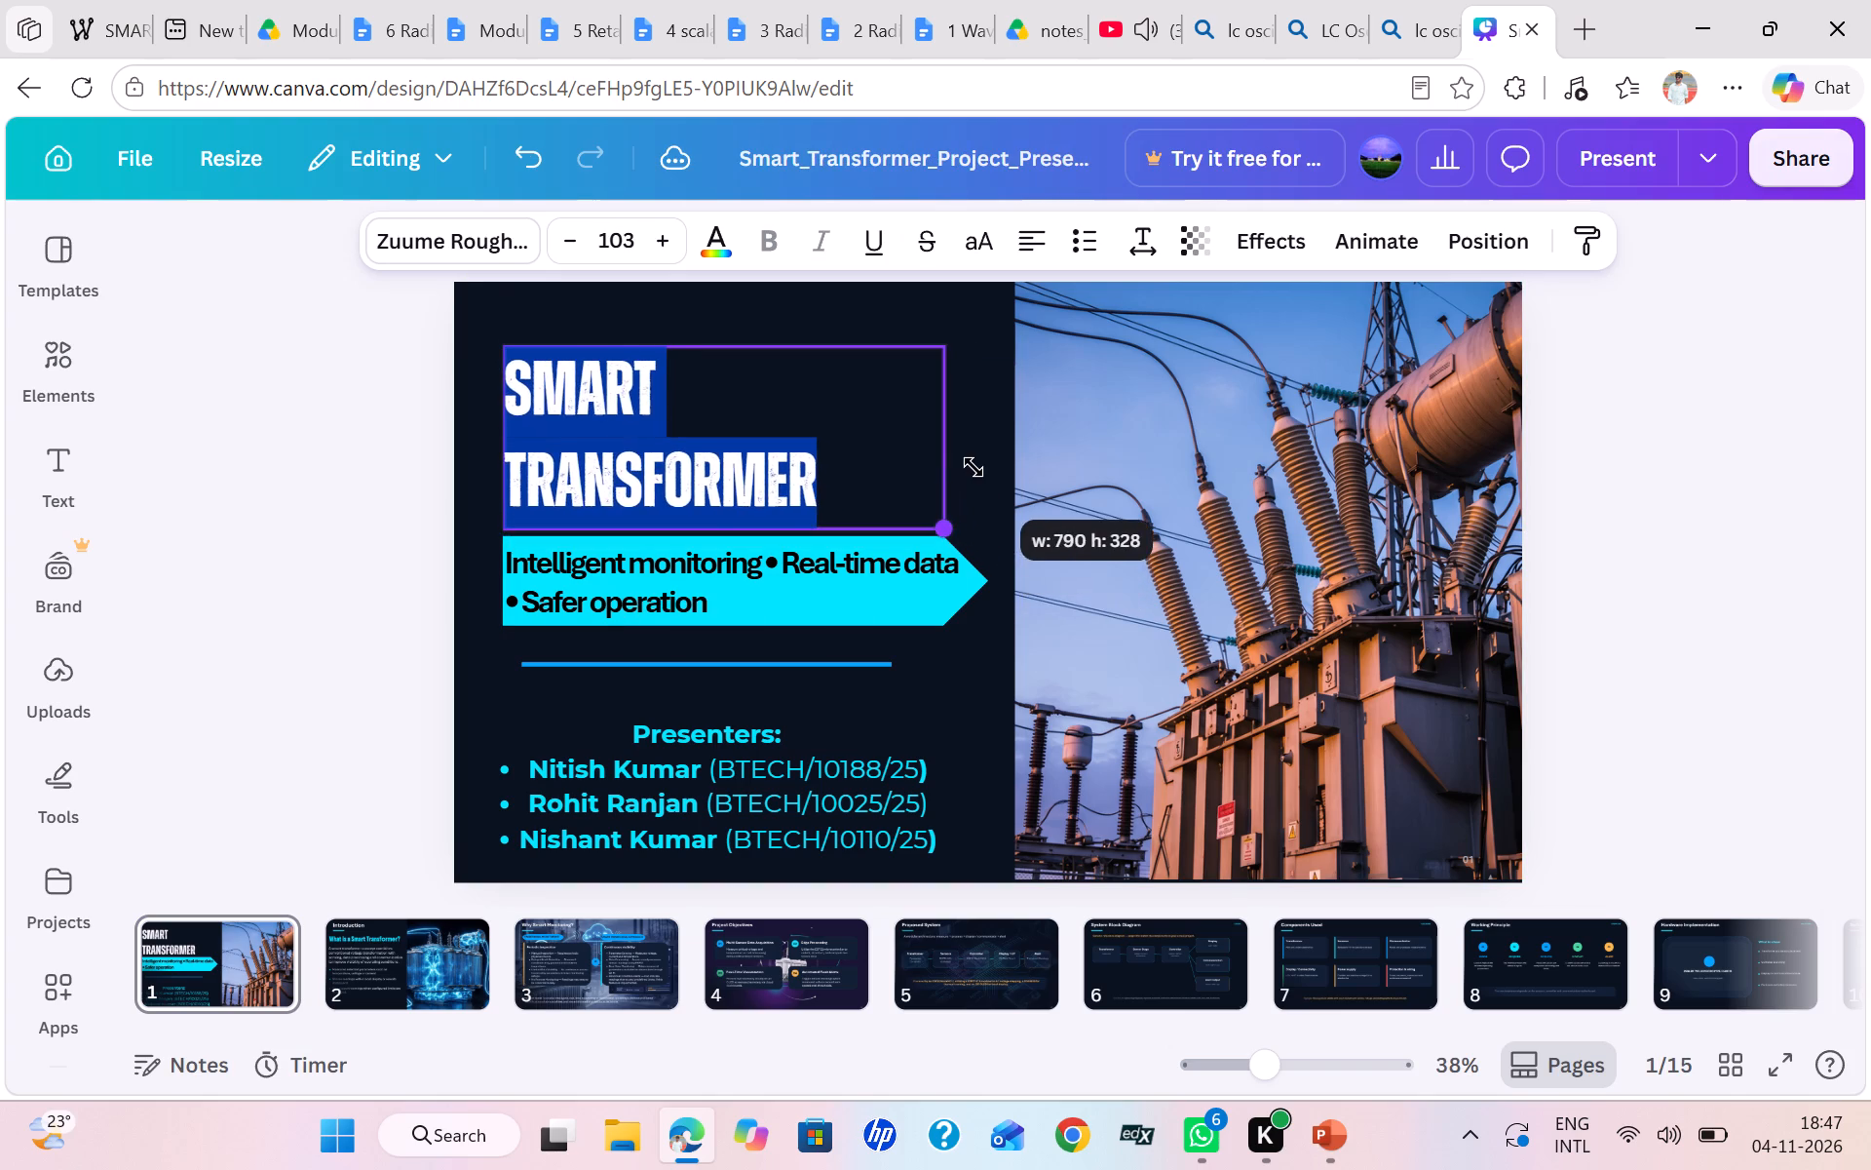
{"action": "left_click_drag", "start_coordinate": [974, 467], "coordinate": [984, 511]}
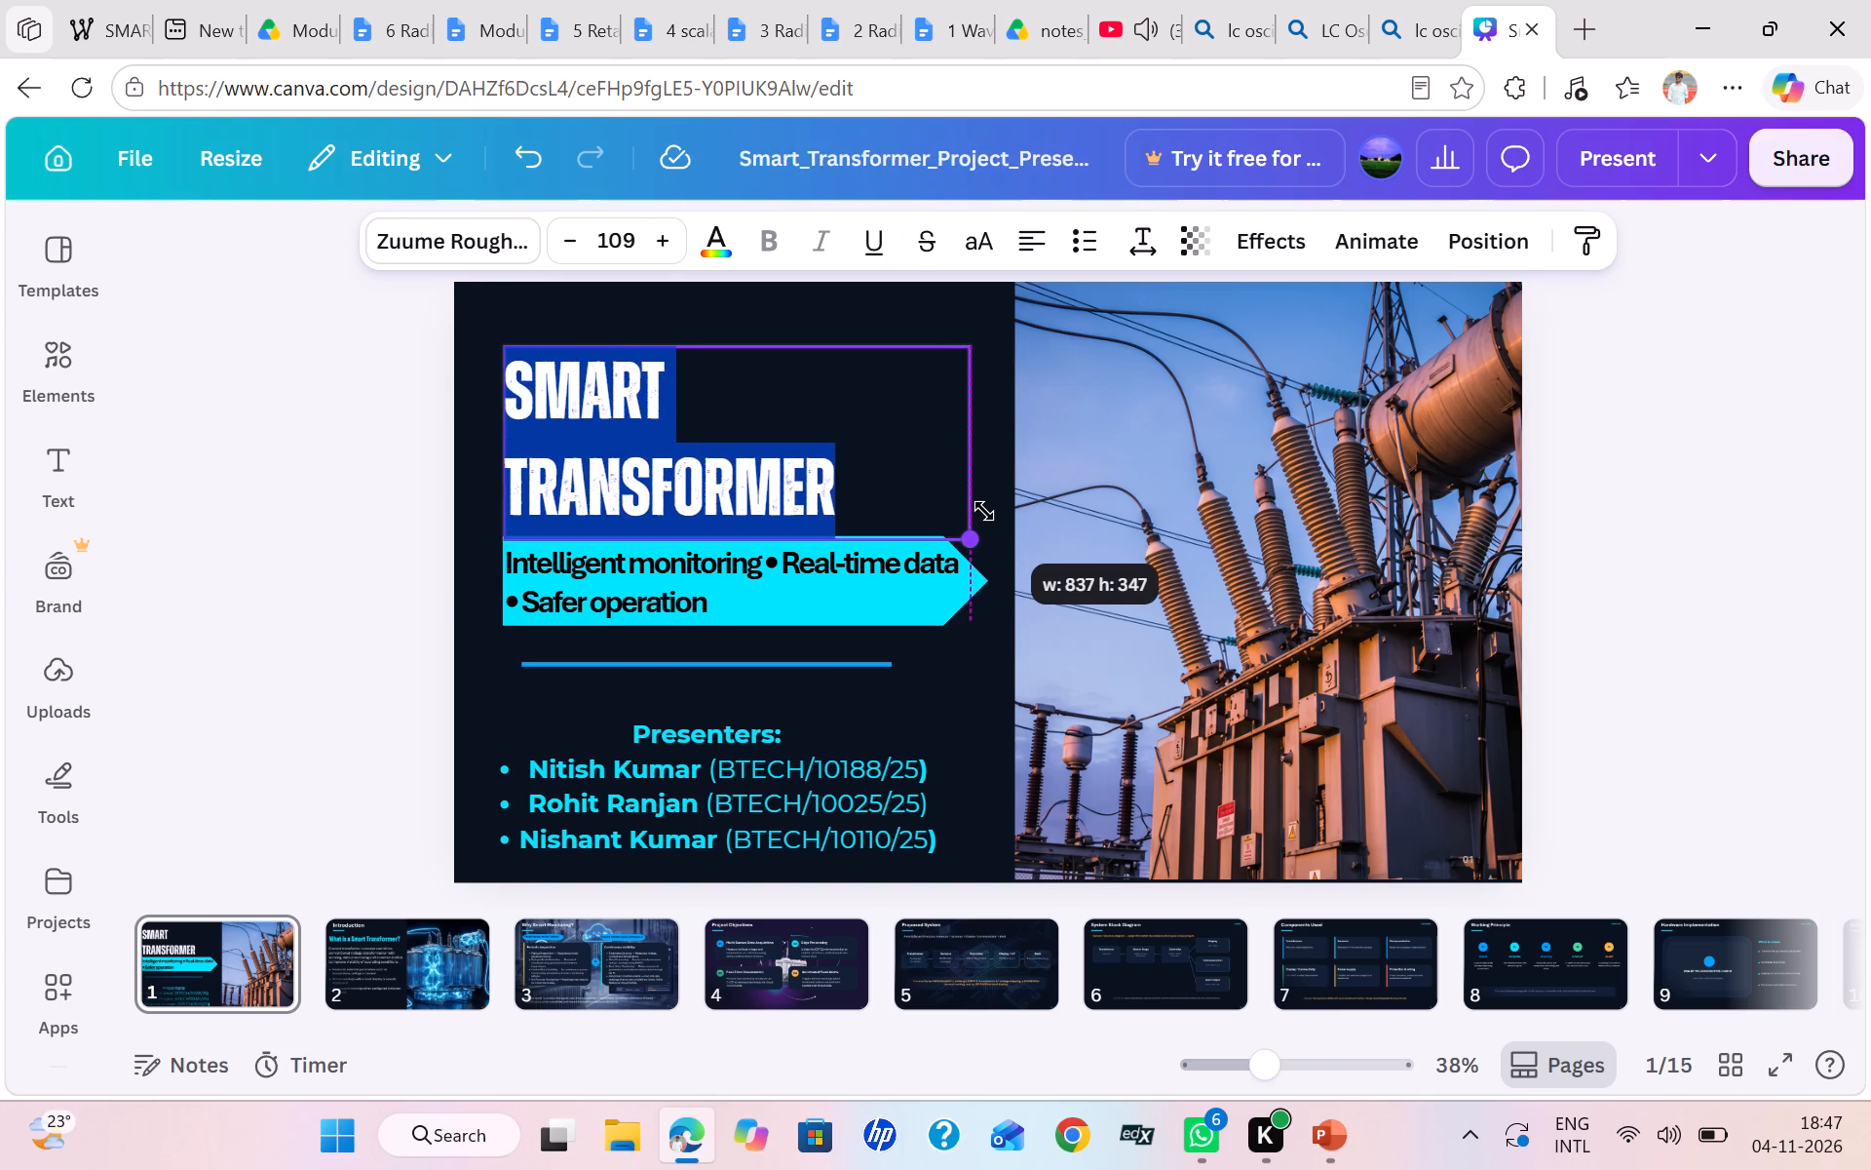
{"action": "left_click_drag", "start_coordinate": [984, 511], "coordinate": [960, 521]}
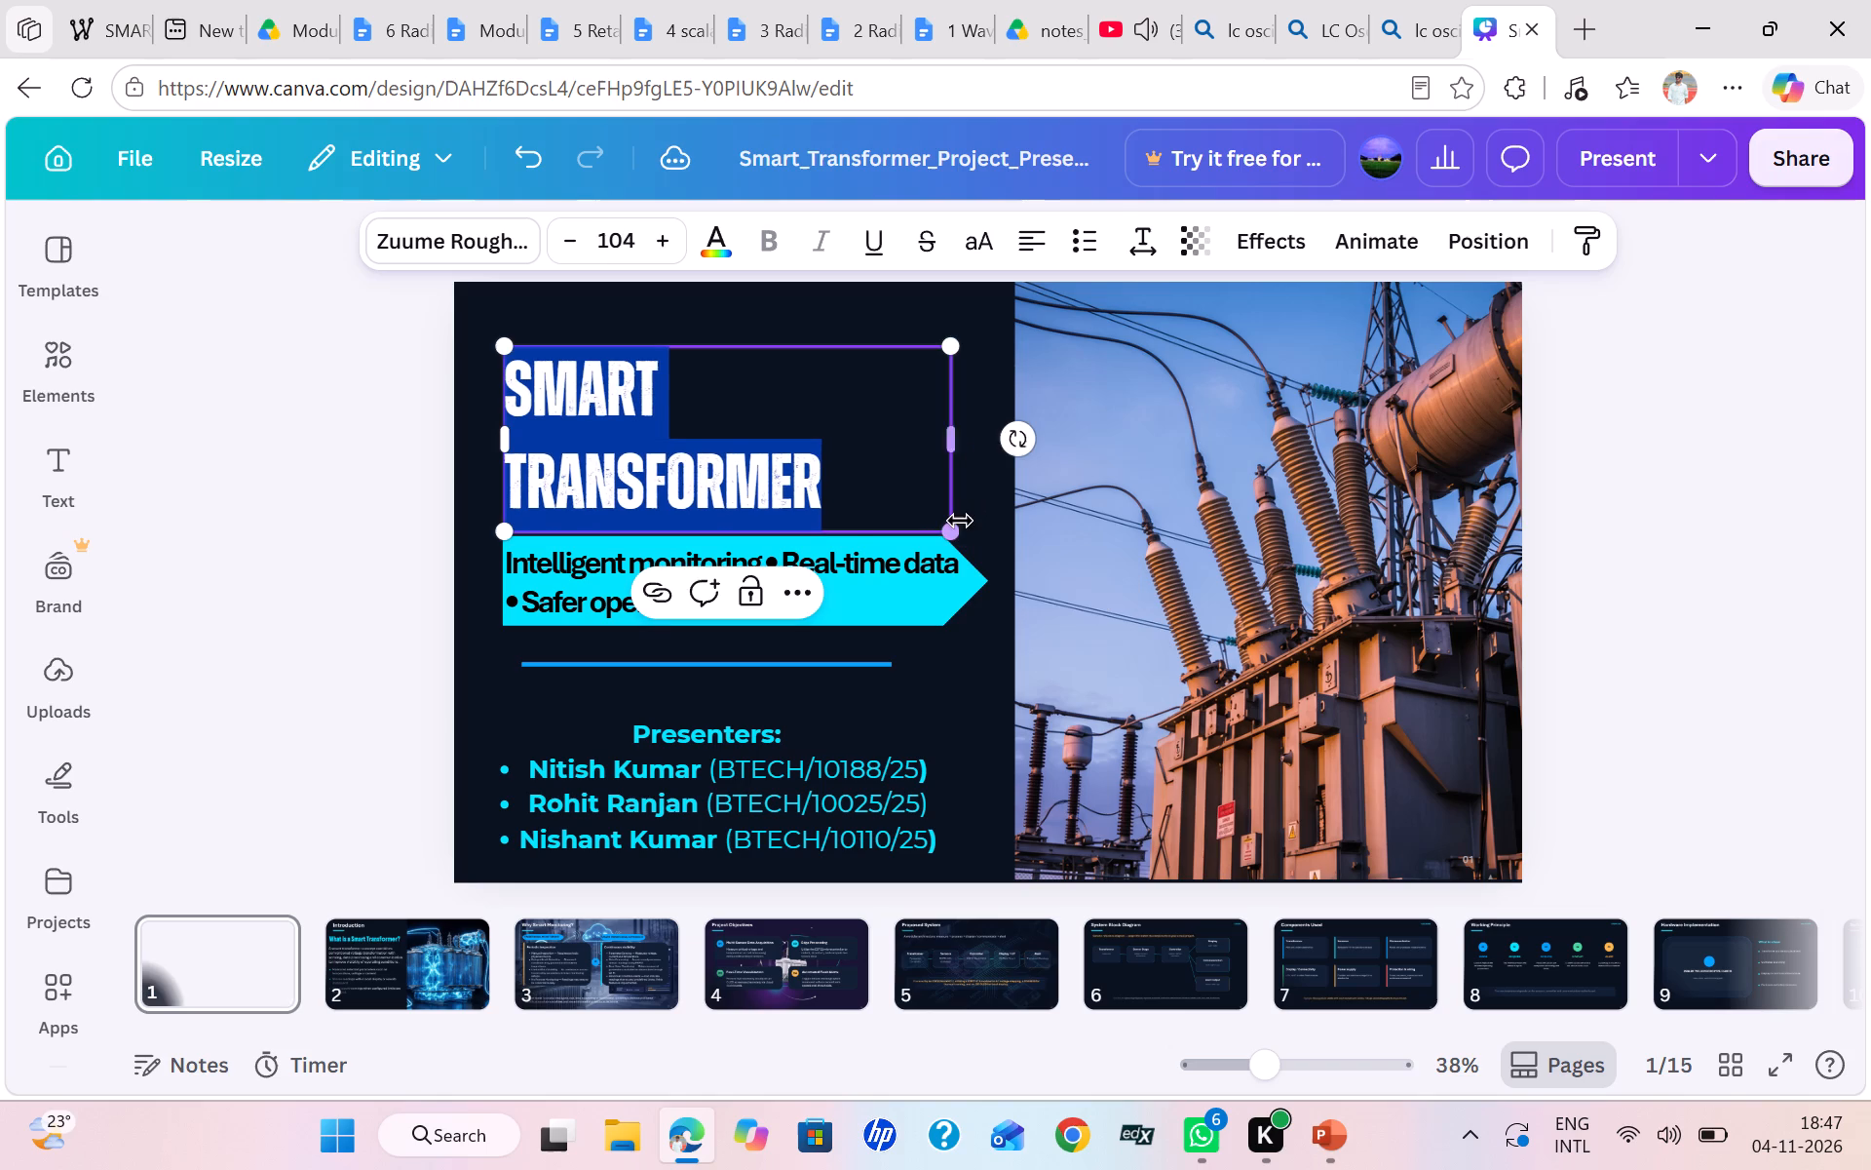
Change the title slide's heading to the single-line word SMARTXFORMER.
{"action": "left_click", "coordinate": [627, 487]}
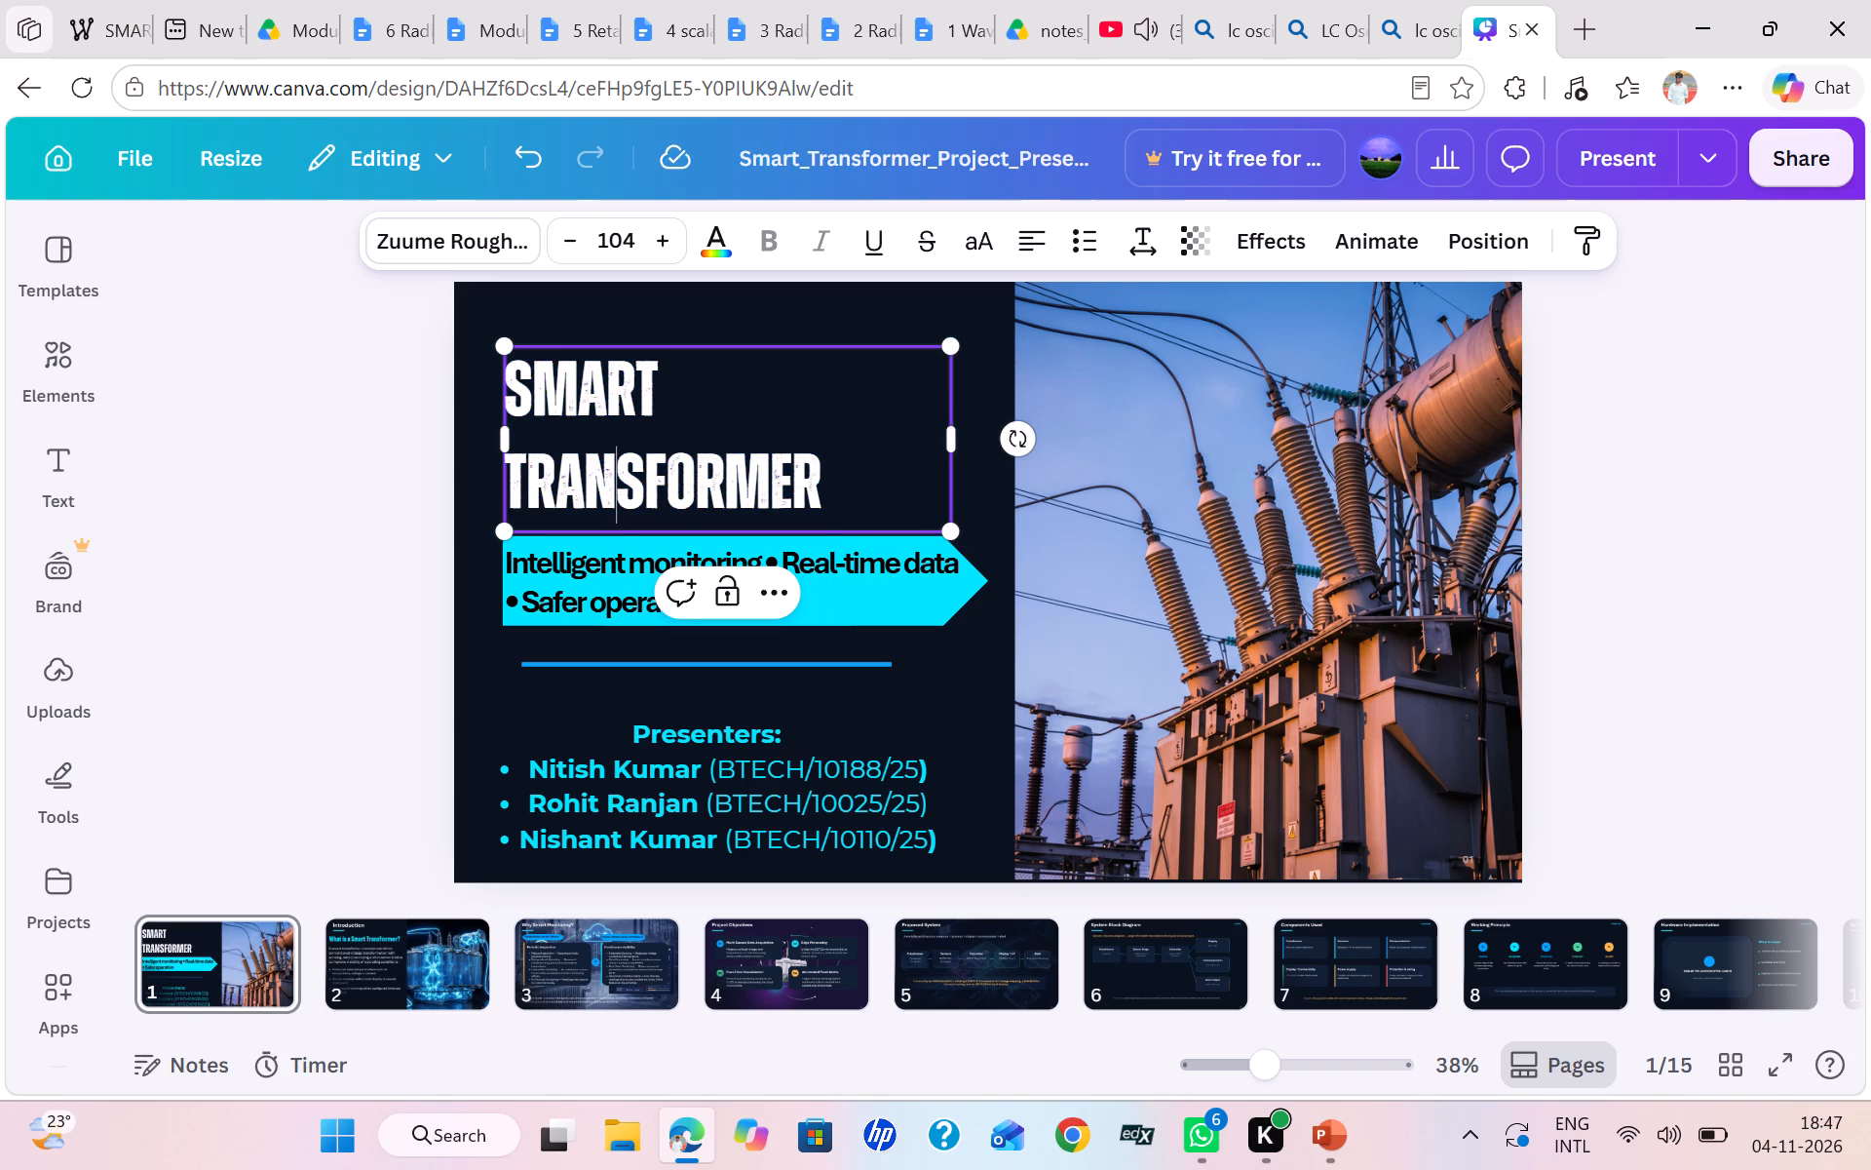
{"action": "key", "text": "Right"}
{"action": "key", "text": "BackSpace"}
{"action": "key", "text": "BackSpace"}
{"action": "key", "text": "BackSpace"}
{"action": "key", "text": "BackSpace"}
{"action": "key", "text": "BackSpace"}
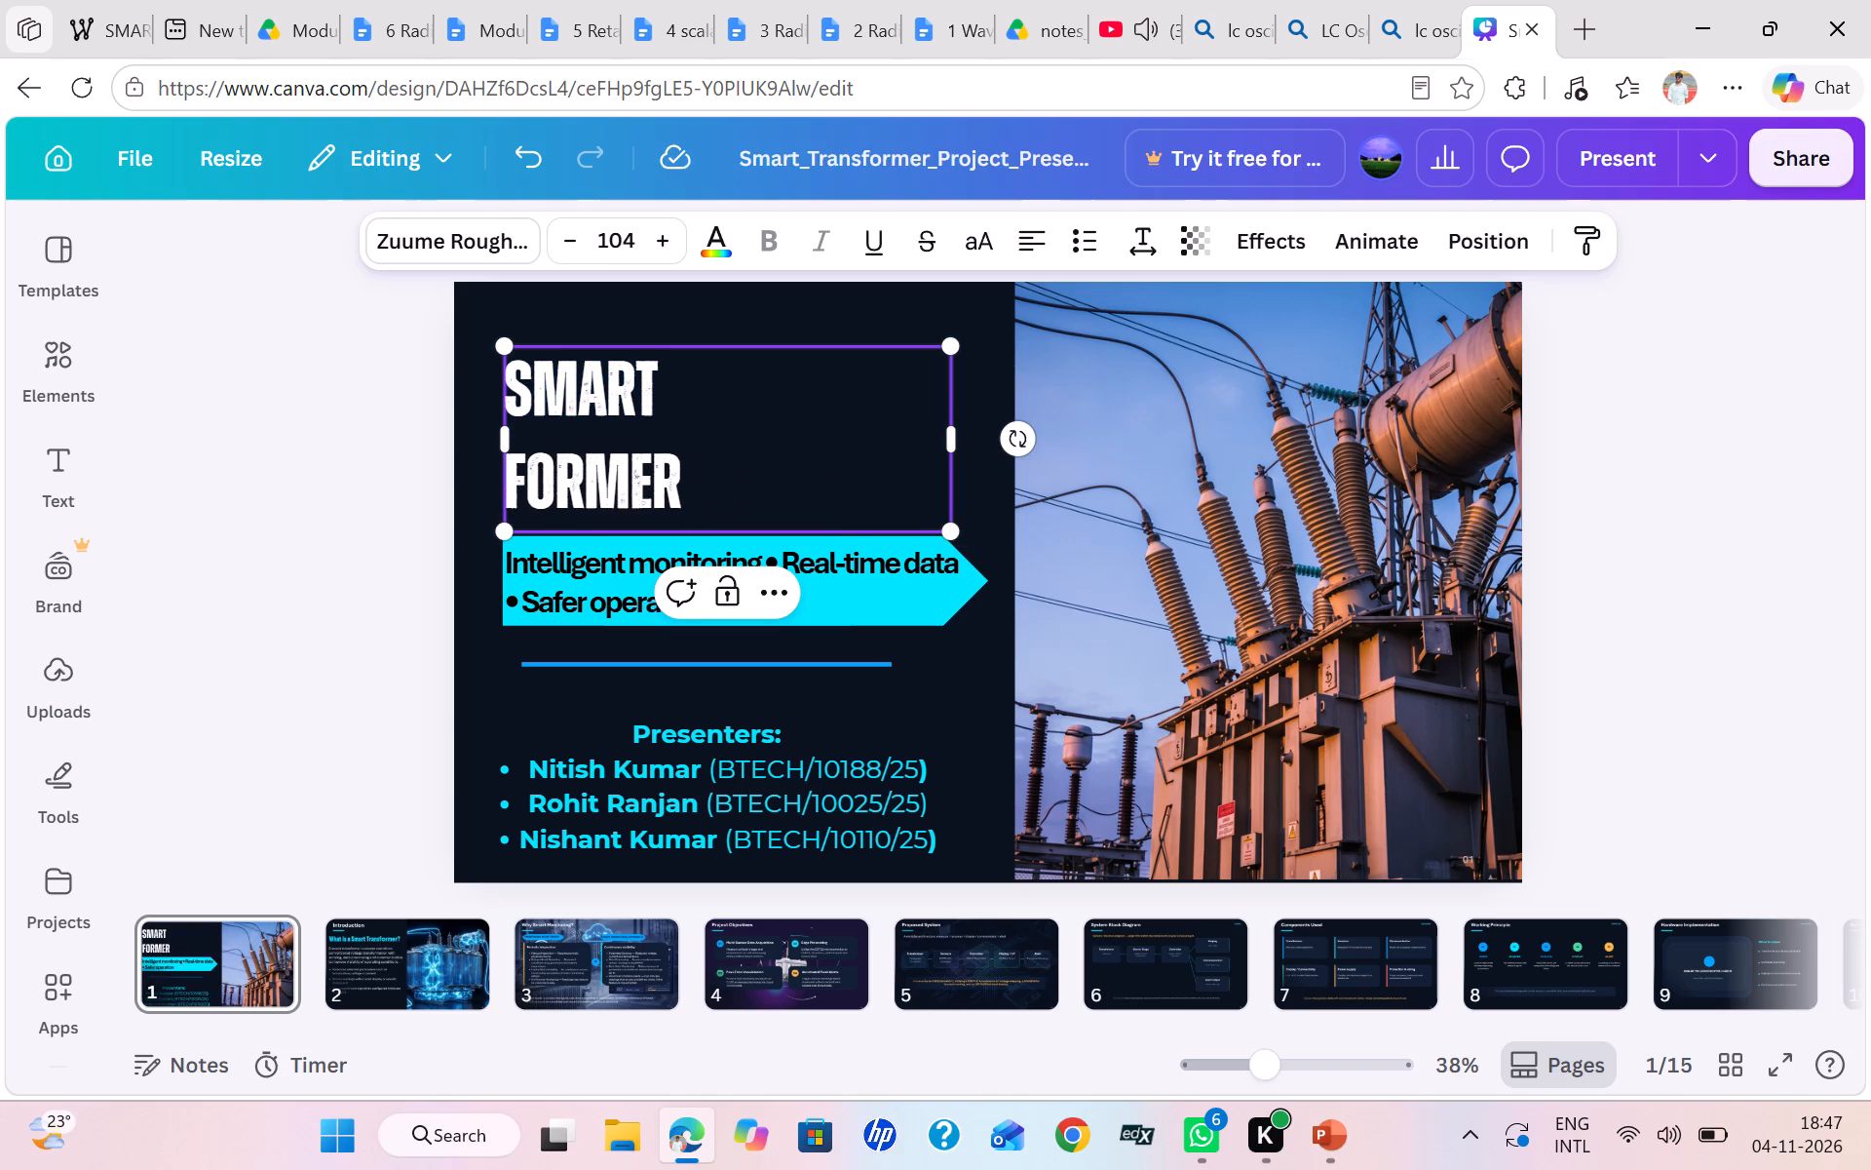
{"action": "key", "text": "Left"}
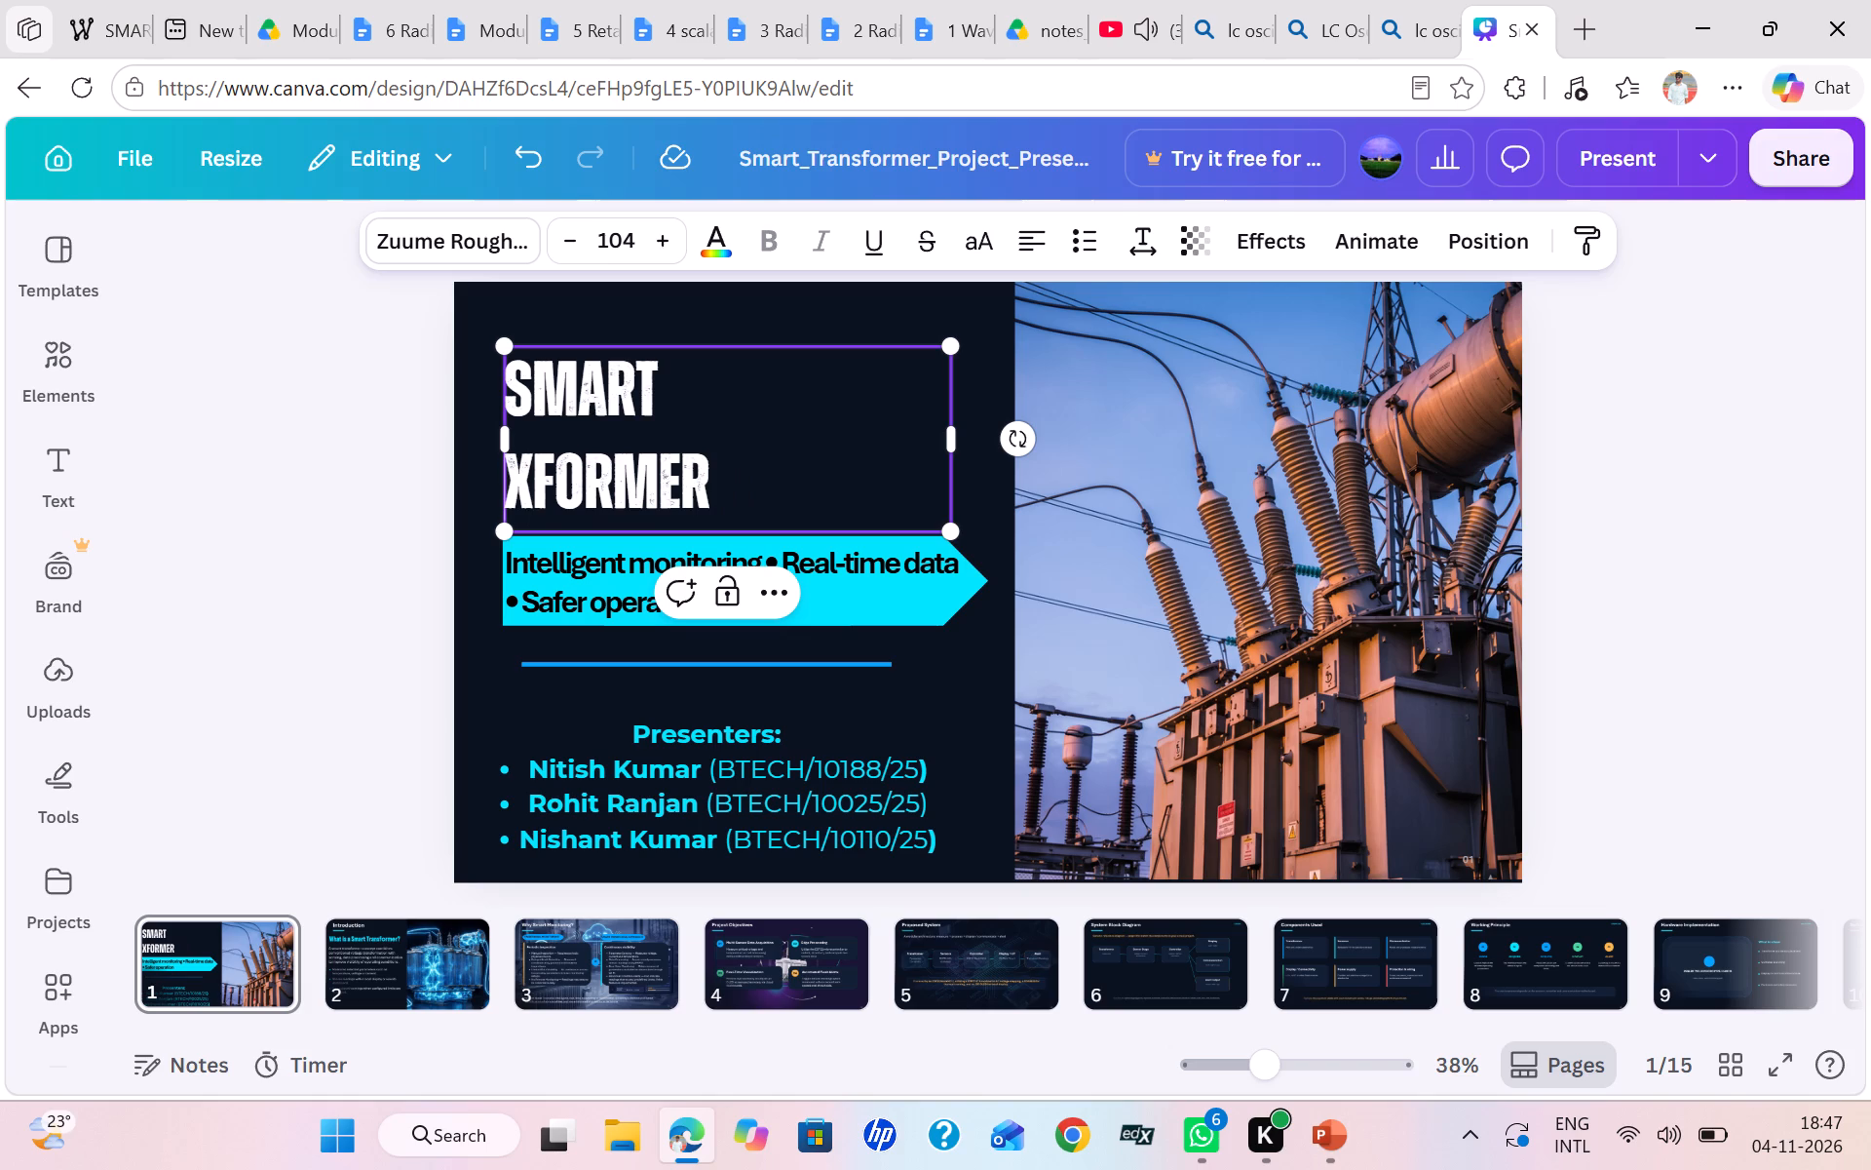
{"action": "key", "text": "space"}
{"action": "key", "text": "BackSpace"}
{"action": "key", "text": "BackSpace"}
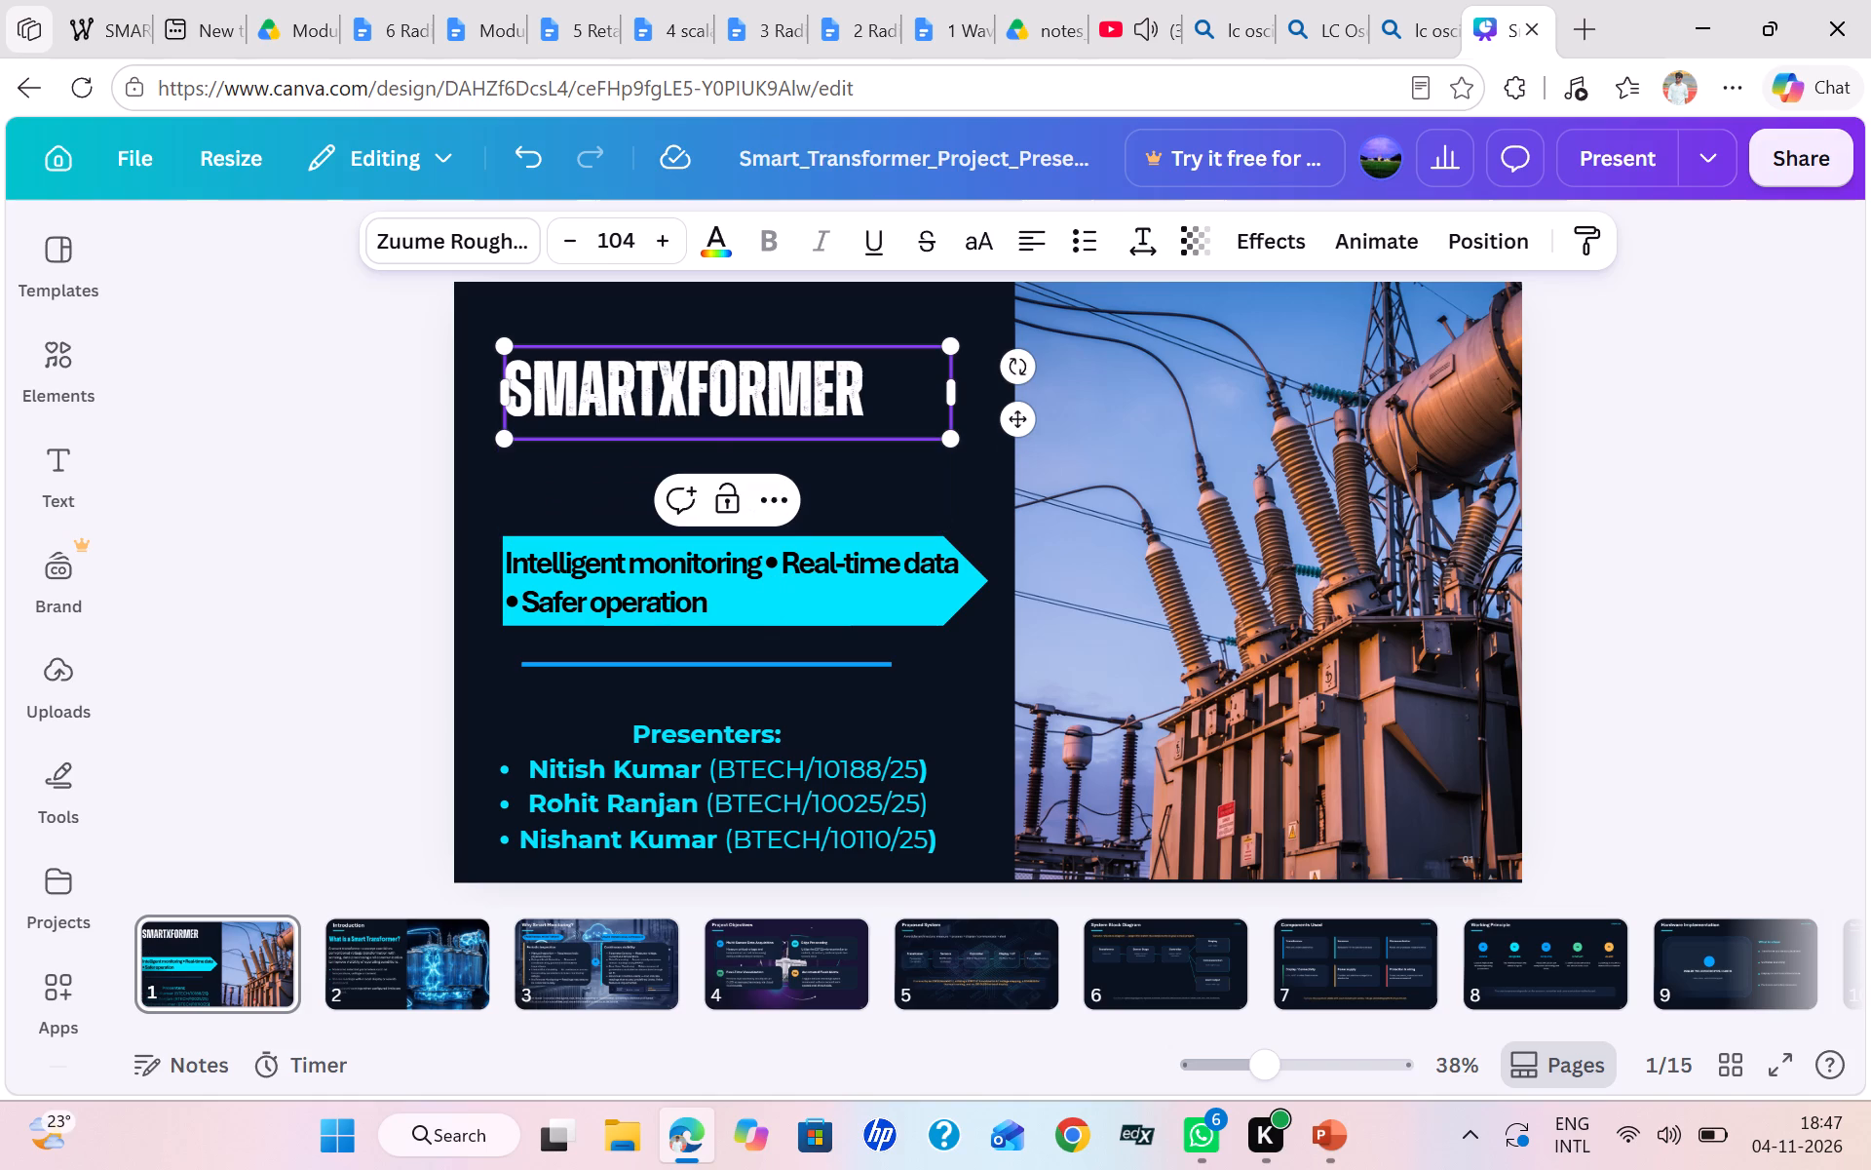
Narrow the SMARTXFORMER title box to fit its text and enlarge the title to font size 132.
{"action": "left_click", "coordinate": [951, 388]}
{"action": "left_click_drag", "start_coordinate": [951, 388], "coordinate": [871, 388]}
{"action": "left_click_drag", "start_coordinate": [872, 436], "coordinate": [893, 451]}
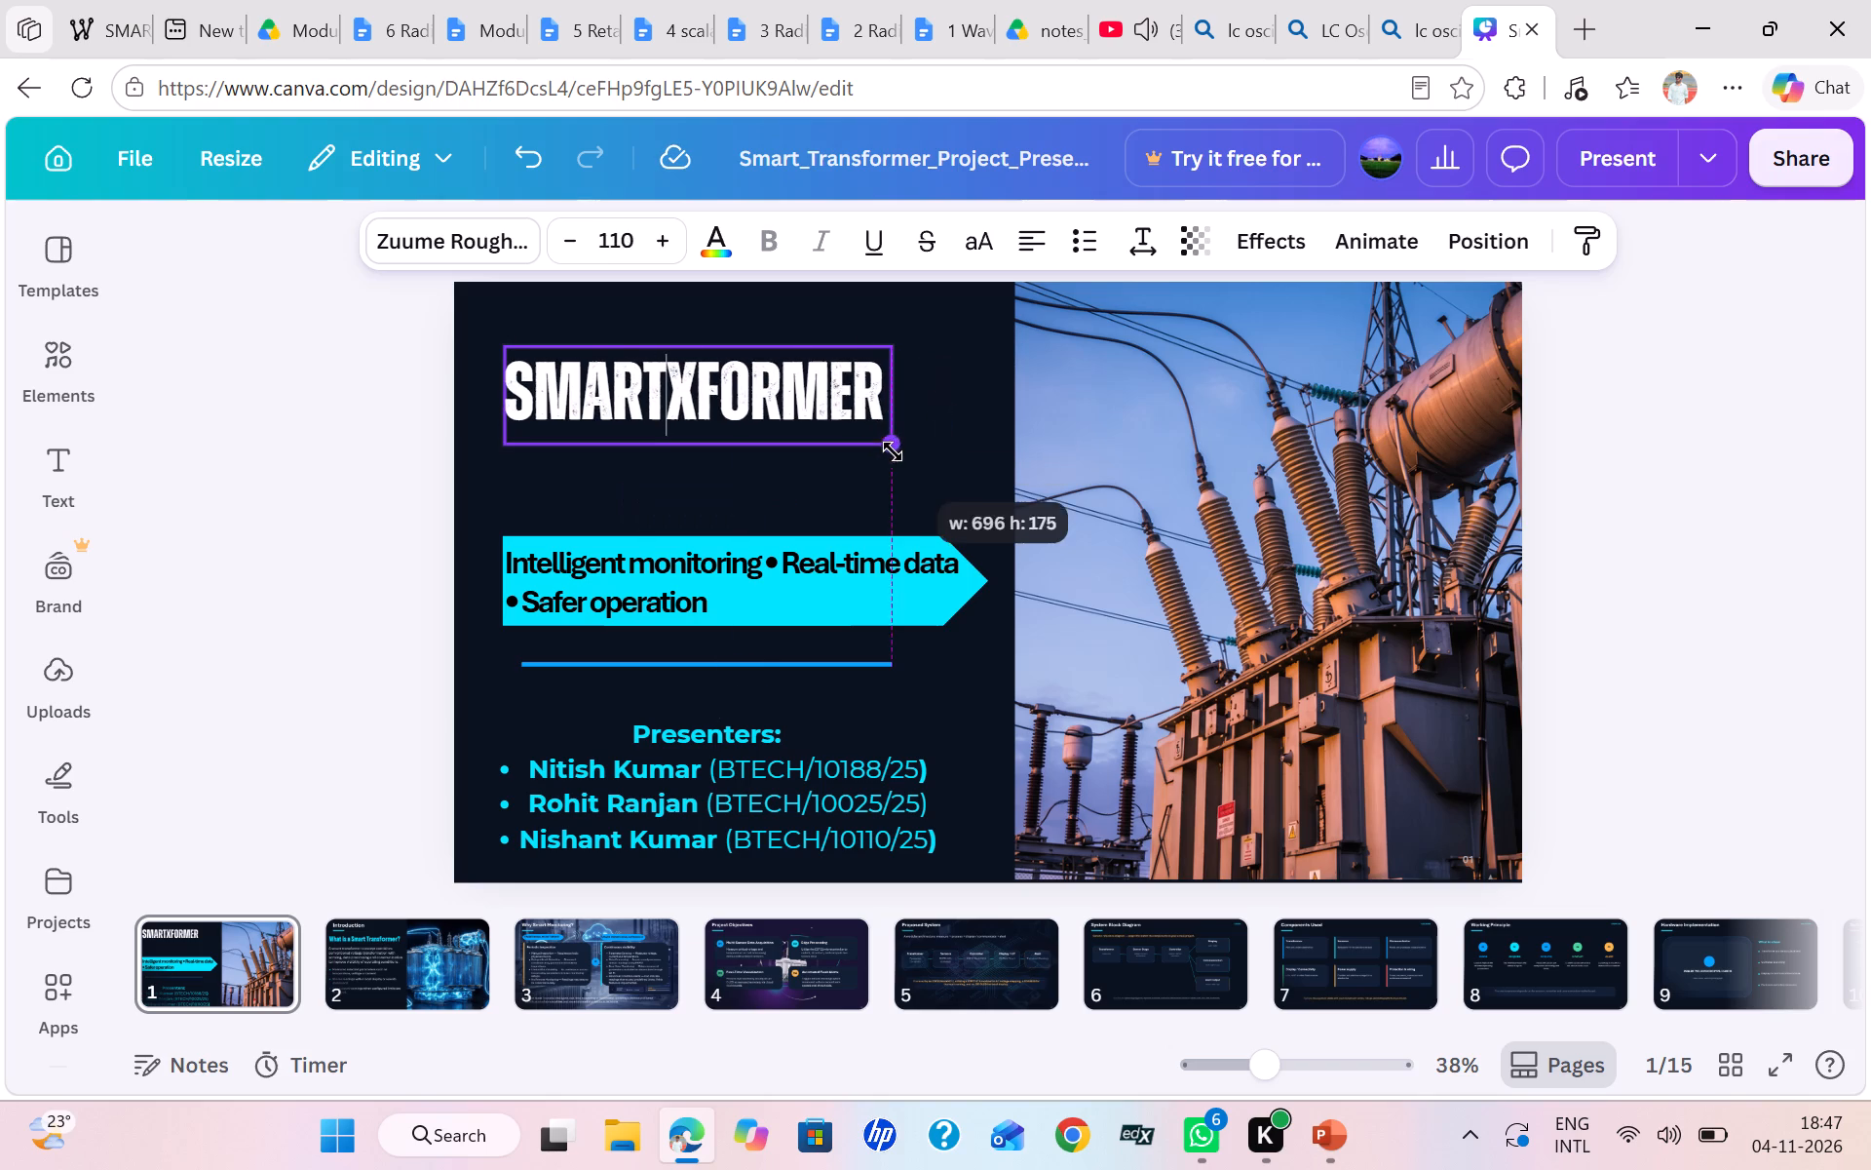
{"action": "left_click_drag", "start_coordinate": [893, 451], "coordinate": [948, 449]}
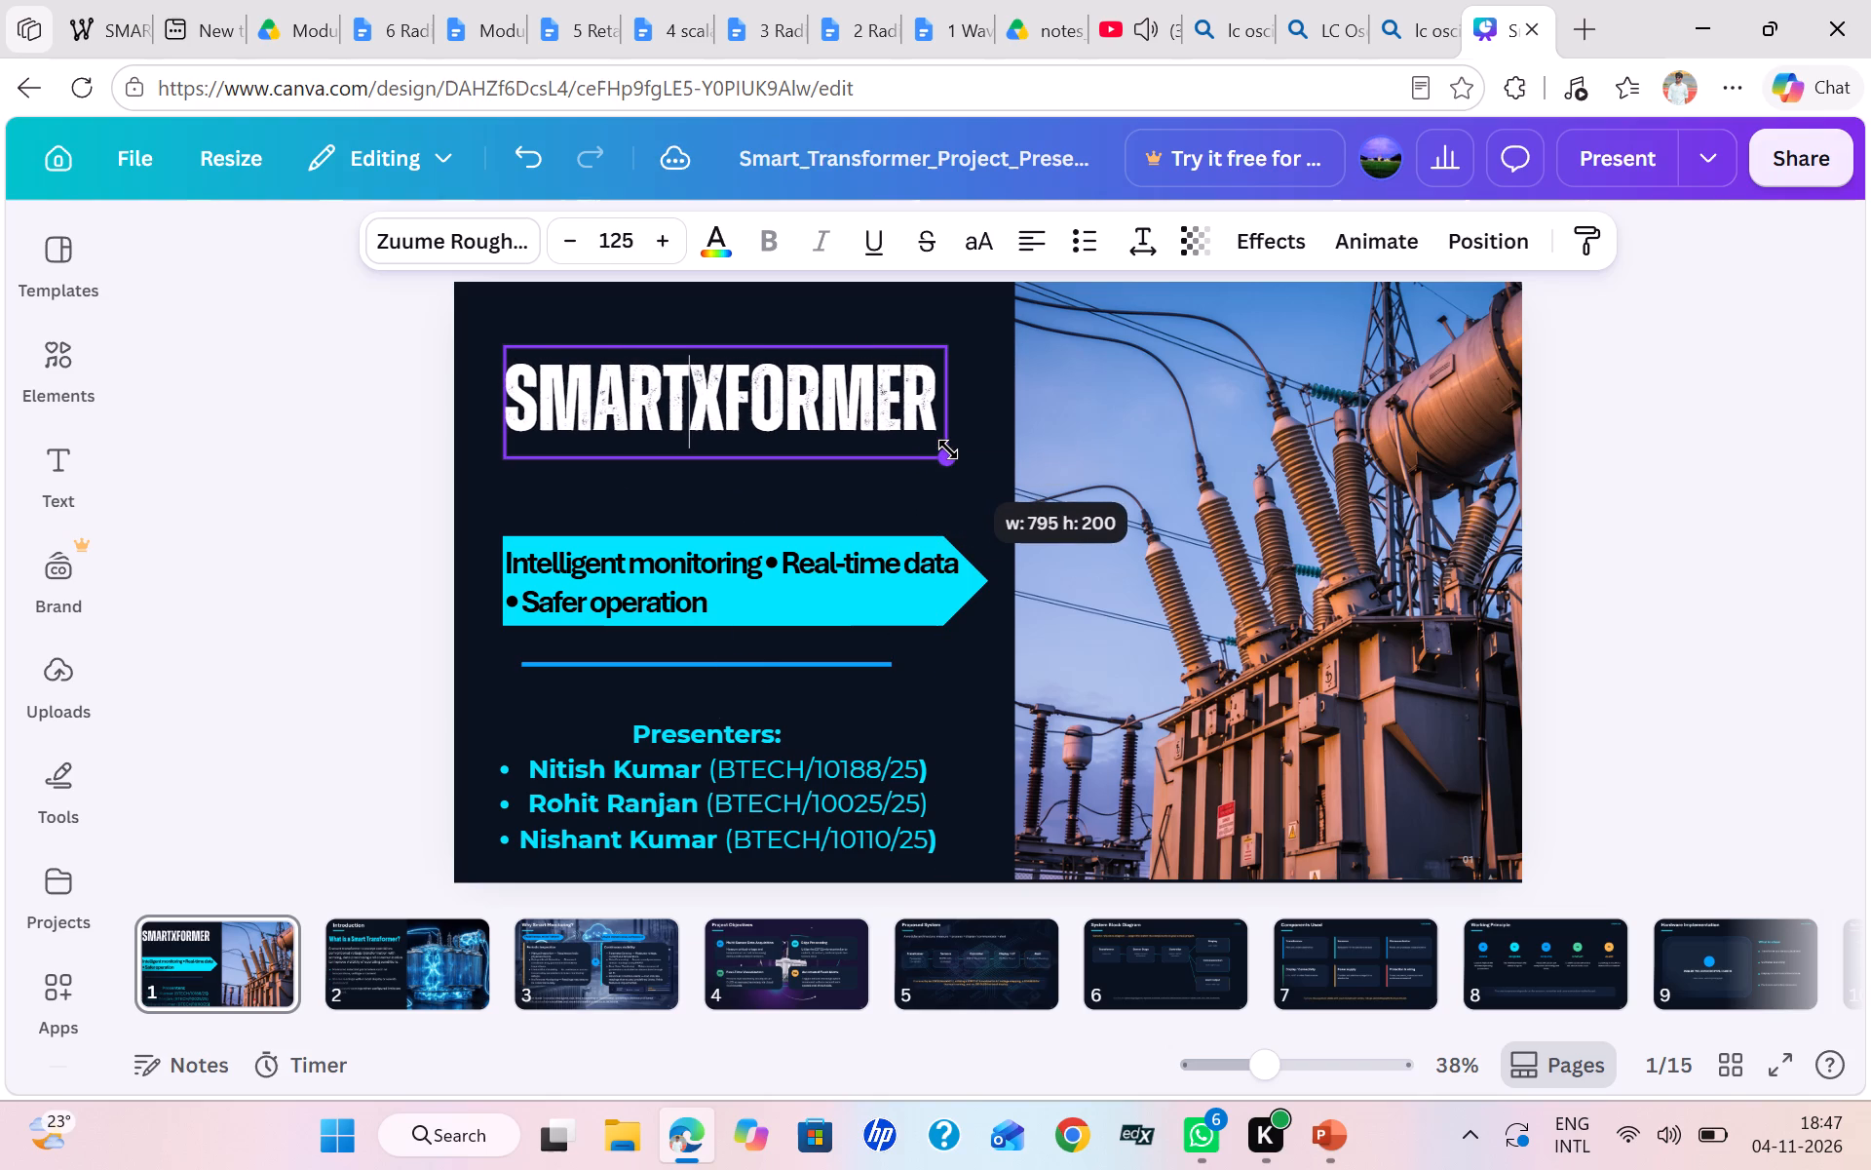
{"action": "left_click_drag", "start_coordinate": [948, 449], "coordinate": [964, 457]}
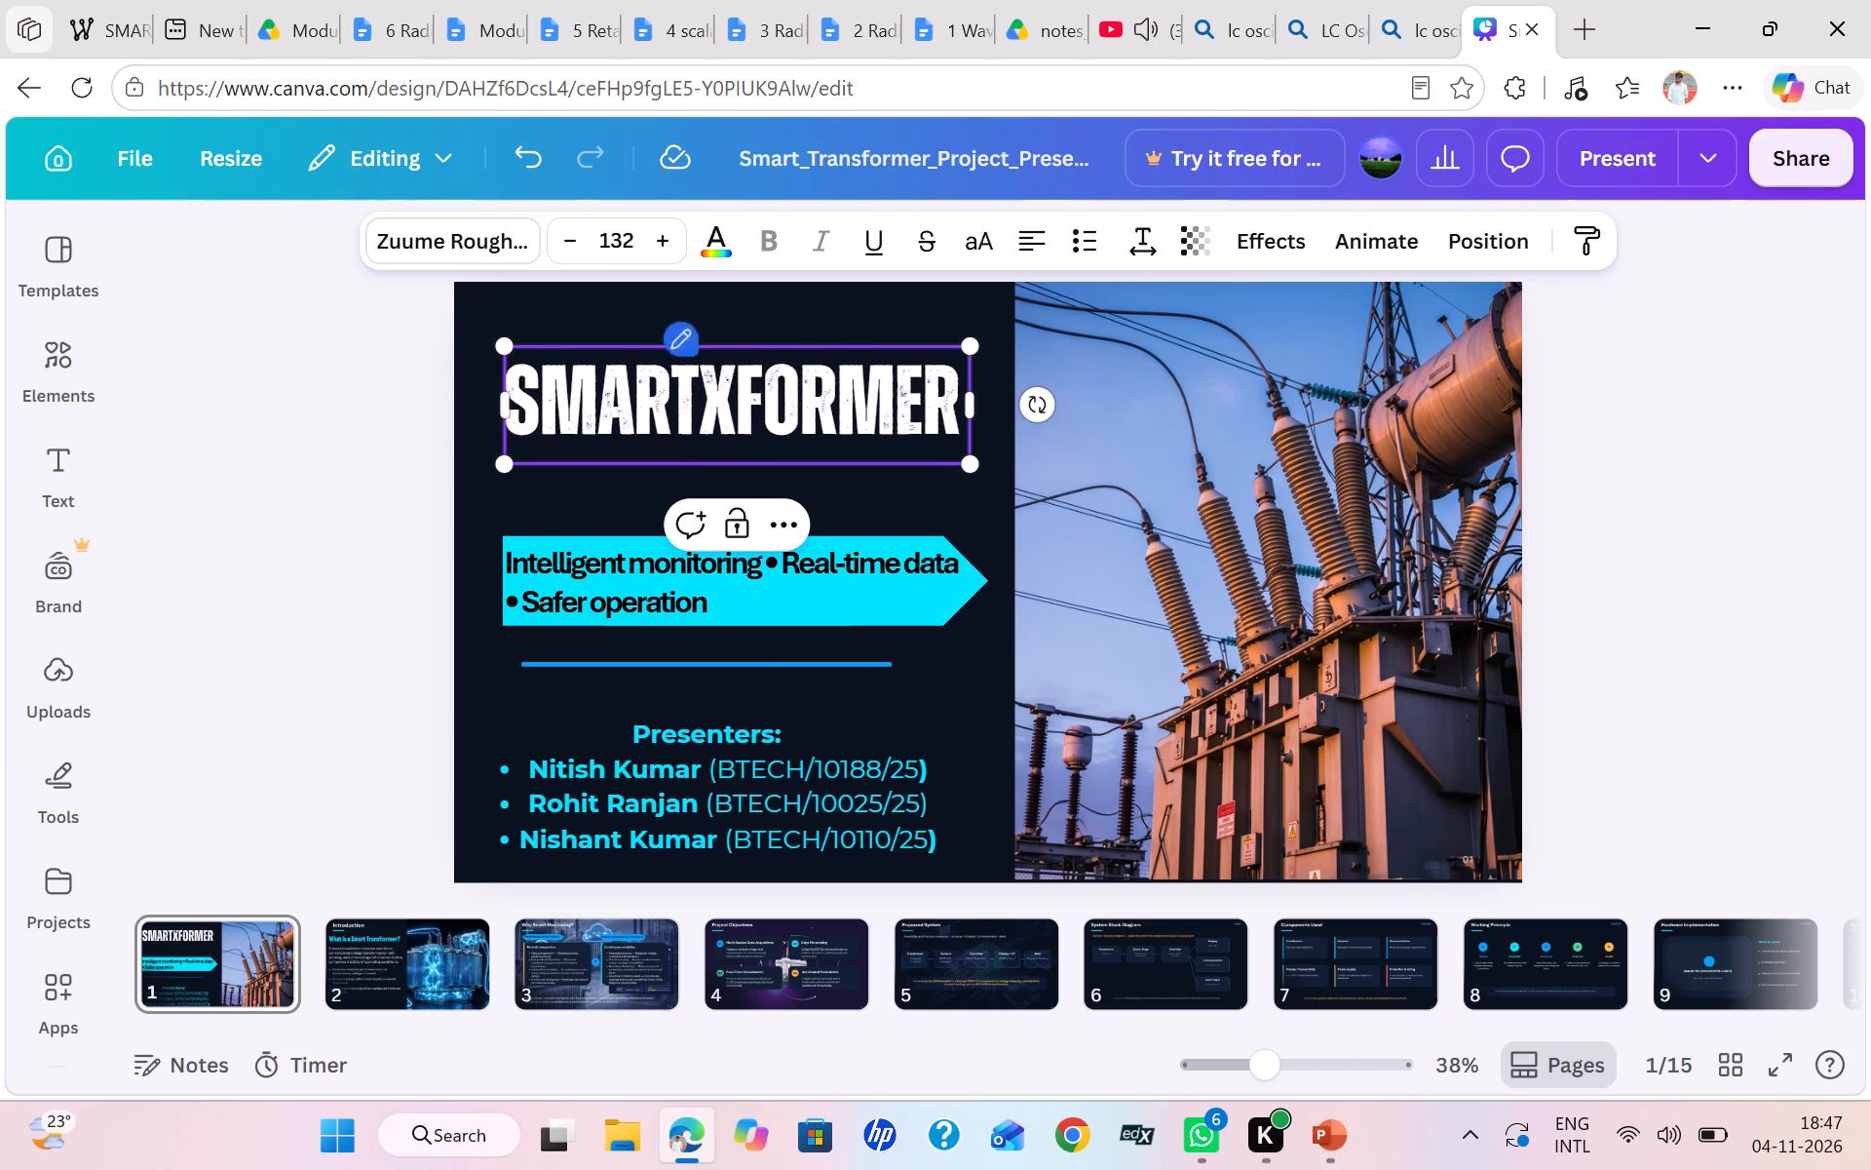
Shift the SMARTXFORMER title slightly up and to the left on the title slide, and deselect it.
{"action": "left_click_drag", "start_coordinate": [736, 342], "coordinate": [722, 348]}
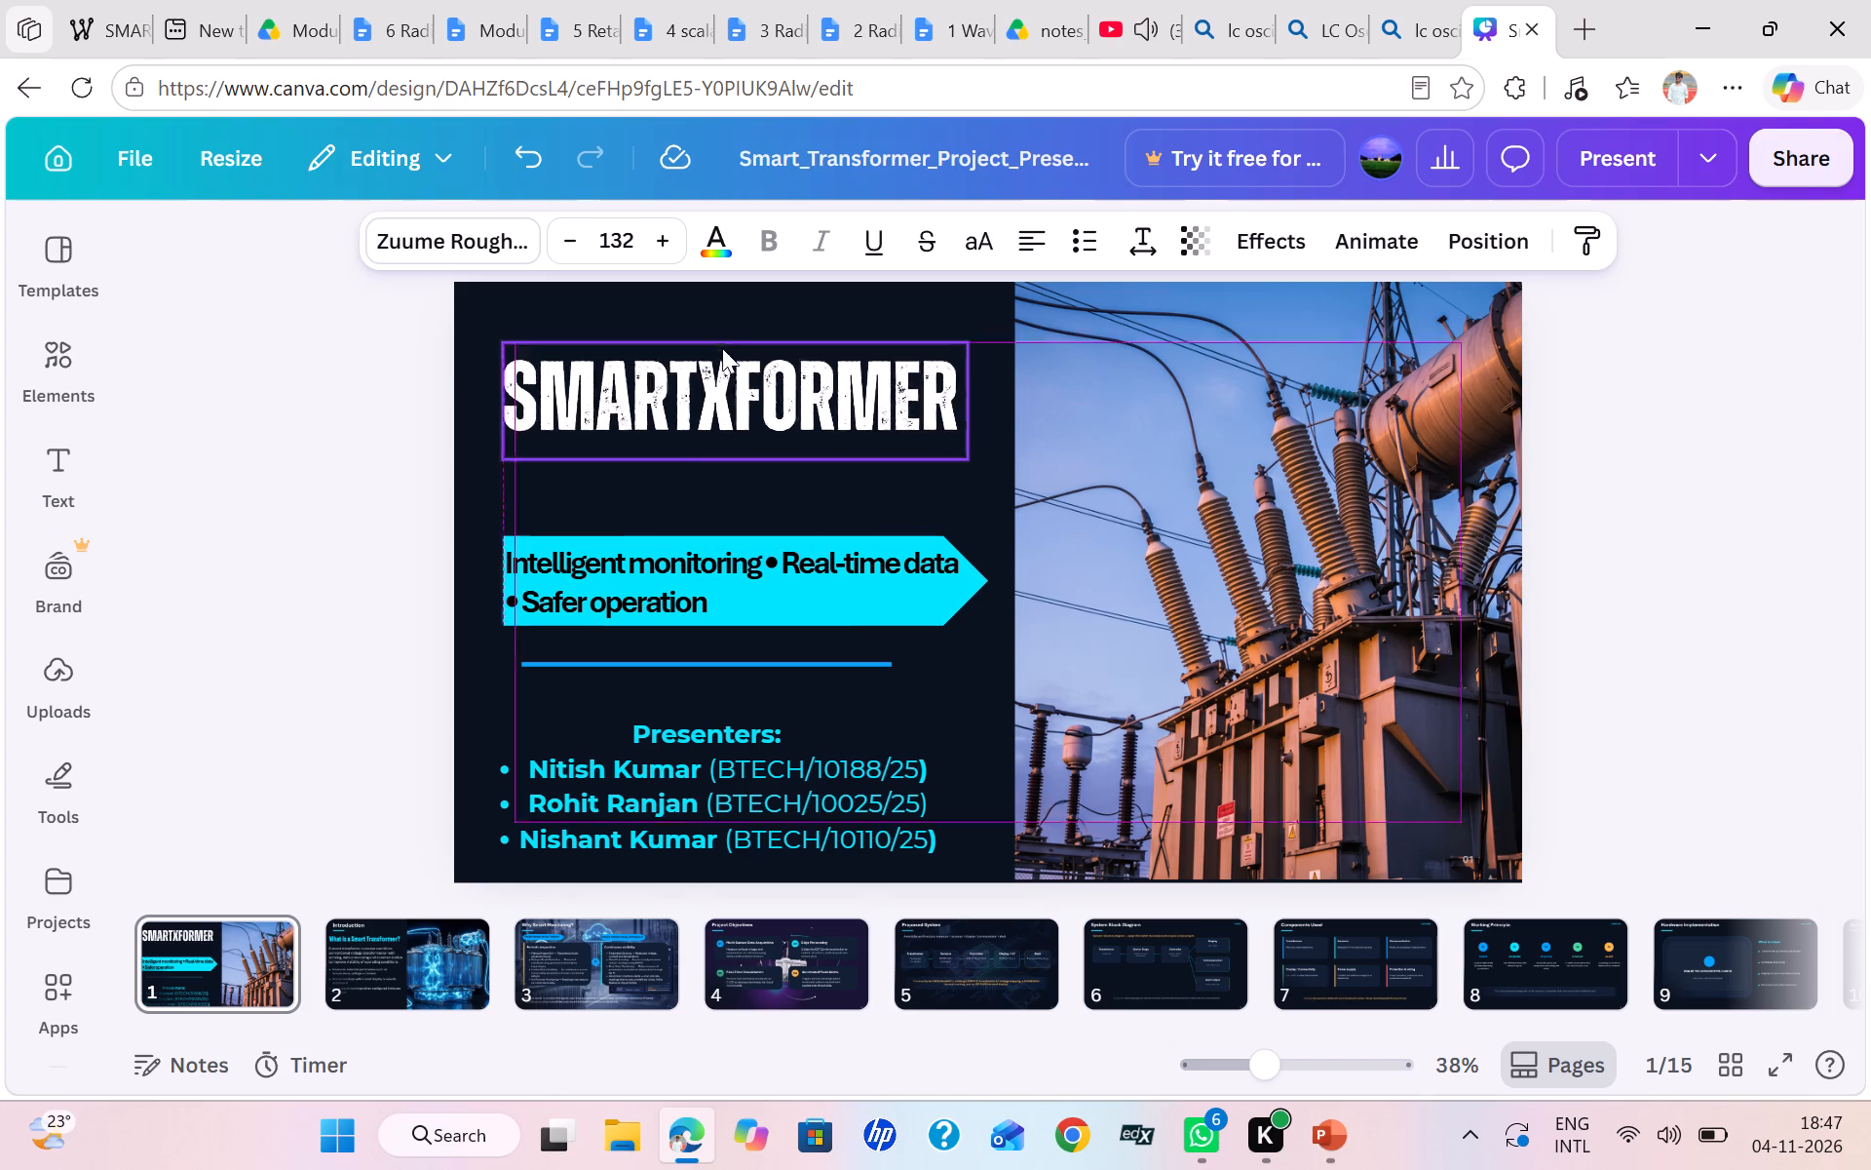
{"action": "left_click_drag", "start_coordinate": [722, 348], "coordinate": [723, 345]}
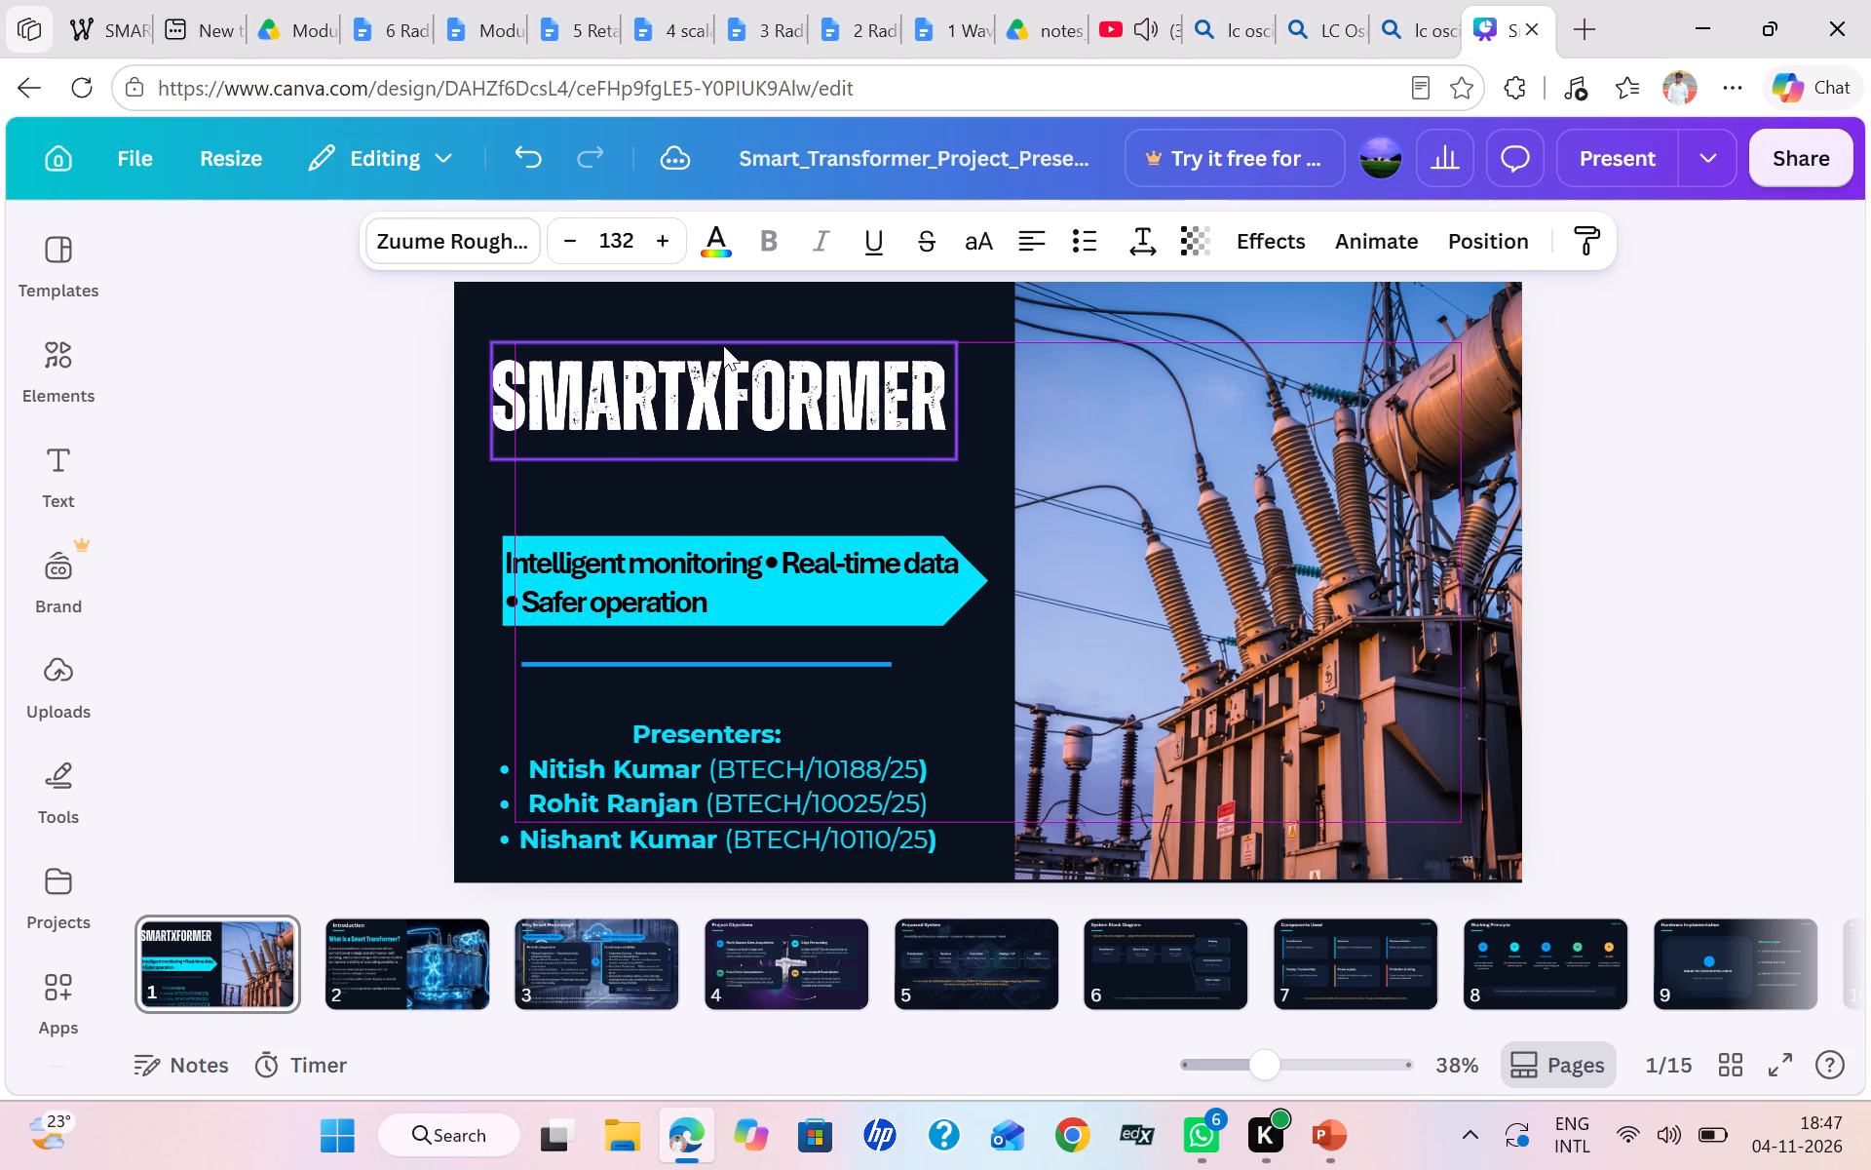
{"action": "left_click_drag", "start_coordinate": [723, 345], "coordinate": [722, 343]}
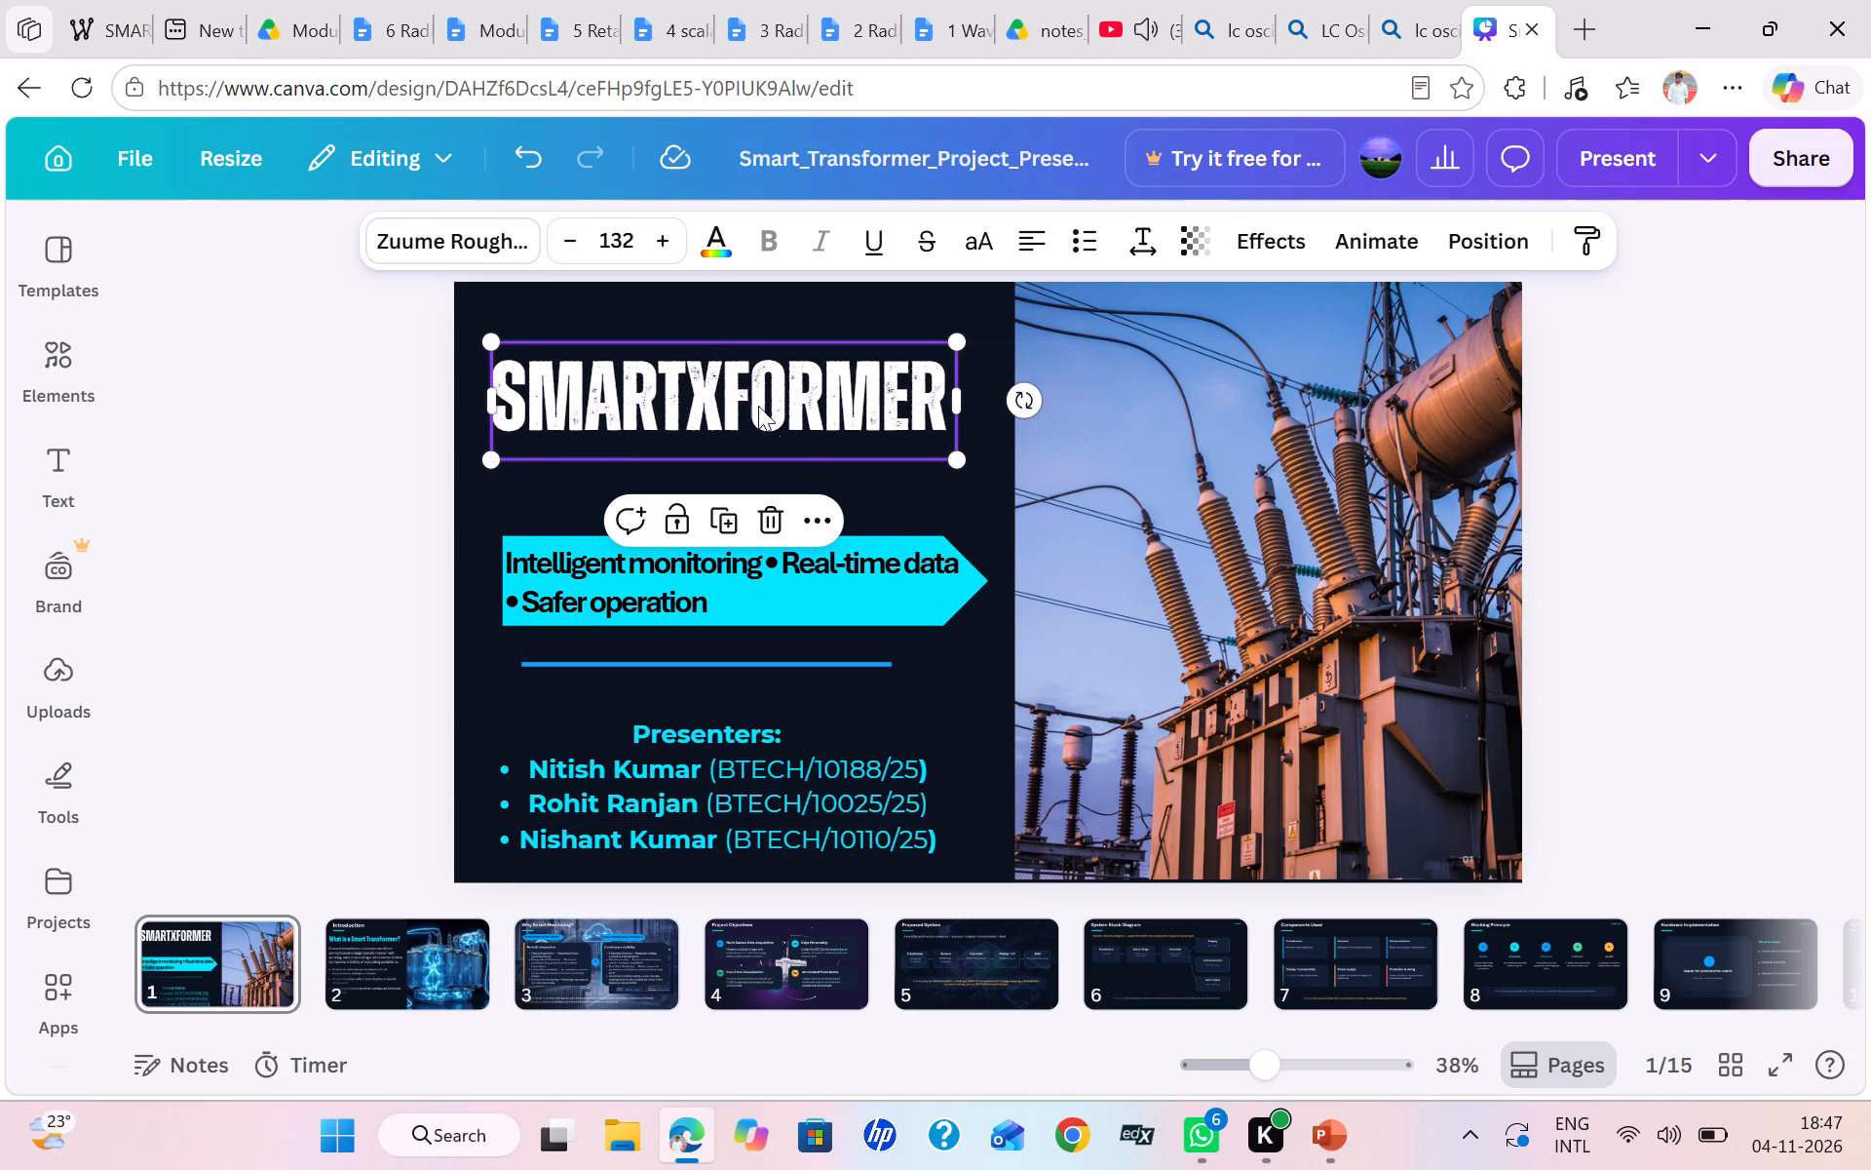
{"action": "left_click", "coordinate": [1715, 599]}
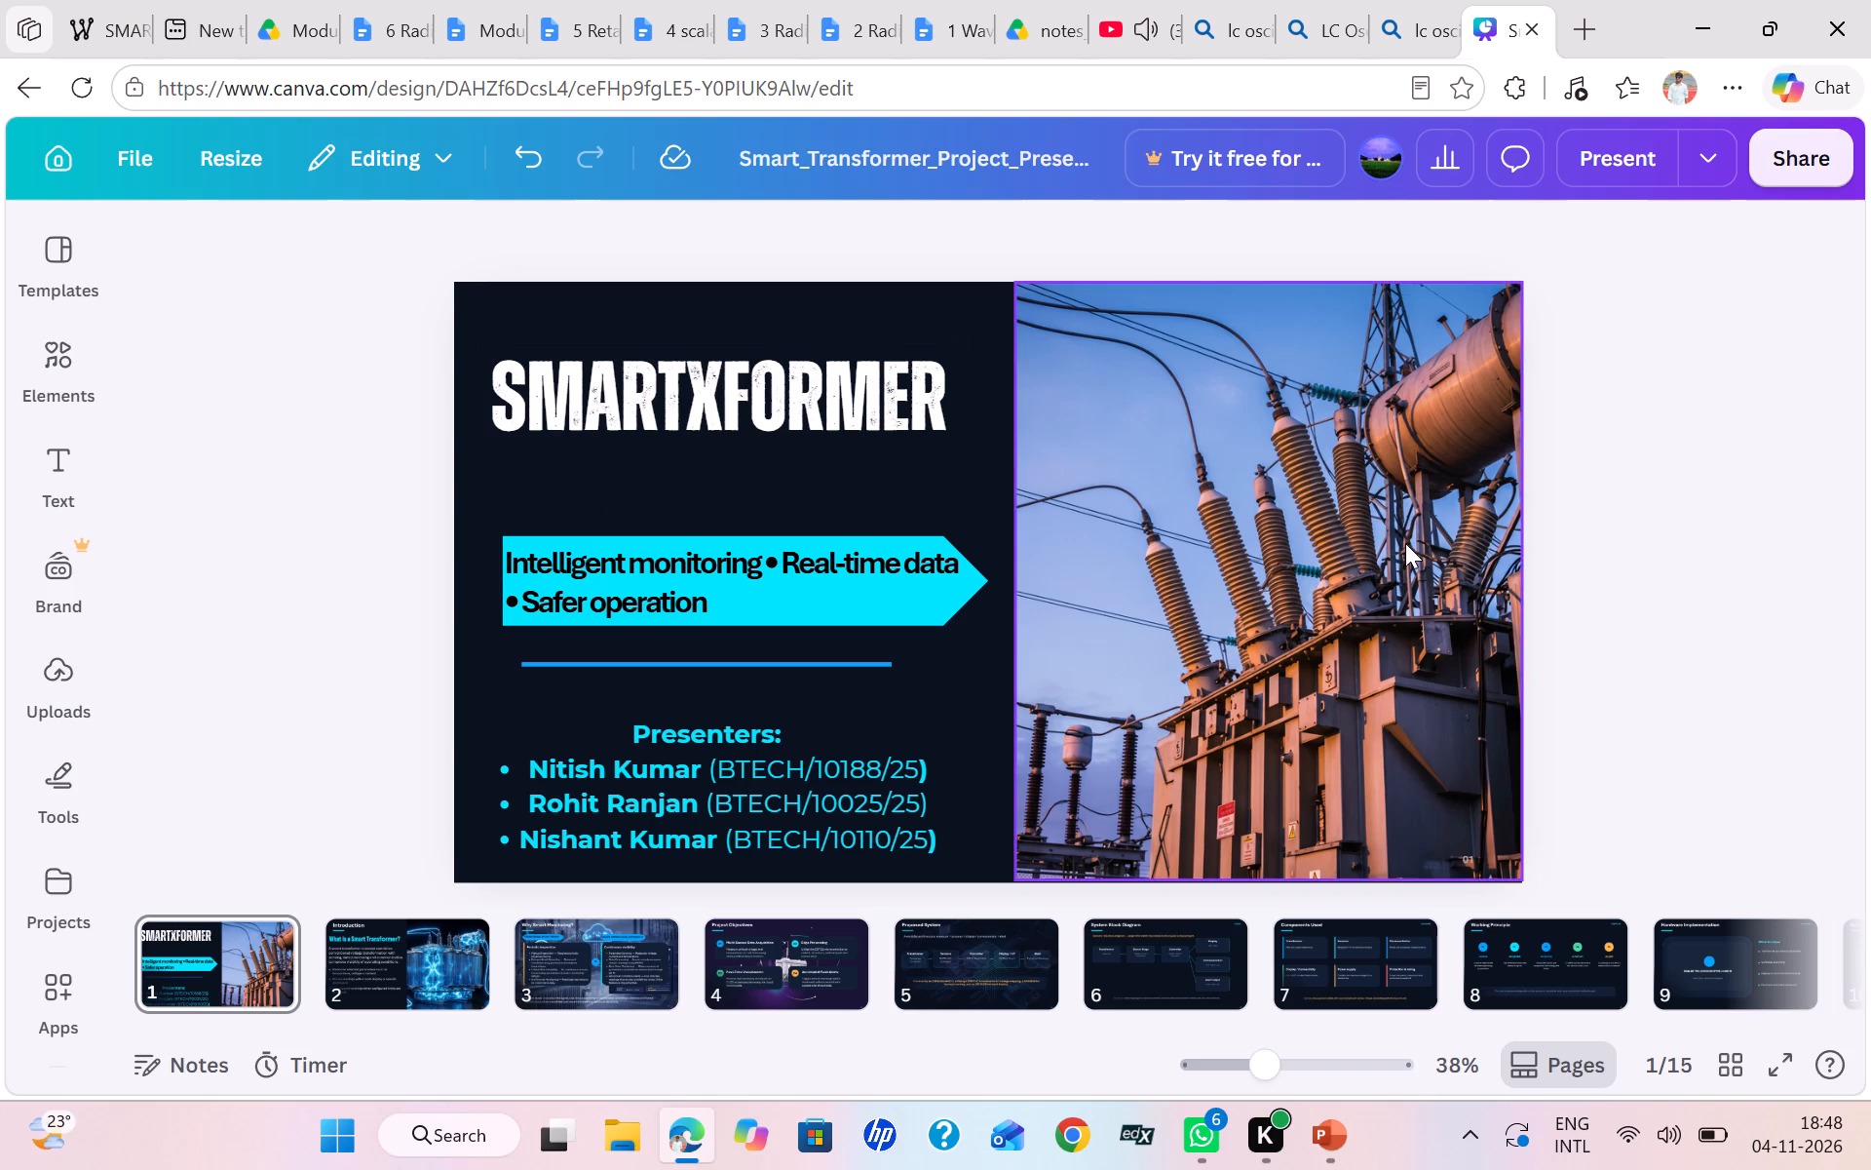
Move the tagline text and its cyan arrow banner up closer to the SMARTXFORMER title, and make the banner slightly taller.
{"action": "left_click", "coordinate": [852, 581]}
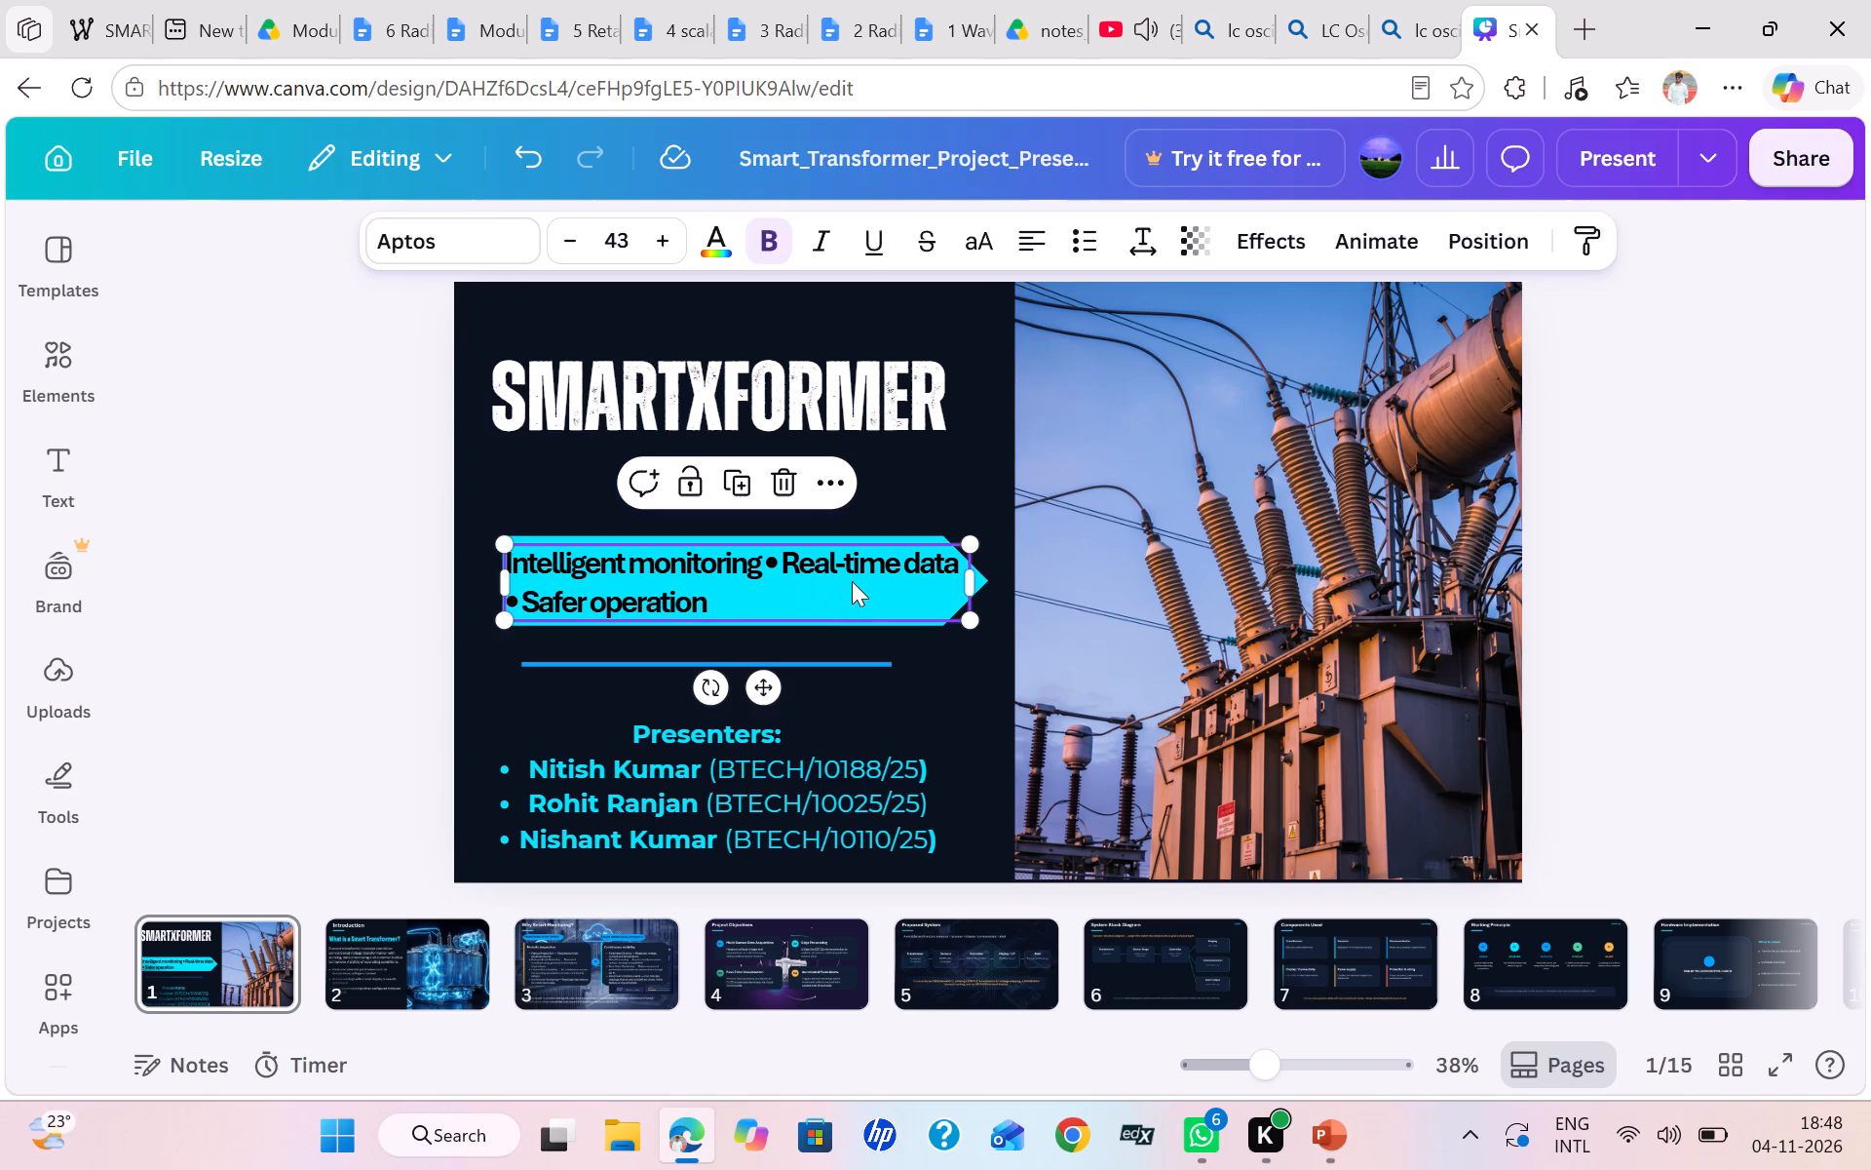
{"action": "left_click_drag", "start_coordinate": [769, 689], "coordinate": [762, 652]}
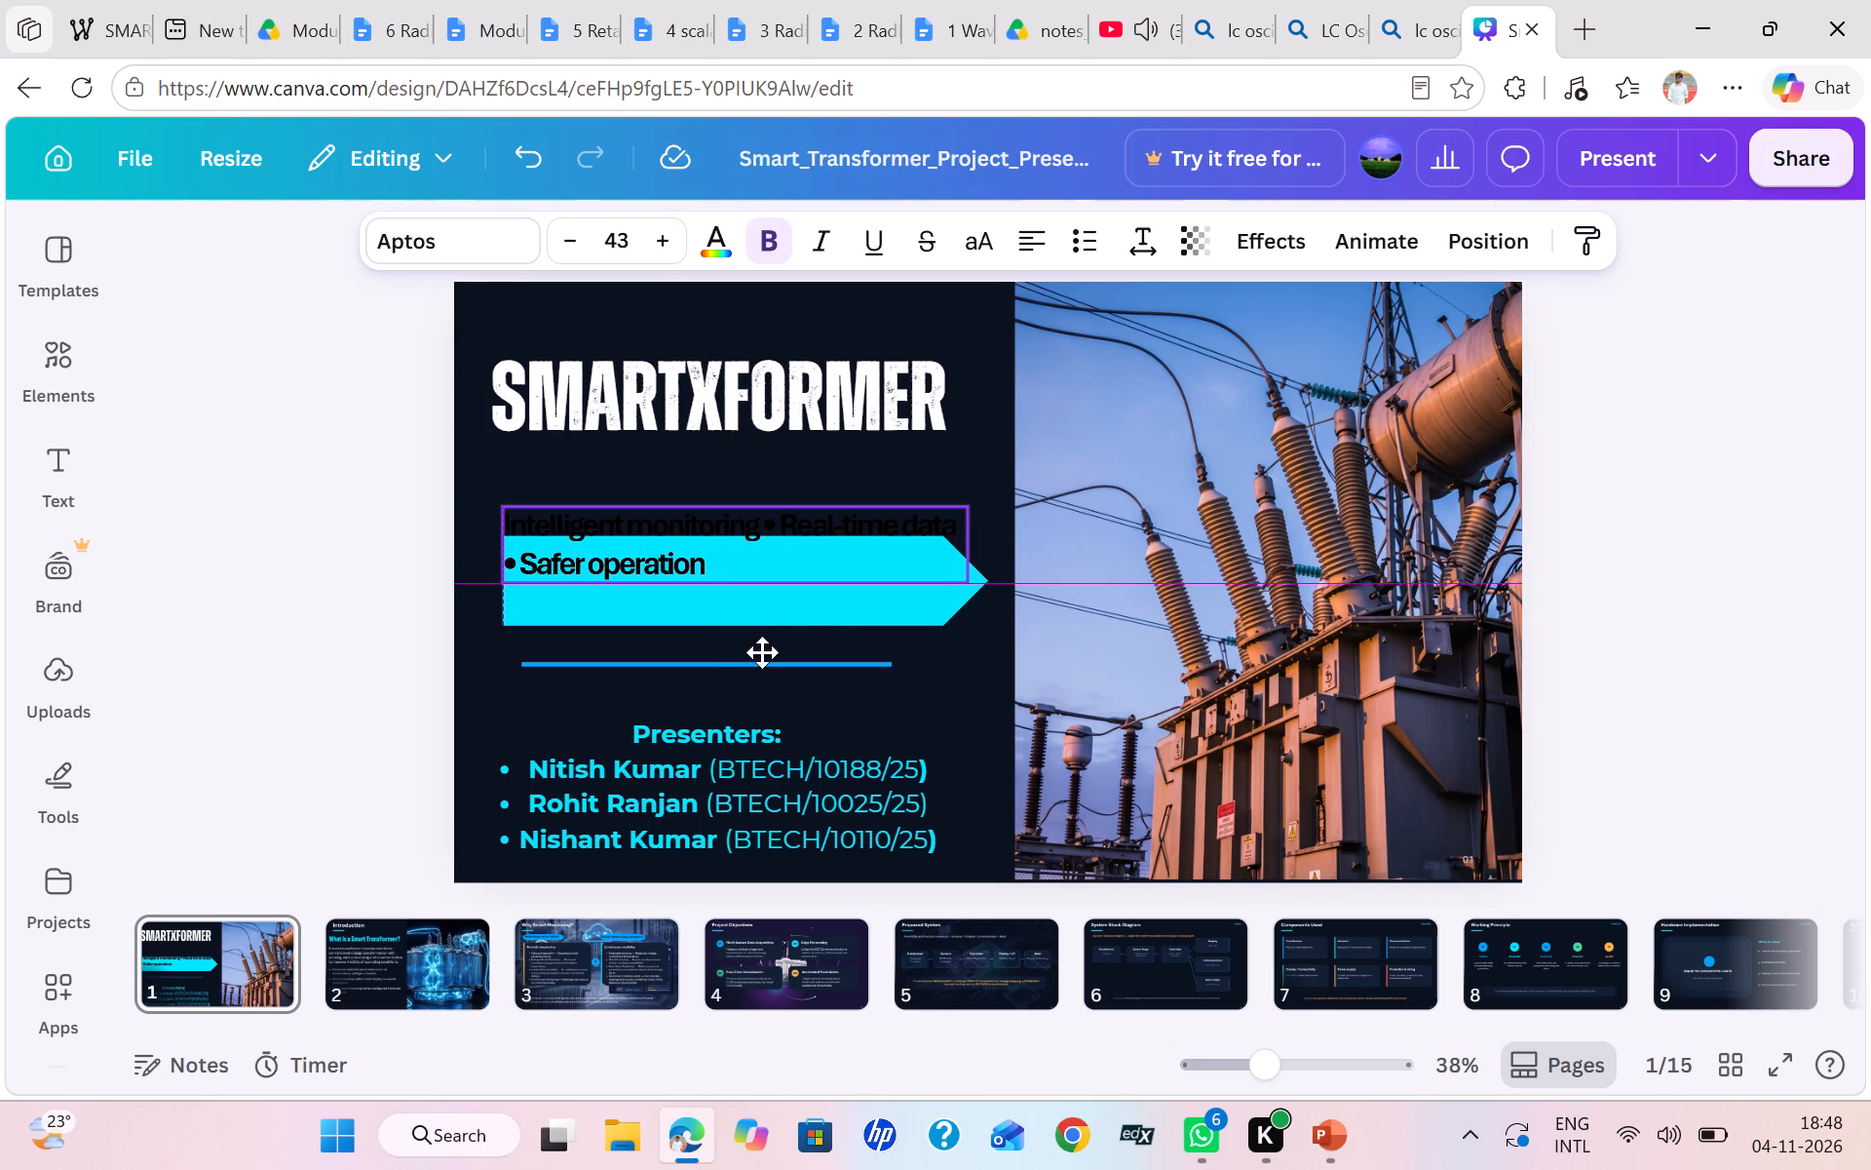
{"action": "left_click_drag", "start_coordinate": [762, 652], "coordinate": [762, 654]}
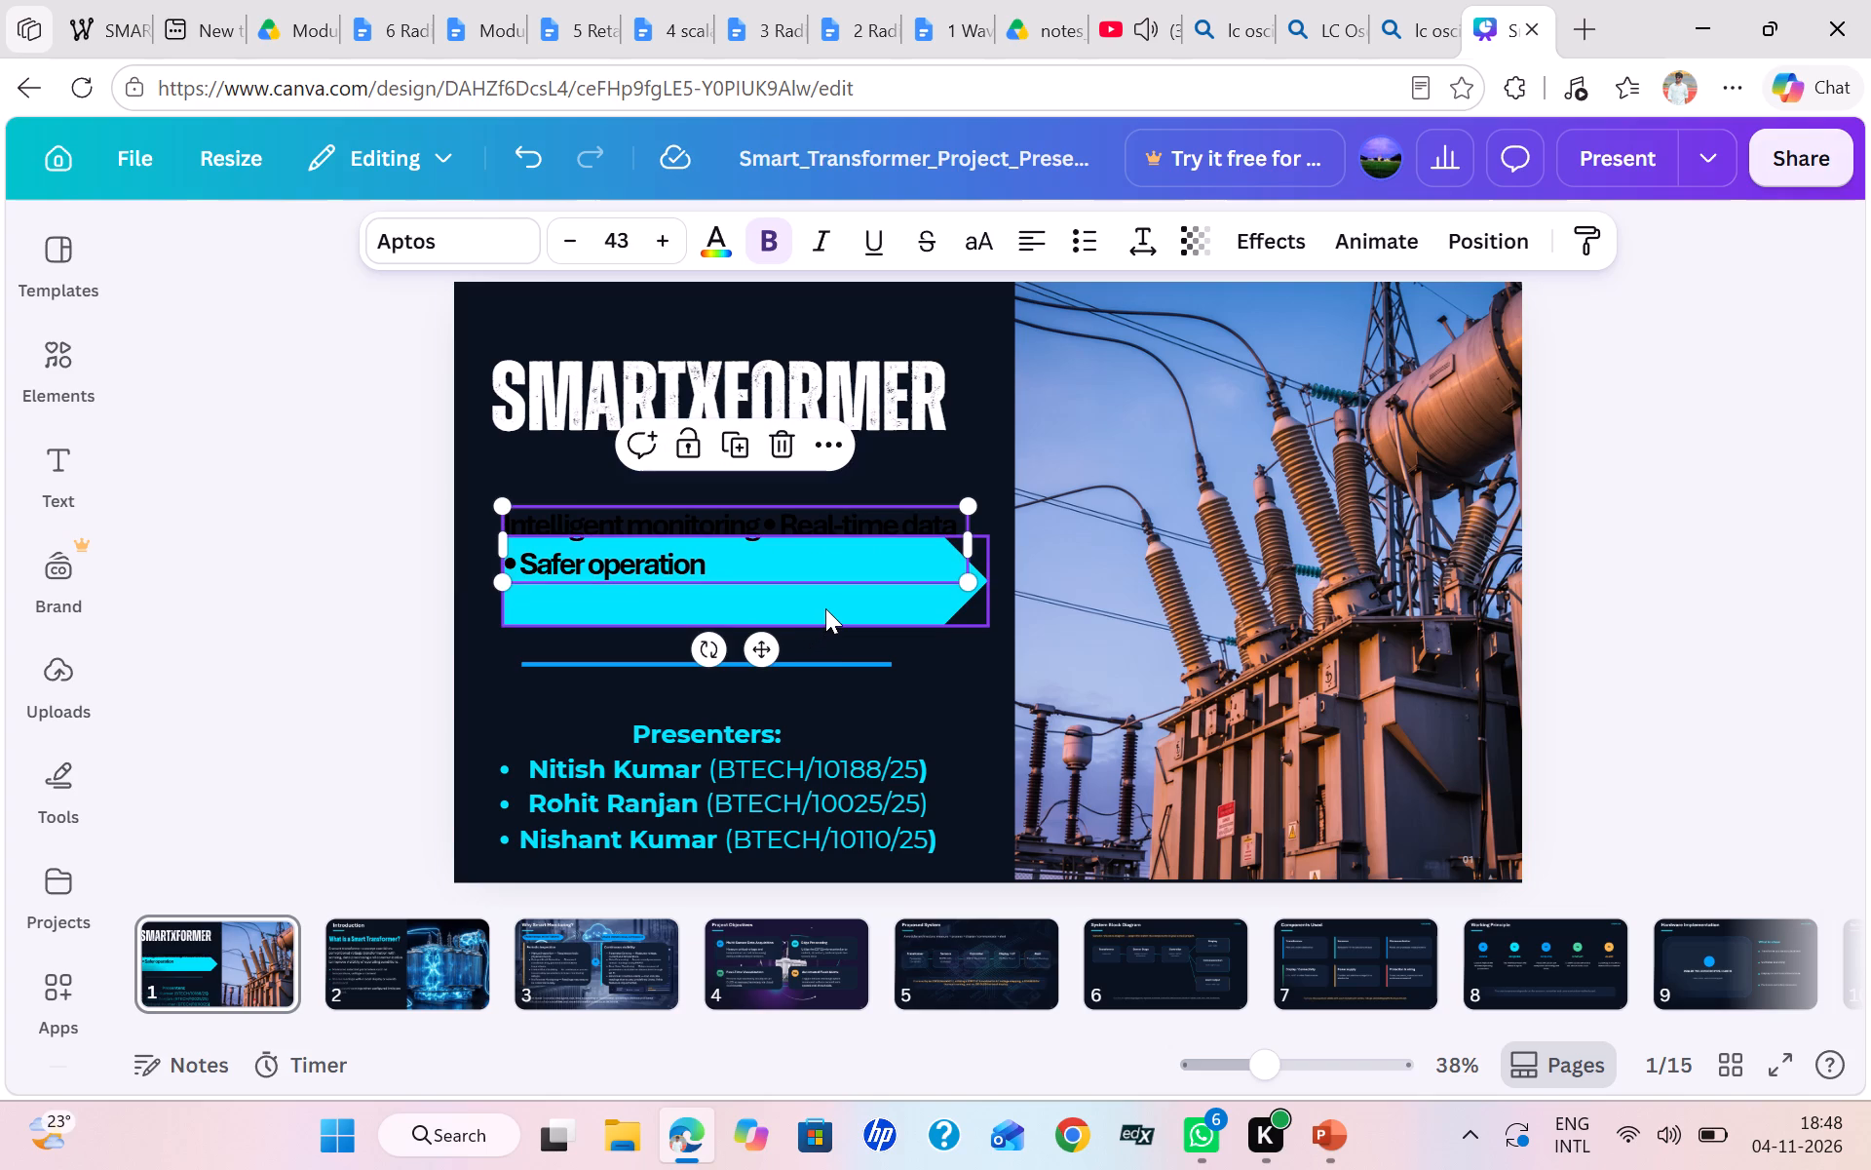
{"action": "left_click_drag", "start_coordinate": [825, 608], "coordinate": [802, 574]}
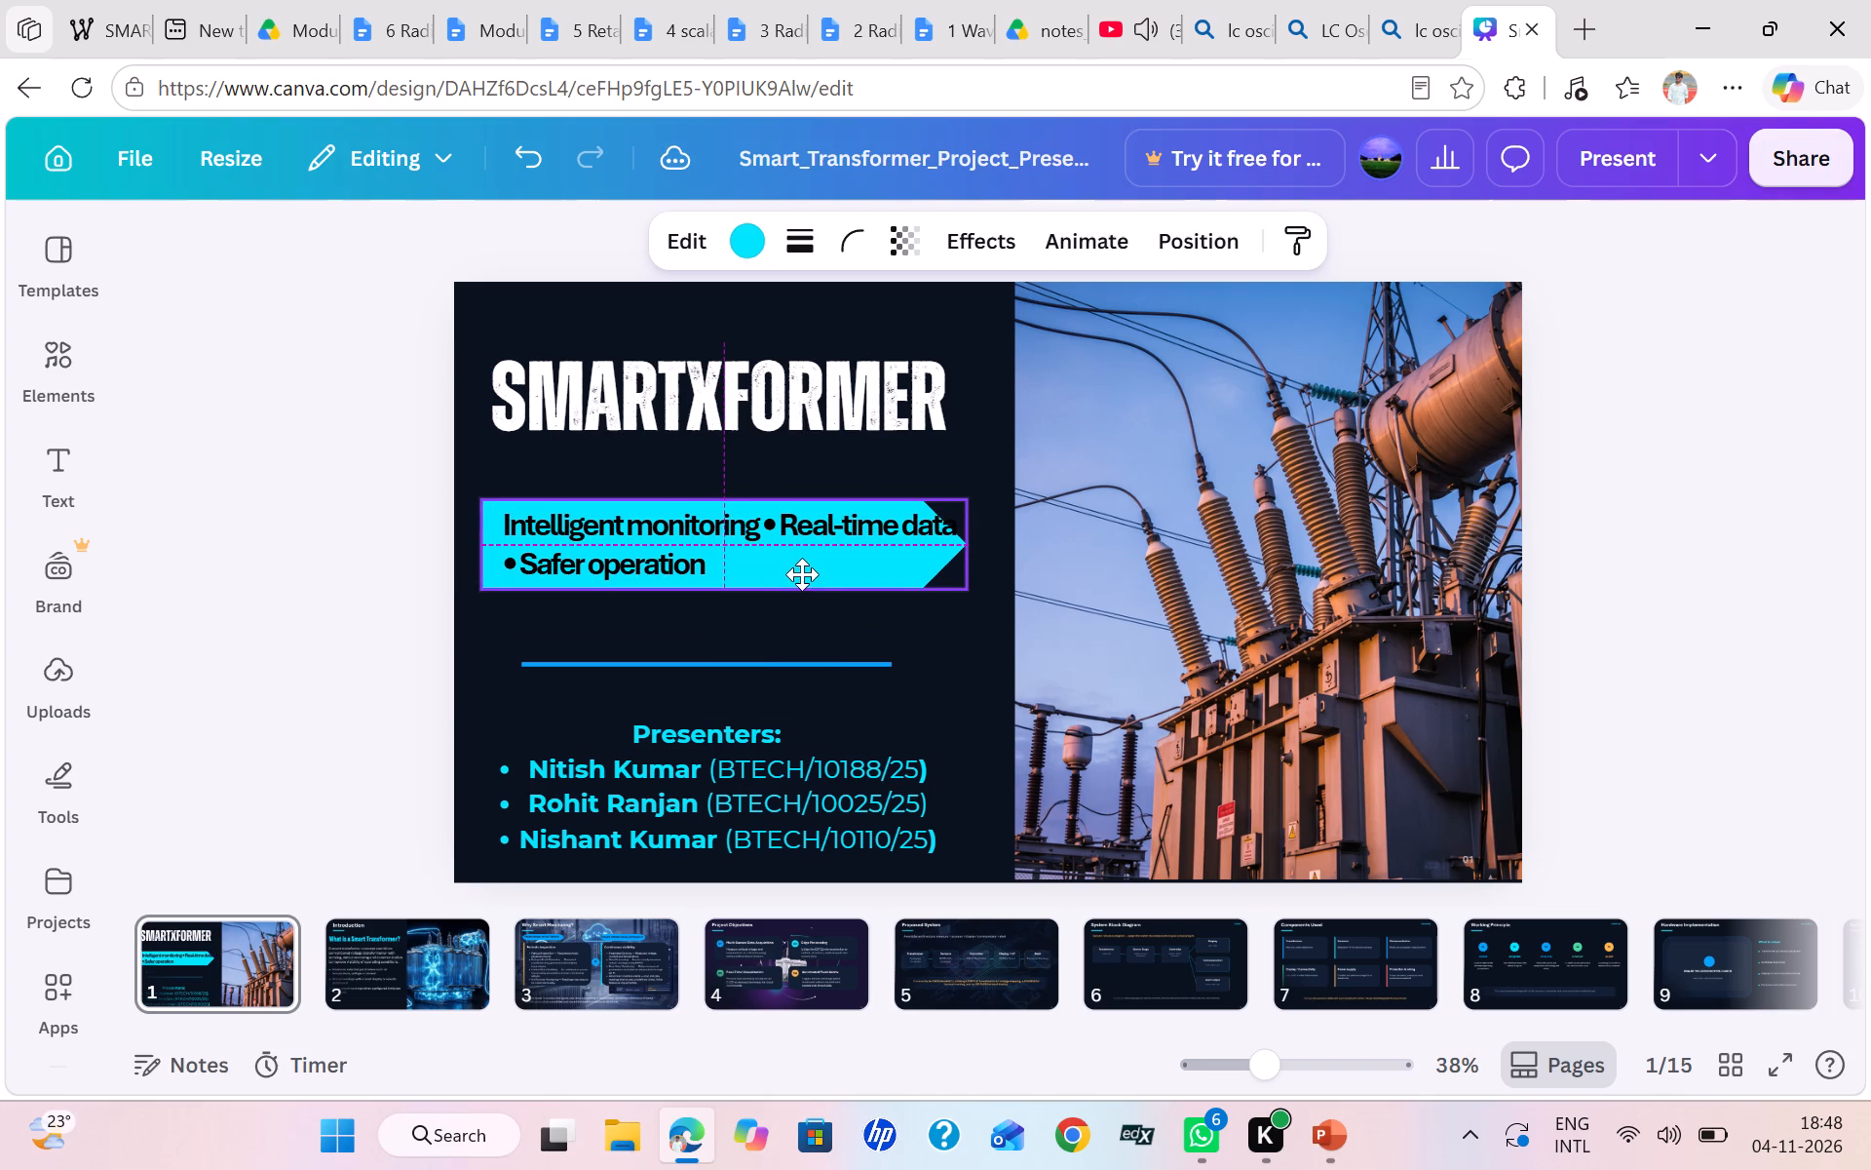
{"action": "left_click_drag", "start_coordinate": [802, 574], "coordinate": [809, 564]}
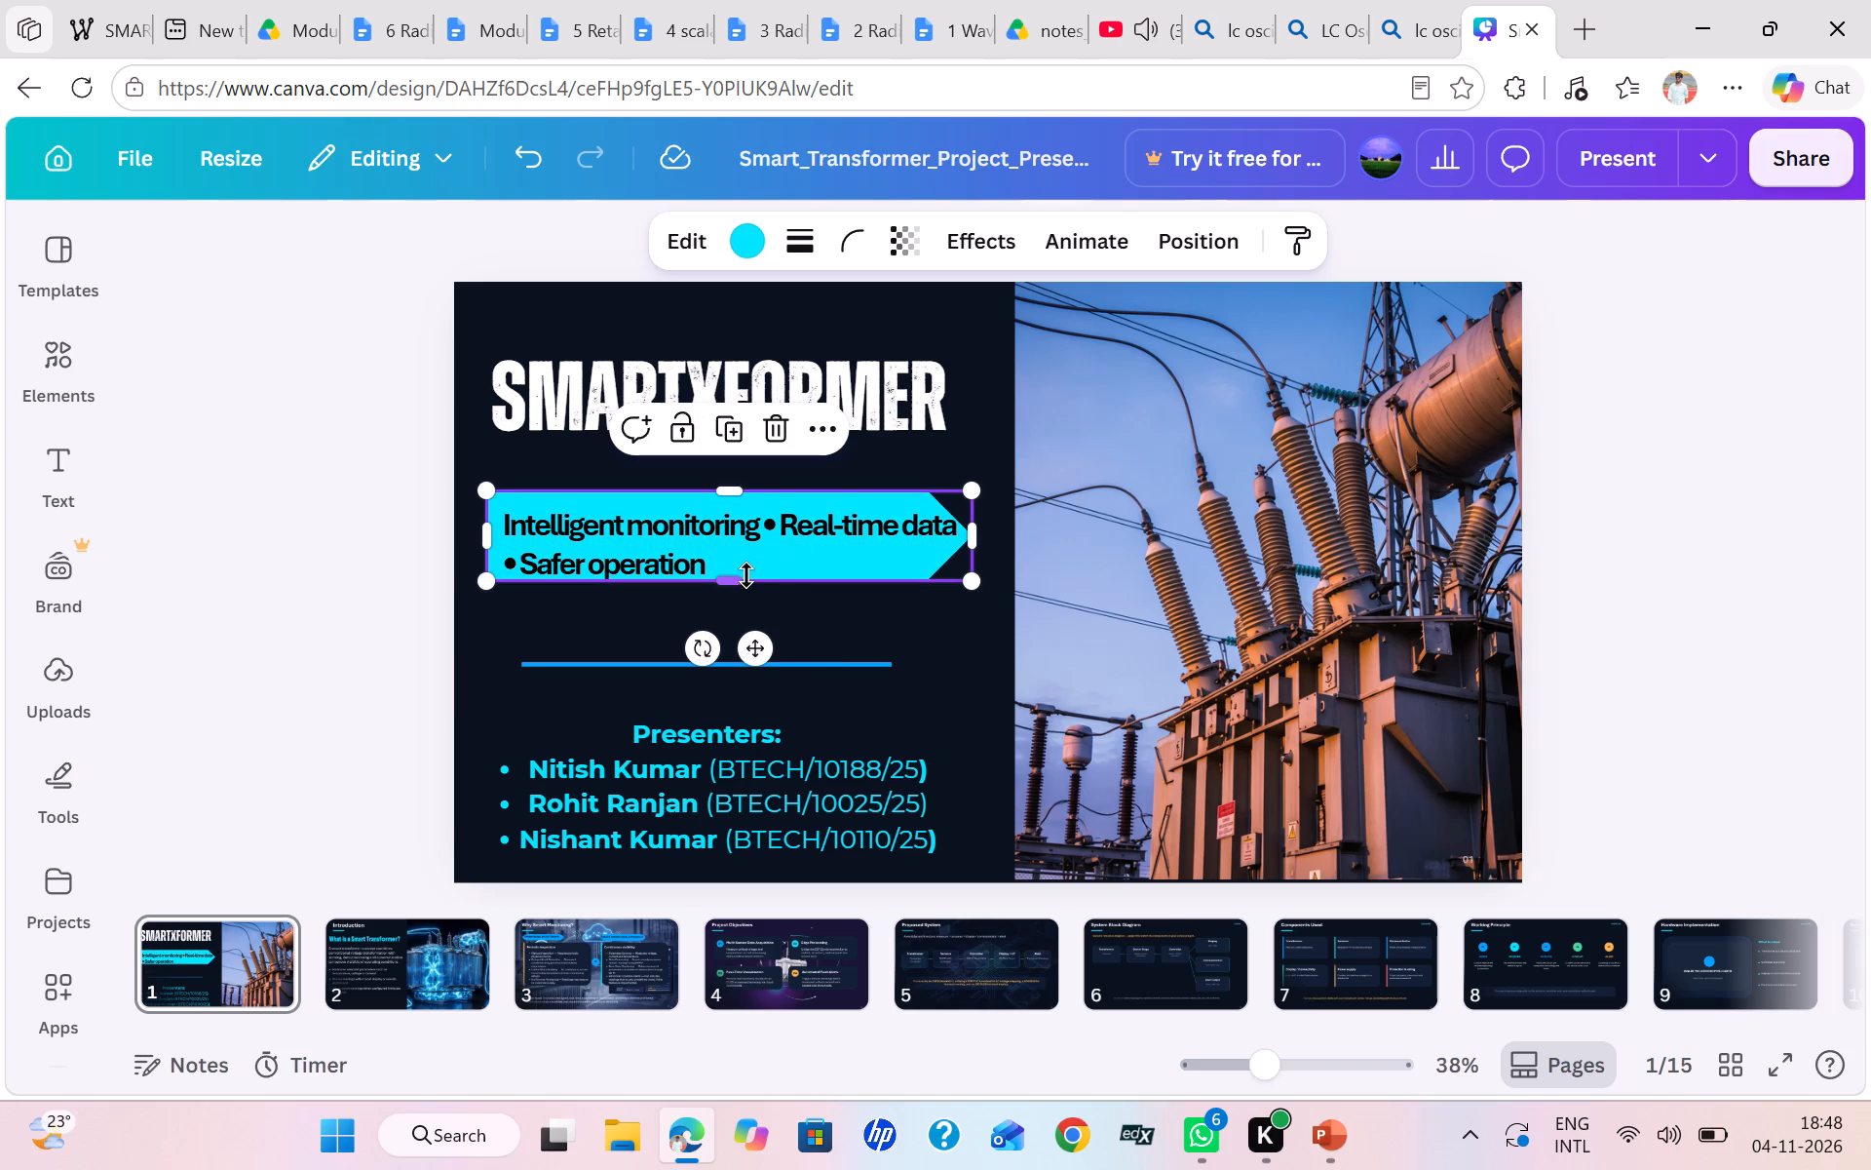
{"action": "left_click_drag", "start_coordinate": [735, 581], "coordinate": [737, 599]}
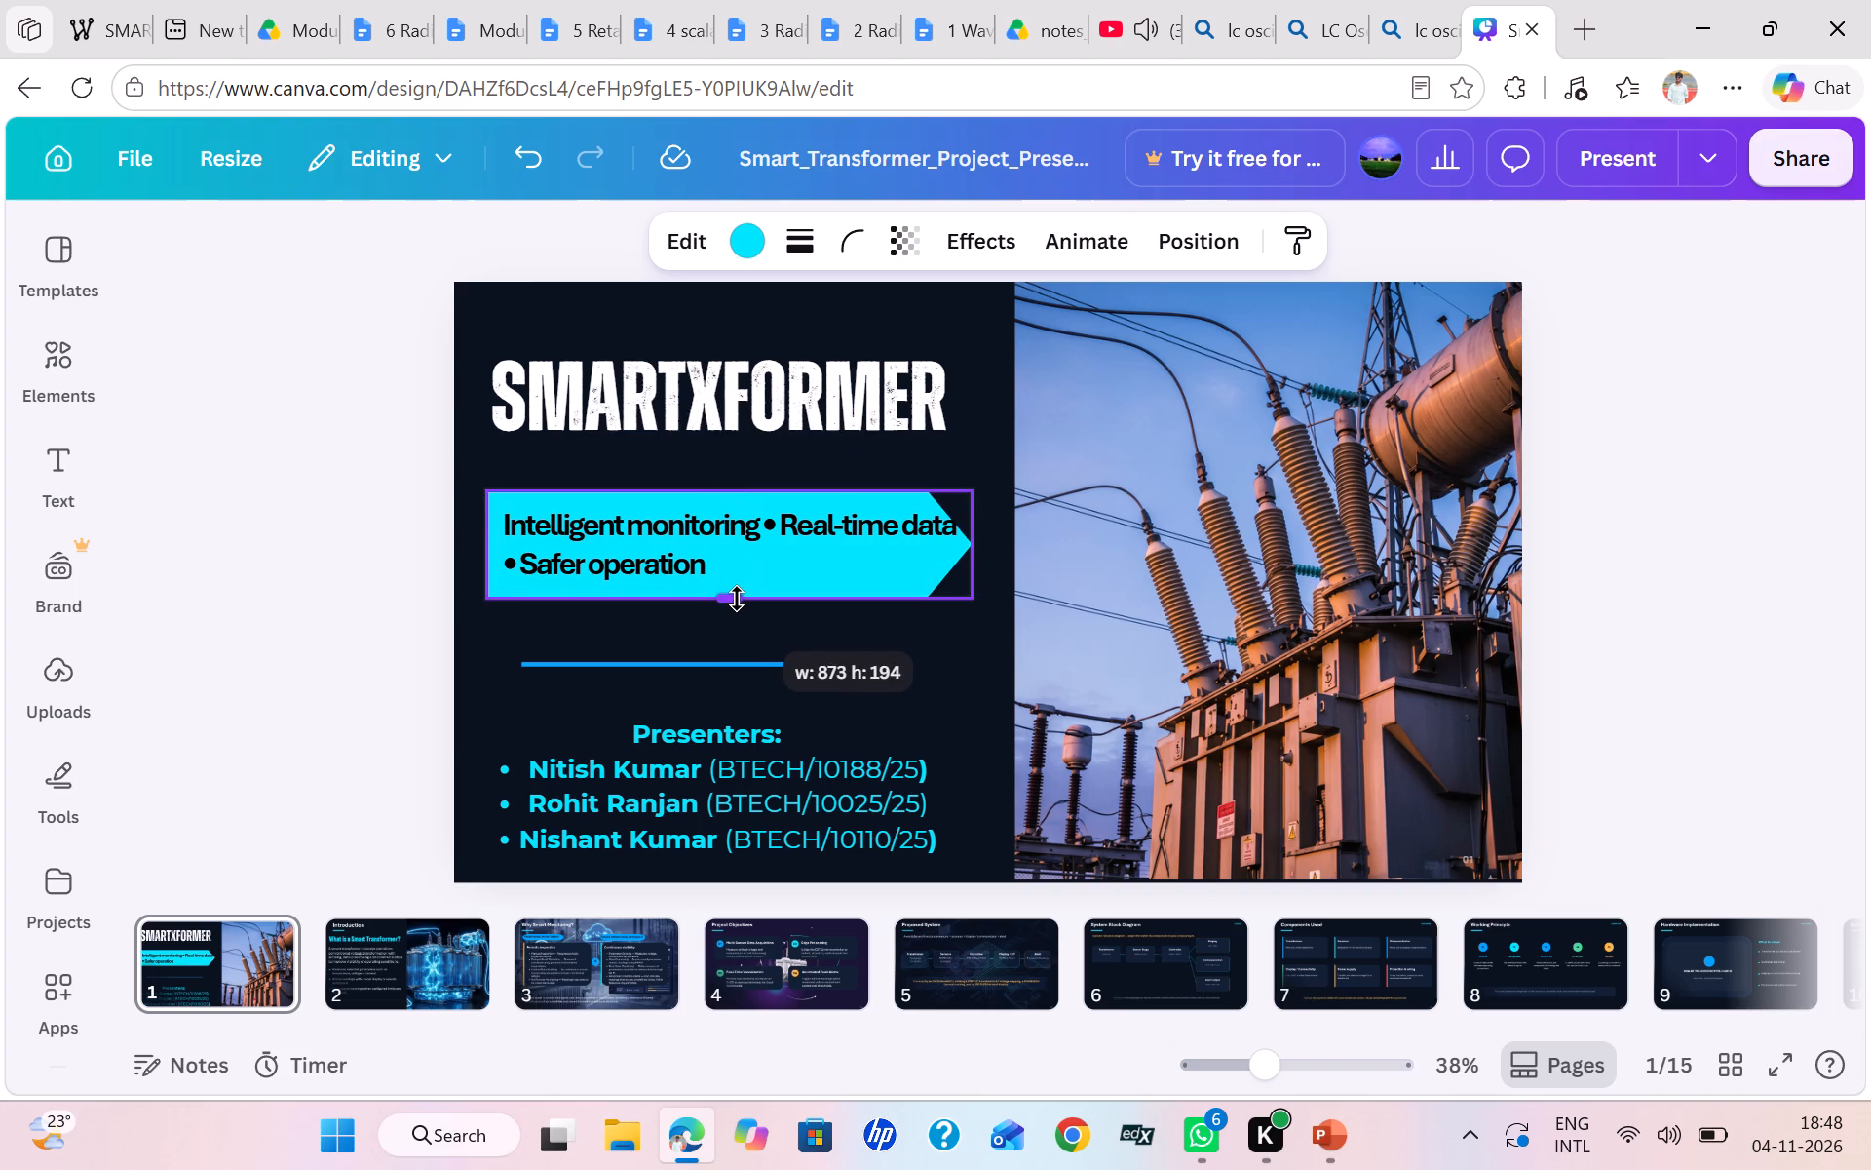
{"action": "left_click_drag", "start_coordinate": [737, 599], "coordinate": [738, 602]}
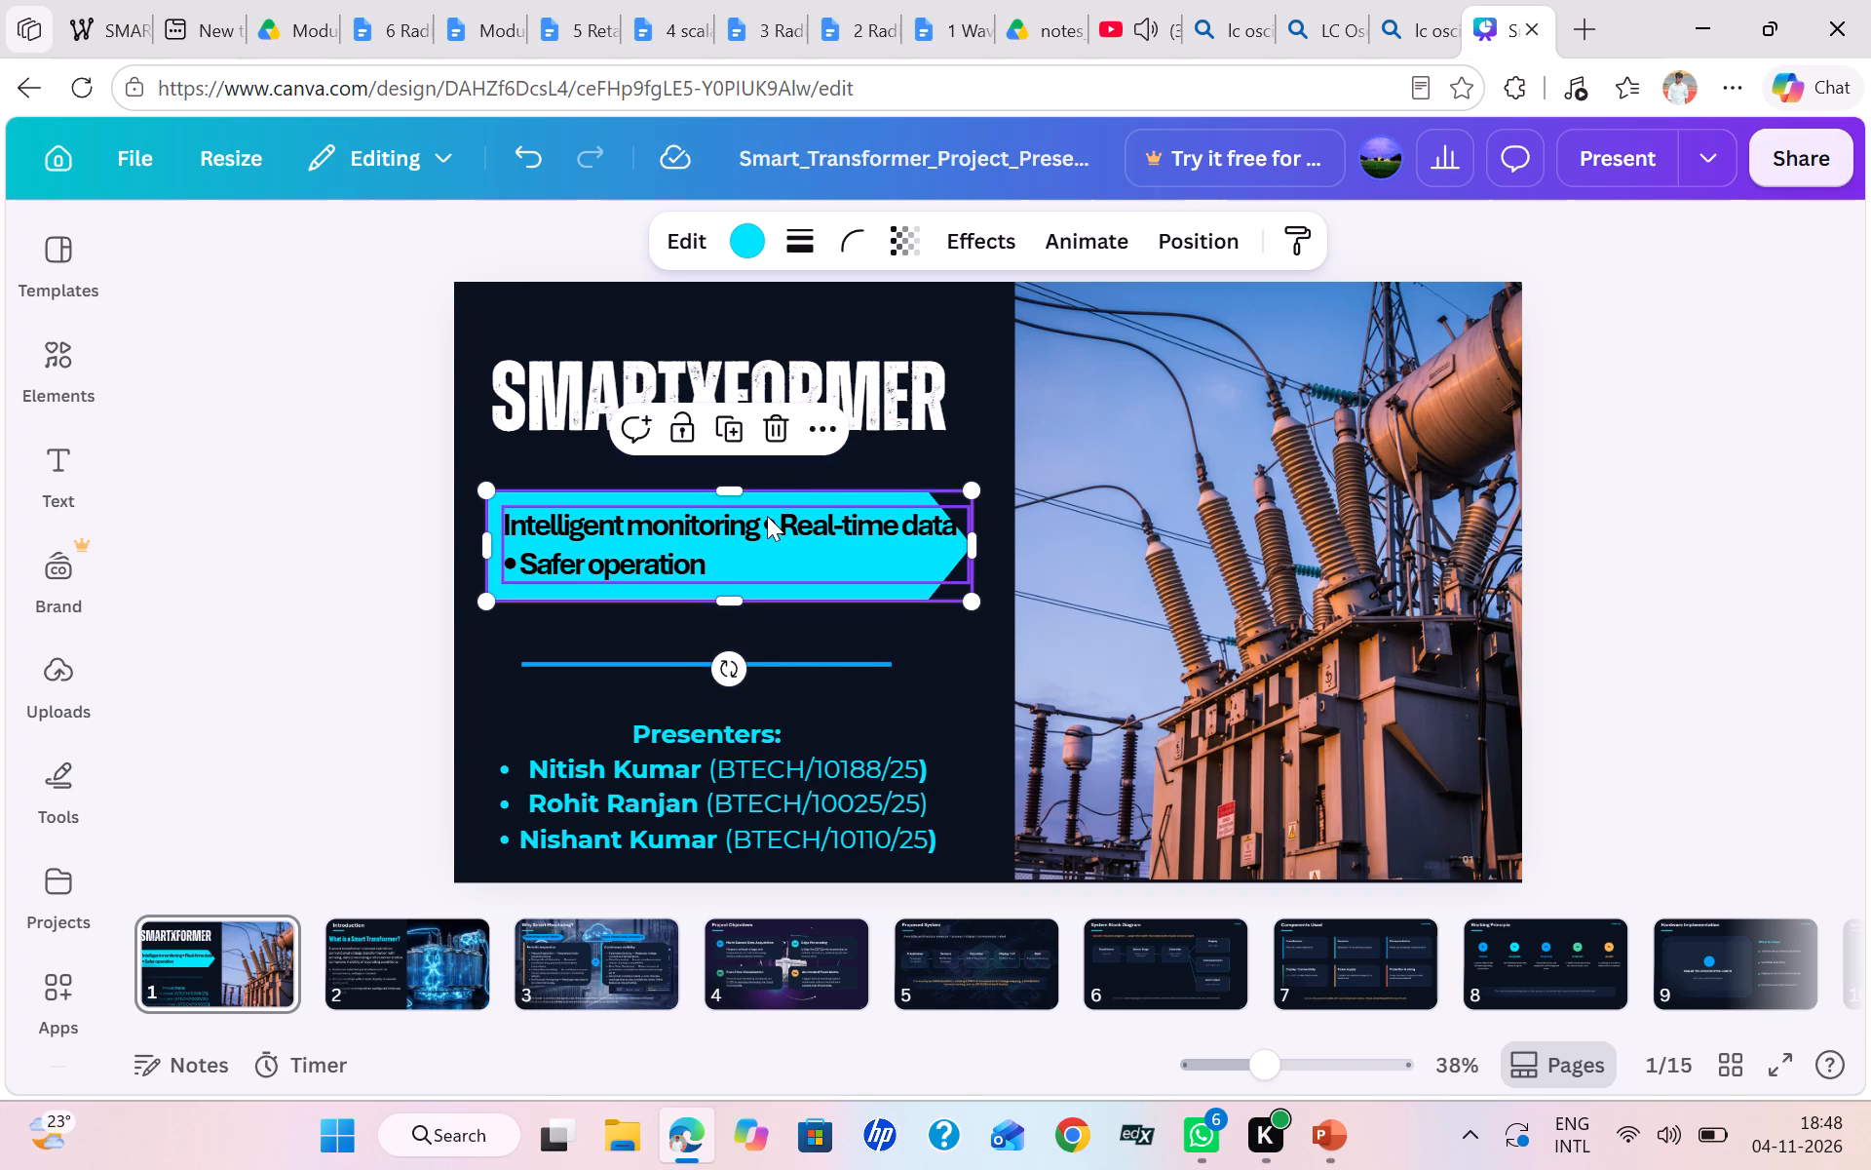
Break the tagline into three lines: Intelligent monitoring, Real-time data, and Safer operation.
{"action": "left_click", "coordinate": [767, 516]}
{"action": "left_click", "coordinate": [757, 522]}
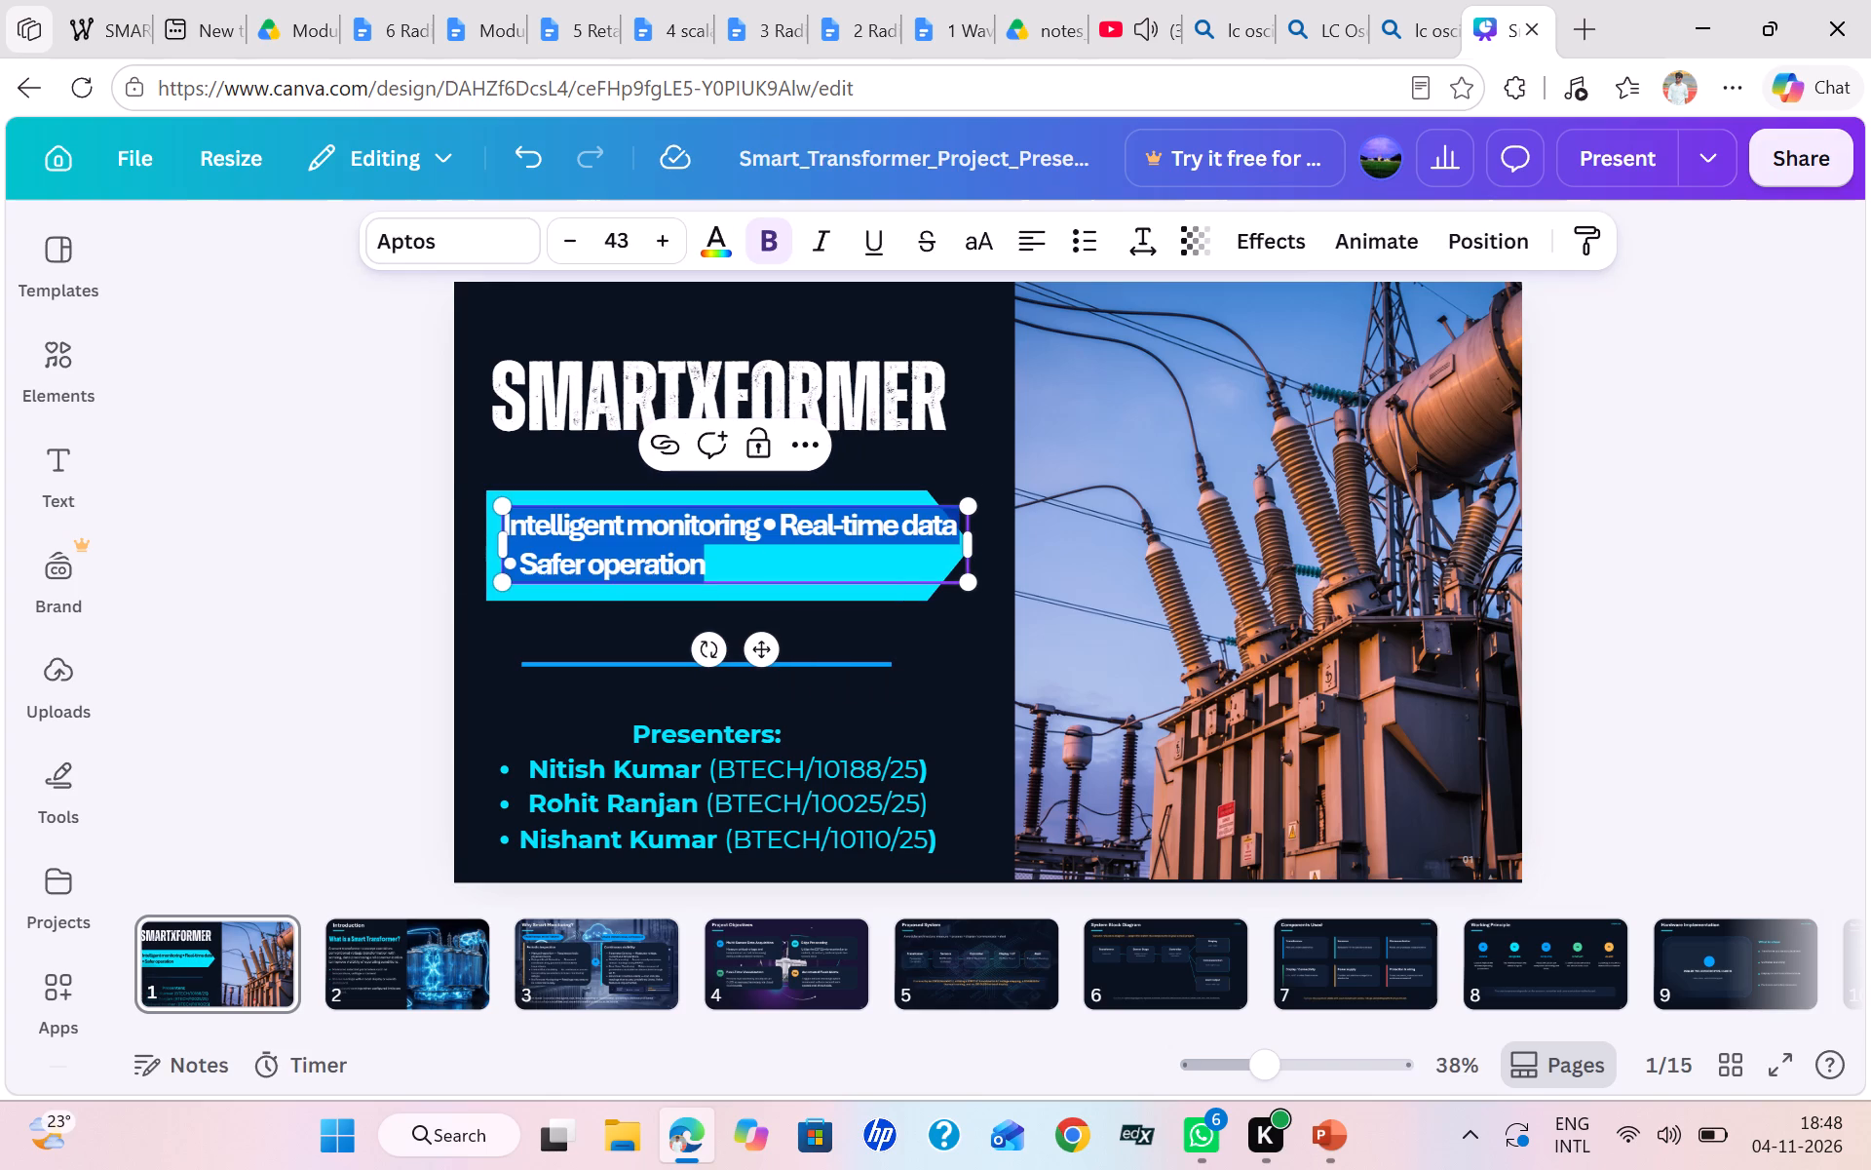
{"action": "left_click", "coordinate": [757, 522]}
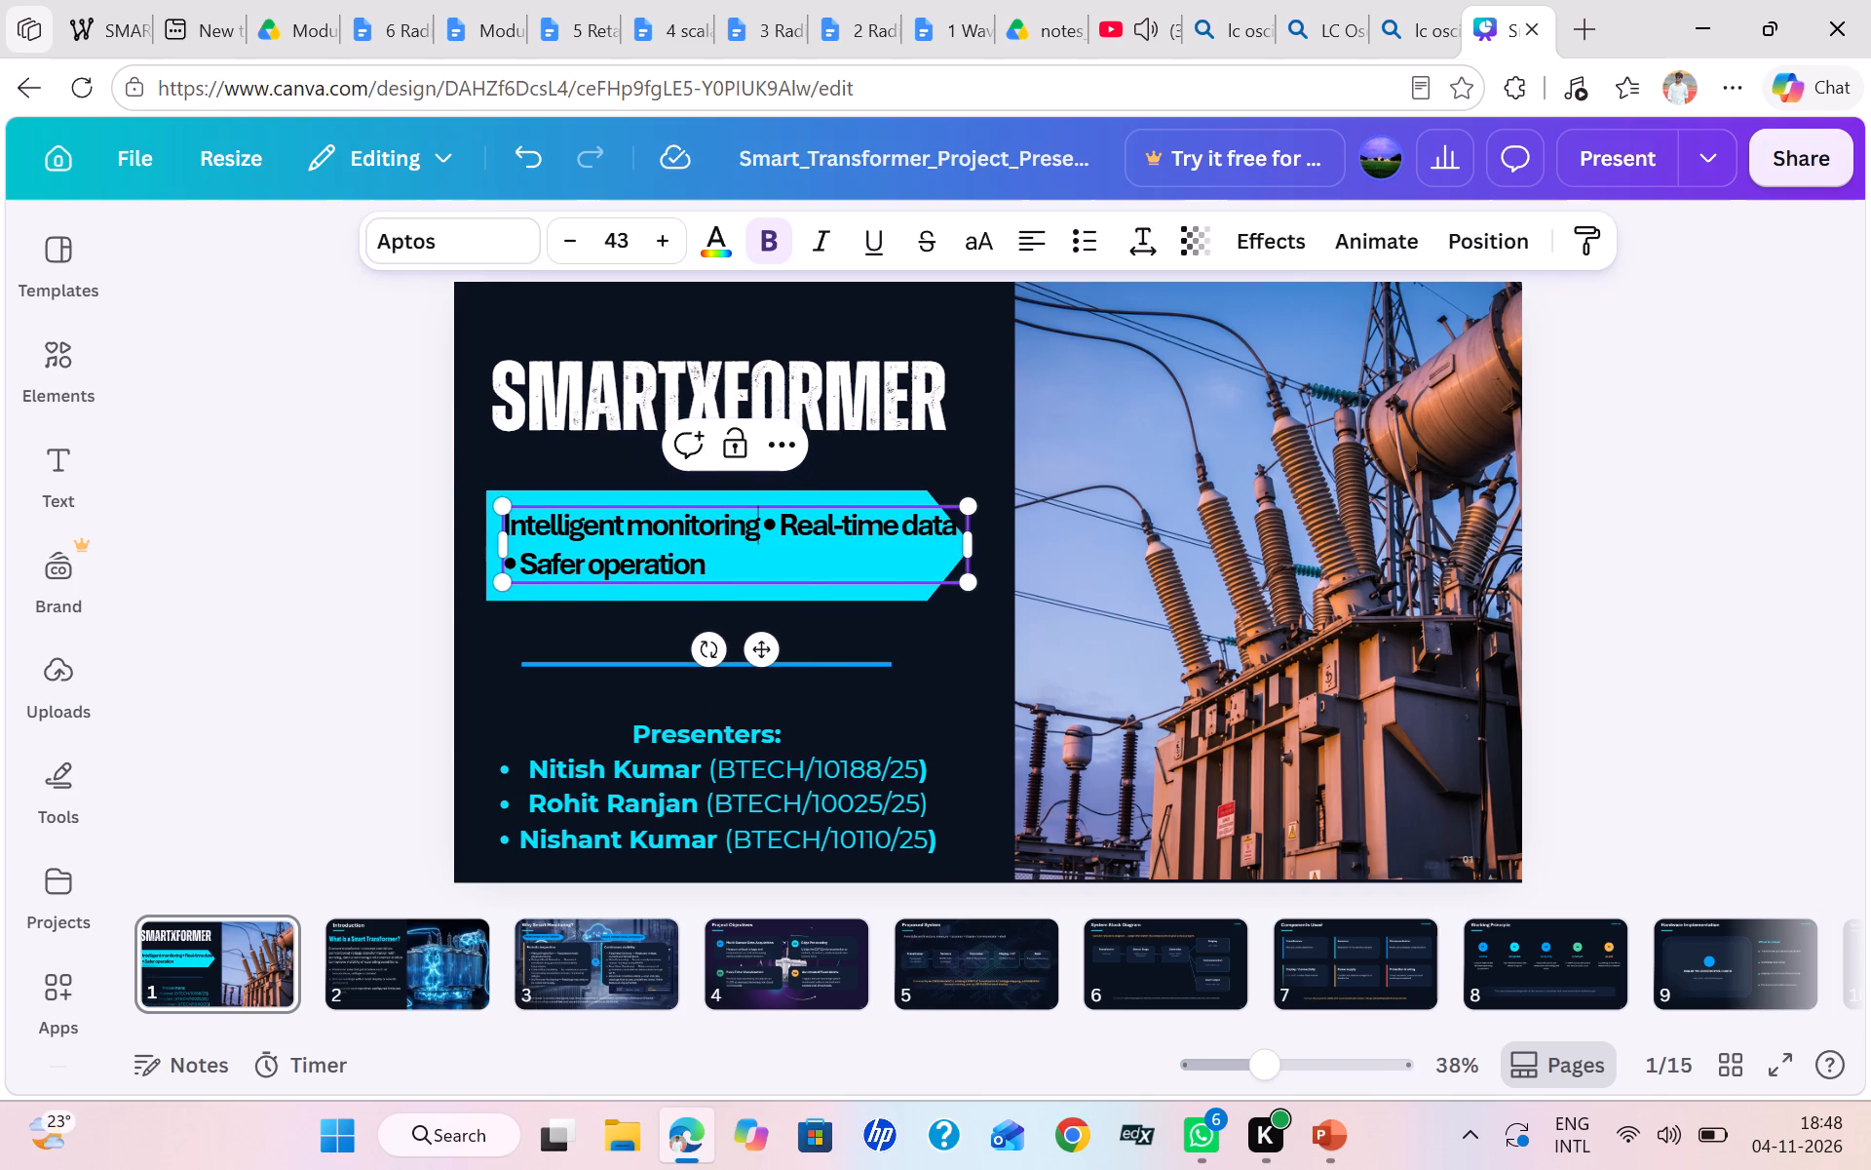
{"action": "key", "text": "Return"}
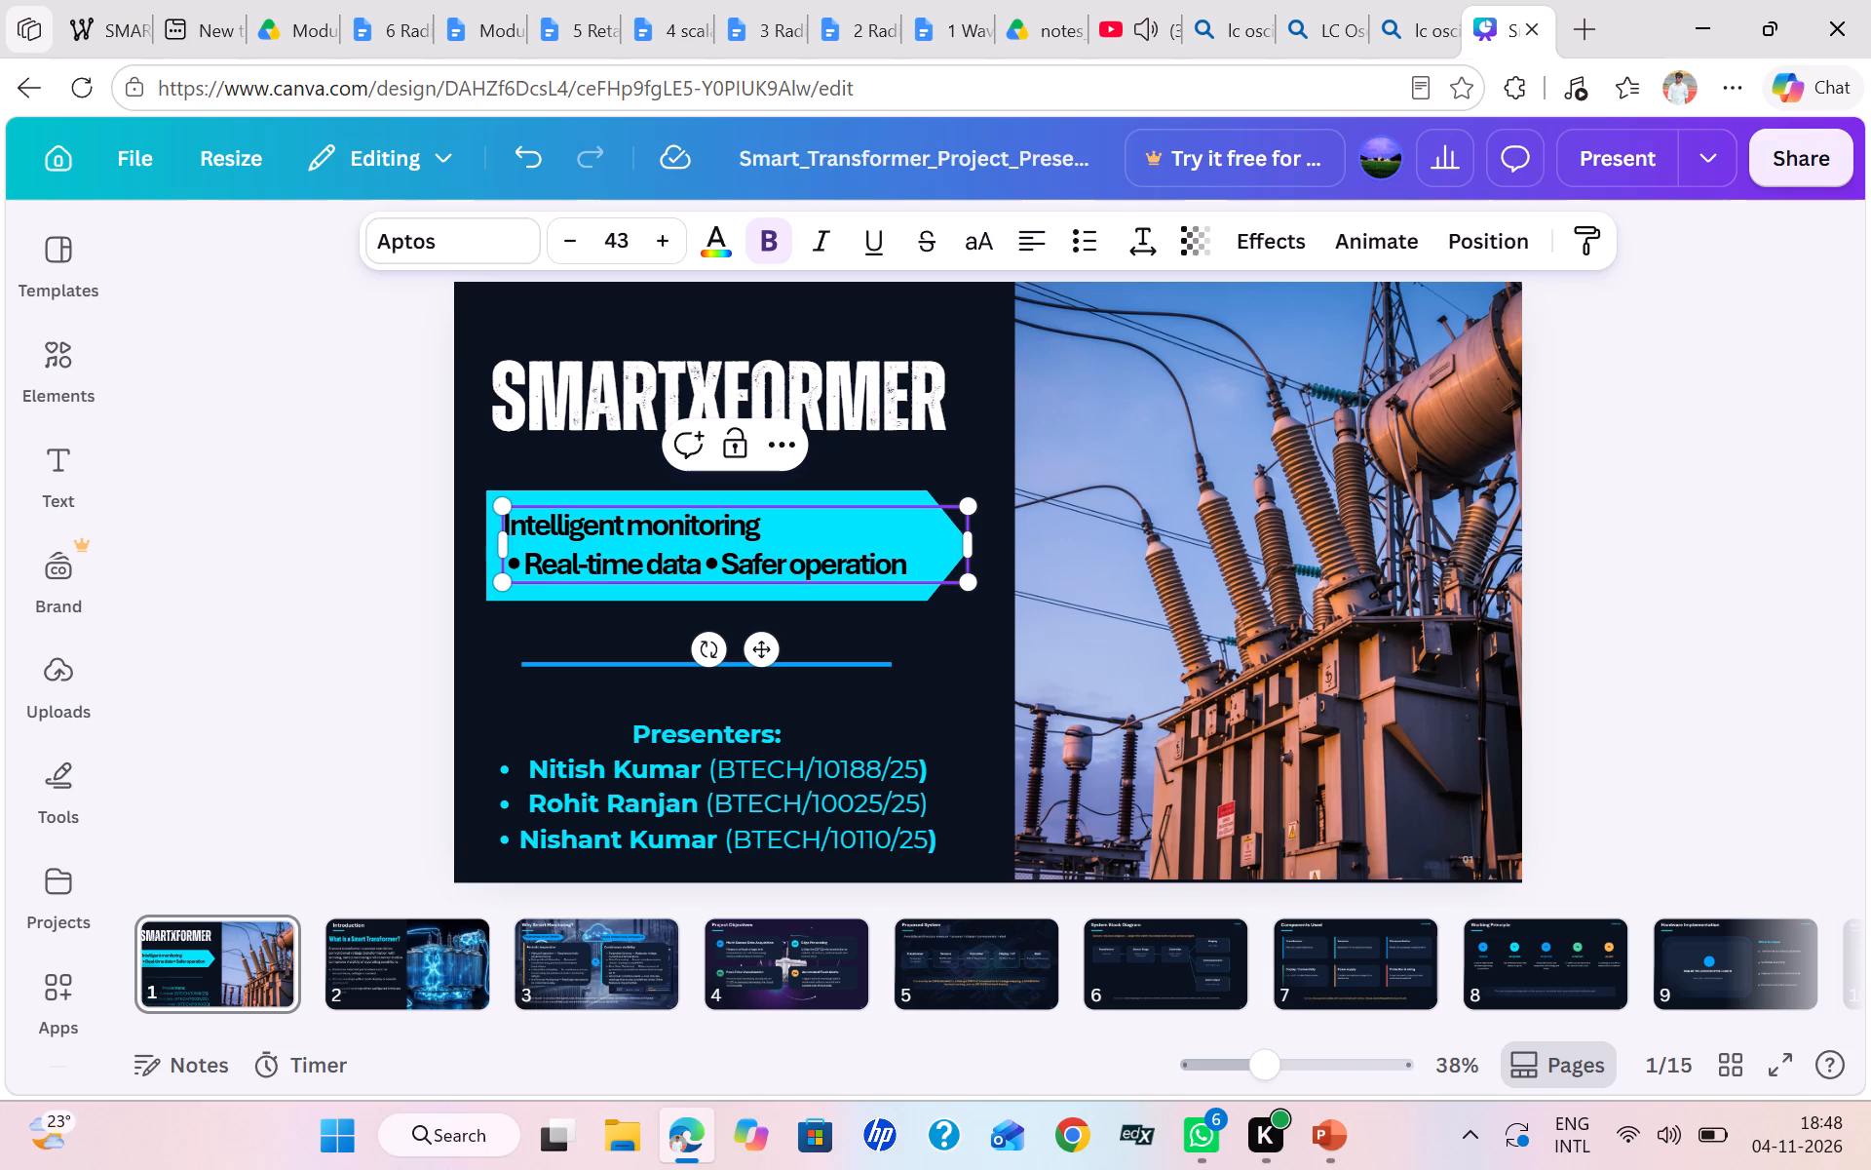
{"action": "left_click", "coordinate": [702, 563]}
{"action": "key", "text": "Return"}
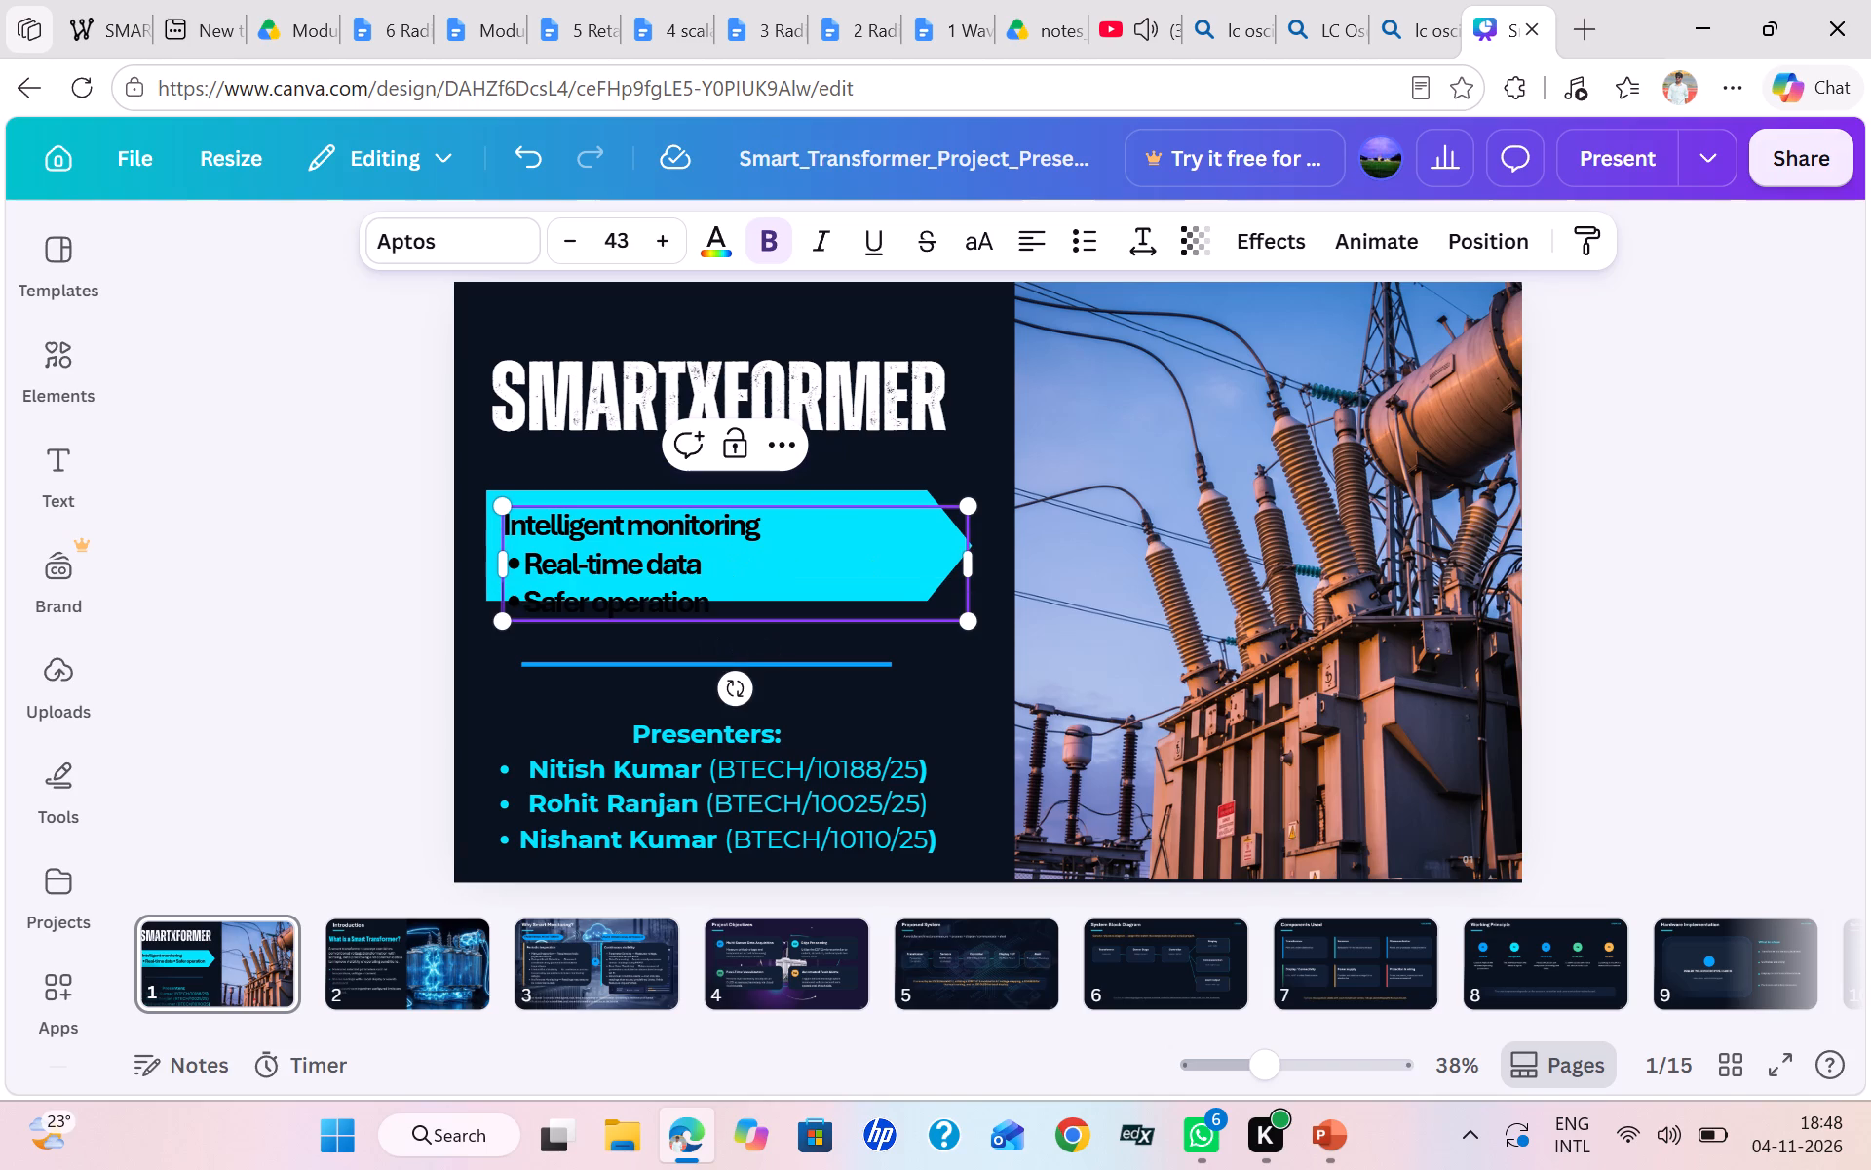
{"action": "left_click", "coordinate": [876, 576]}
{"action": "left_click", "coordinate": [909, 596]}
Scale the three-line tagline text down to font size 39.
{"action": "left_click_drag", "start_coordinate": [968, 624], "coordinate": [936, 587]}
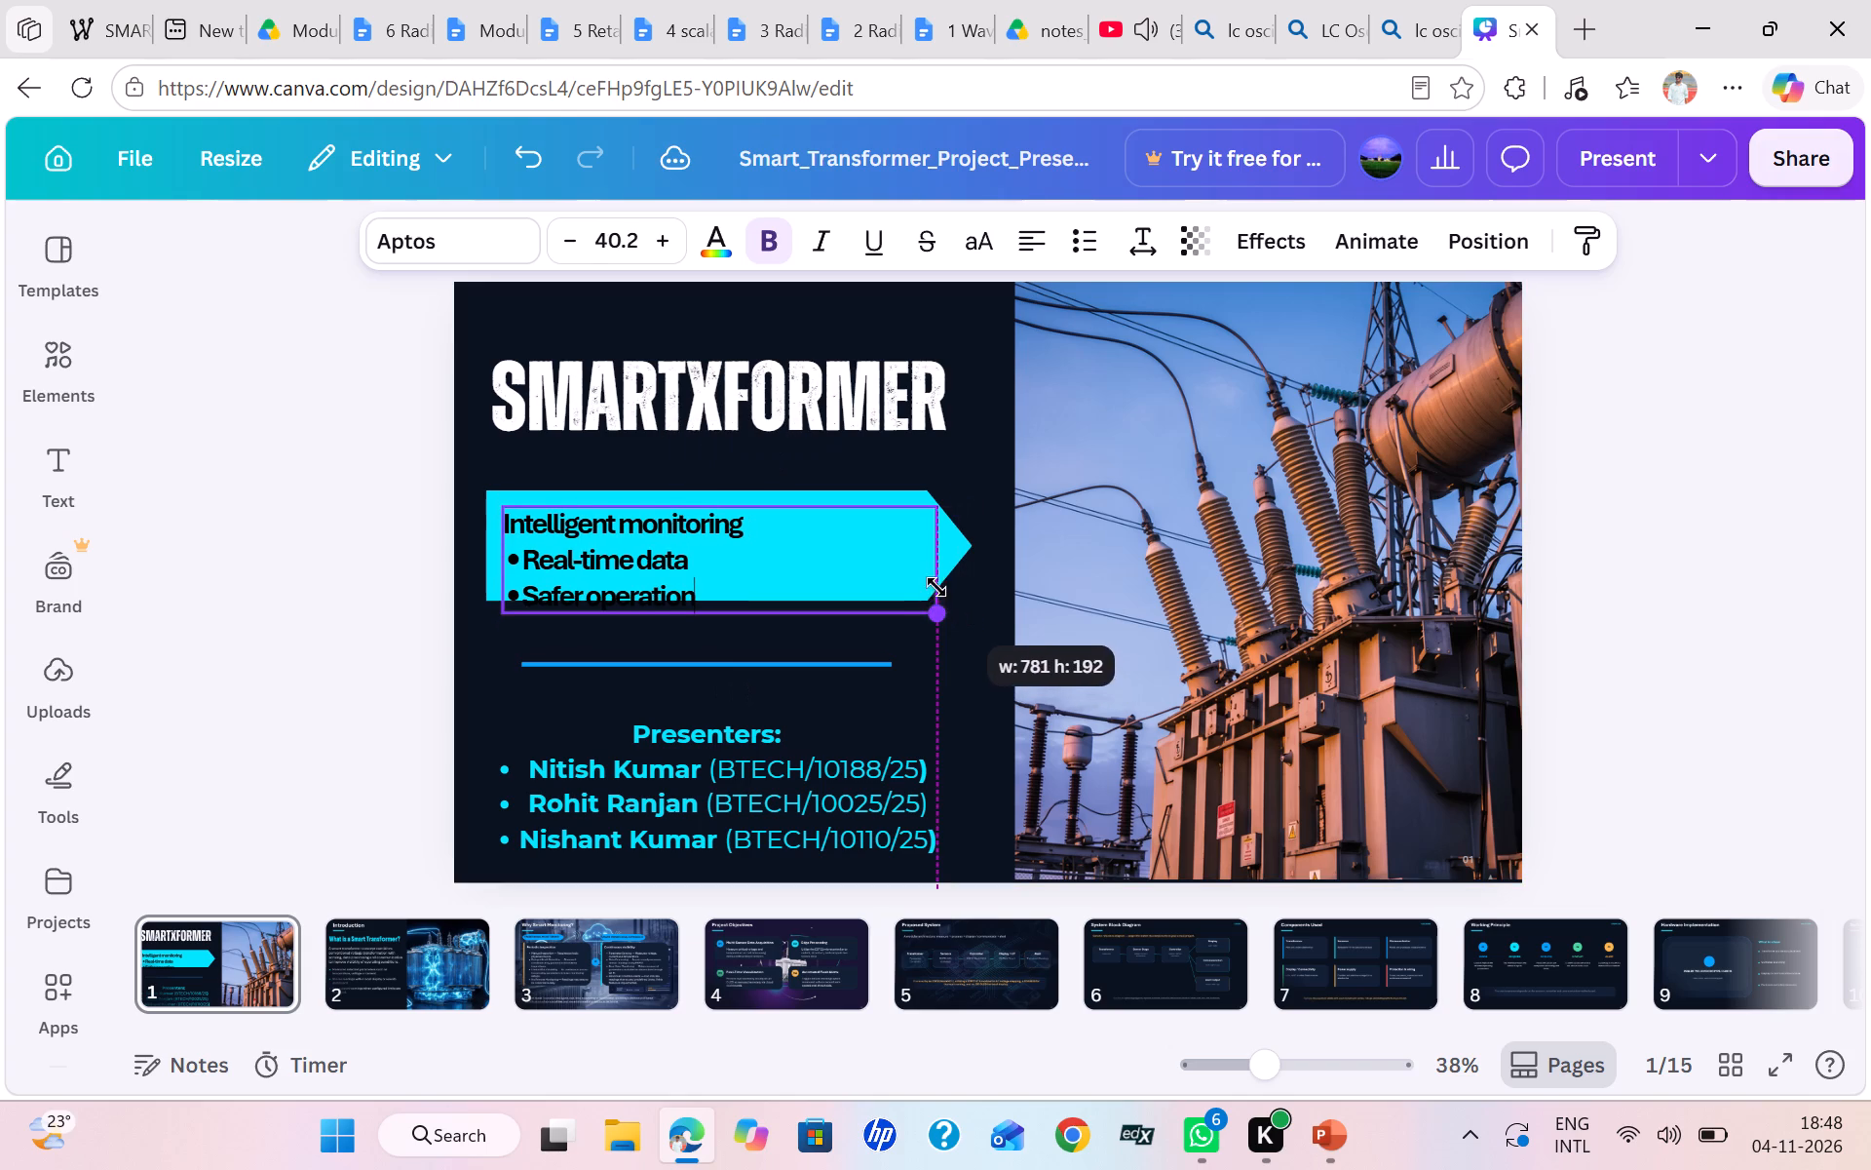
{"action": "left_click_drag", "start_coordinate": [936, 587], "coordinate": [926, 575]}
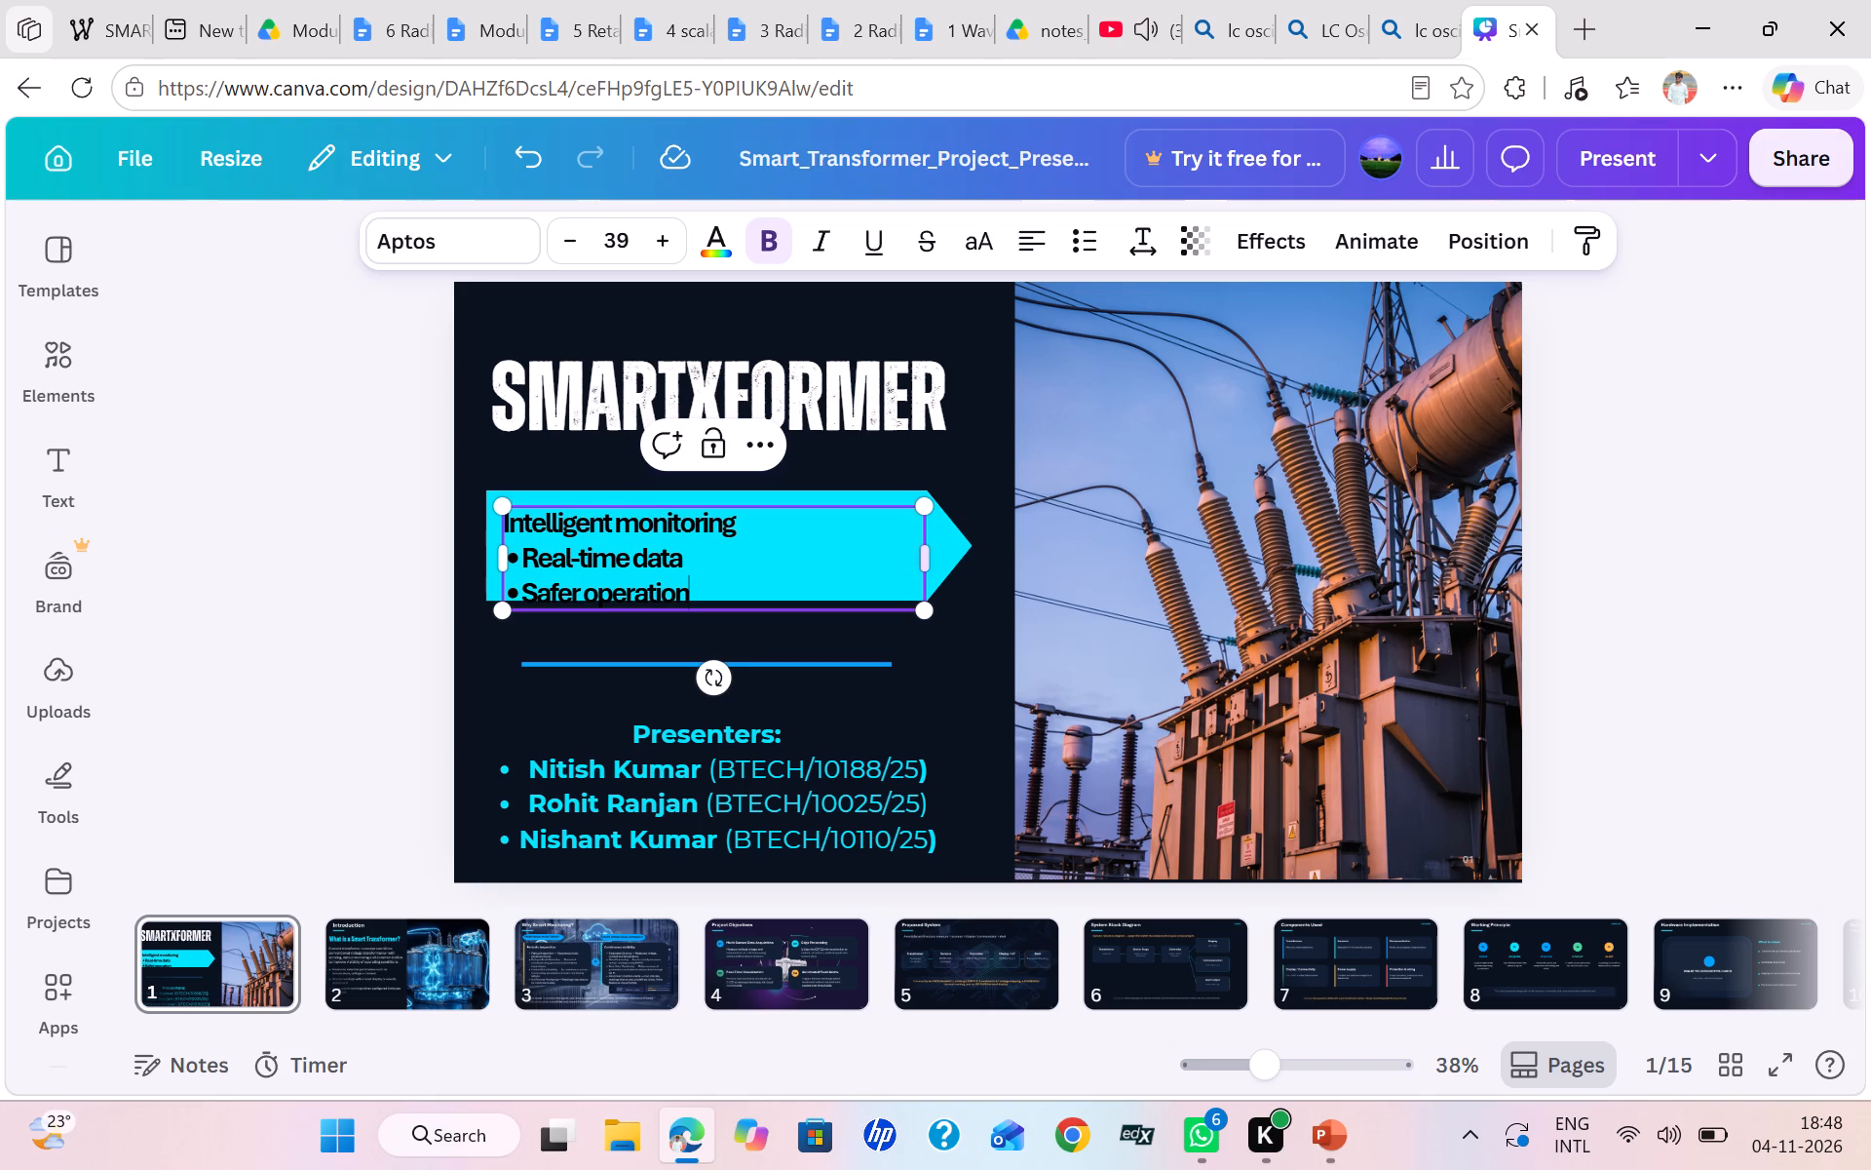
Extend the cyan arrow banner downward so it encloses all three tagline lines, and deselect it.
{"action": "left_click", "coordinate": [964, 543]}
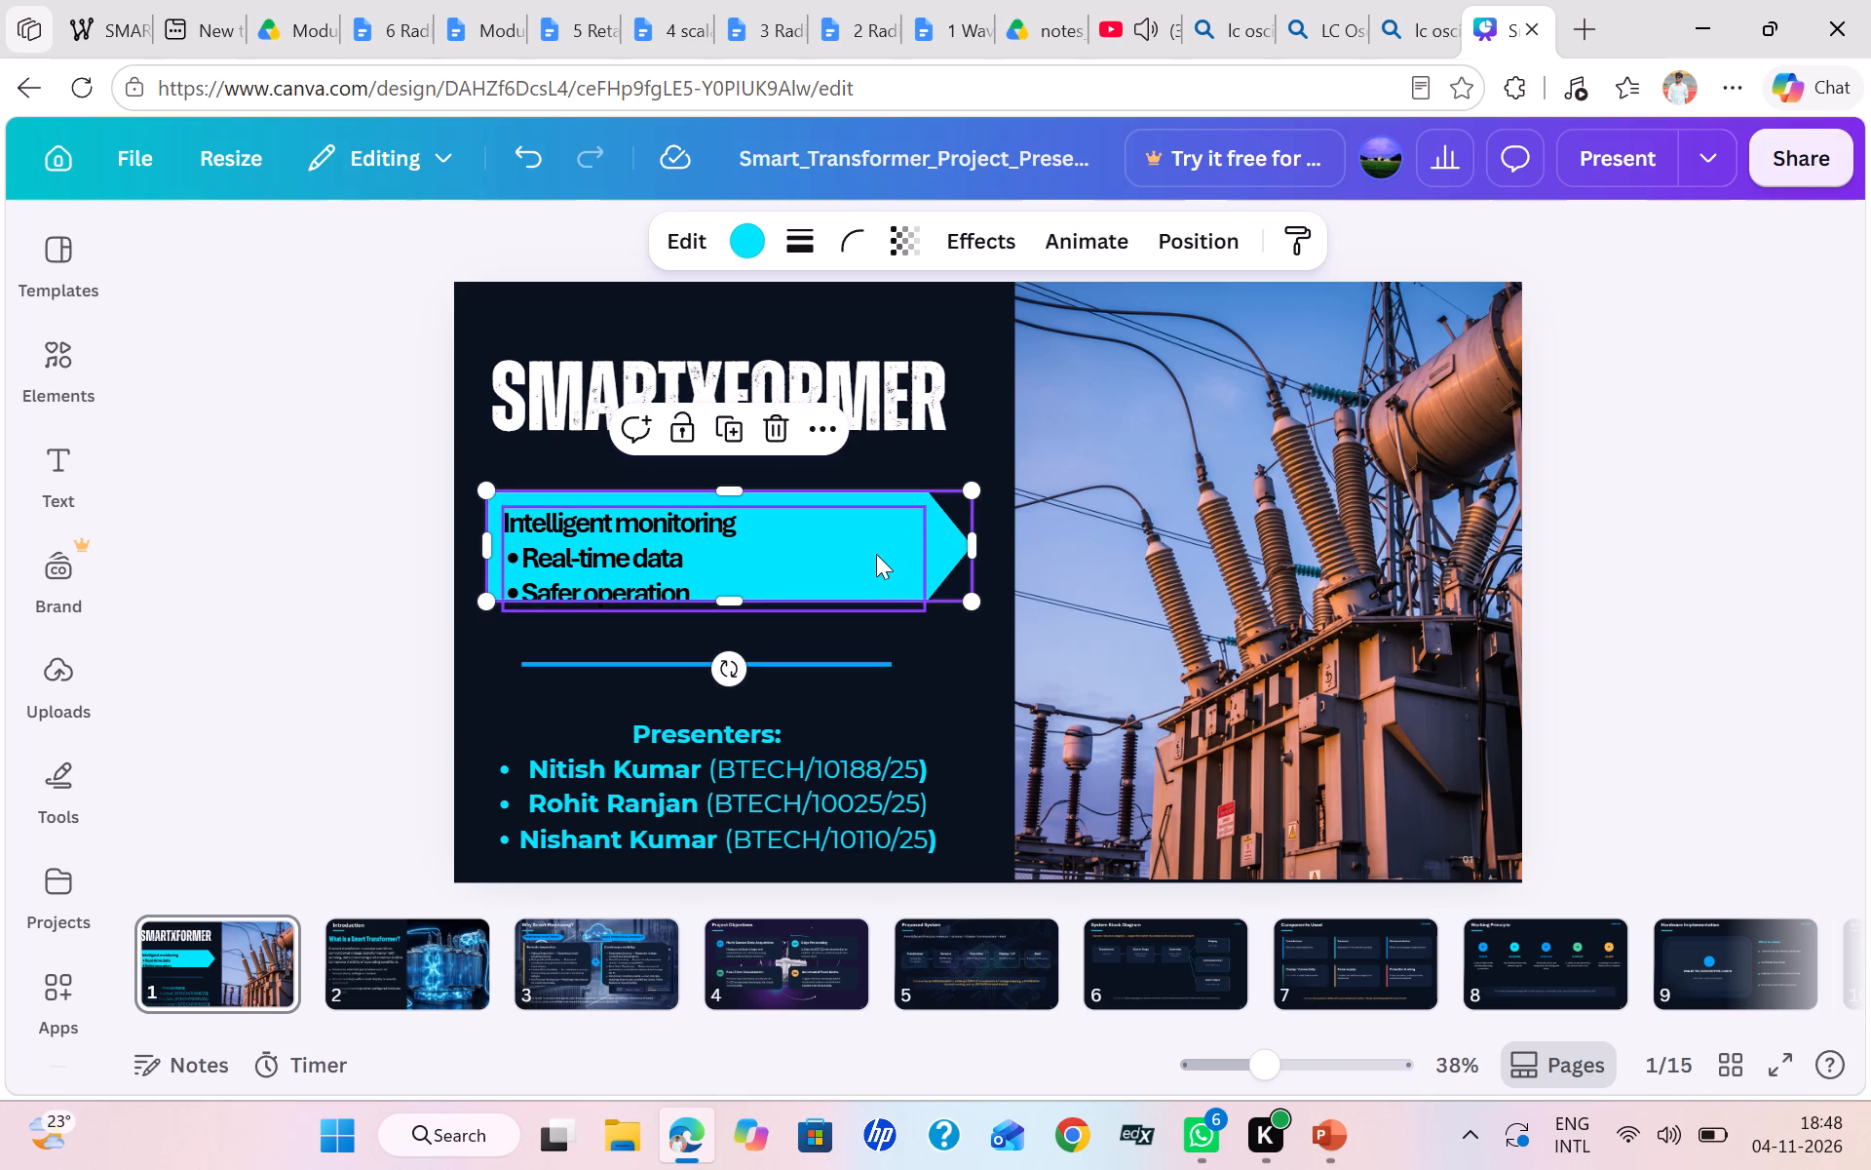
{"action": "left_click", "coordinate": [942, 553]}
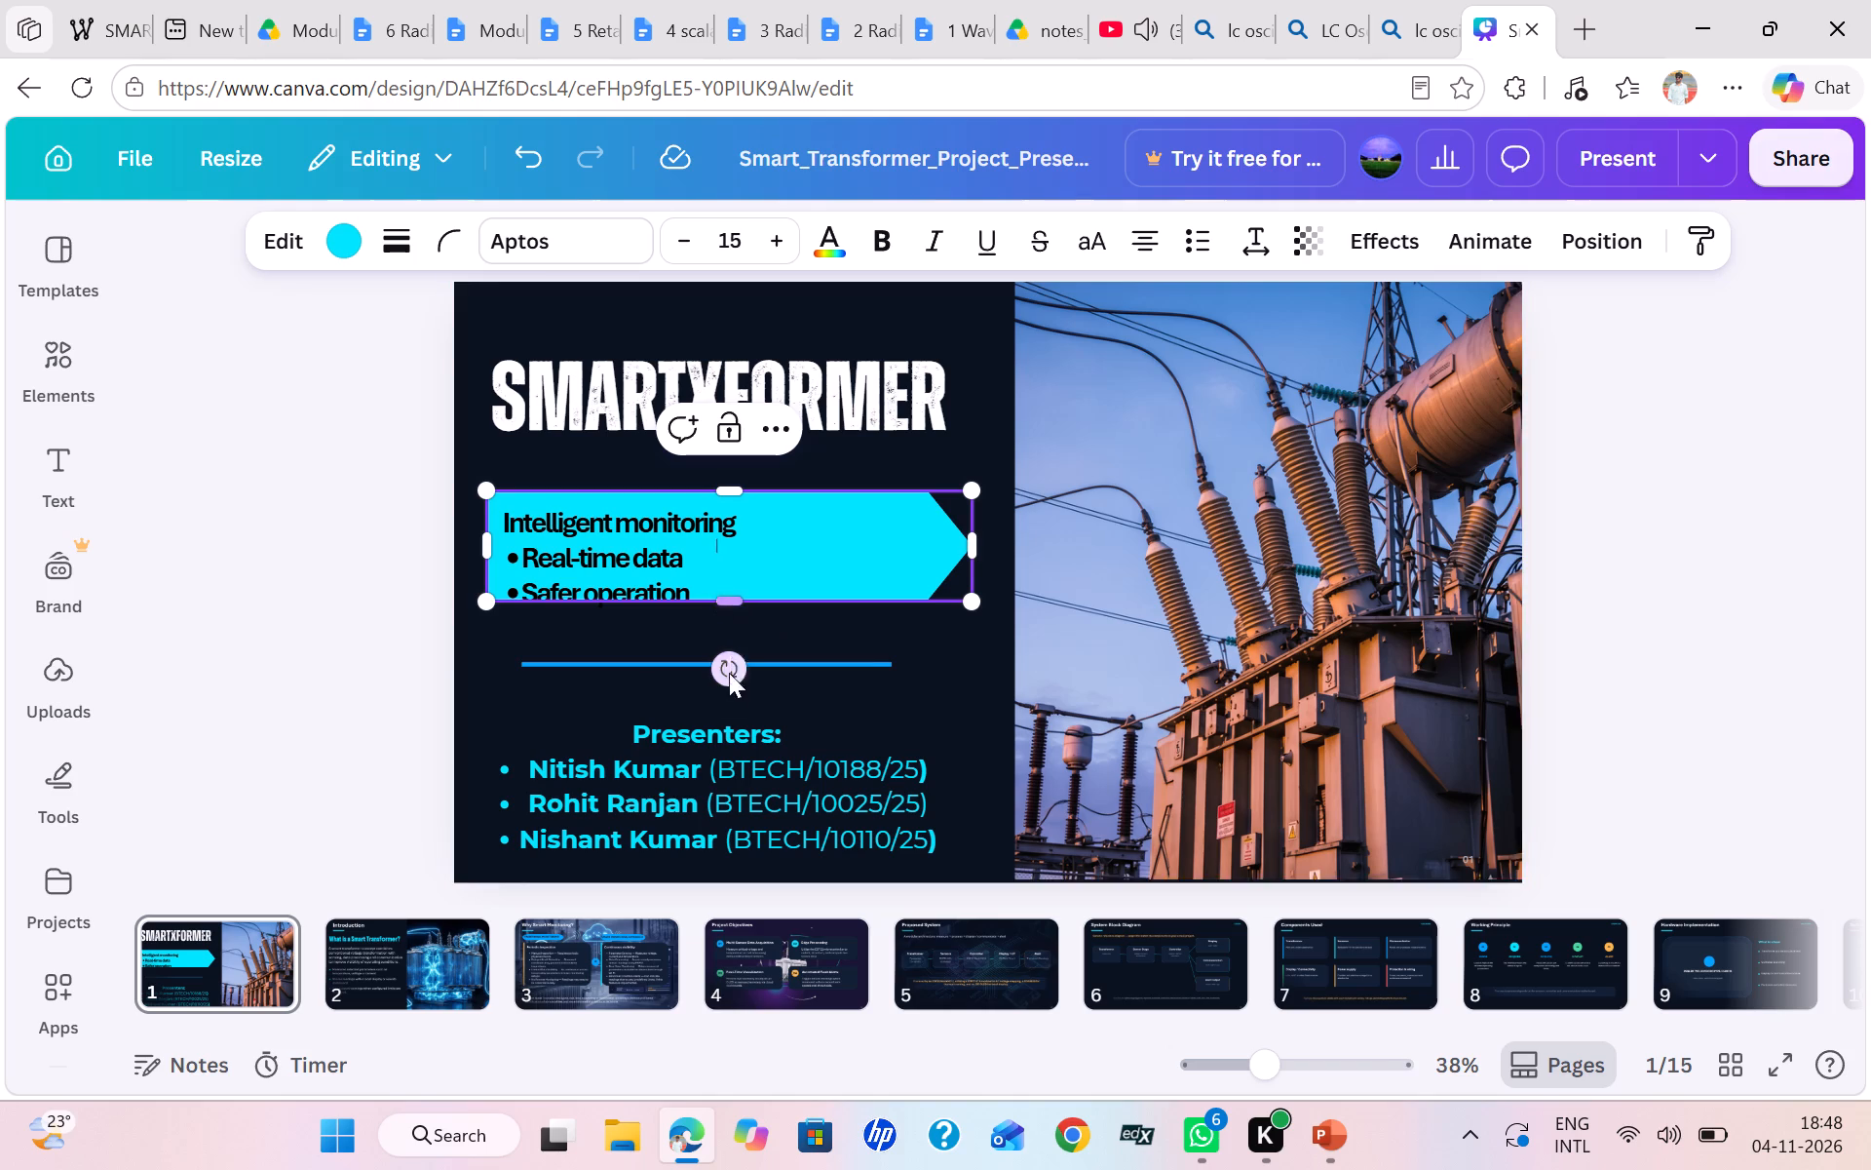
{"action": "left_click", "coordinate": [915, 548]}
{"action": "left_click_drag", "start_coordinate": [736, 603], "coordinate": [742, 630]}
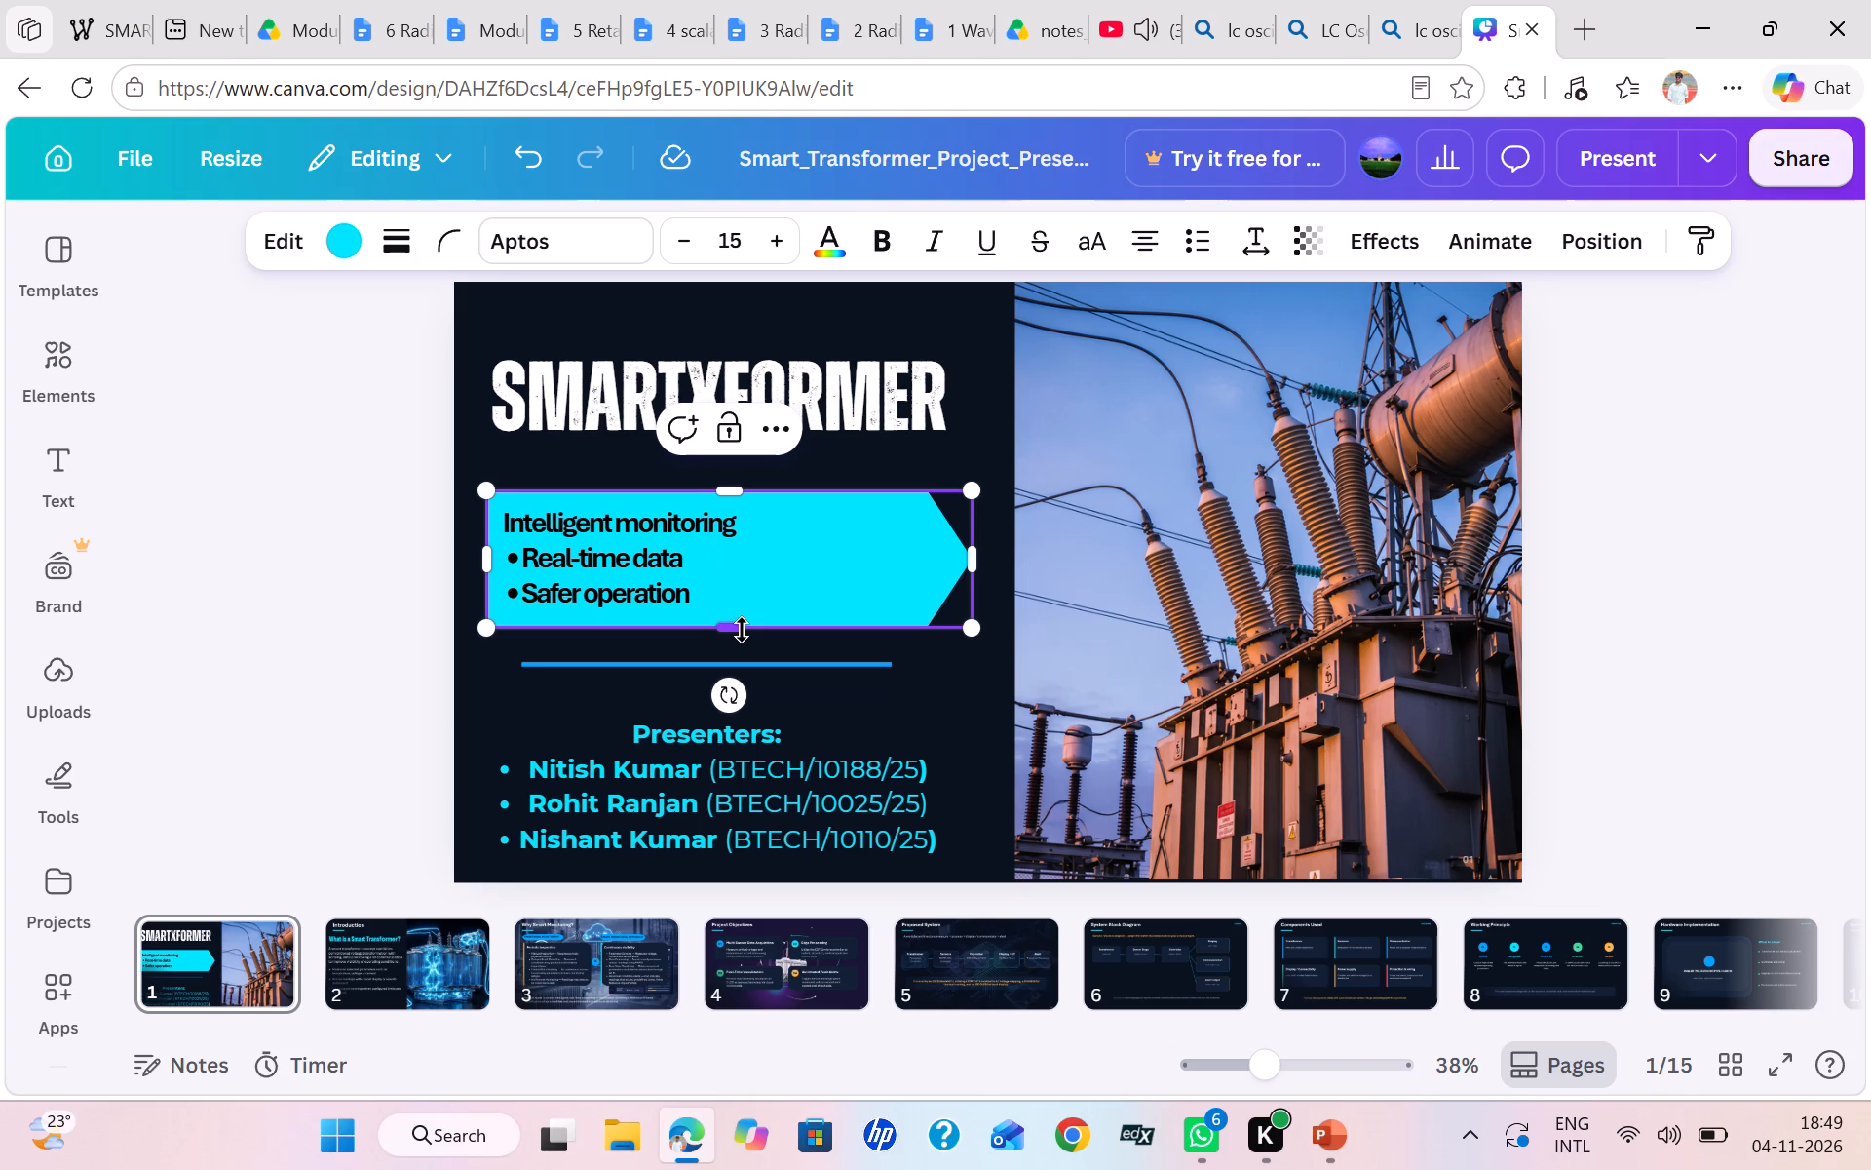
{"action": "left_click", "coordinate": [742, 630]}
{"action": "left_click", "coordinate": [1857, 507]}
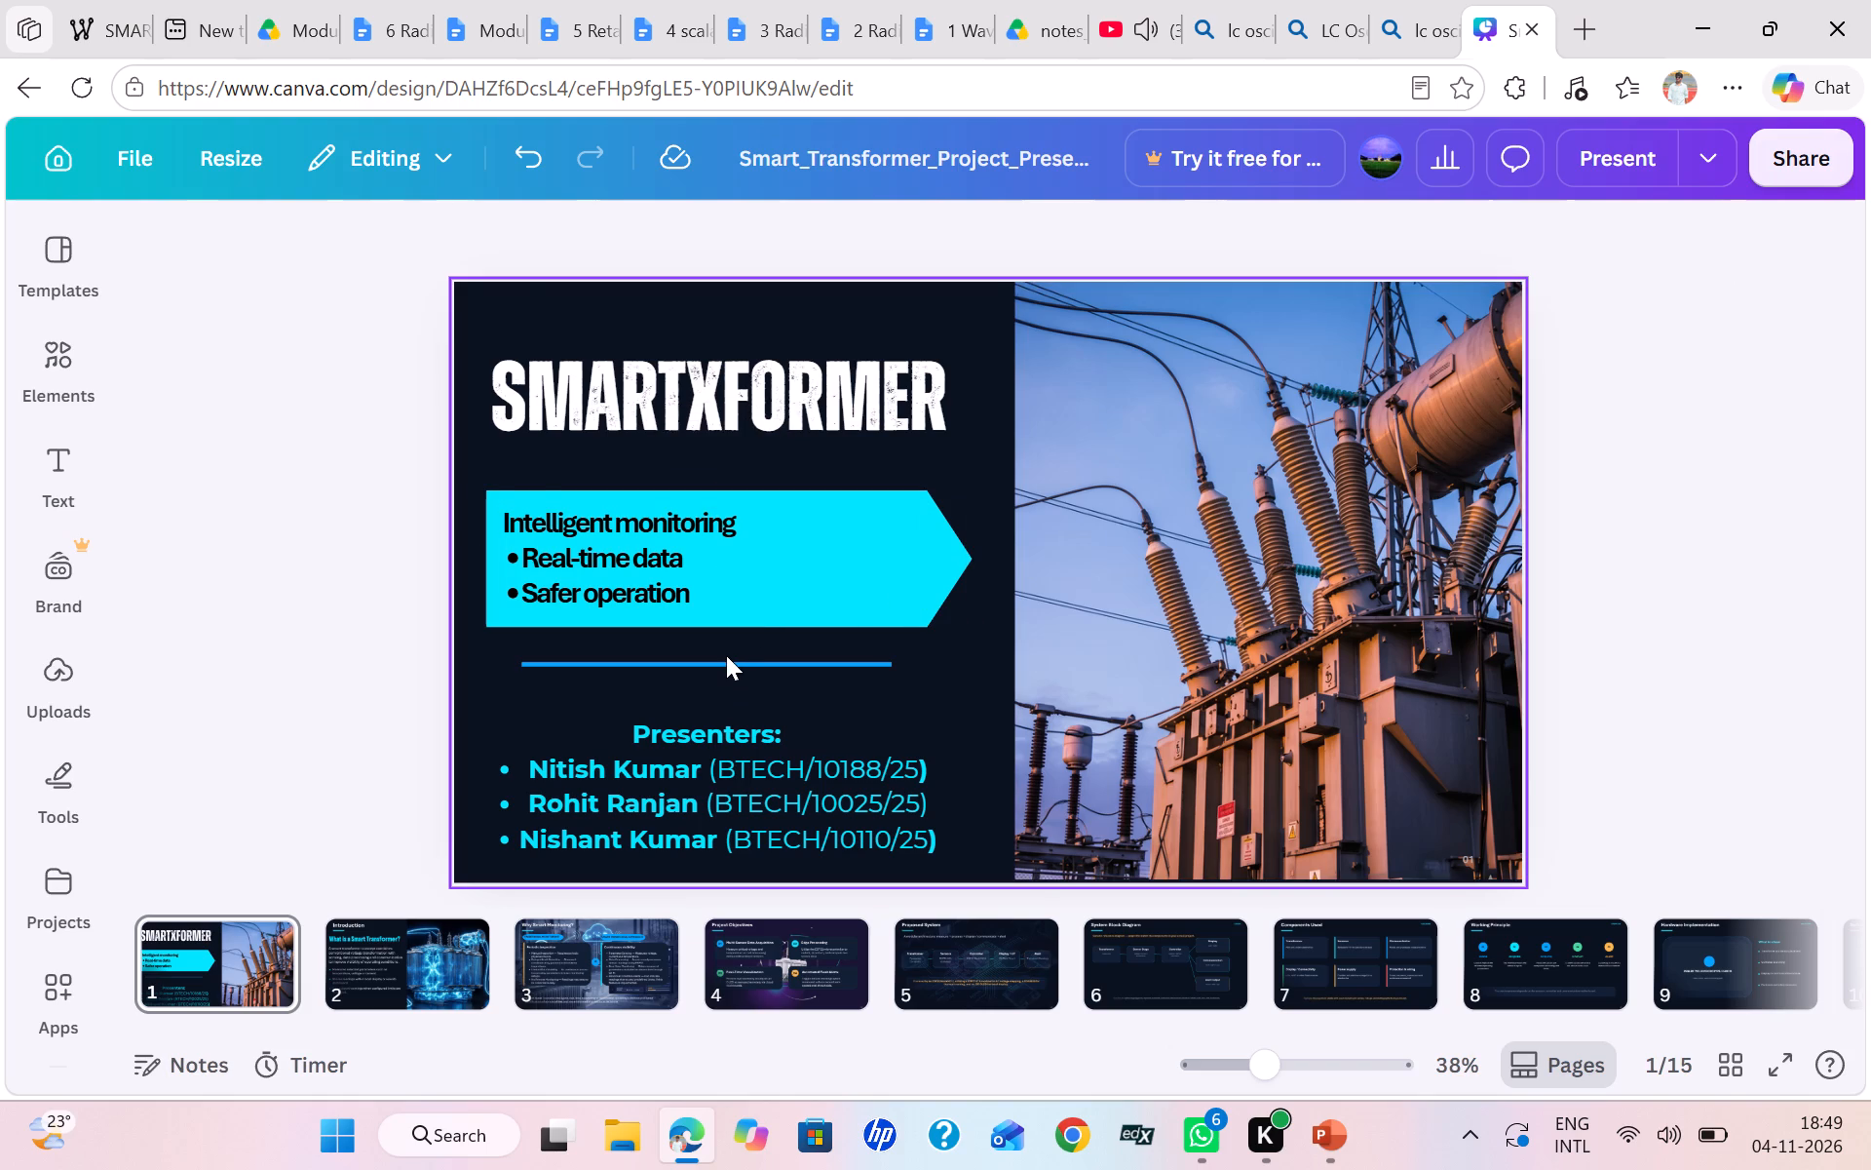
Nudge the blue divider line beneath the banner slightly up and to the left, and deselect it.
{"action": "left_click_drag", "start_coordinate": [721, 660], "coordinate": [708, 660]}
{"action": "left_click_drag", "start_coordinate": [721, 663], "coordinate": [710, 663]}
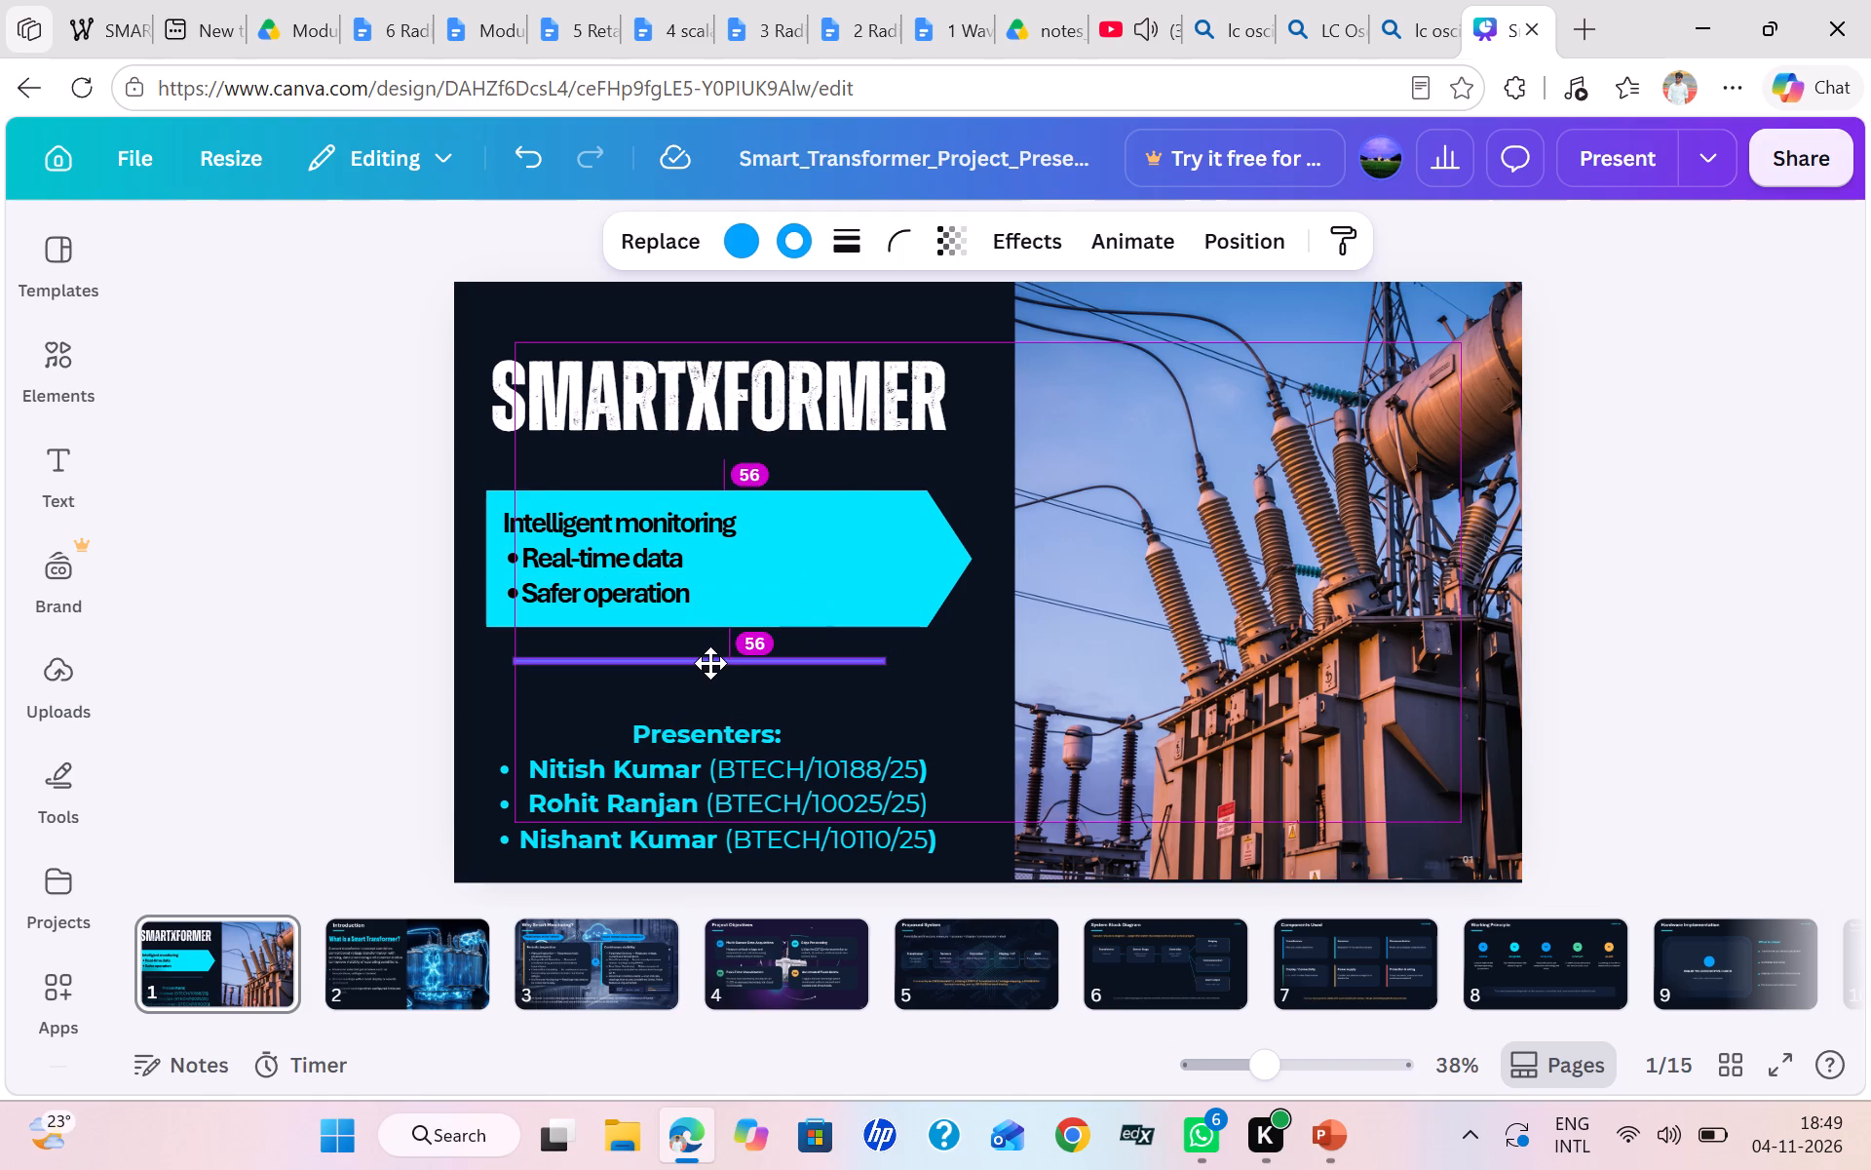
{"action": "left_click_drag", "start_coordinate": [710, 663], "coordinate": [709, 664]}
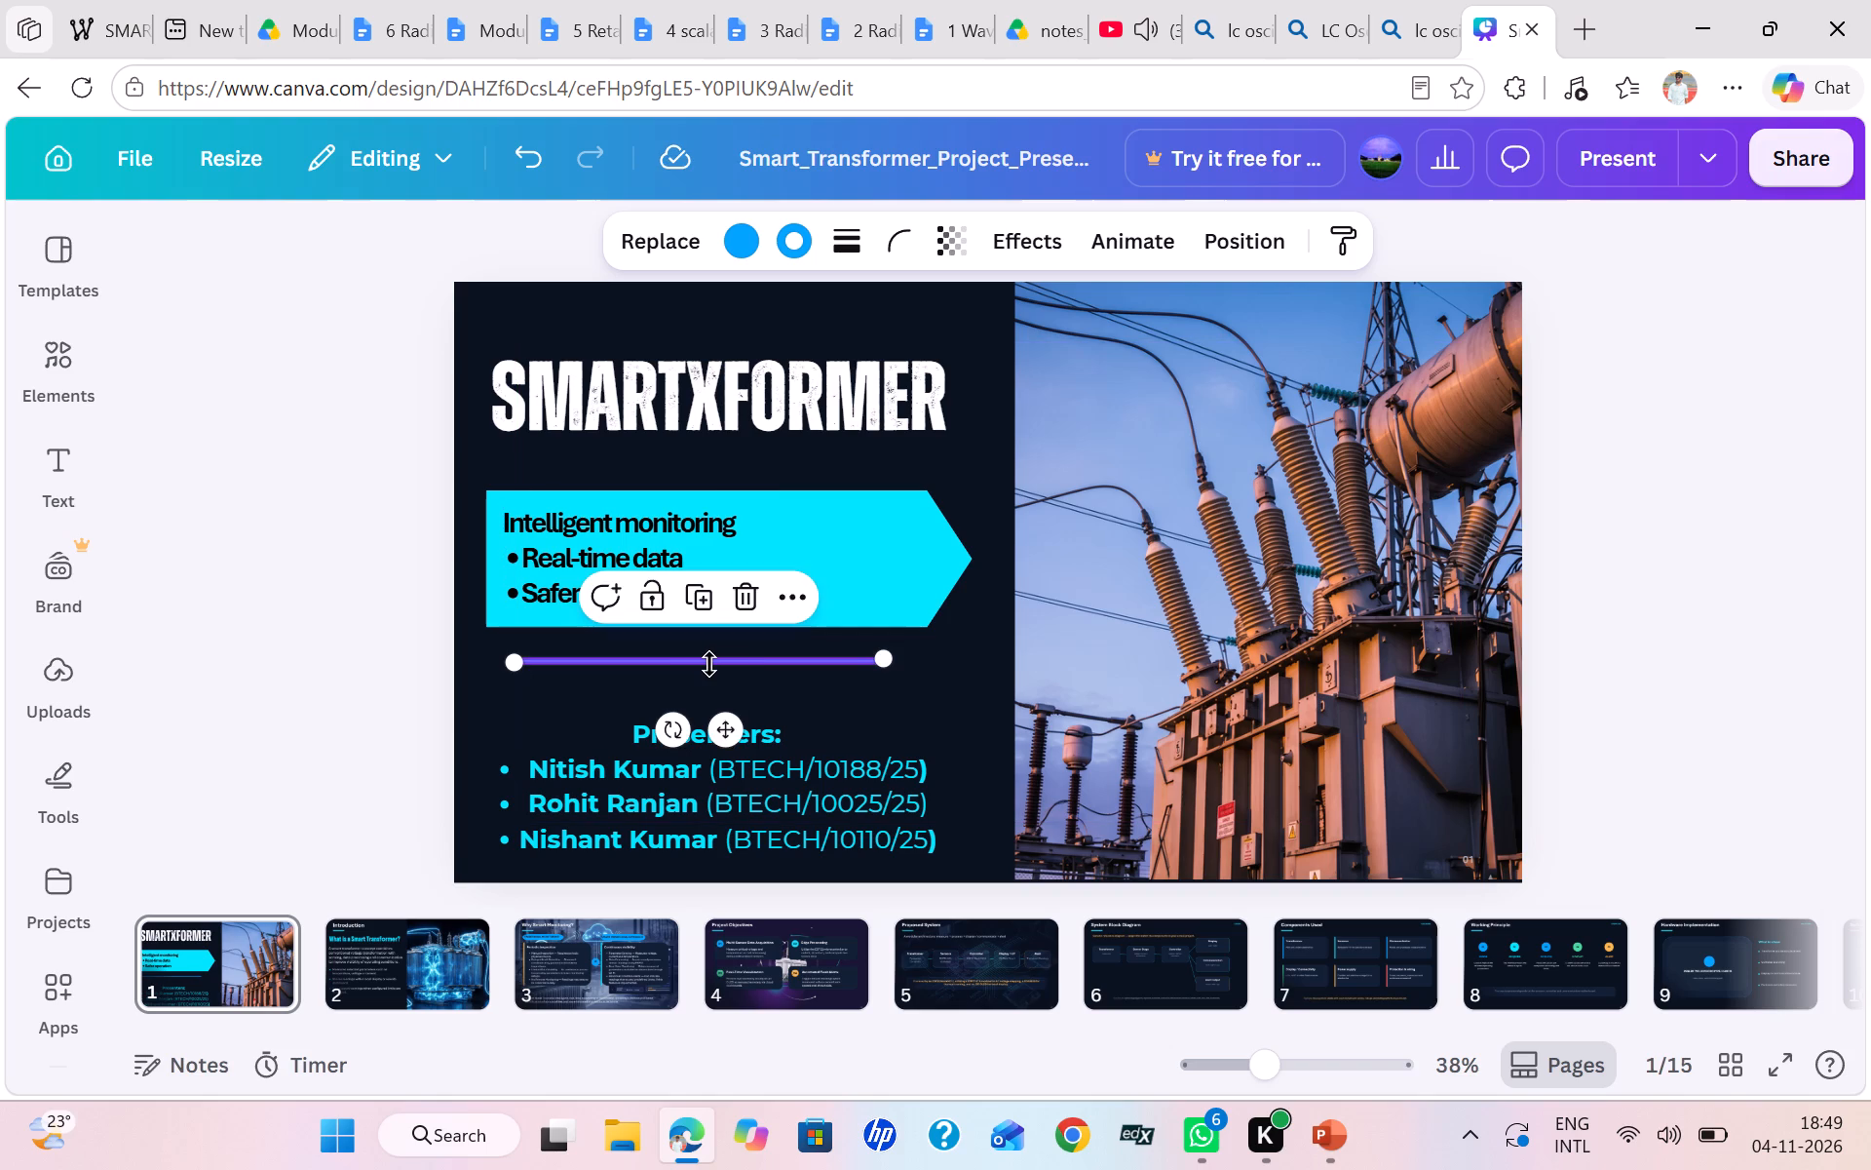
{"action": "left_click", "coordinate": [1726, 478]}
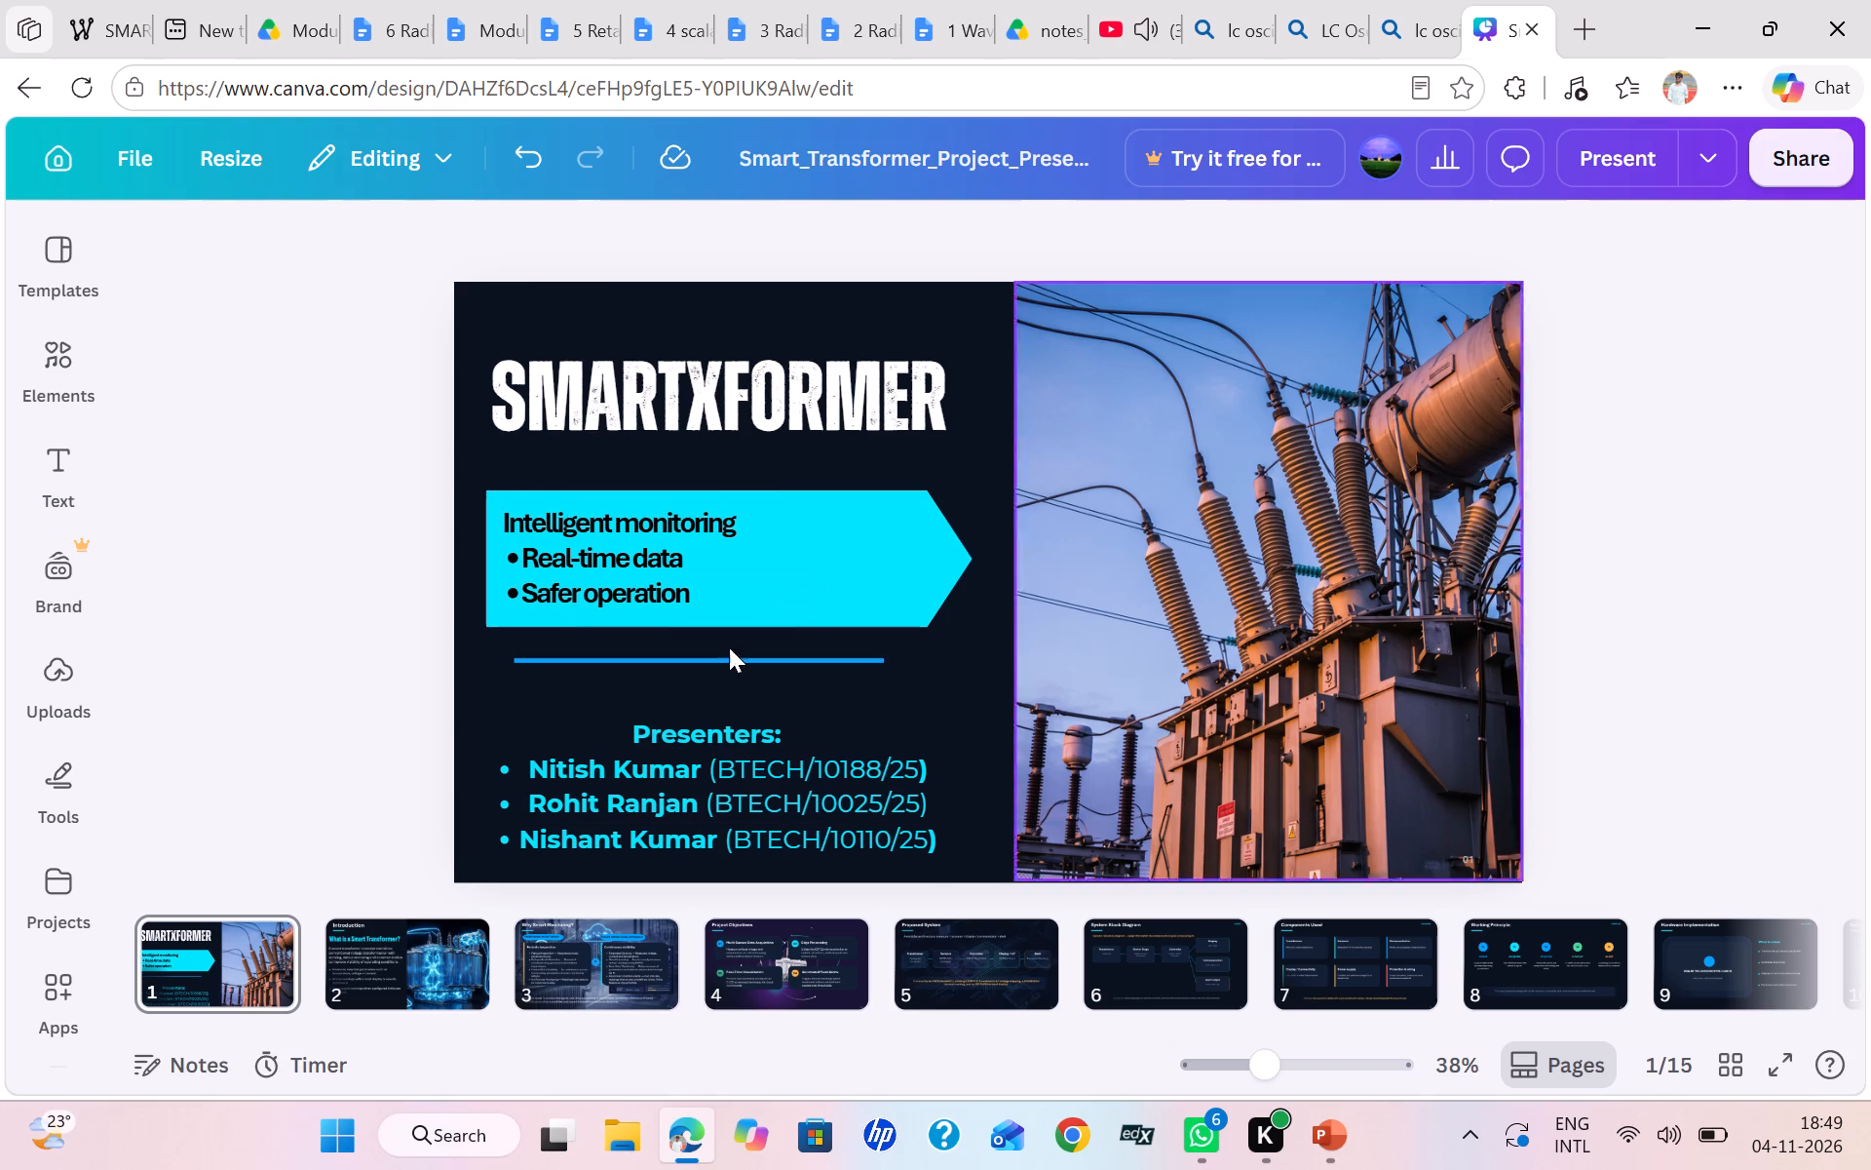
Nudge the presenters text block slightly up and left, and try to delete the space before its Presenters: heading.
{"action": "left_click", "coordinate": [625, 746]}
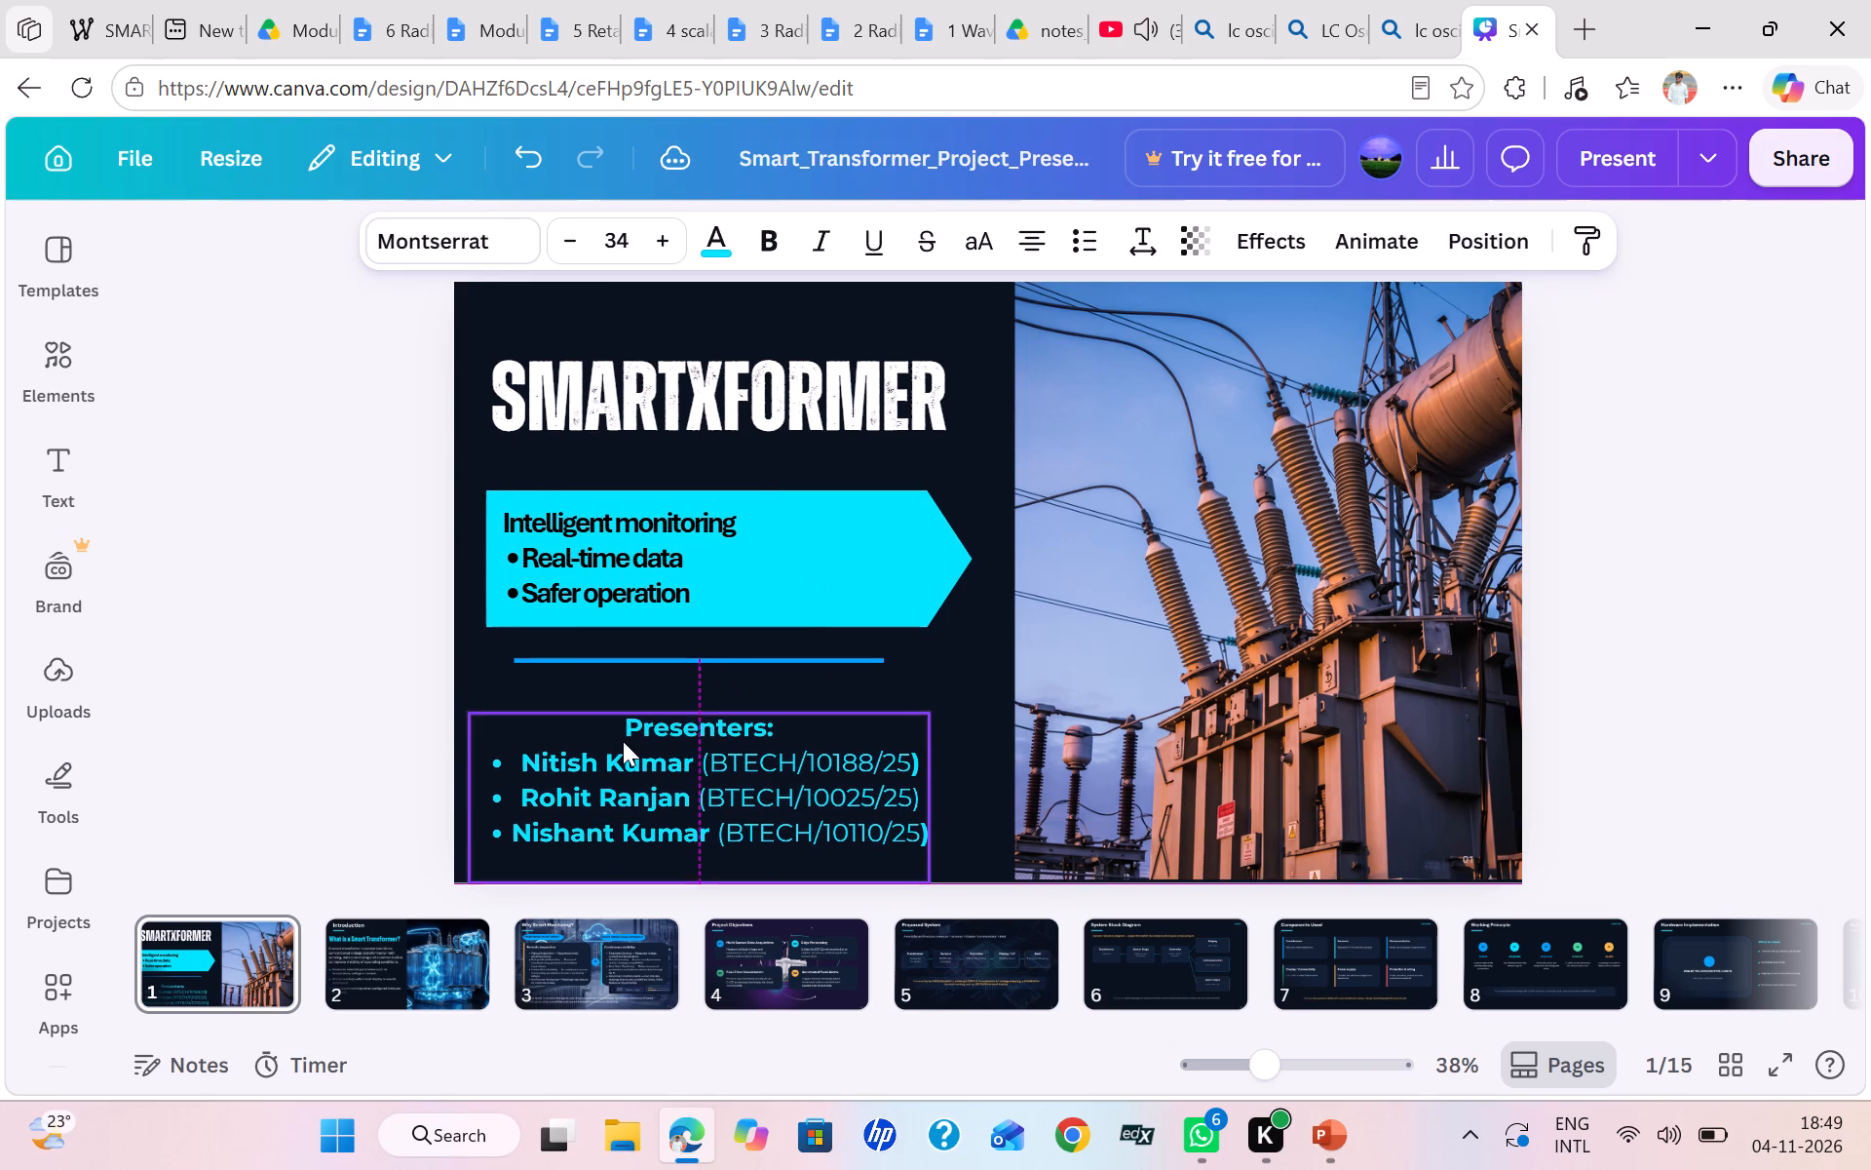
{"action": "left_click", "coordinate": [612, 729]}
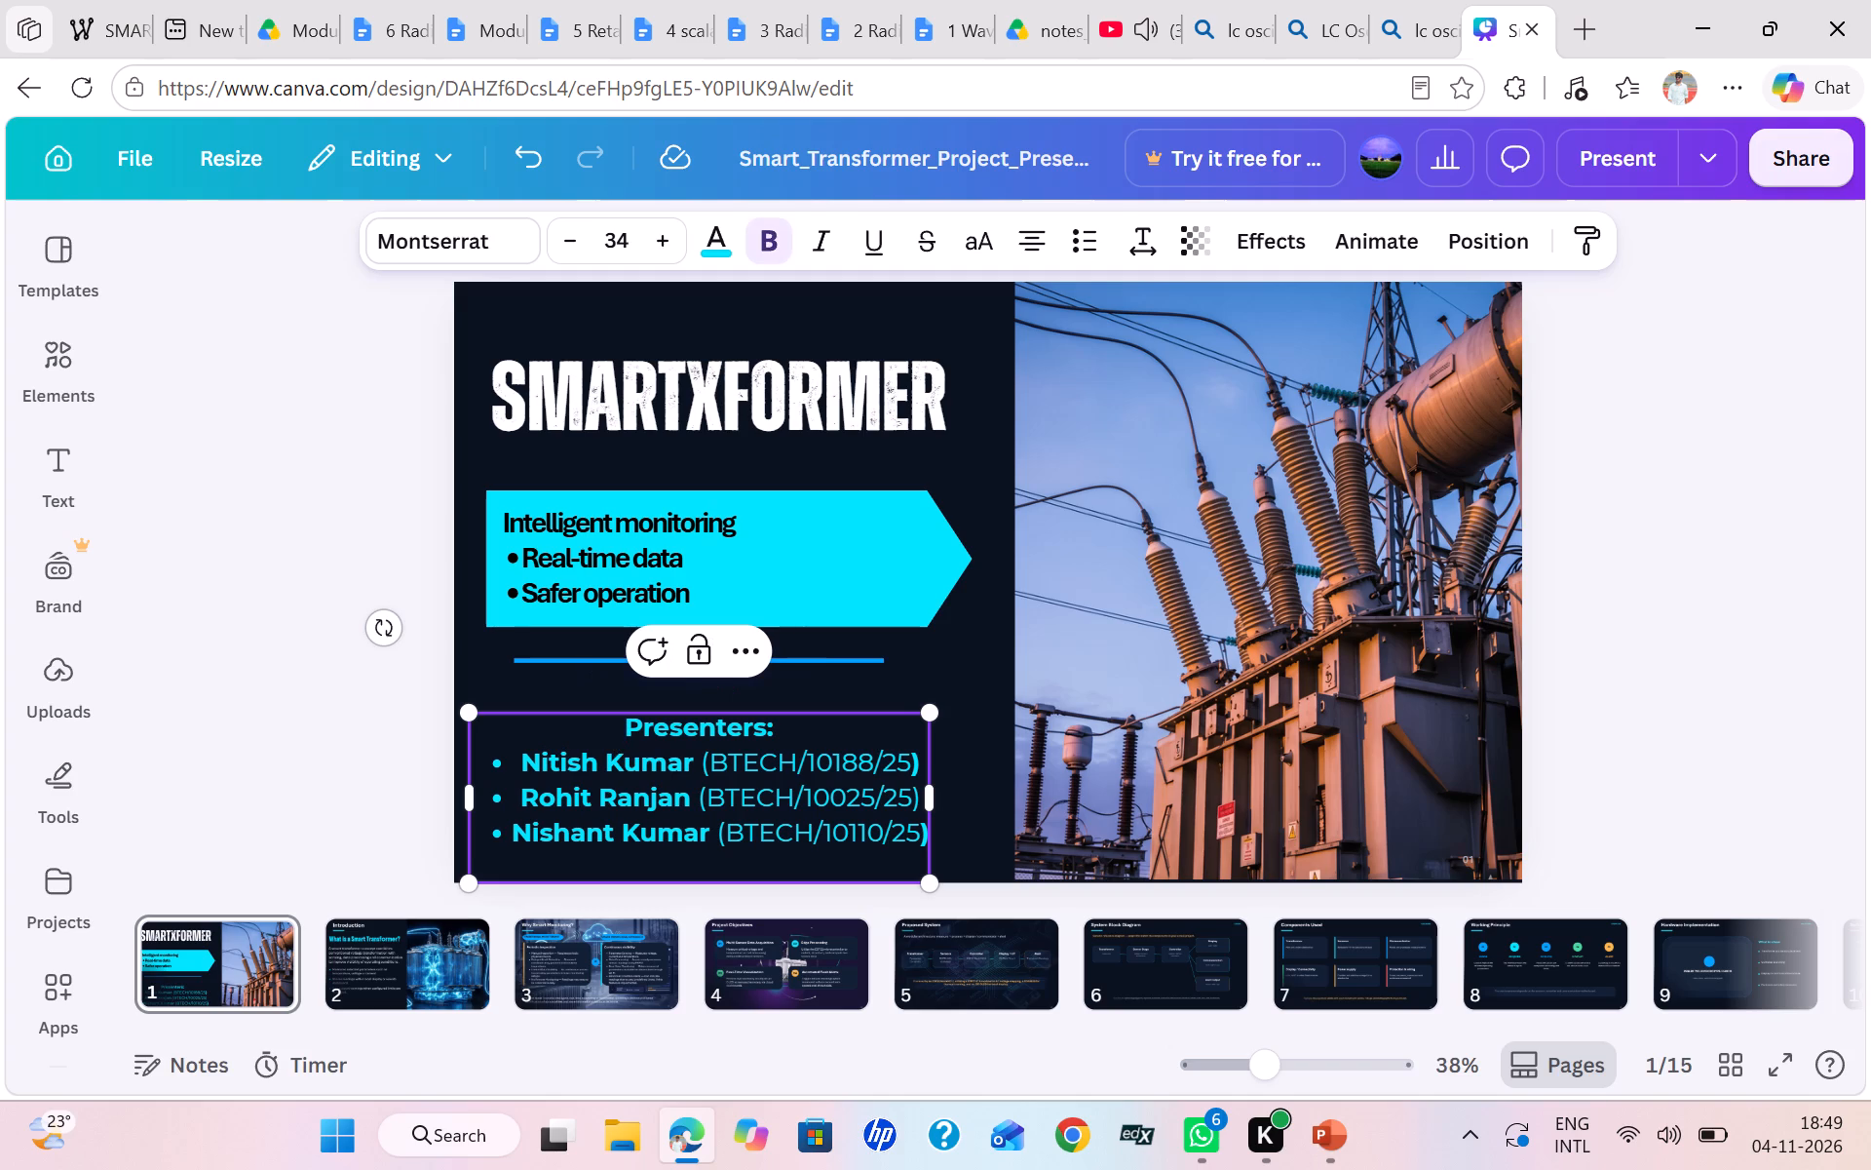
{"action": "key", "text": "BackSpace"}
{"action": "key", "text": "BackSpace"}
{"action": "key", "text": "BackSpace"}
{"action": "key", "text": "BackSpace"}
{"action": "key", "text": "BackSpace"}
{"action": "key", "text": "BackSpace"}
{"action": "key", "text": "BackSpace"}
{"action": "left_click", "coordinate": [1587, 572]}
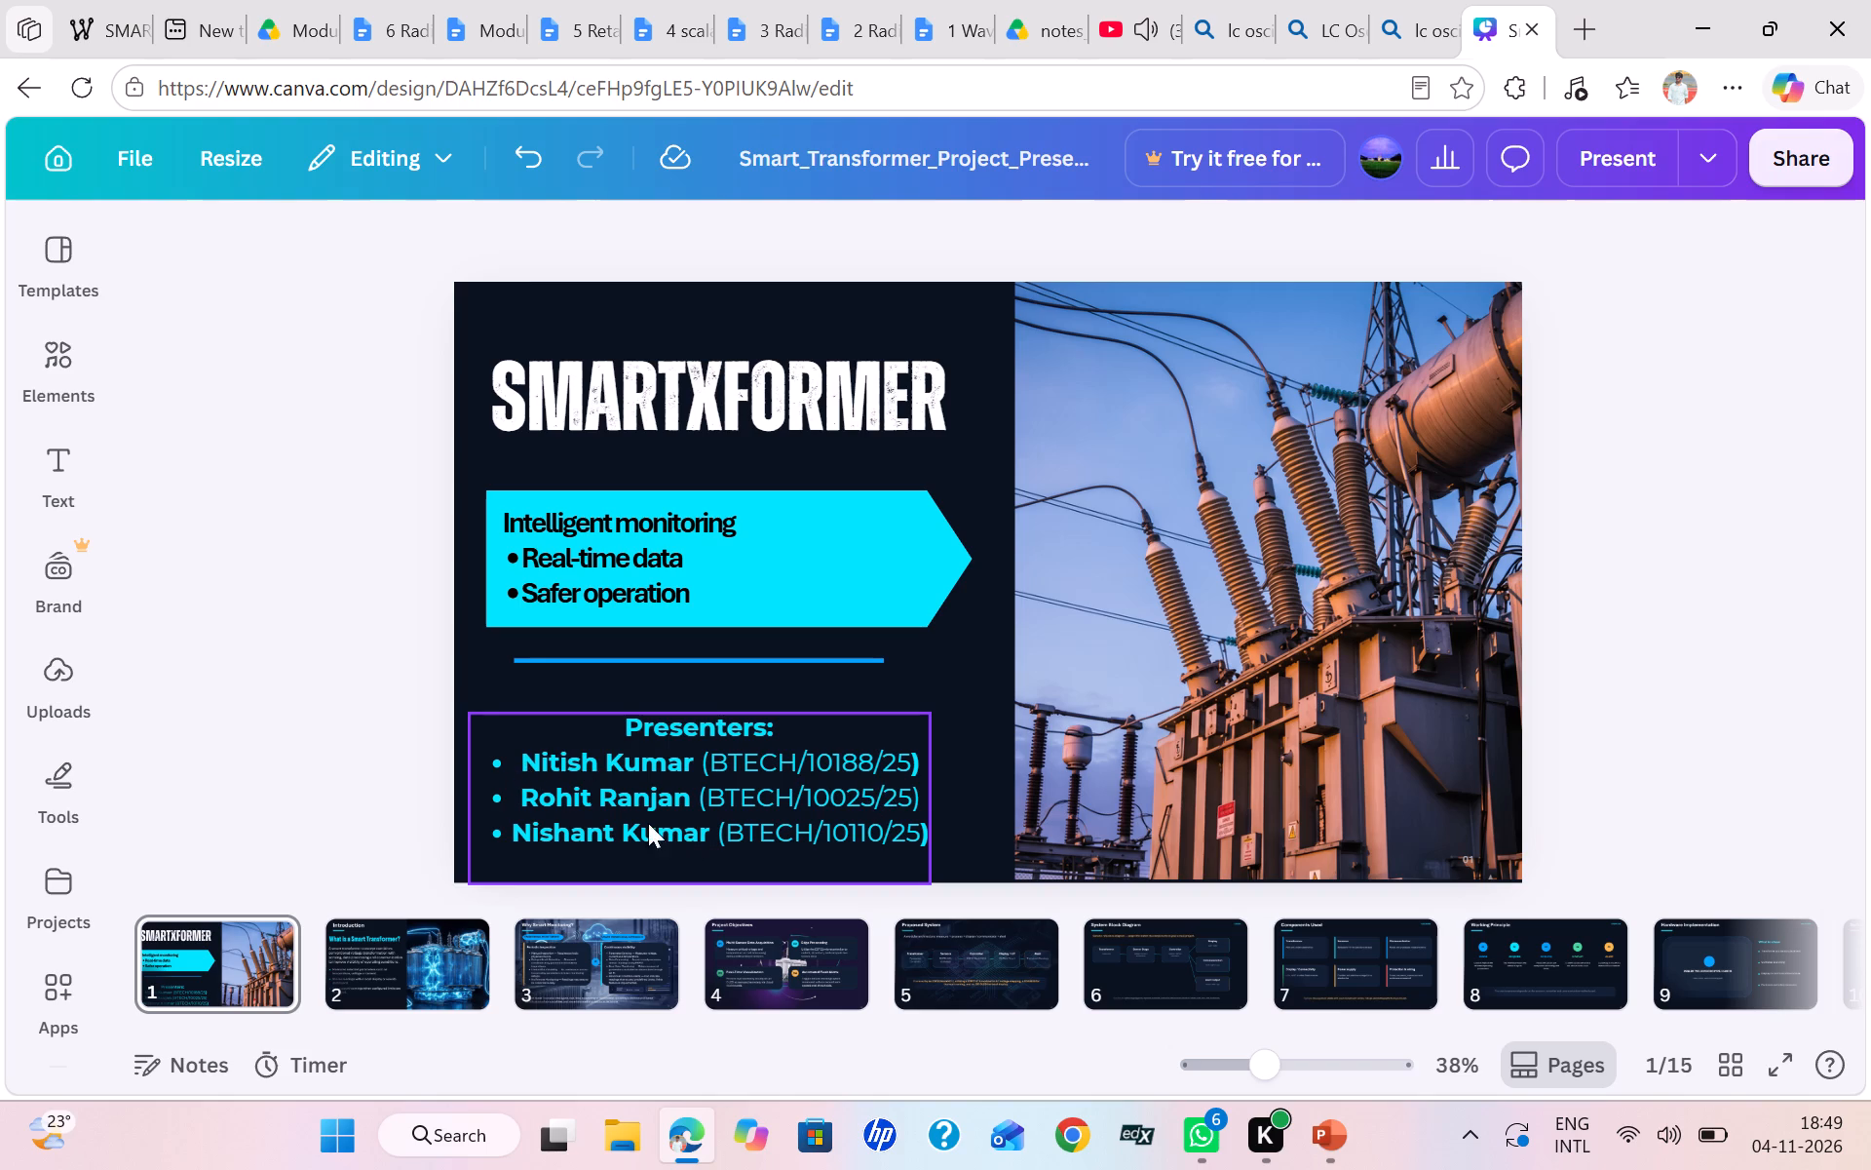
Move the presenters text block up and slightly right, closer beneath the blue divider line.
{"action": "left_click_drag", "start_coordinate": [493, 757], "coordinate": [497, 750]}
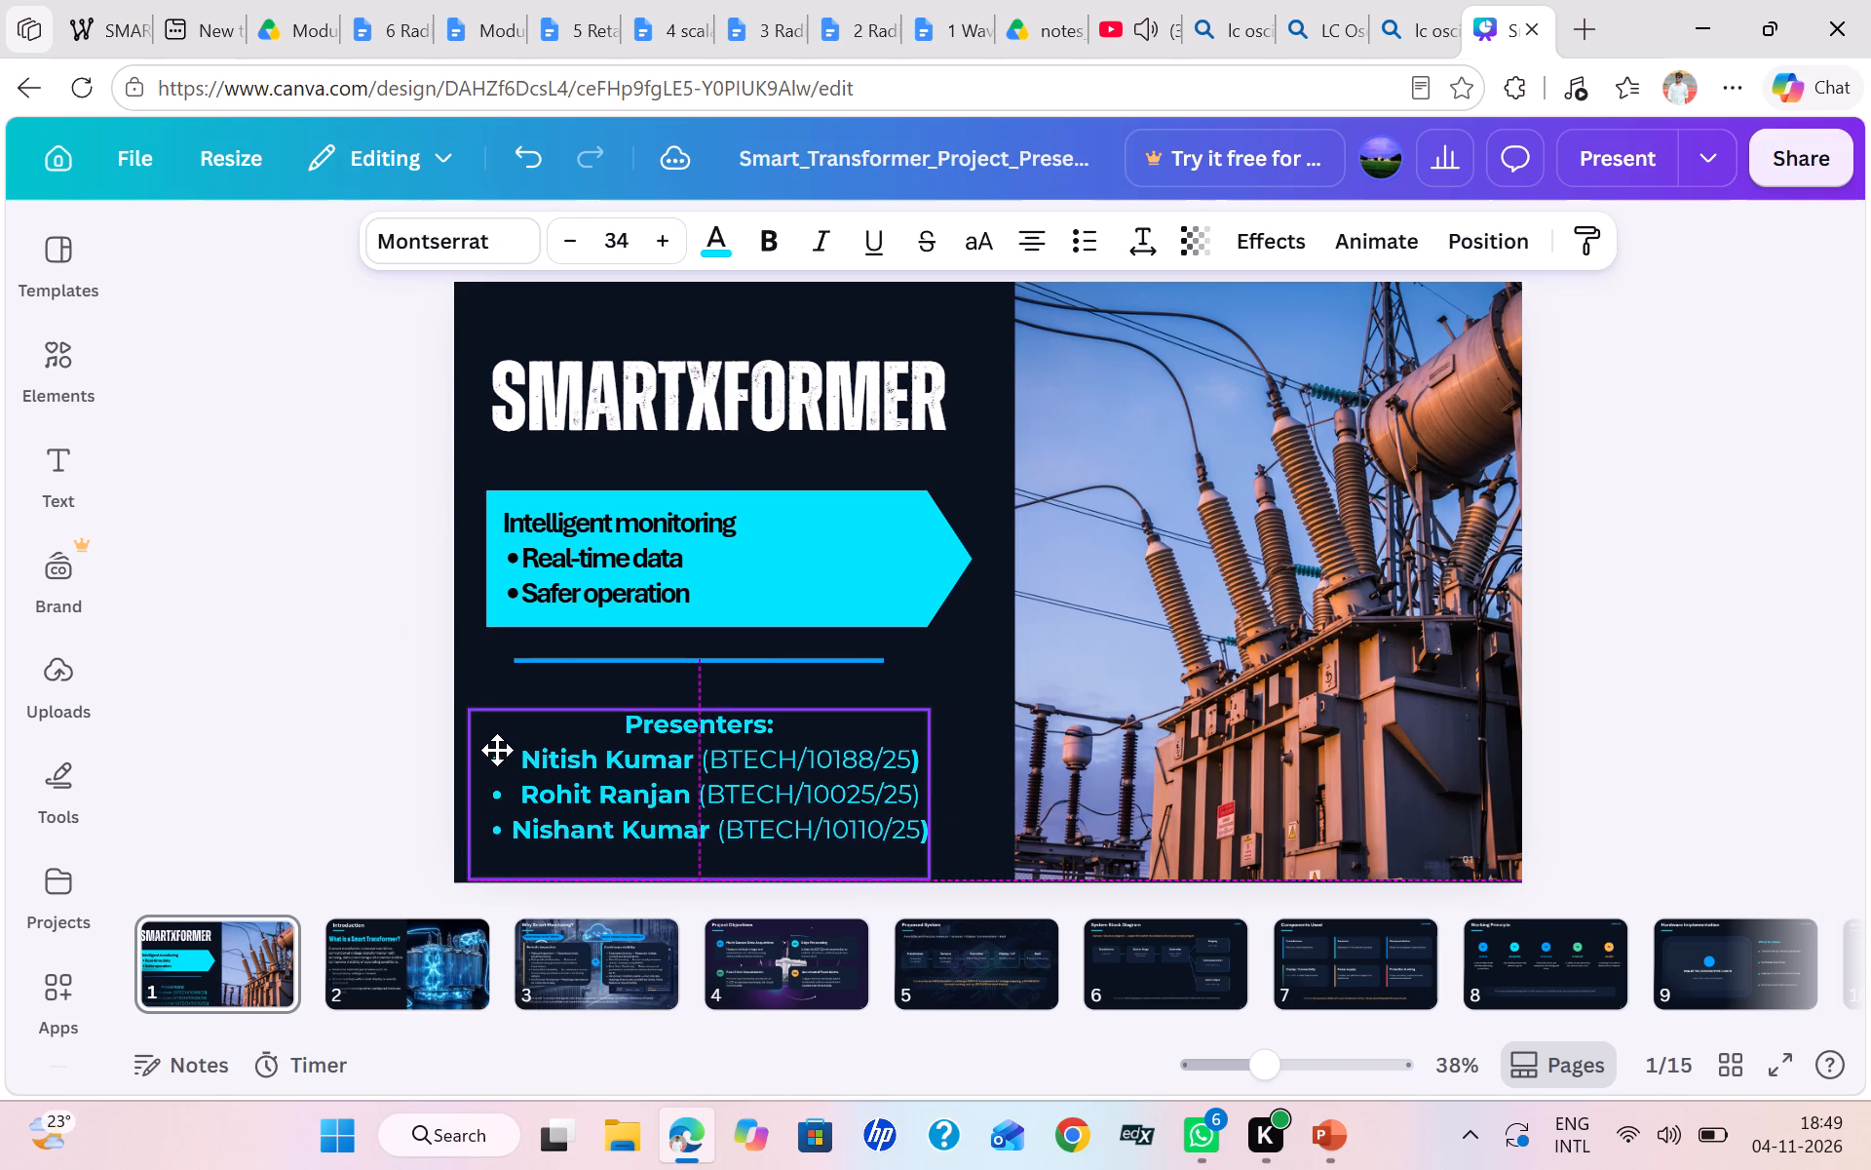
{"action": "left_click_drag", "start_coordinate": [497, 750], "coordinate": [500, 743]}
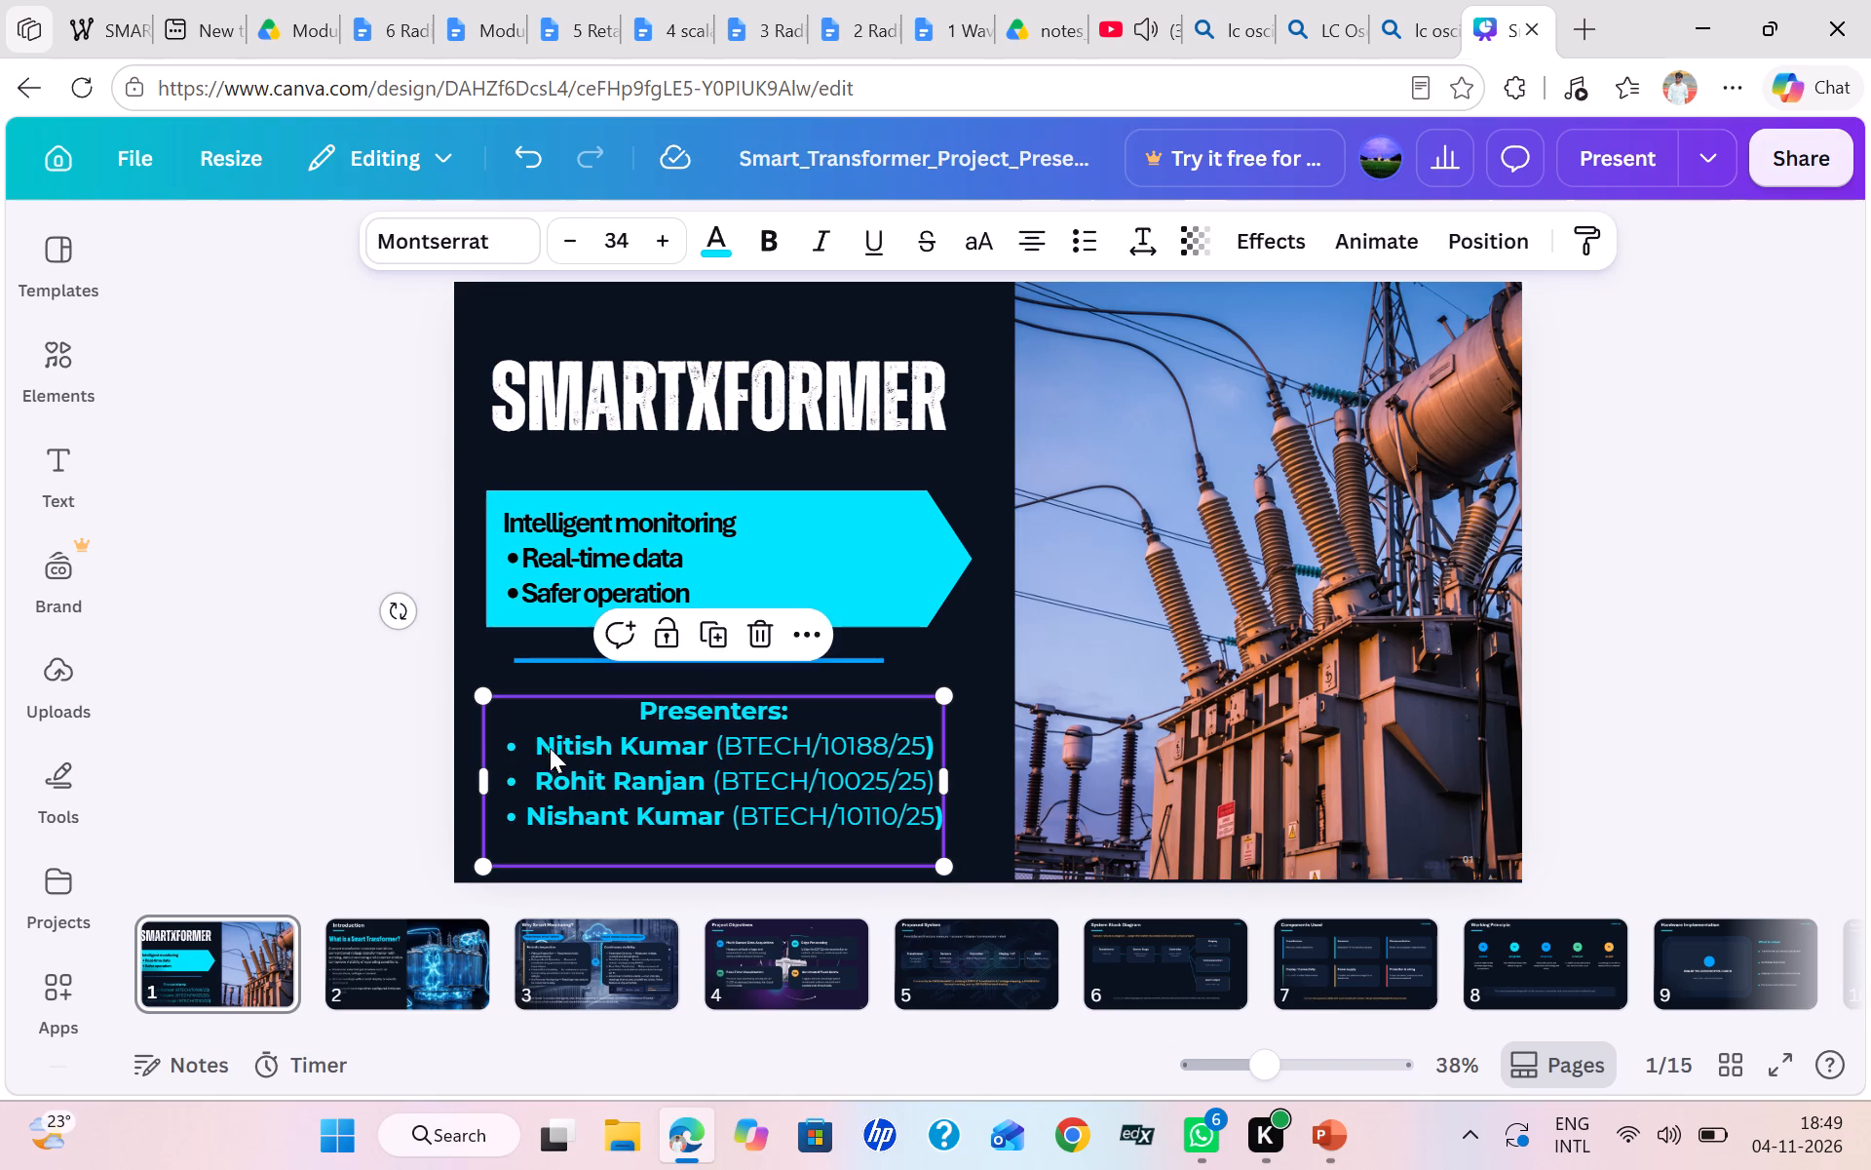
Copy the first presenter's name and ID from the title slide's presenters list and clear that entry from its bullet.
{"action": "left_click", "coordinate": [579, 740]}
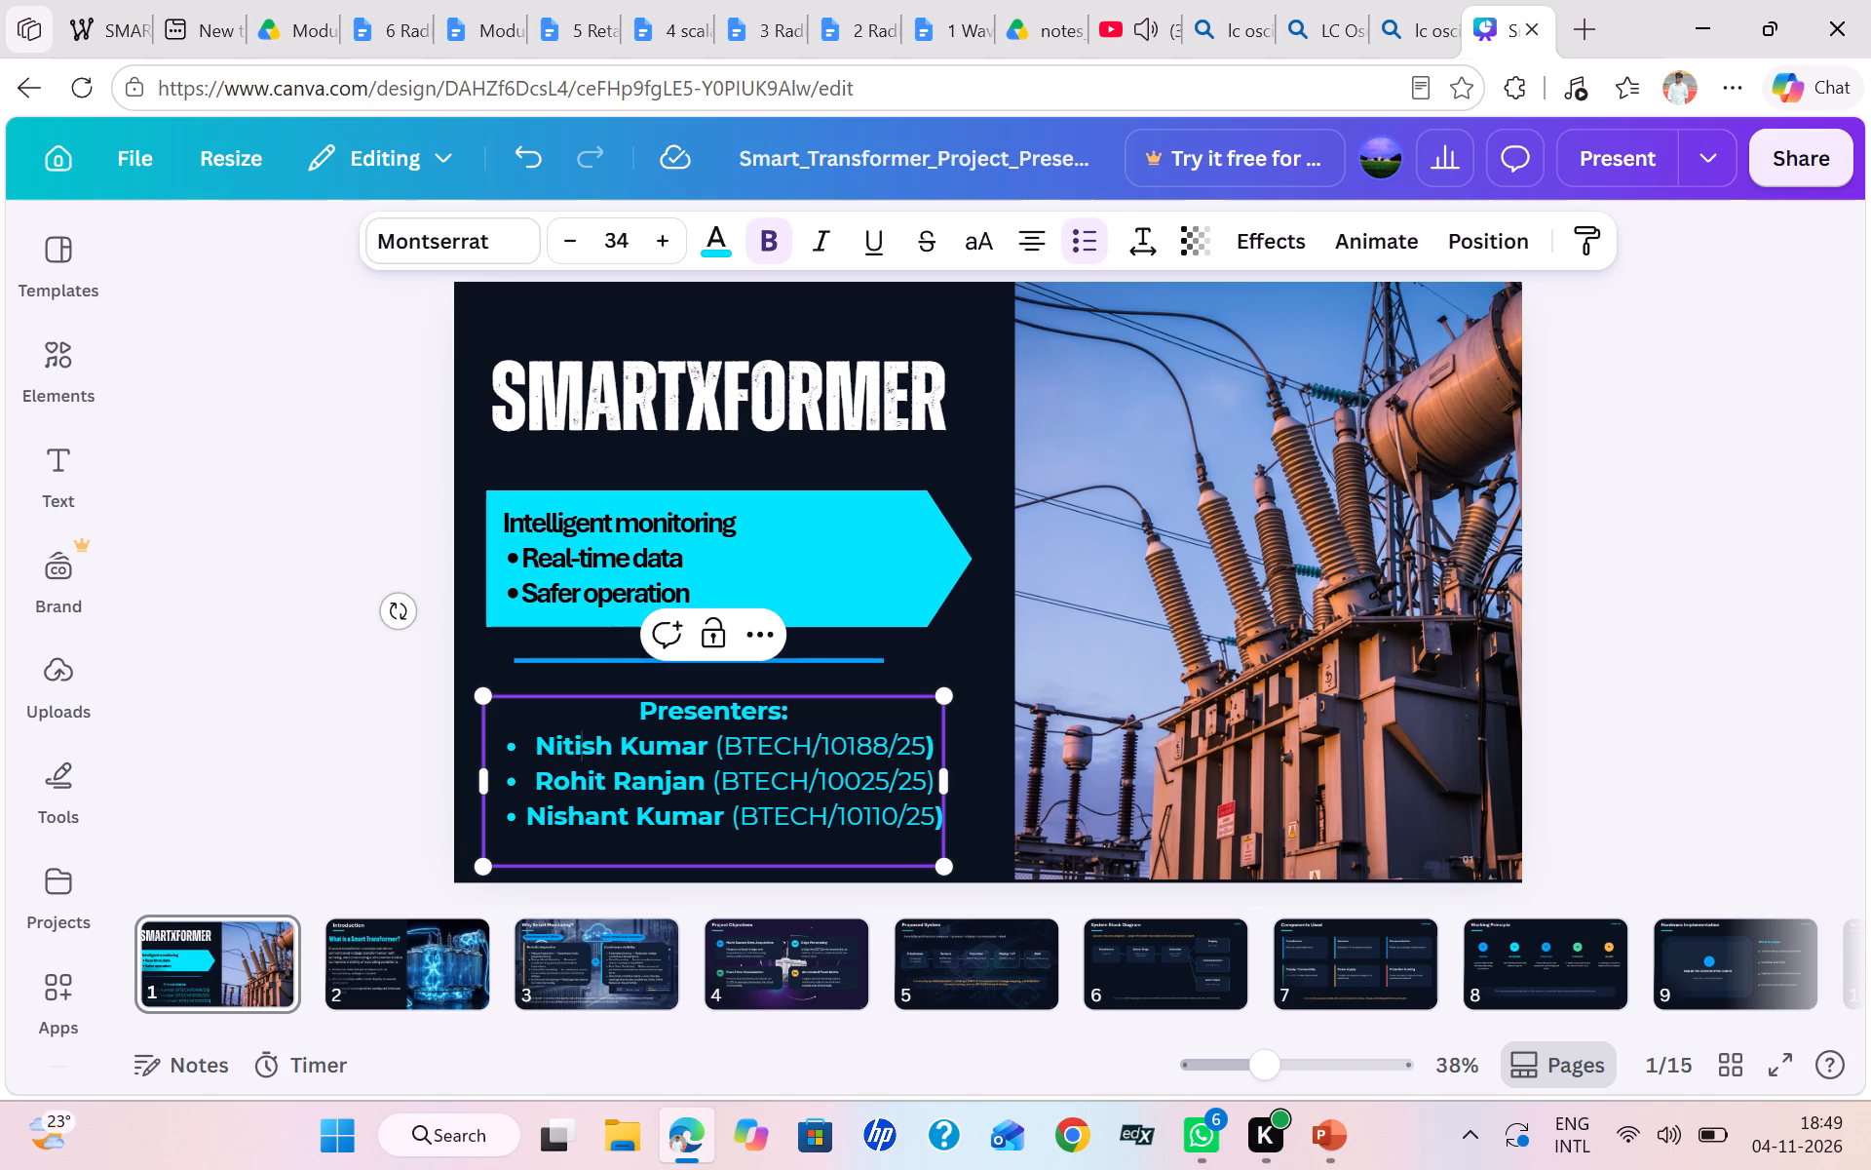
{"action": "left_click_drag", "start_coordinate": [933, 744], "coordinate": [523, 749]}
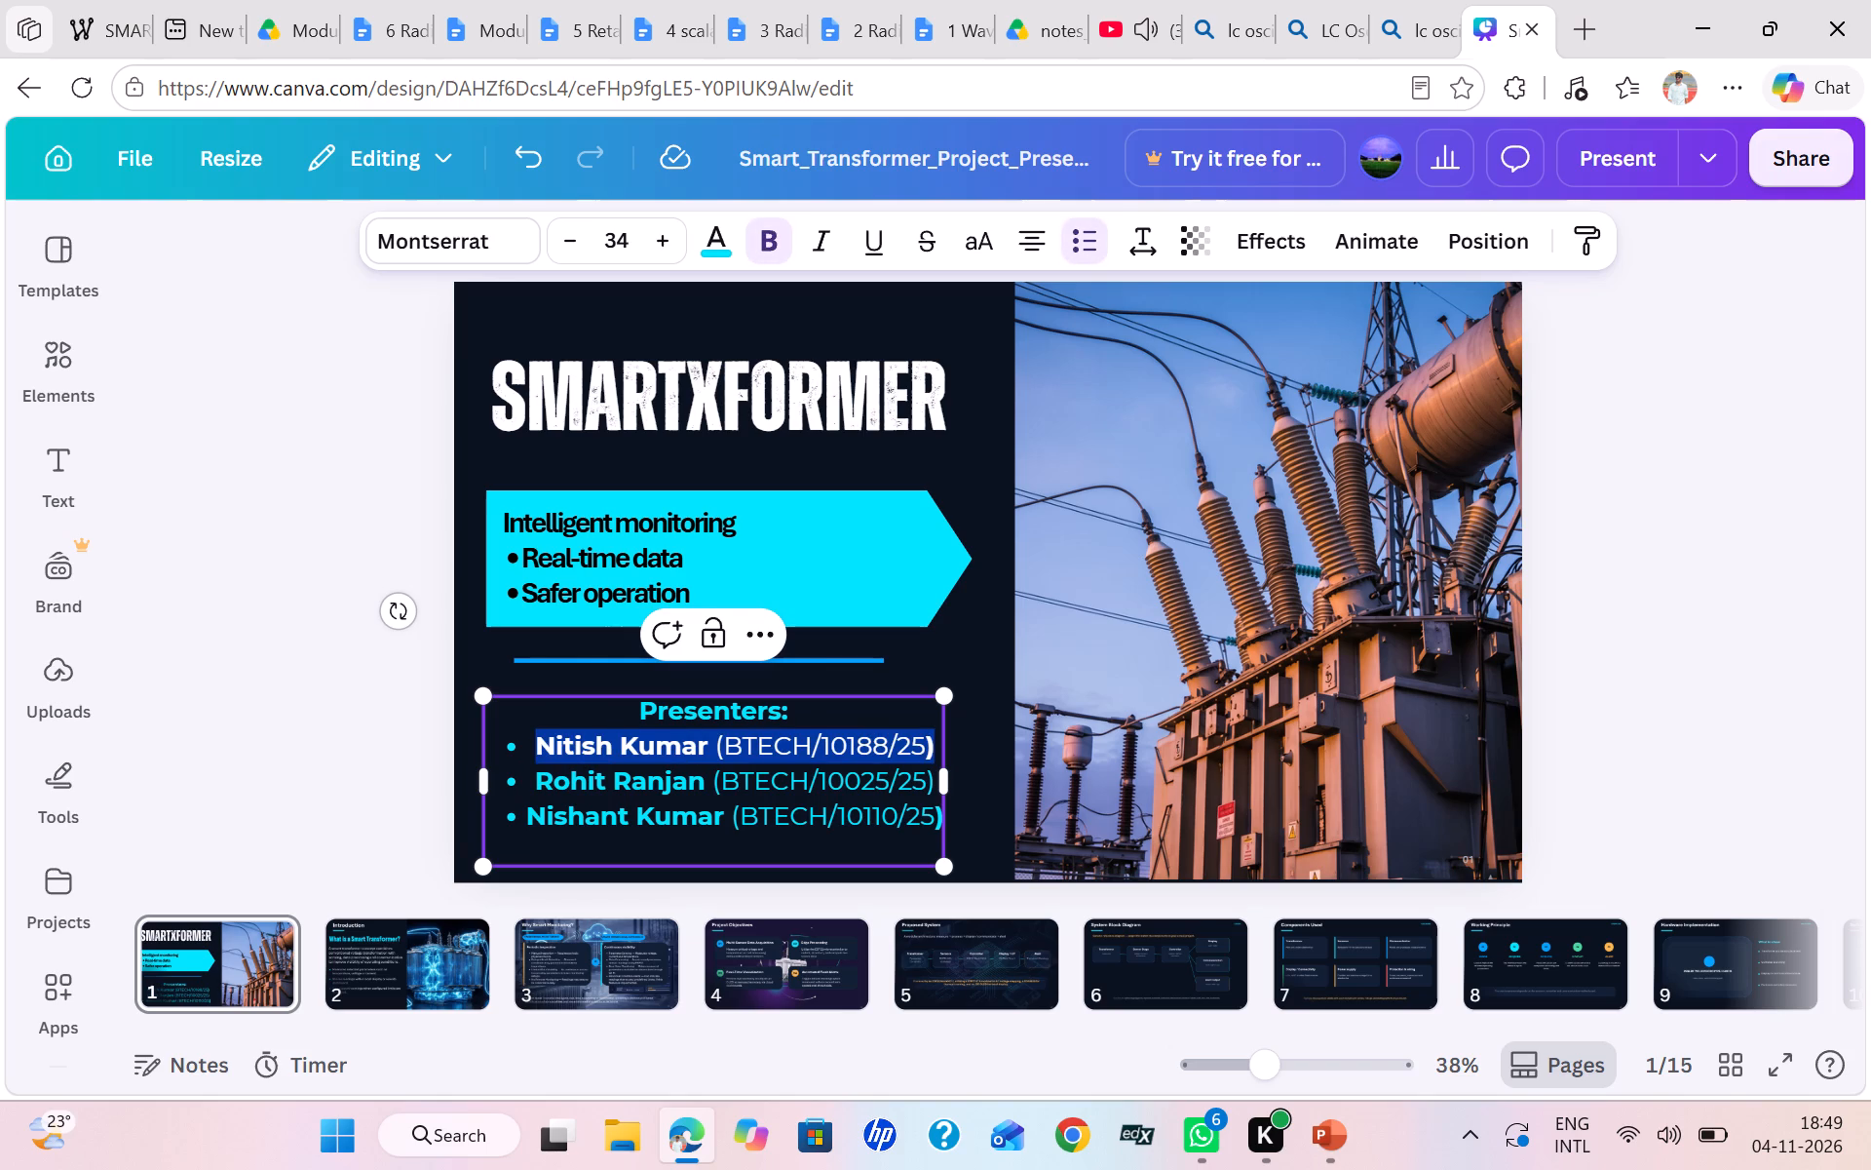
{"action": "left_click_drag", "start_coordinate": [523, 749], "coordinate": [540, 747]}
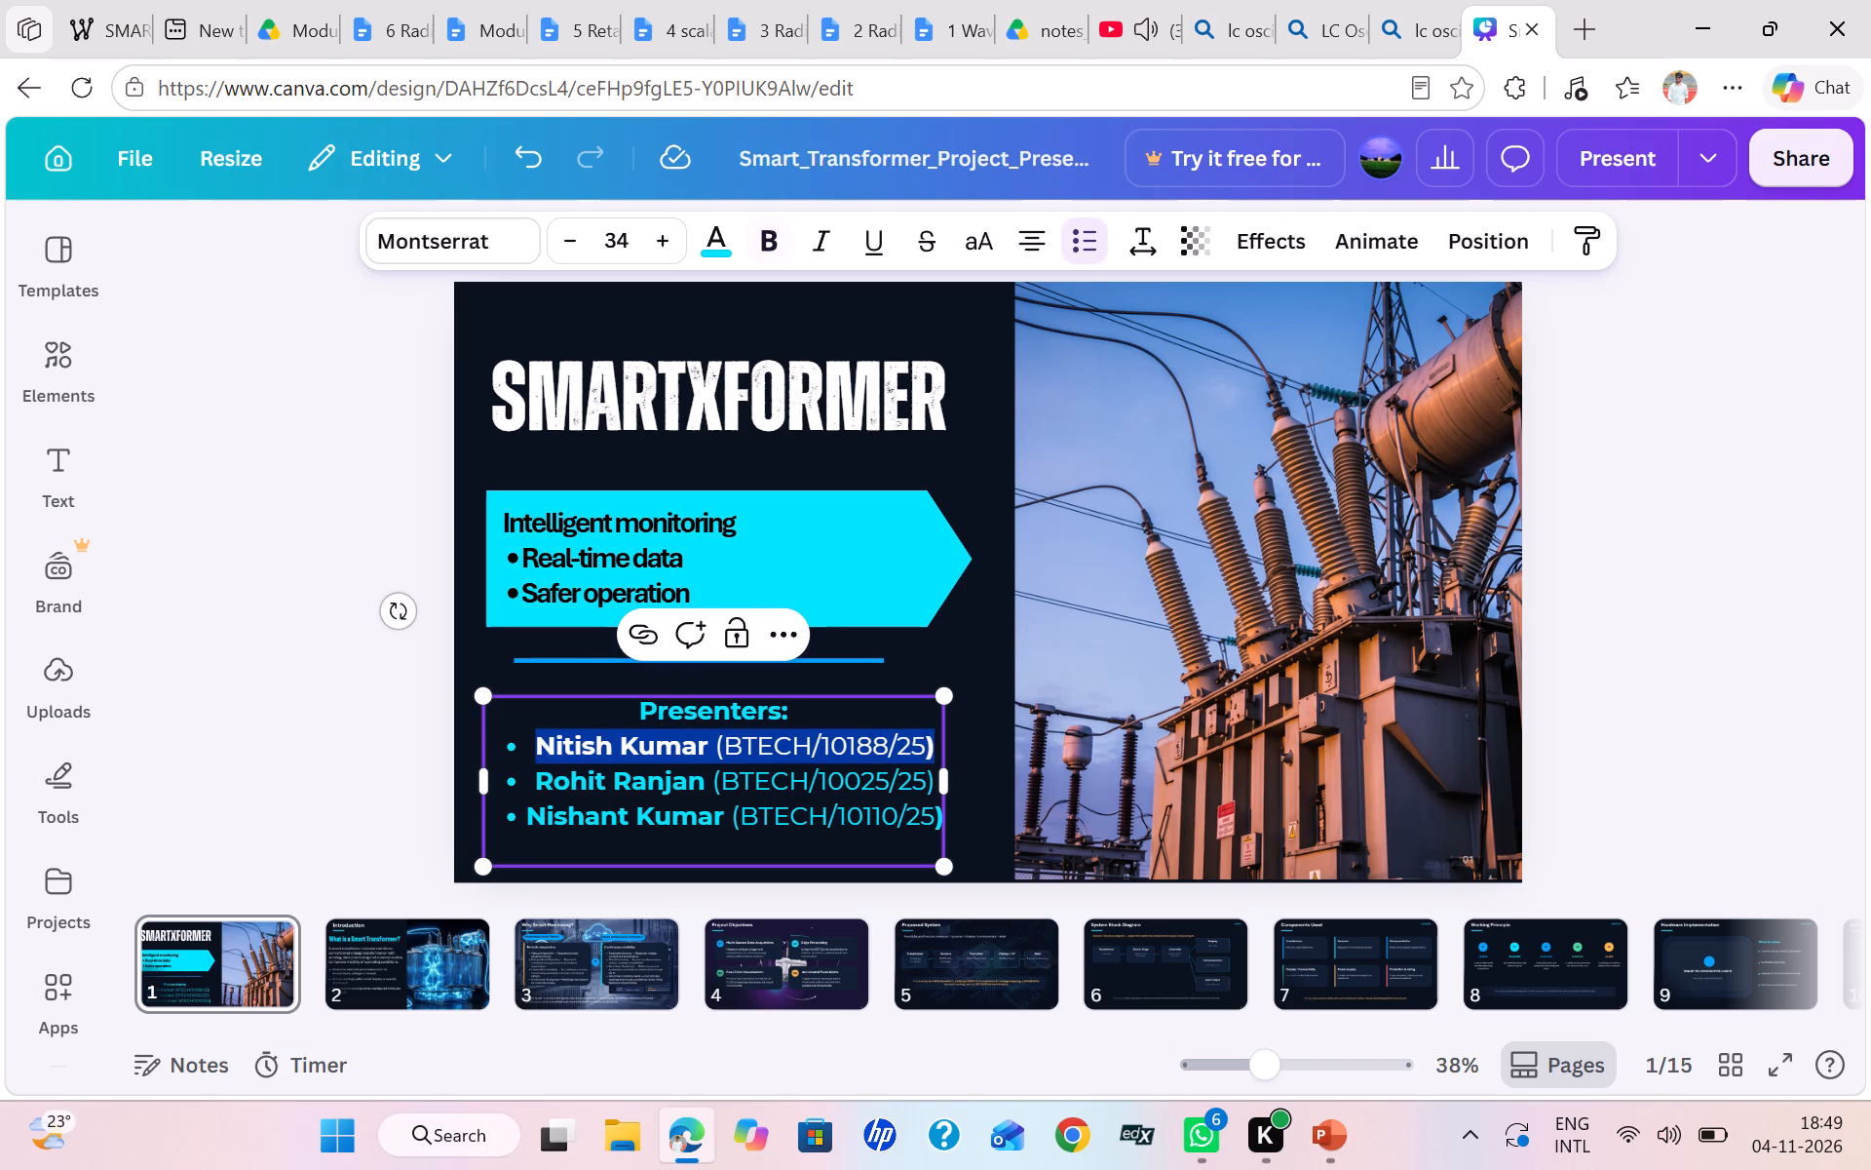
{"action": "key", "text": "ctrl+c"}
{"action": "key", "text": "BackSpace"}
{"action": "key", "text": "Left"}
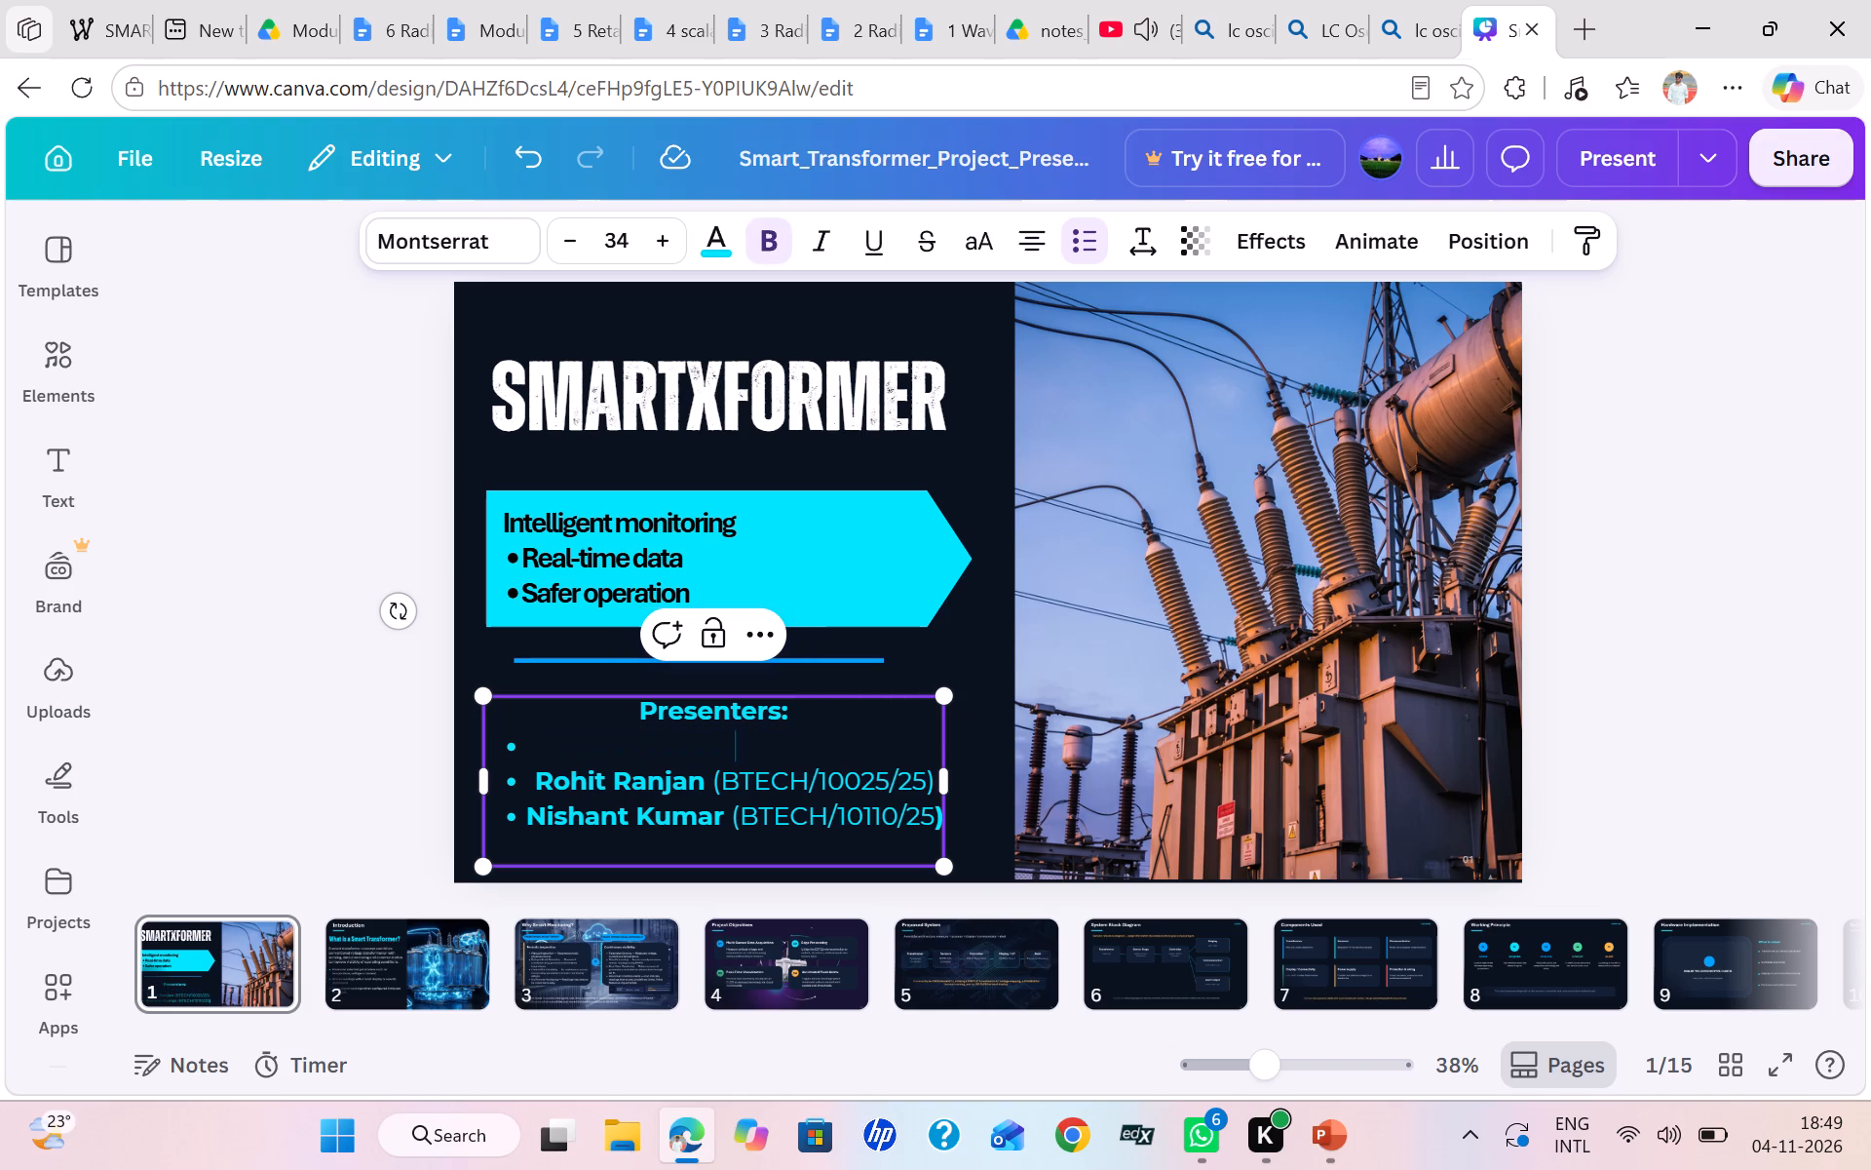
{"action": "key", "text": "Left"}
{"action": "key", "text": "Left"}
{"action": "key", "text": "Left"}
{"action": "key", "text": "Down"}
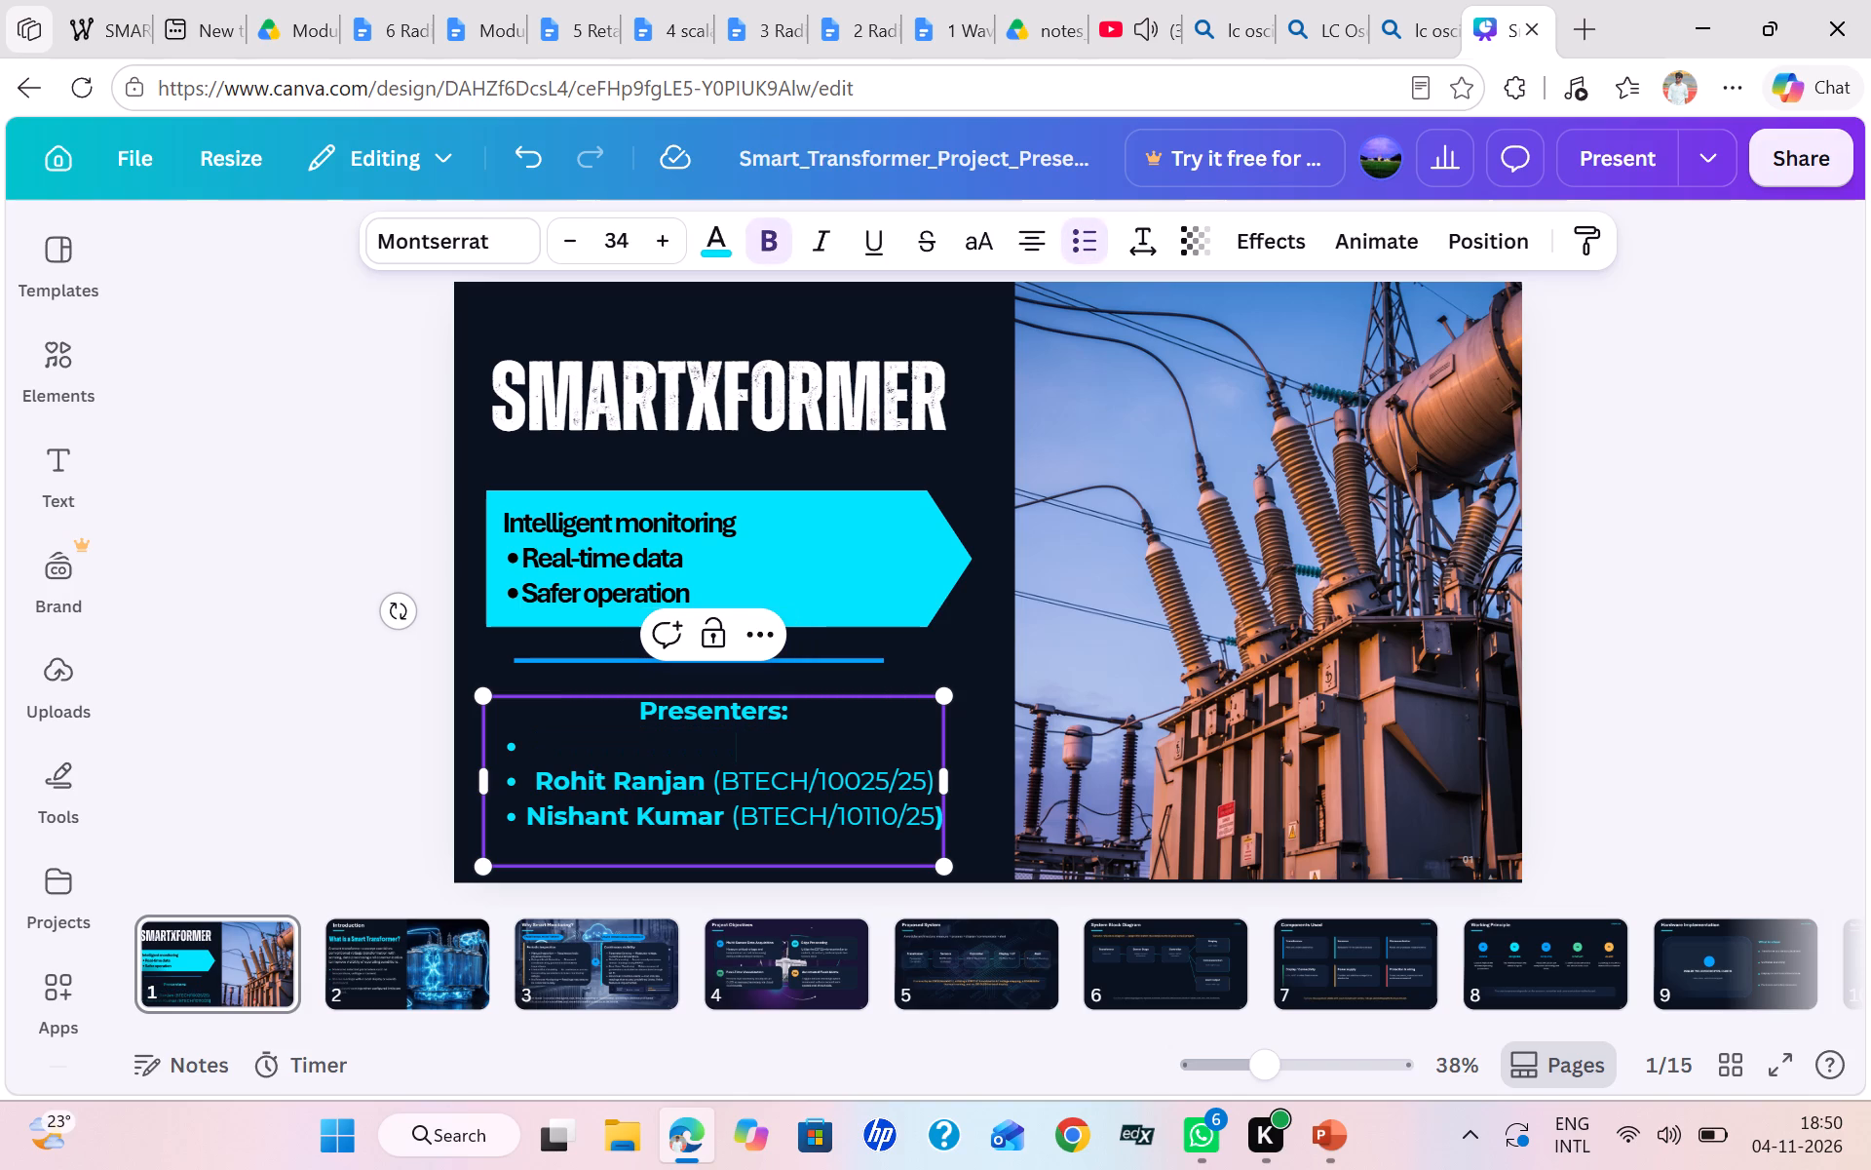
{"action": "left_click", "coordinate": [521, 734]}
{"action": "key", "text": "Left"}
{"action": "key", "text": "Left"}
{"action": "key", "text": "Left"}
Add a new bullet at the end of the presenters list and paste the copied presenter's entry there.
{"action": "left_click", "coordinate": [900, 800]}
{"action": "key", "text": "Right"}
{"action": "key", "text": "Right"}
{"action": "key", "text": "Right"}
{"action": "key", "text": "Right"}
{"action": "key", "text": "Return"}
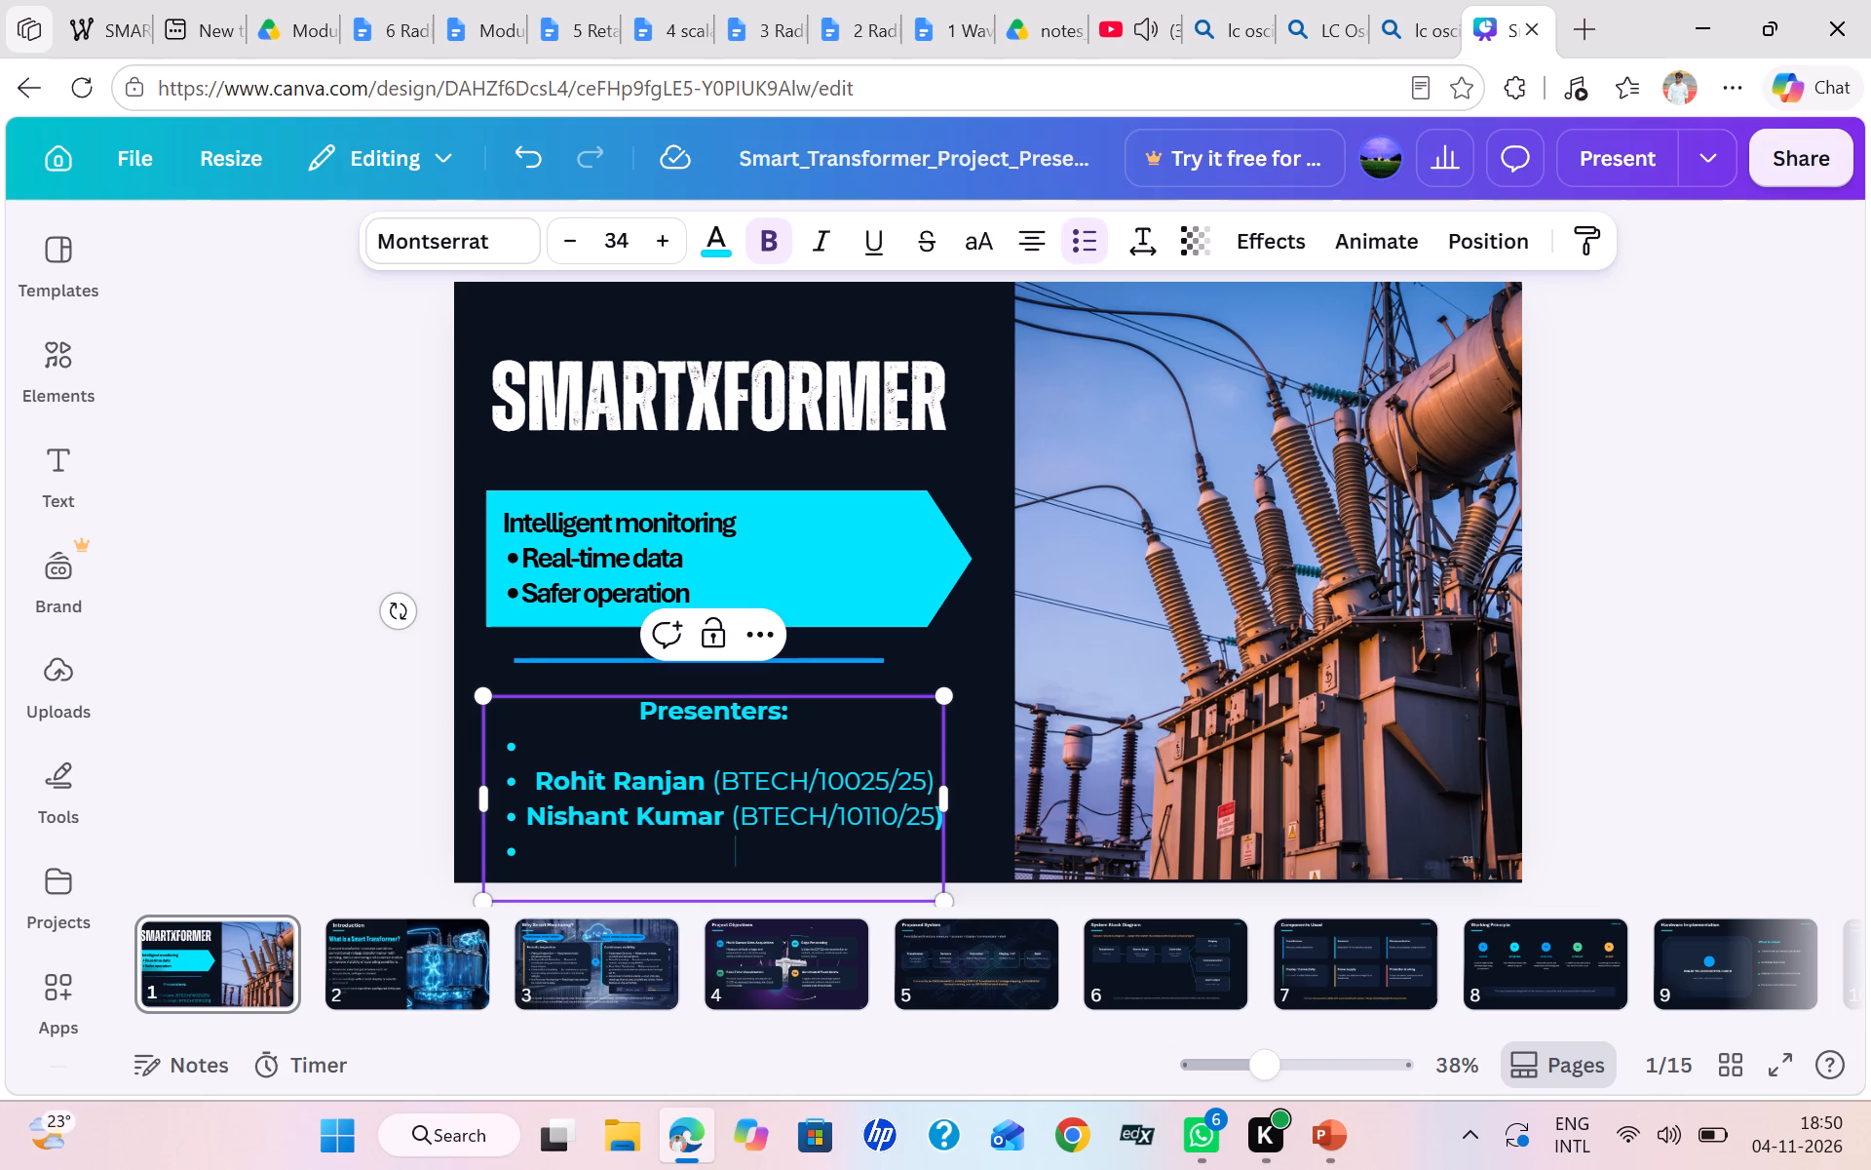
{"action": "key", "text": "ctrl+v"}
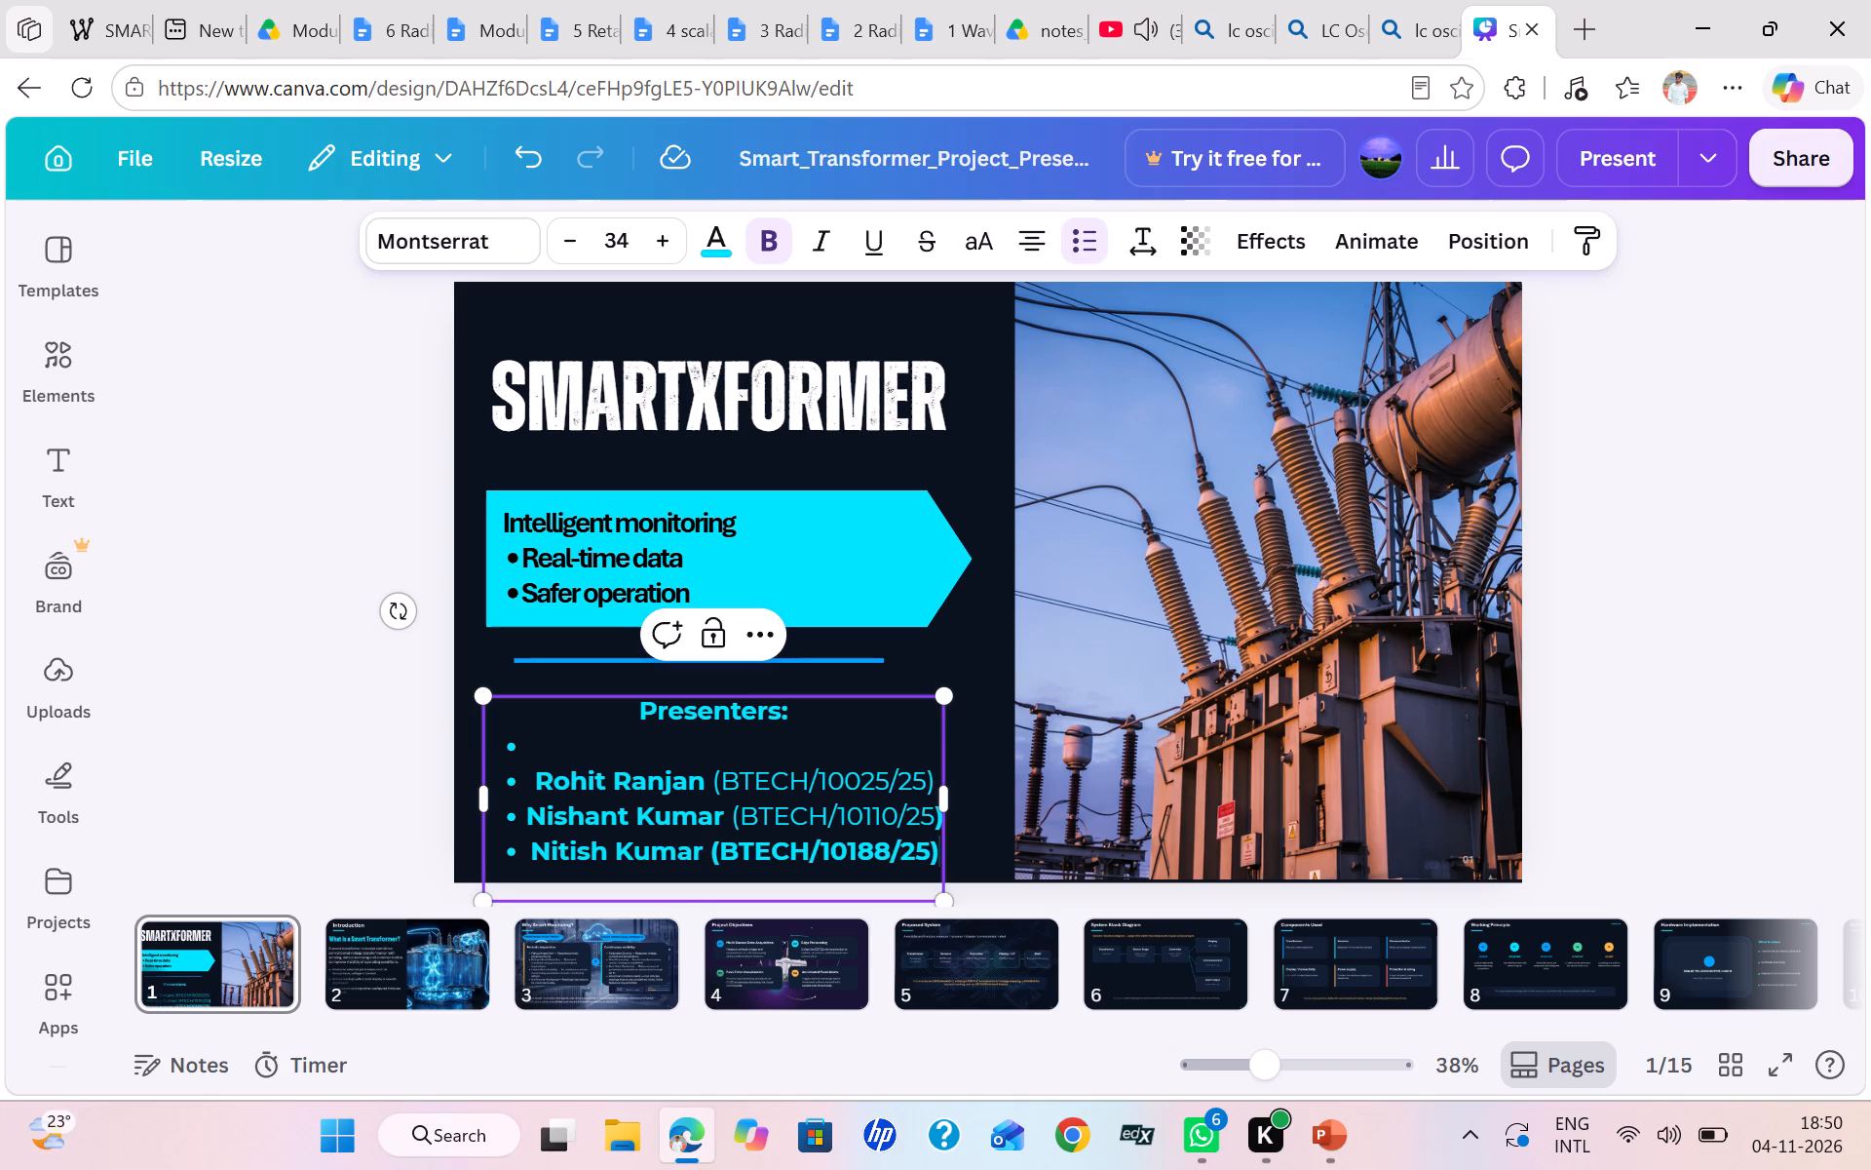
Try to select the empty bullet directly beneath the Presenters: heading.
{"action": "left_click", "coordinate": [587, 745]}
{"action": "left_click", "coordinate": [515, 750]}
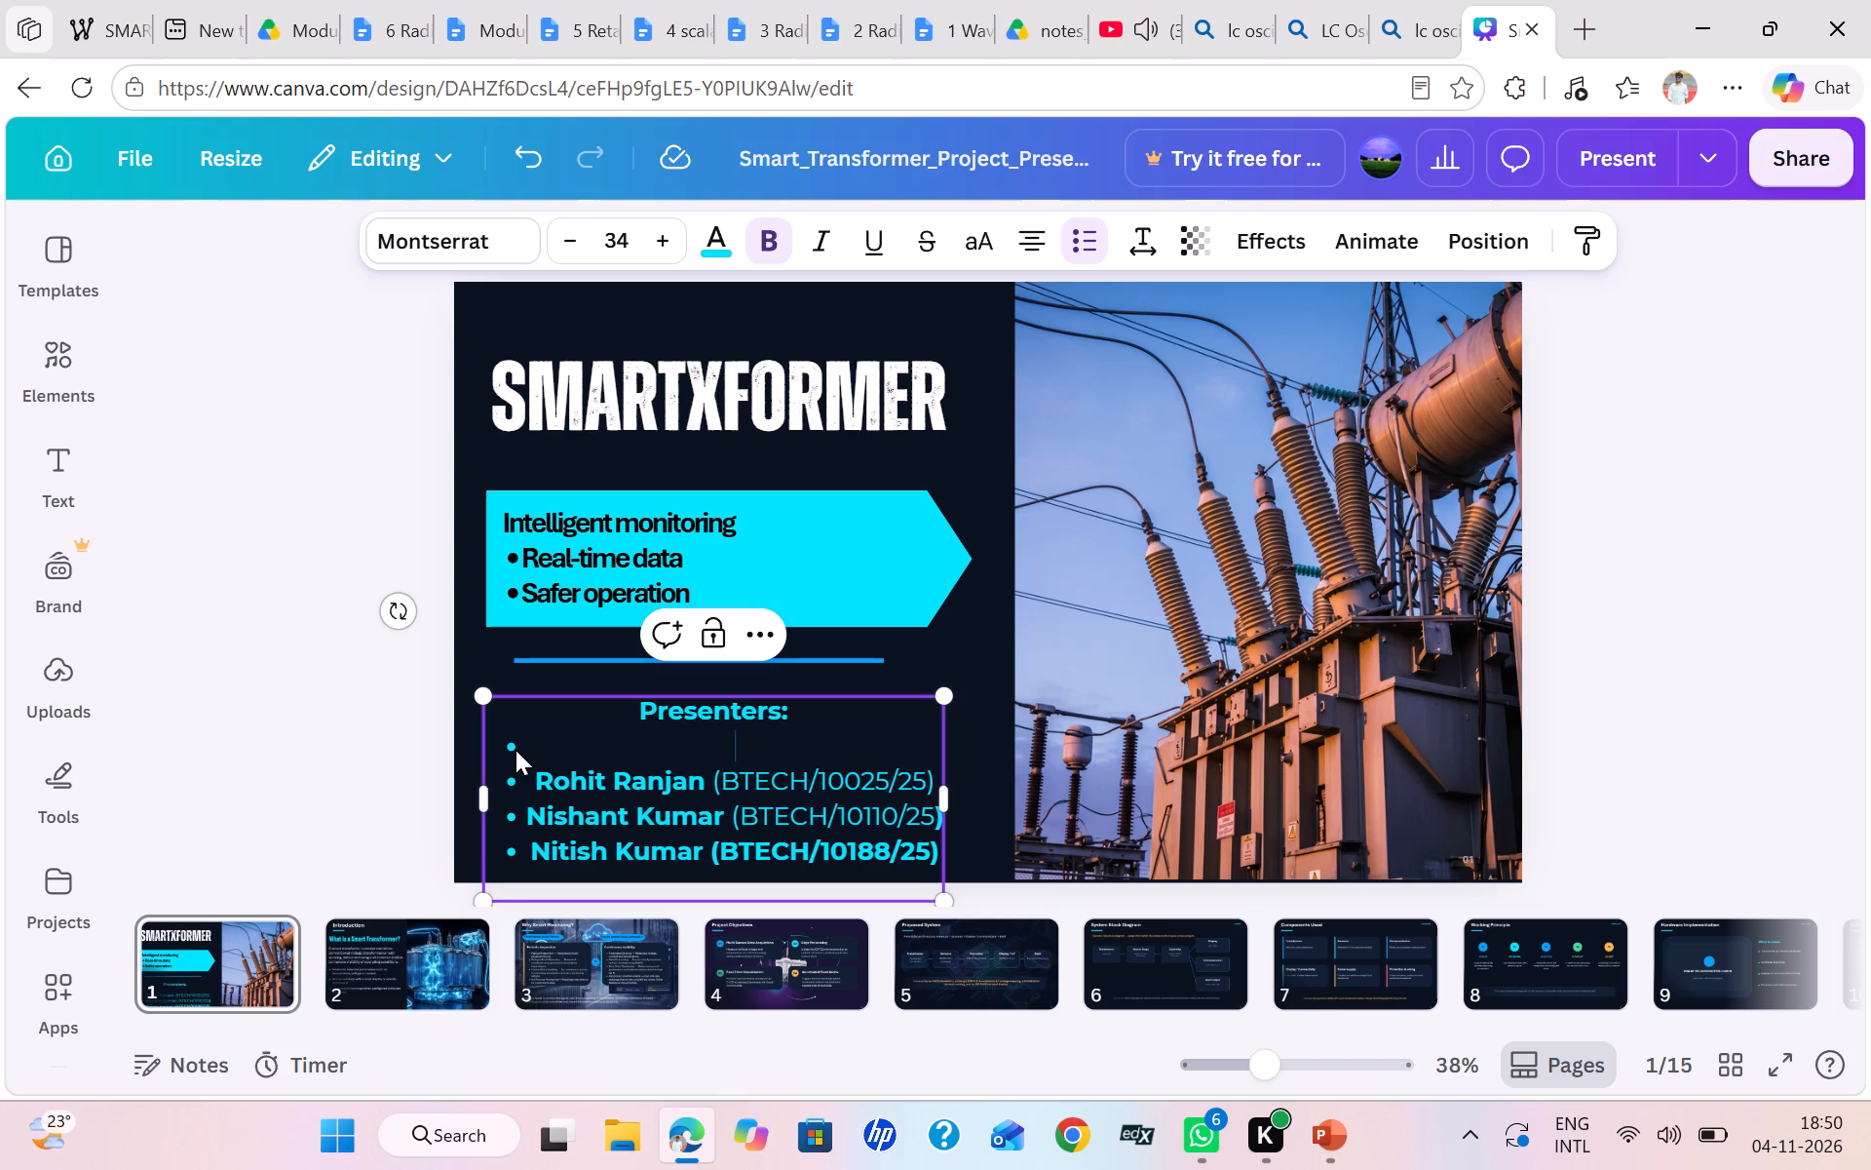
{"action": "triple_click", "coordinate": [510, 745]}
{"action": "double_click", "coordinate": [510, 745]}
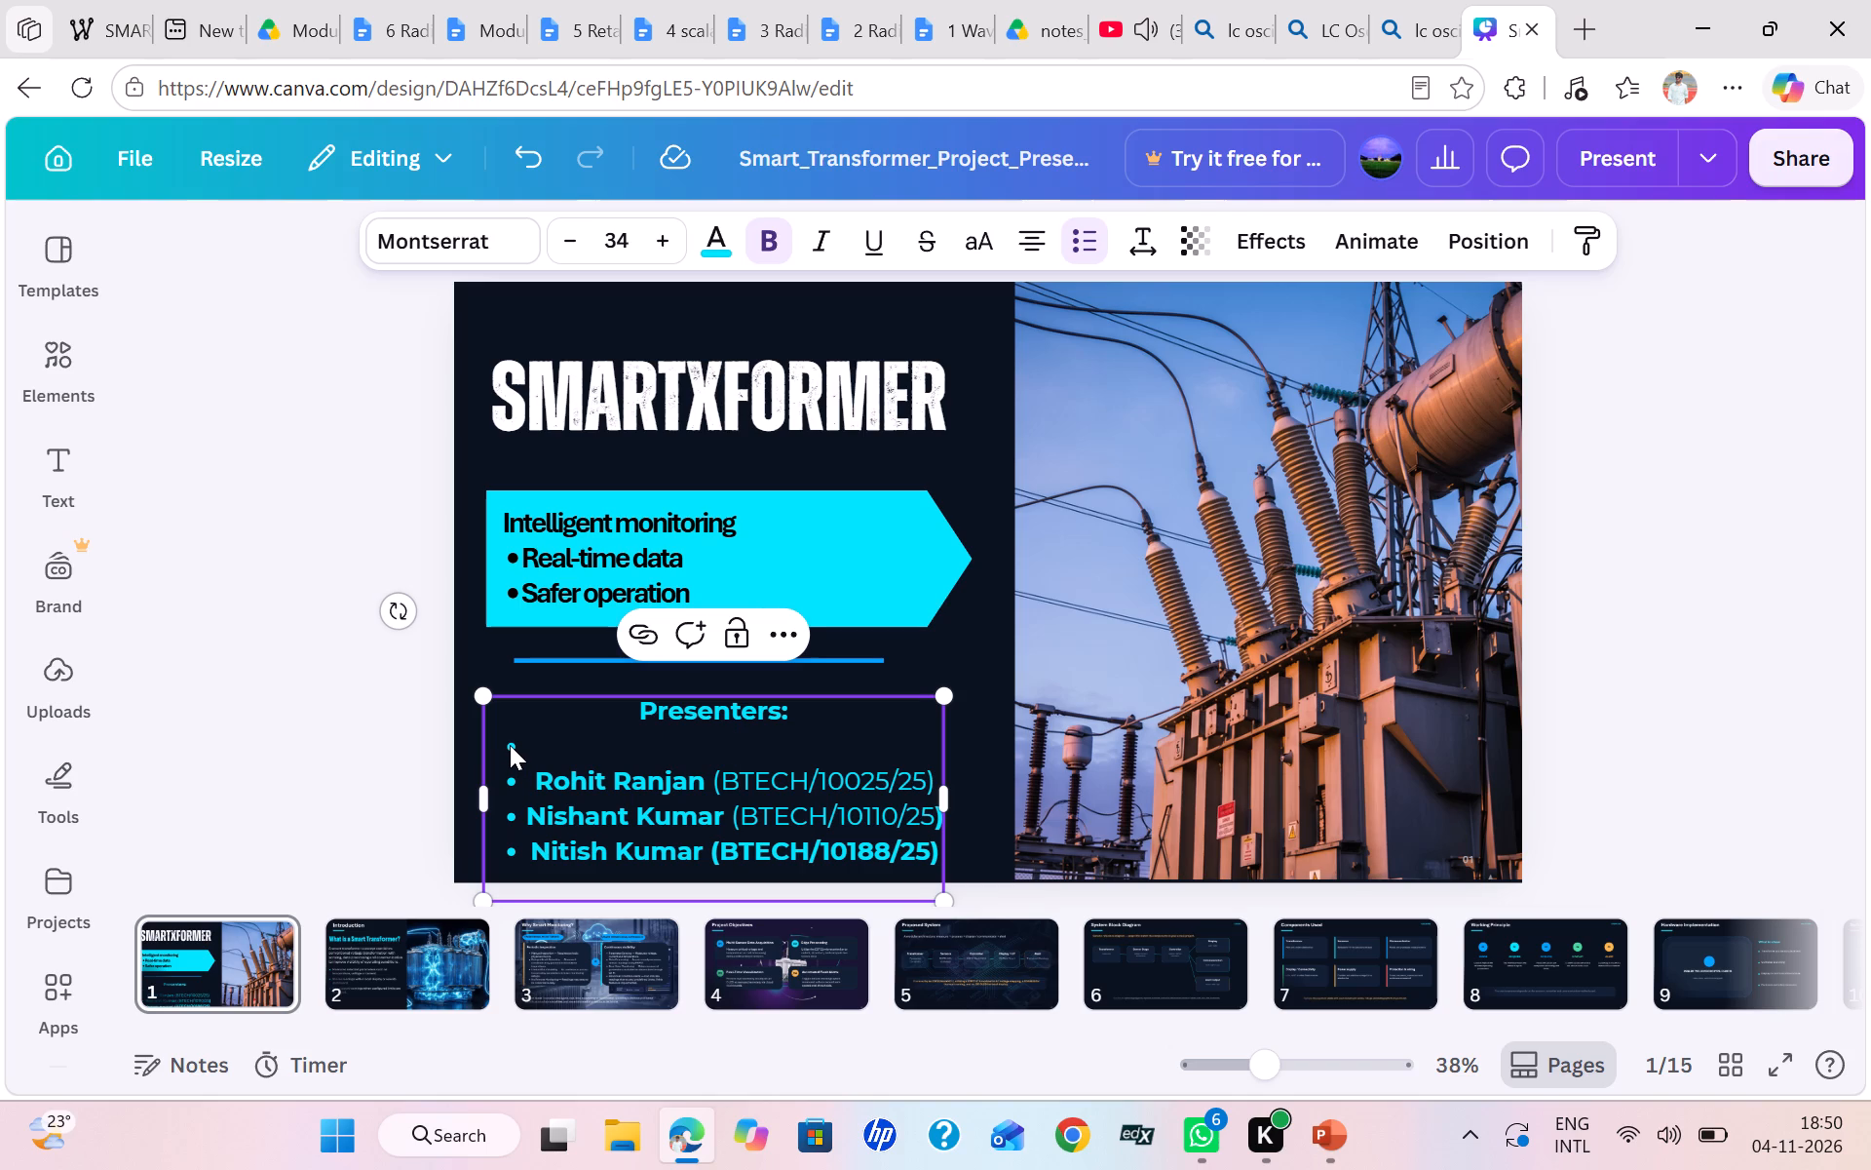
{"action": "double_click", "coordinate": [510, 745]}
Scale the presenters text block down to about 754 by 336, giving a font size of 30.9.
{"action": "left_click_drag", "start_coordinate": [943, 902], "coordinate": [921, 861]}
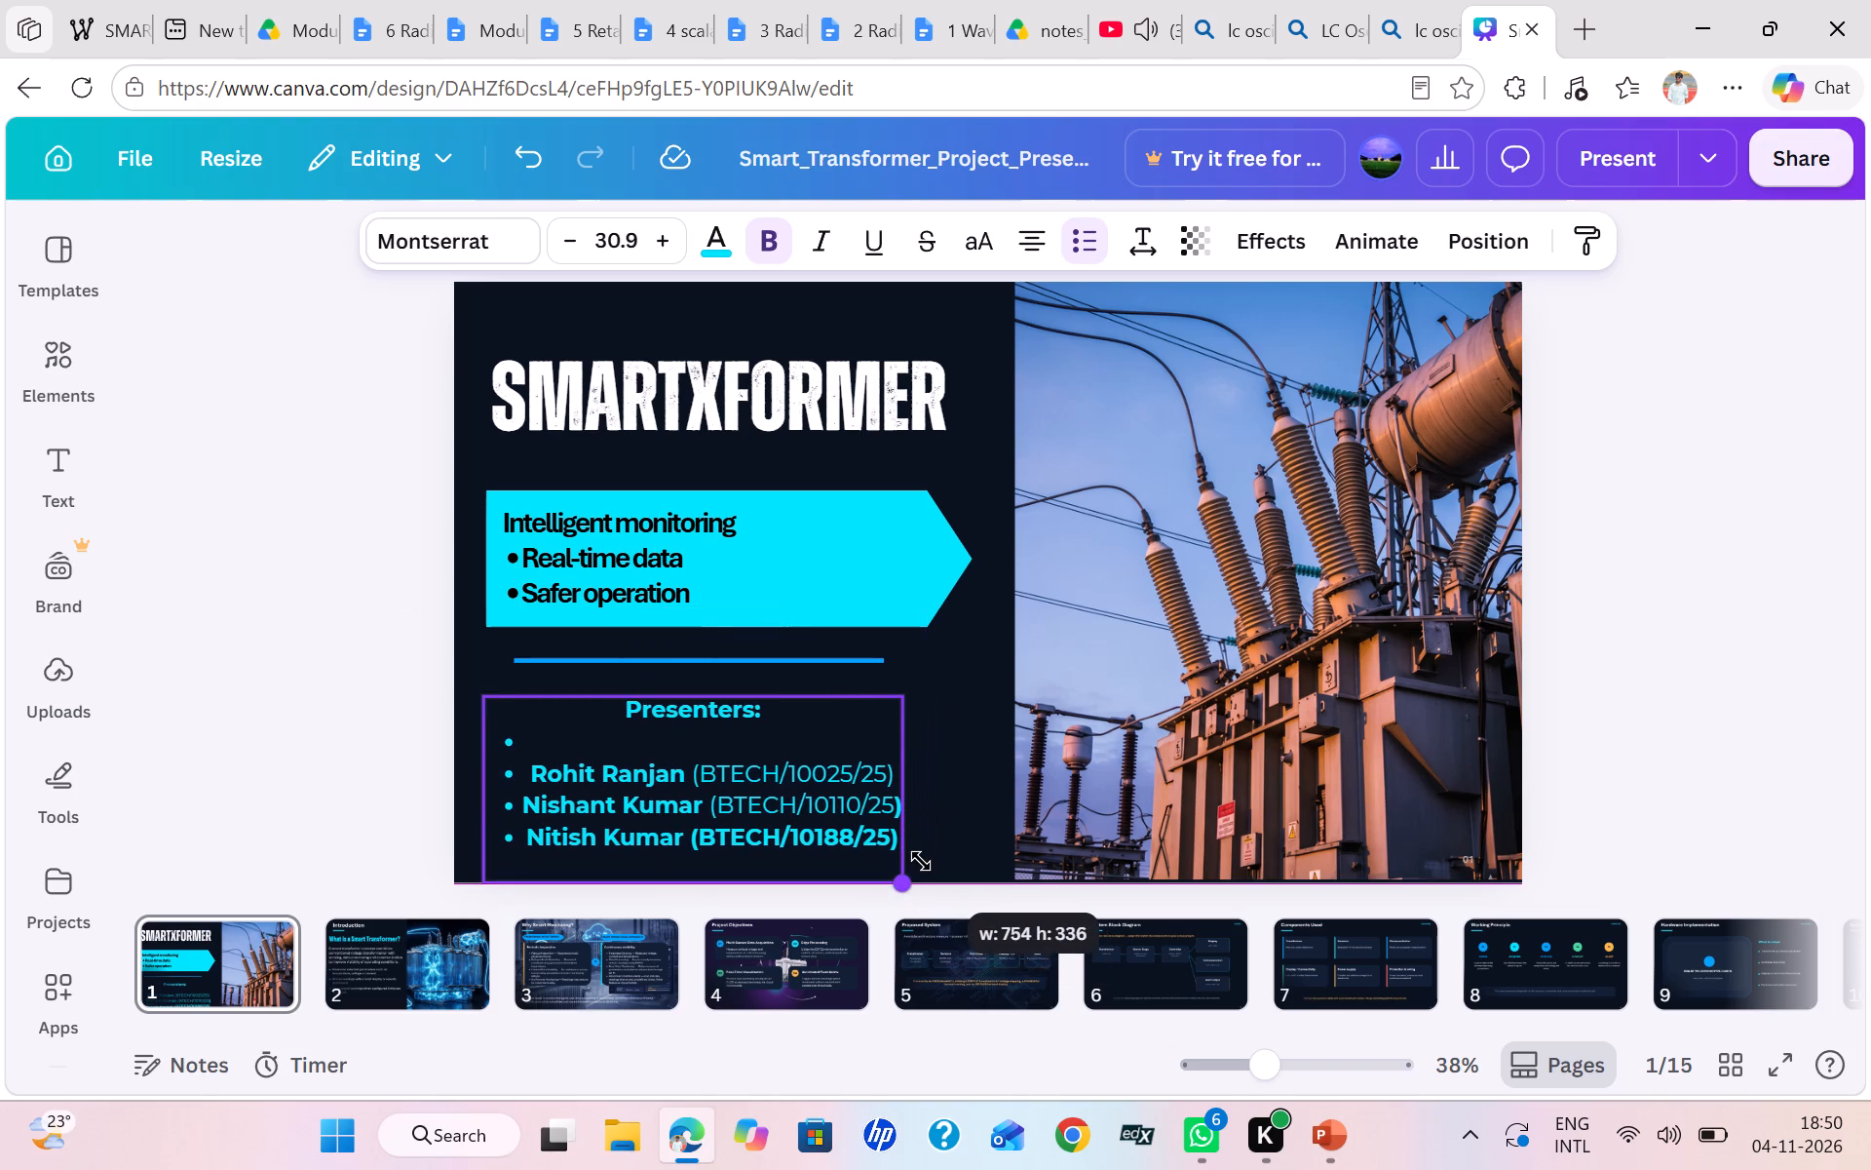
{"action": "left_click_drag", "start_coordinate": [921, 861], "coordinate": [915, 855]}
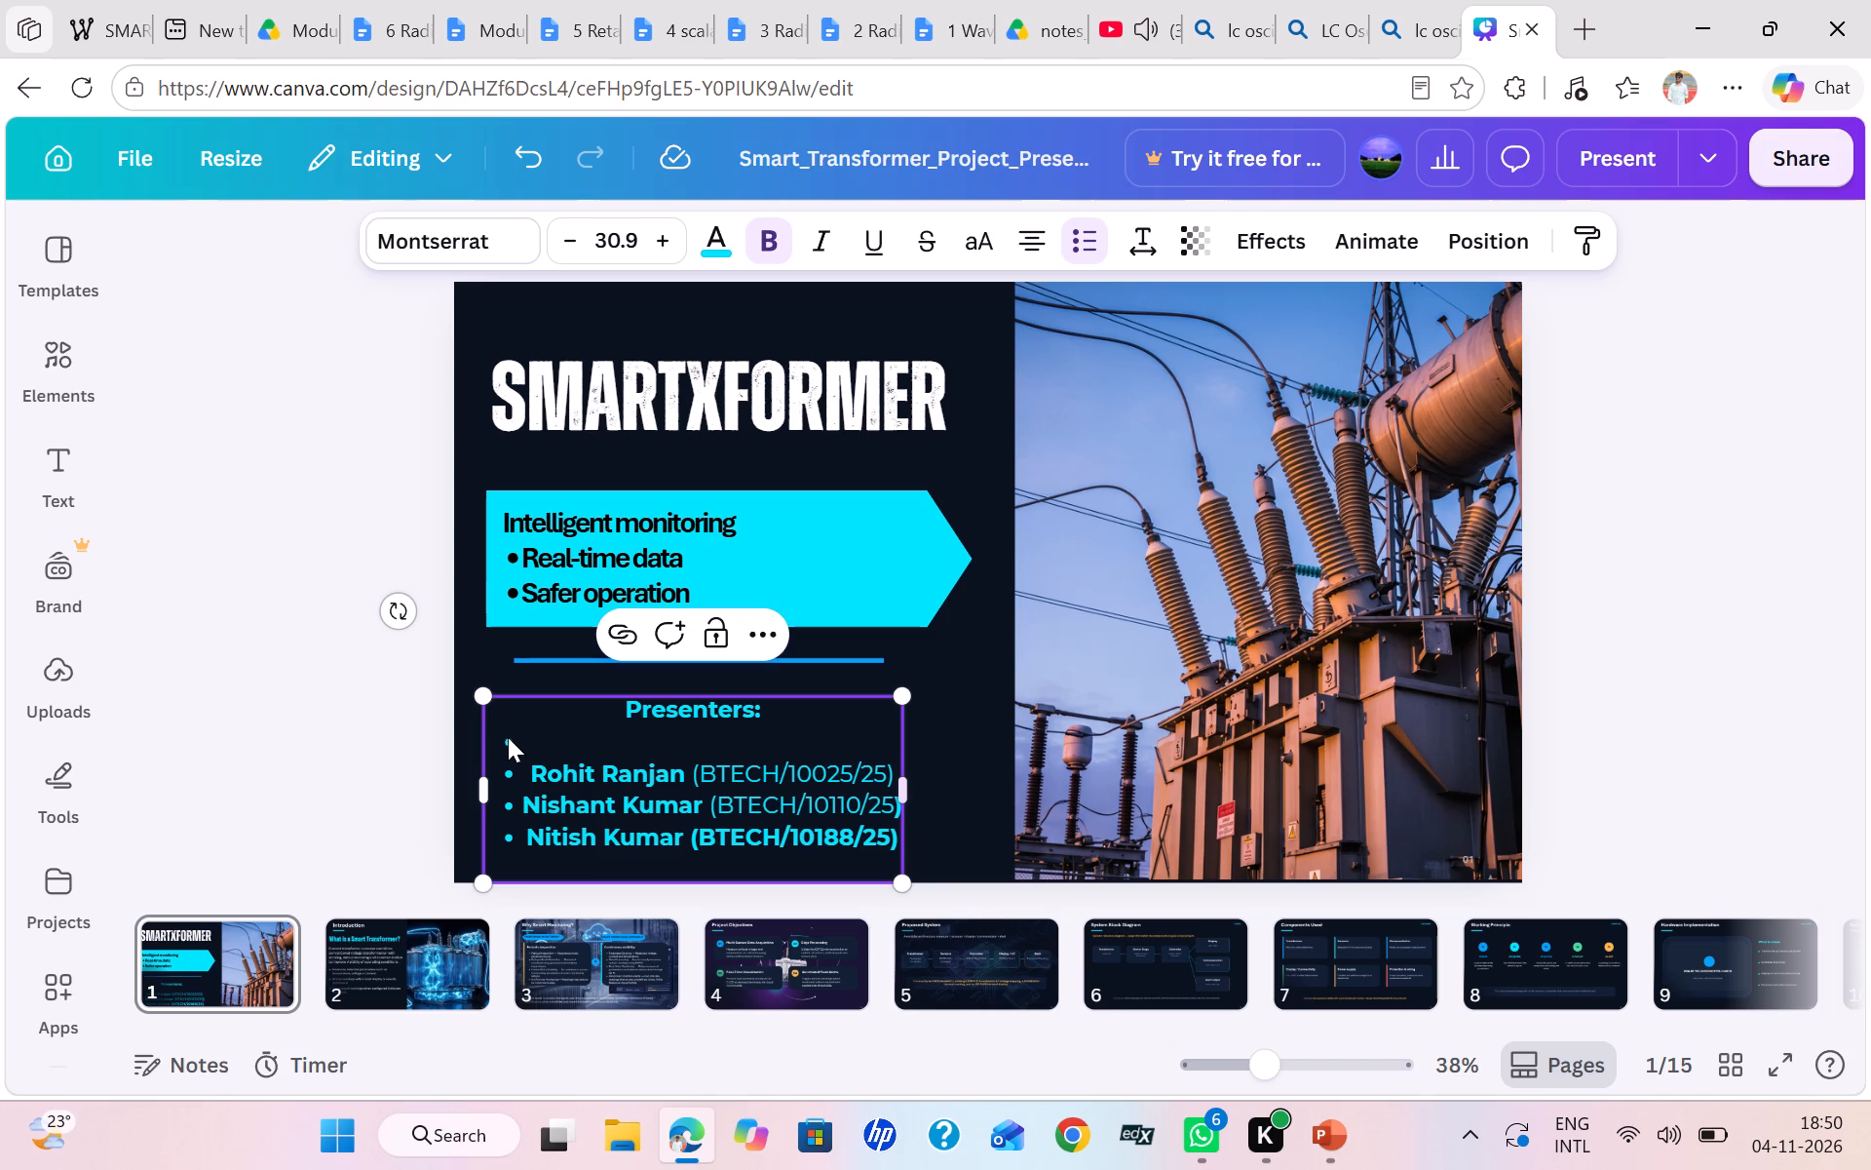
Delete the empty bullet line between the Presenters: heading and the first listed presenter.
{"action": "left_click", "coordinate": [508, 737]}
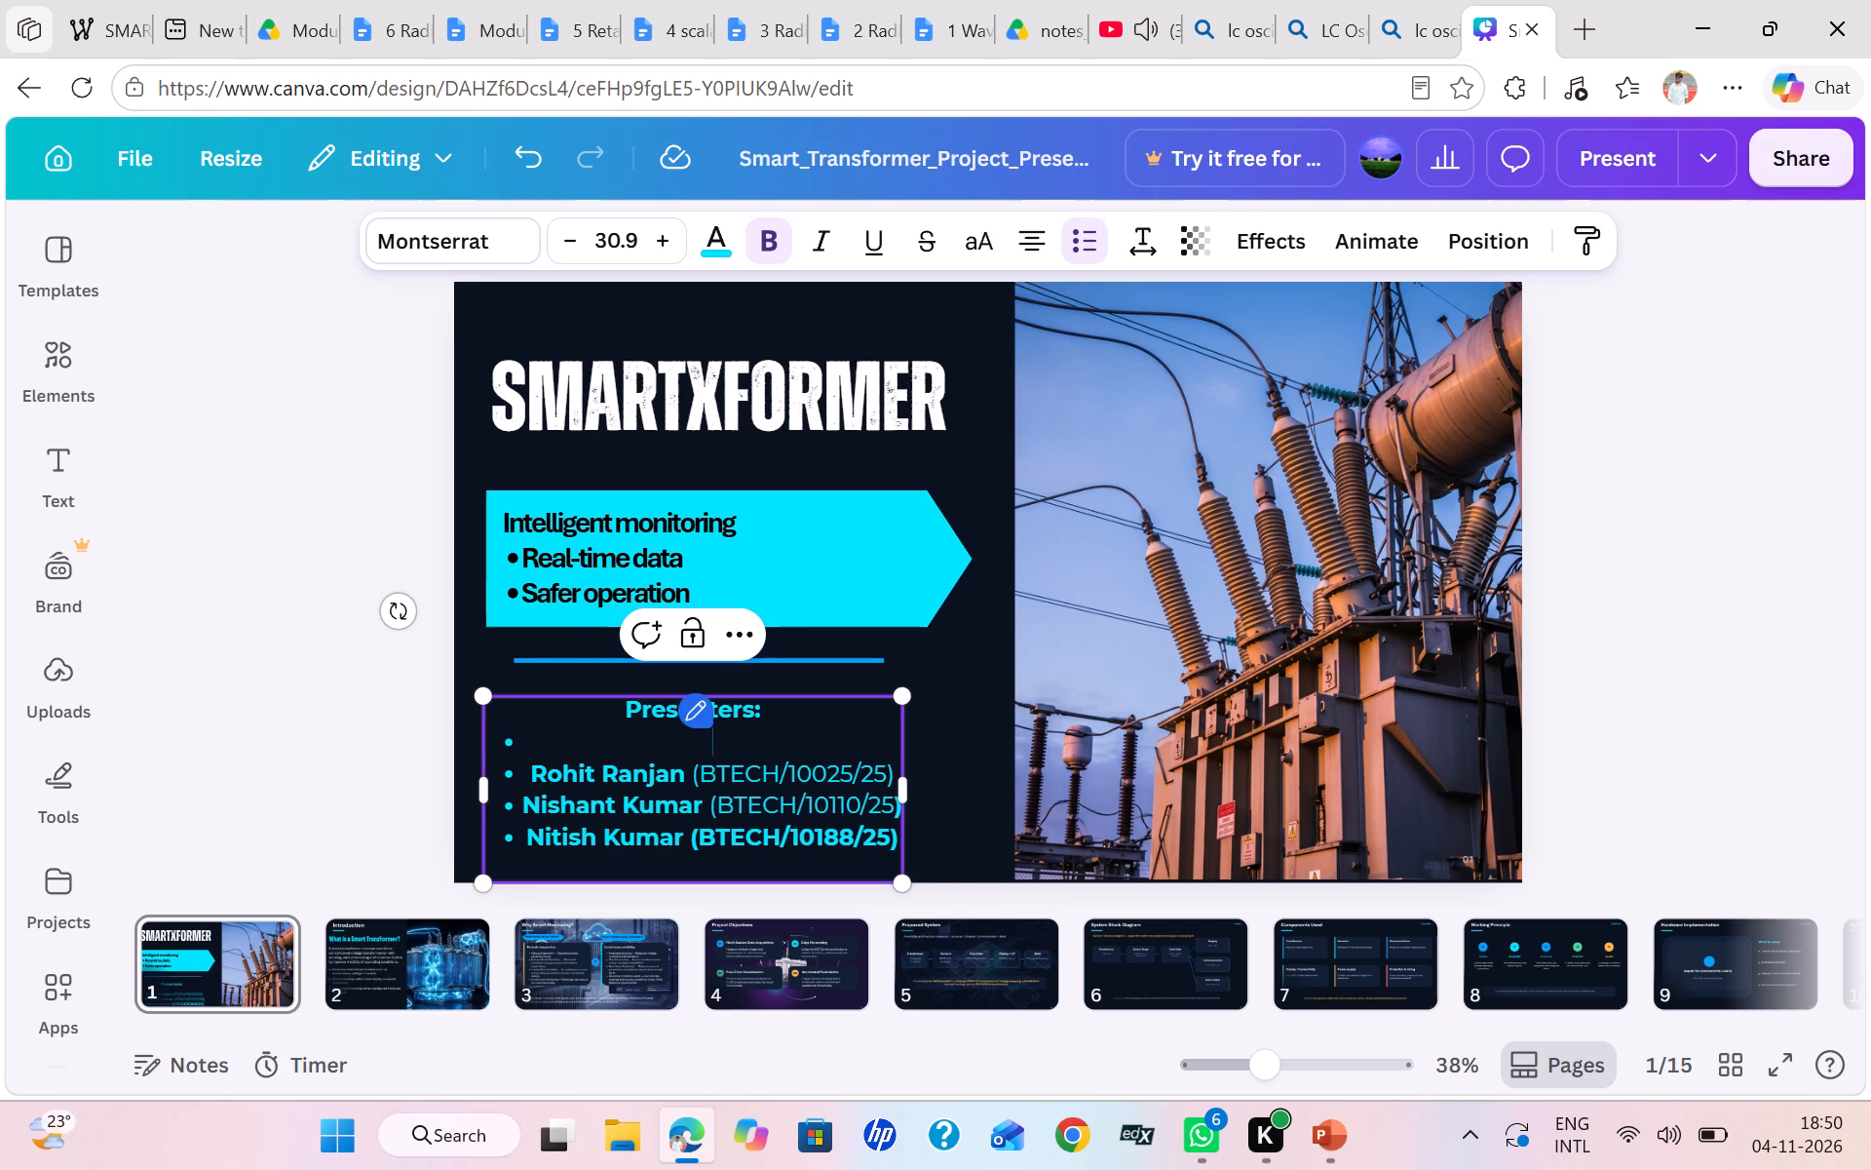
{"action": "key", "text": "BackSpace"}
{"action": "key", "text": "BackSpace"}
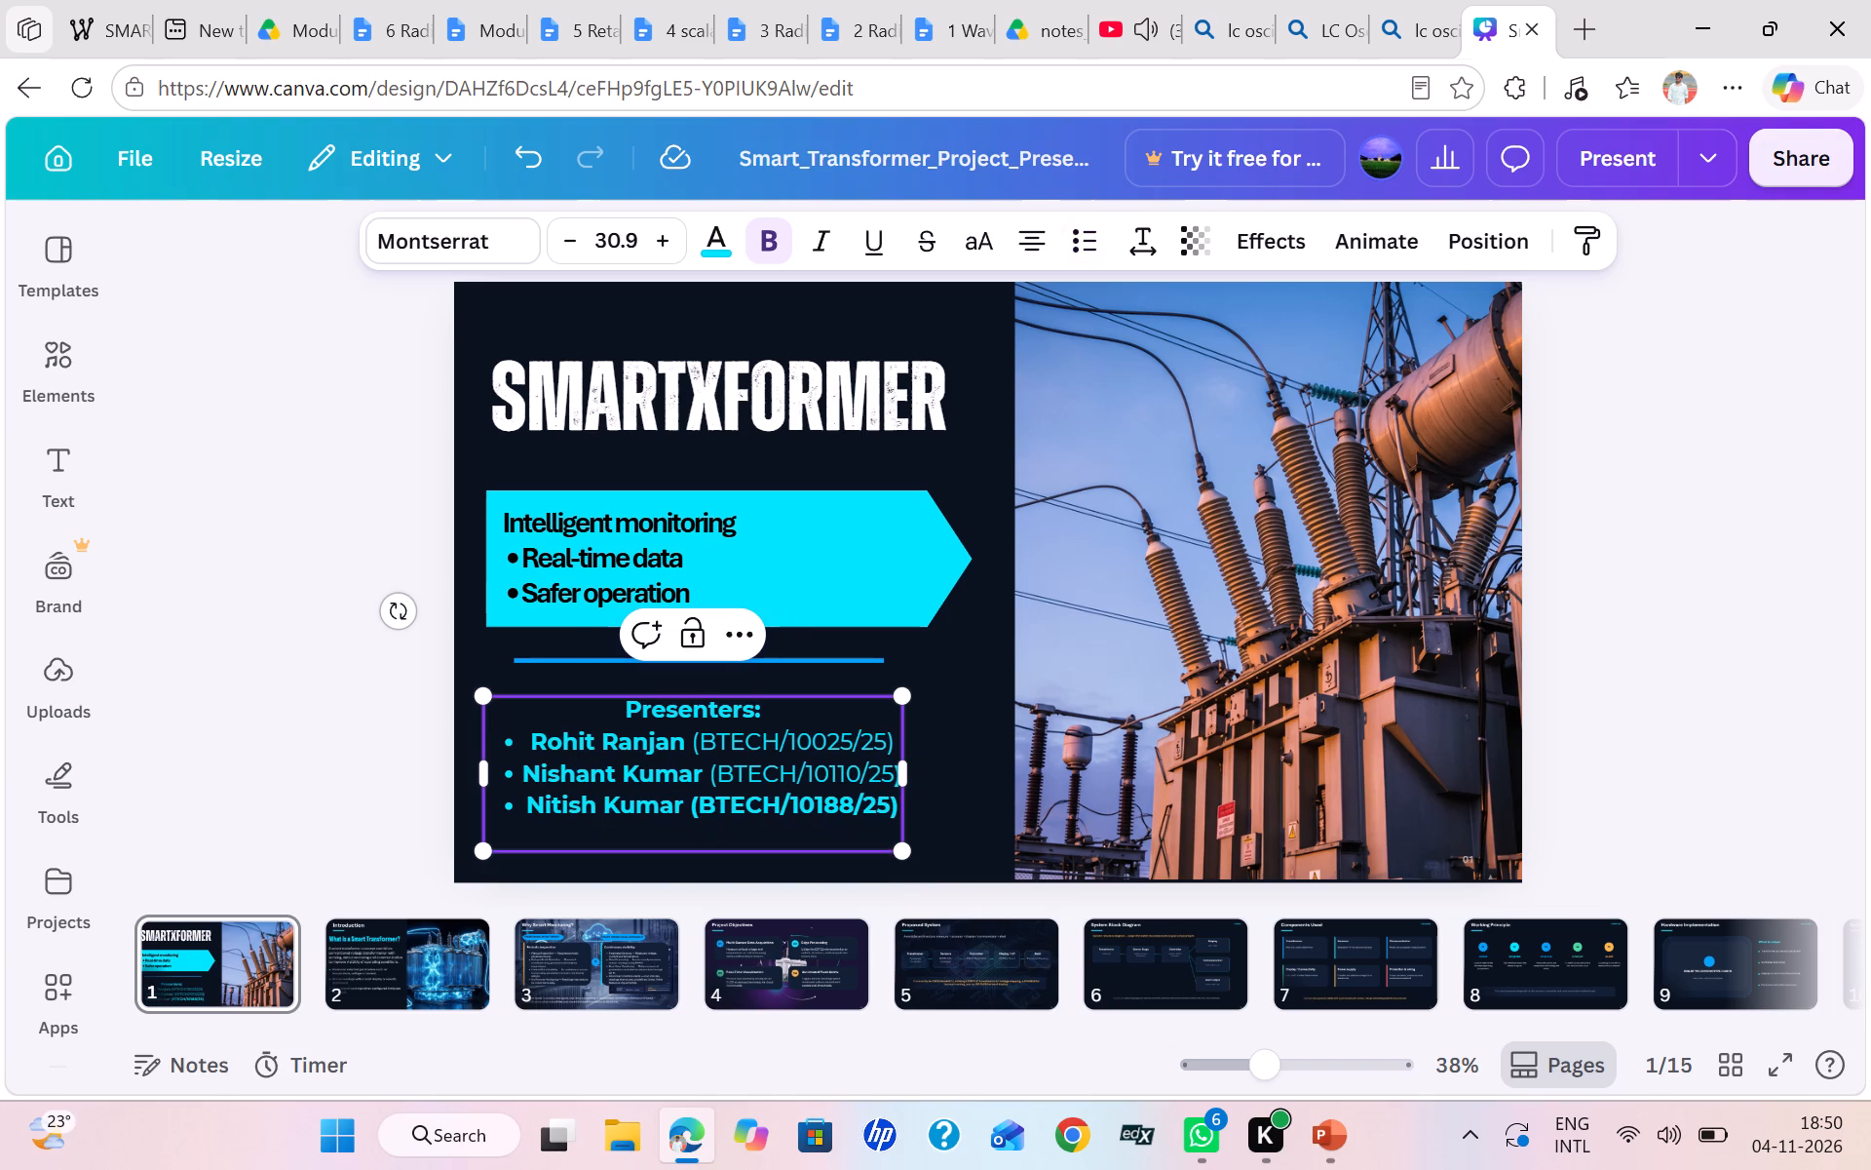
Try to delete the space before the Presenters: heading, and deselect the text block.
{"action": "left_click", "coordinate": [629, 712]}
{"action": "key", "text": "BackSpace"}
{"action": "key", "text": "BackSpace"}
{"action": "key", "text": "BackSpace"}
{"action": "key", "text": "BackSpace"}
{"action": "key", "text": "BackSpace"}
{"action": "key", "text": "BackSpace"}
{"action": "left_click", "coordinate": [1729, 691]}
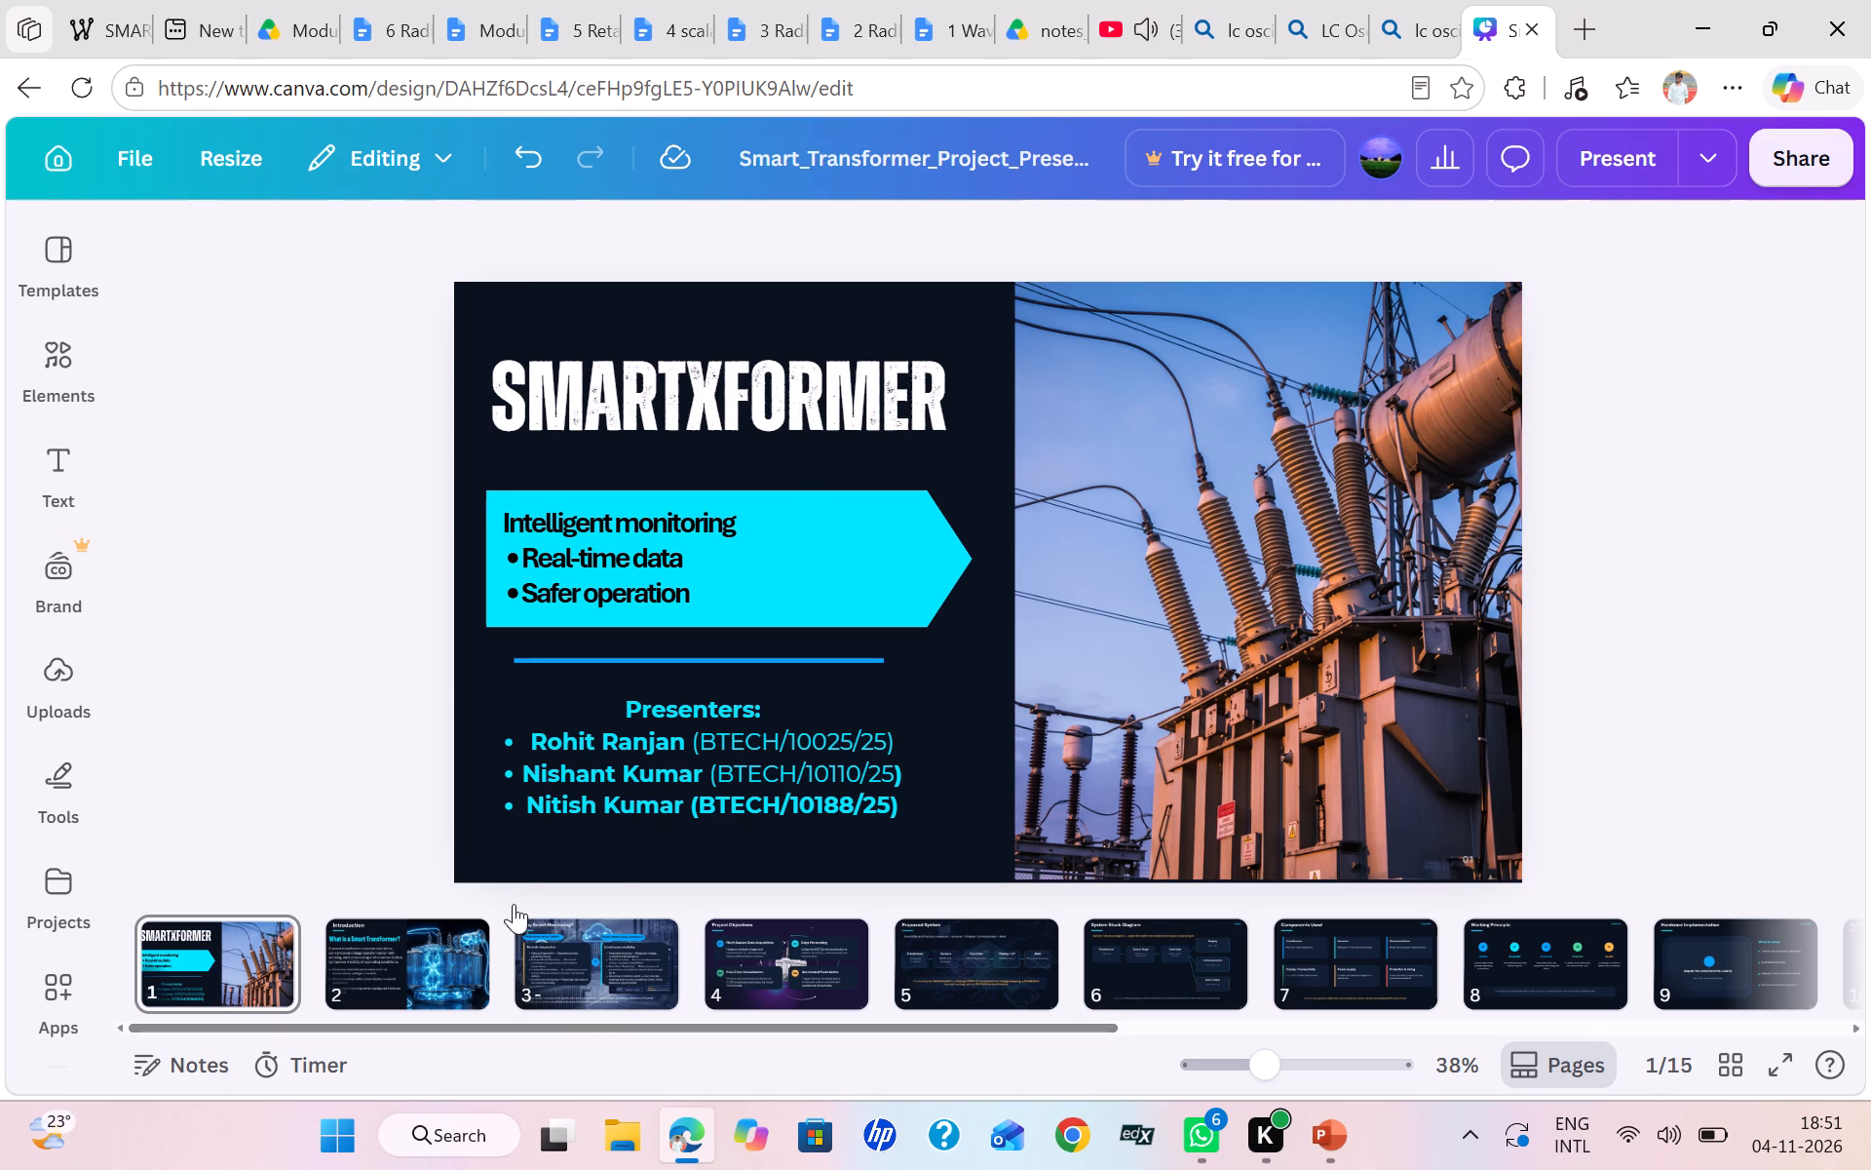
Remove the bullet from the first presenter's entry, keeping its name and ID text.
{"action": "left_click", "coordinate": [568, 743]}
{"action": "left_click", "coordinate": [568, 743]}
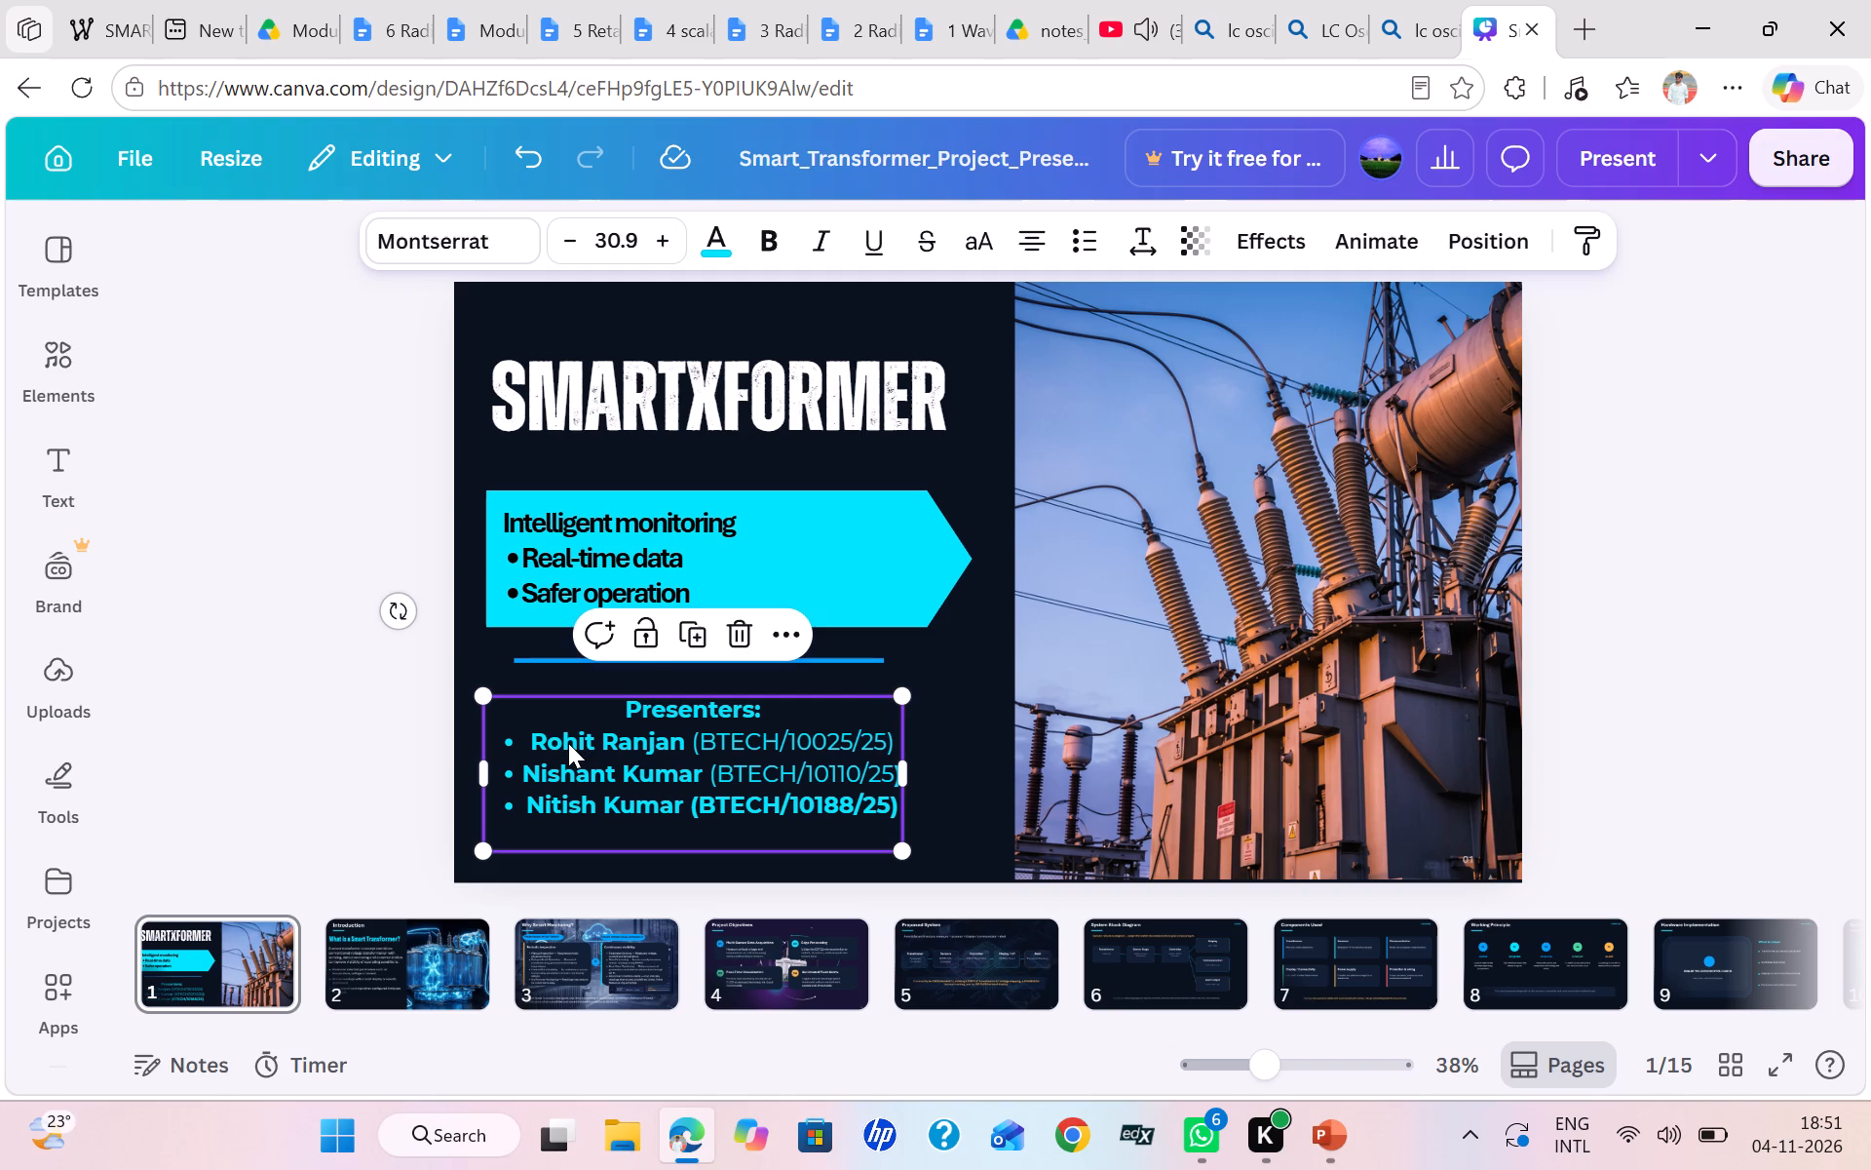
{"action": "key", "text": "Left"}
{"action": "key", "text": "Left"}
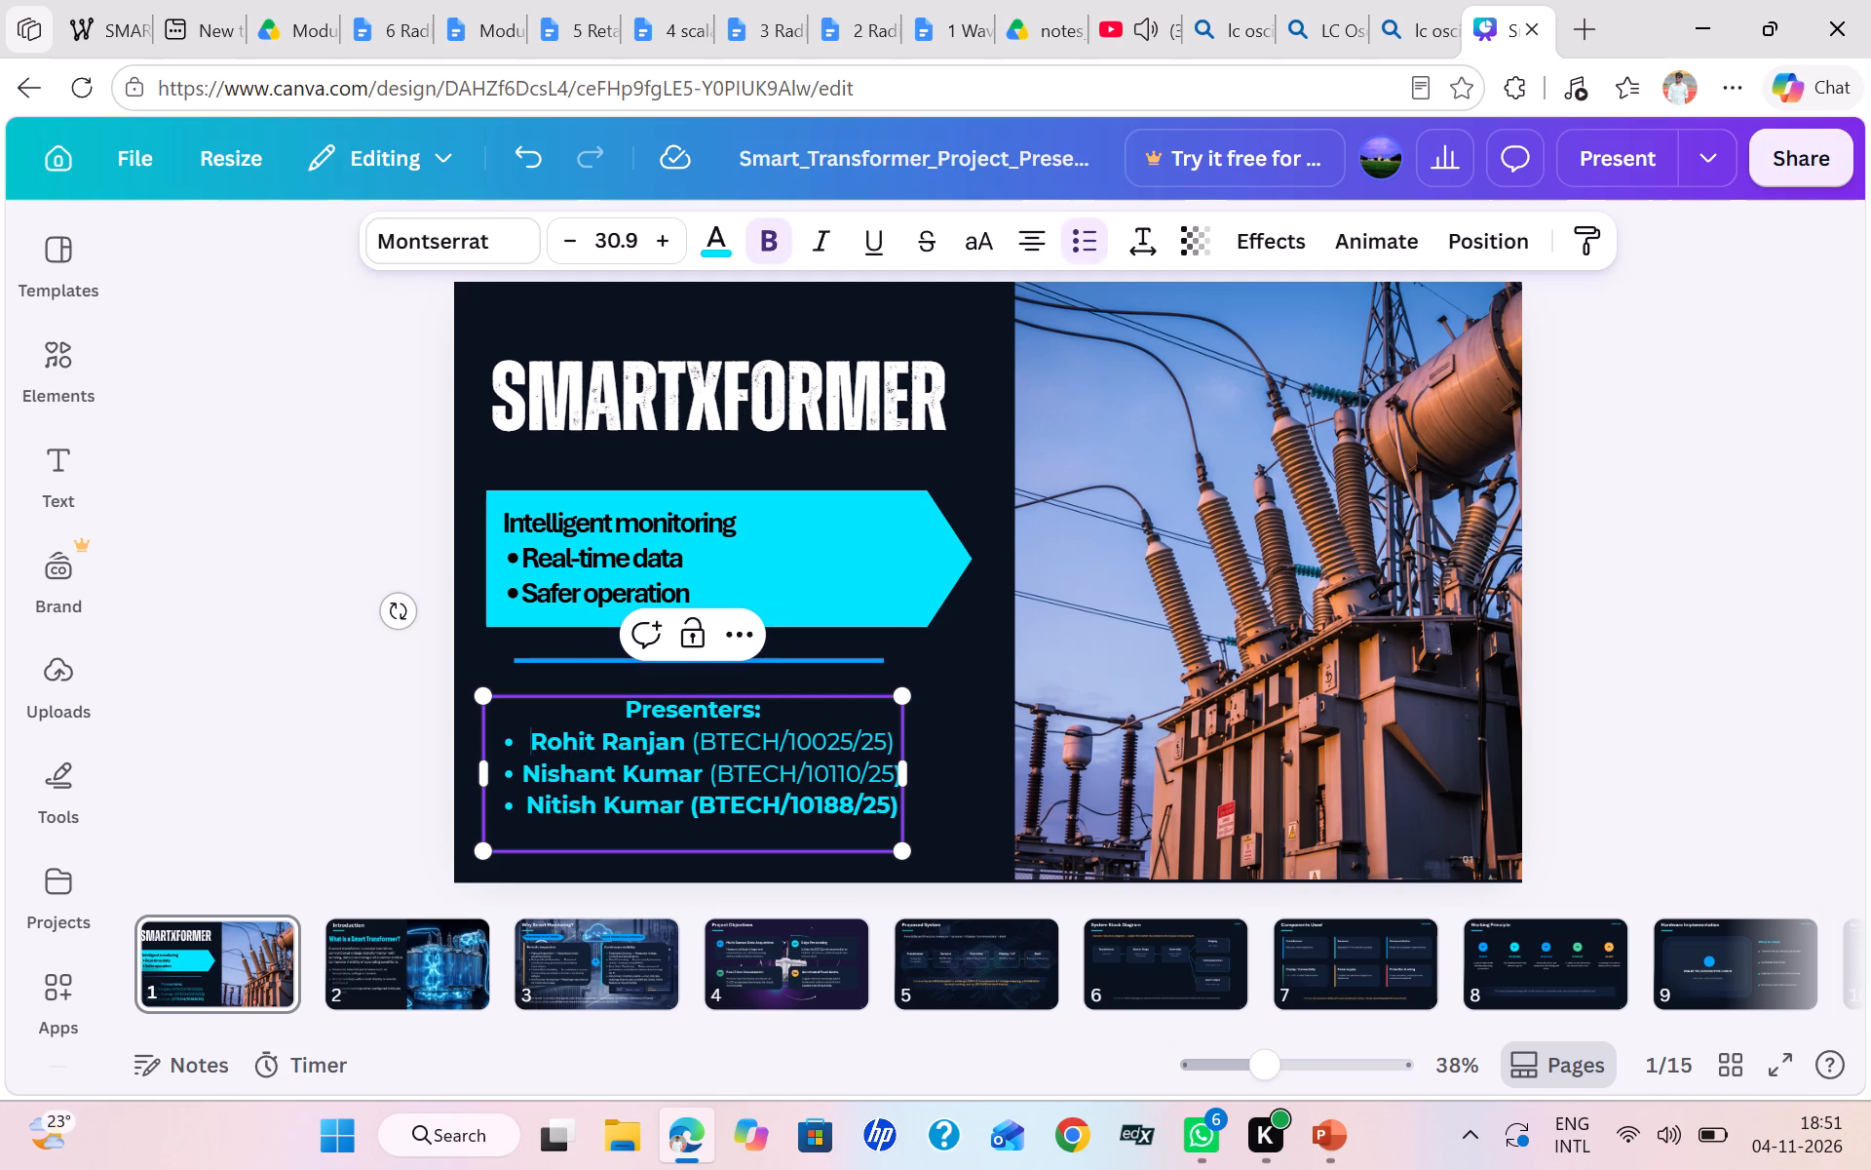
{"action": "key", "text": "BackSpace"}
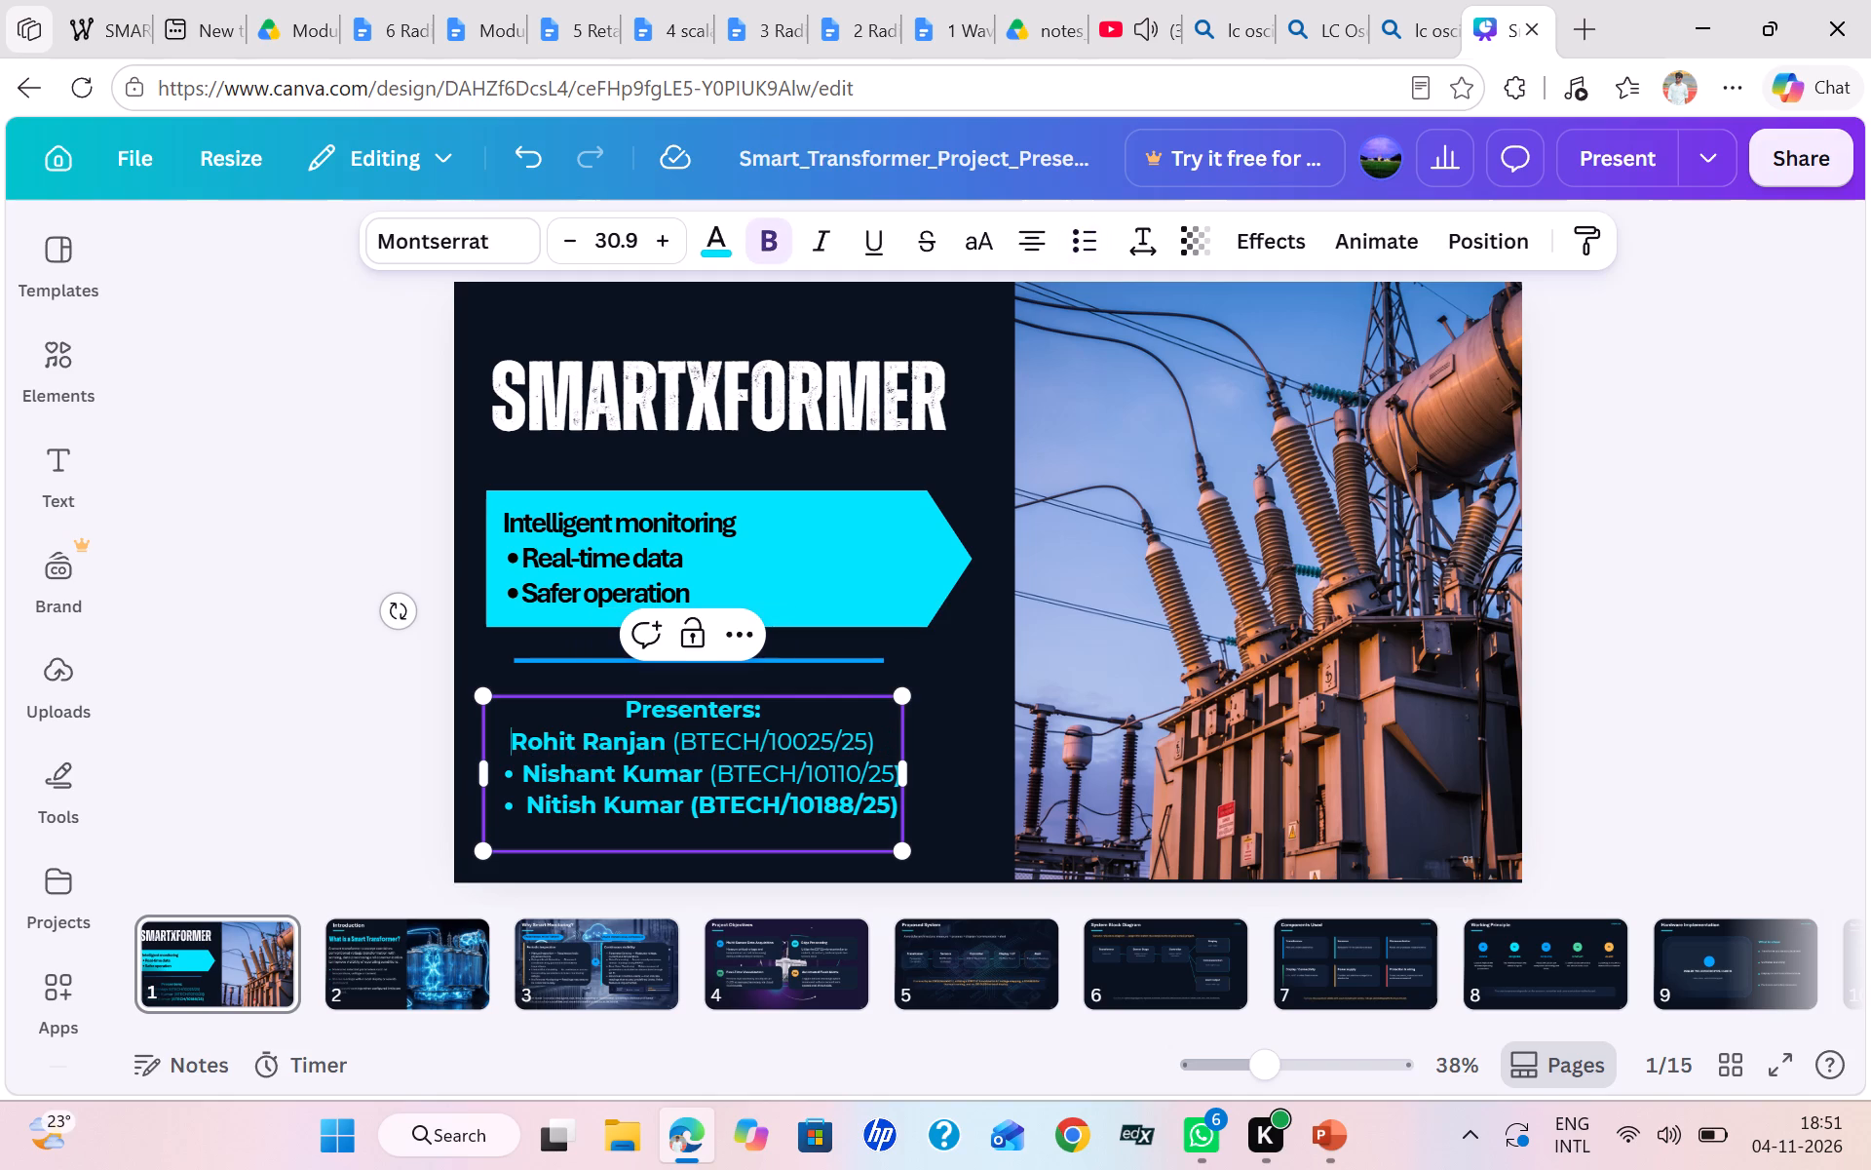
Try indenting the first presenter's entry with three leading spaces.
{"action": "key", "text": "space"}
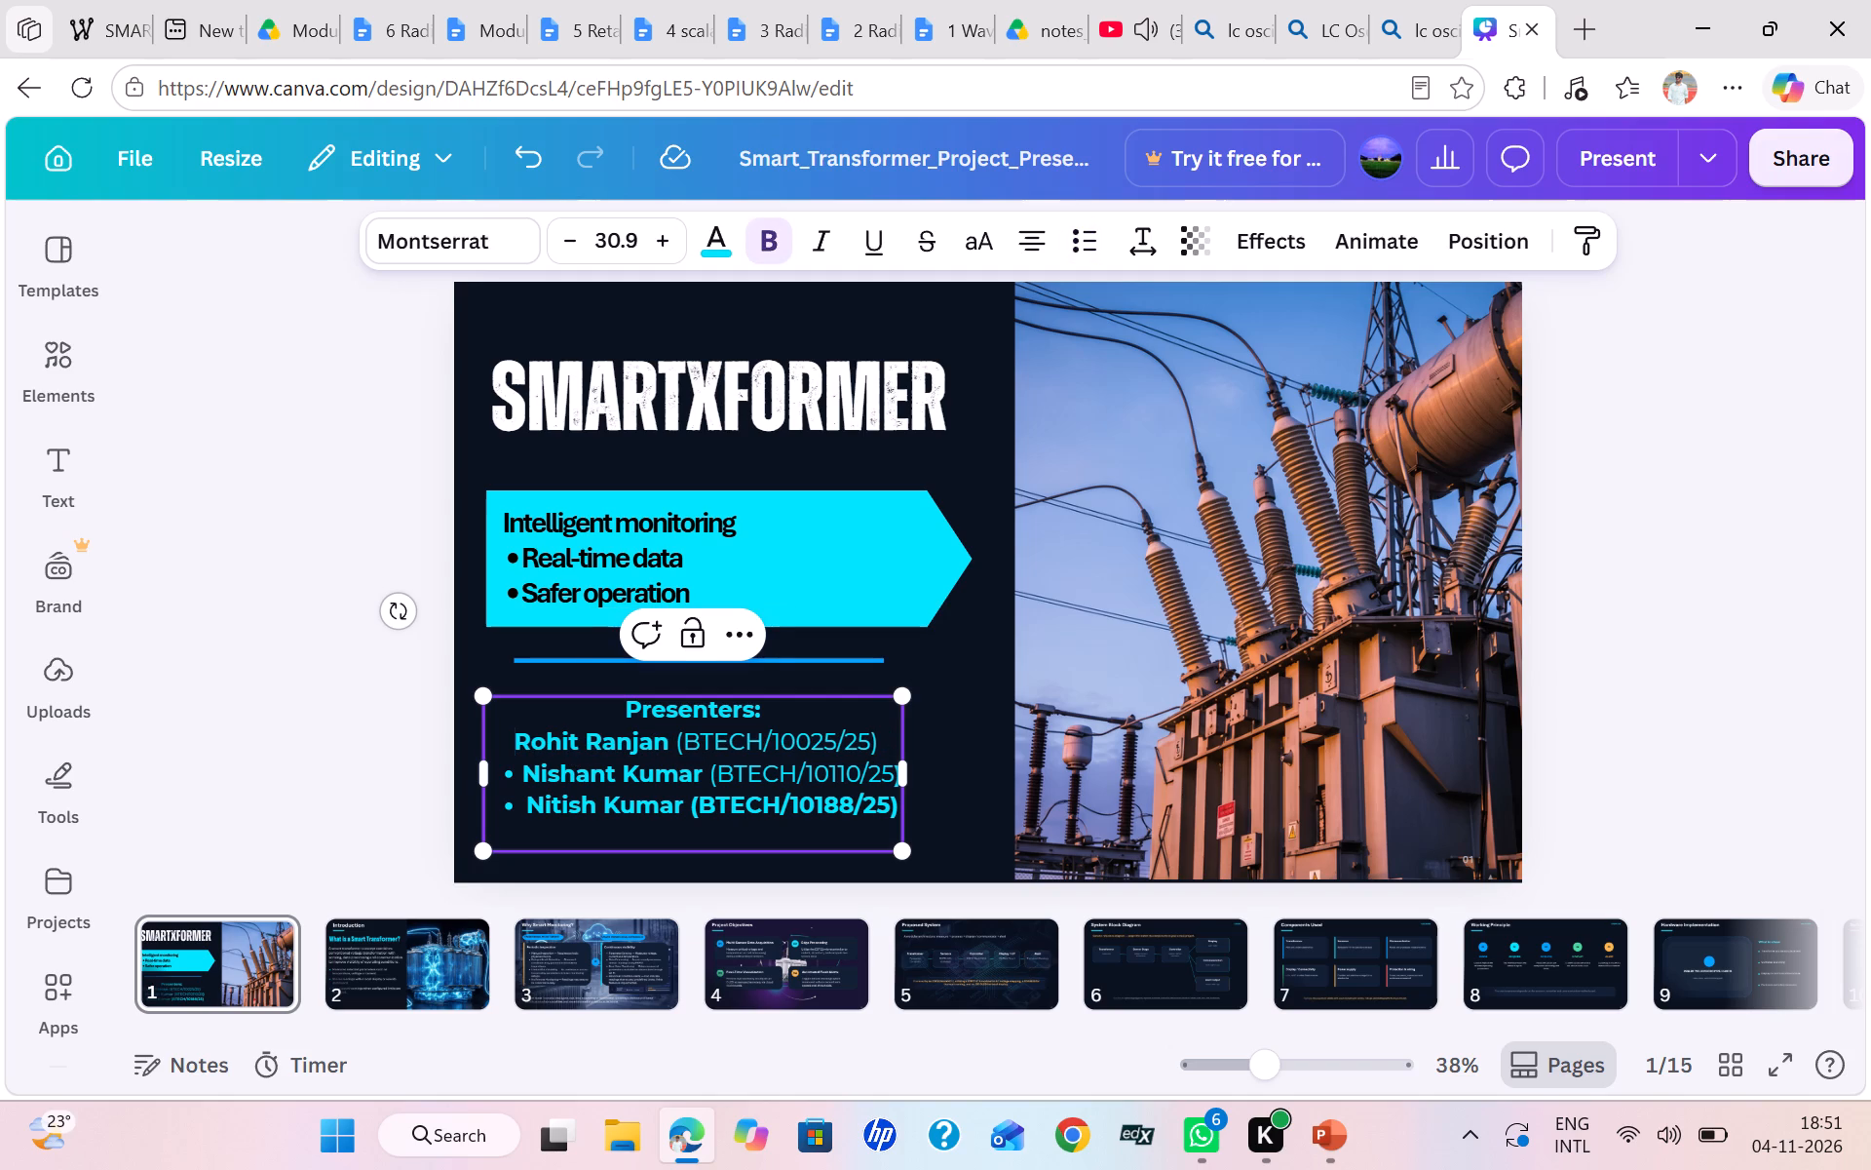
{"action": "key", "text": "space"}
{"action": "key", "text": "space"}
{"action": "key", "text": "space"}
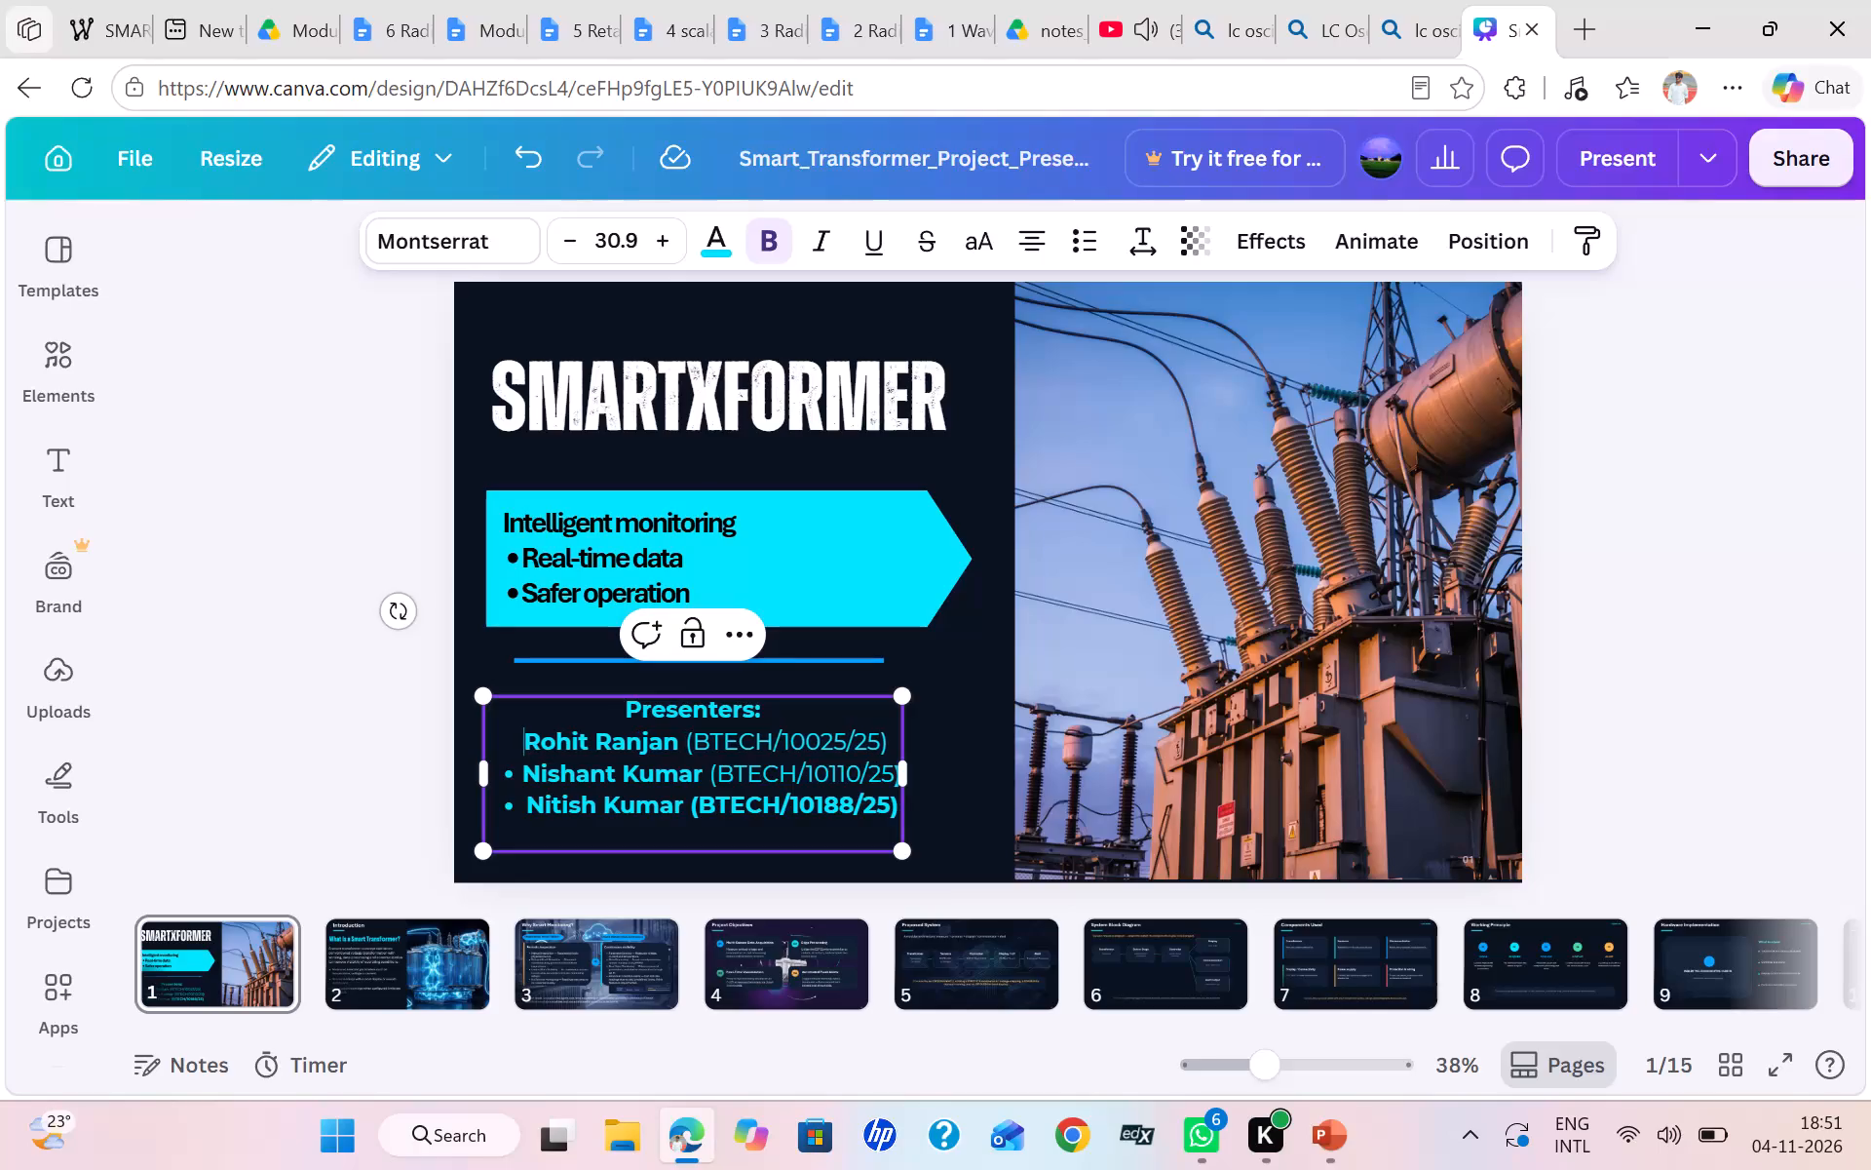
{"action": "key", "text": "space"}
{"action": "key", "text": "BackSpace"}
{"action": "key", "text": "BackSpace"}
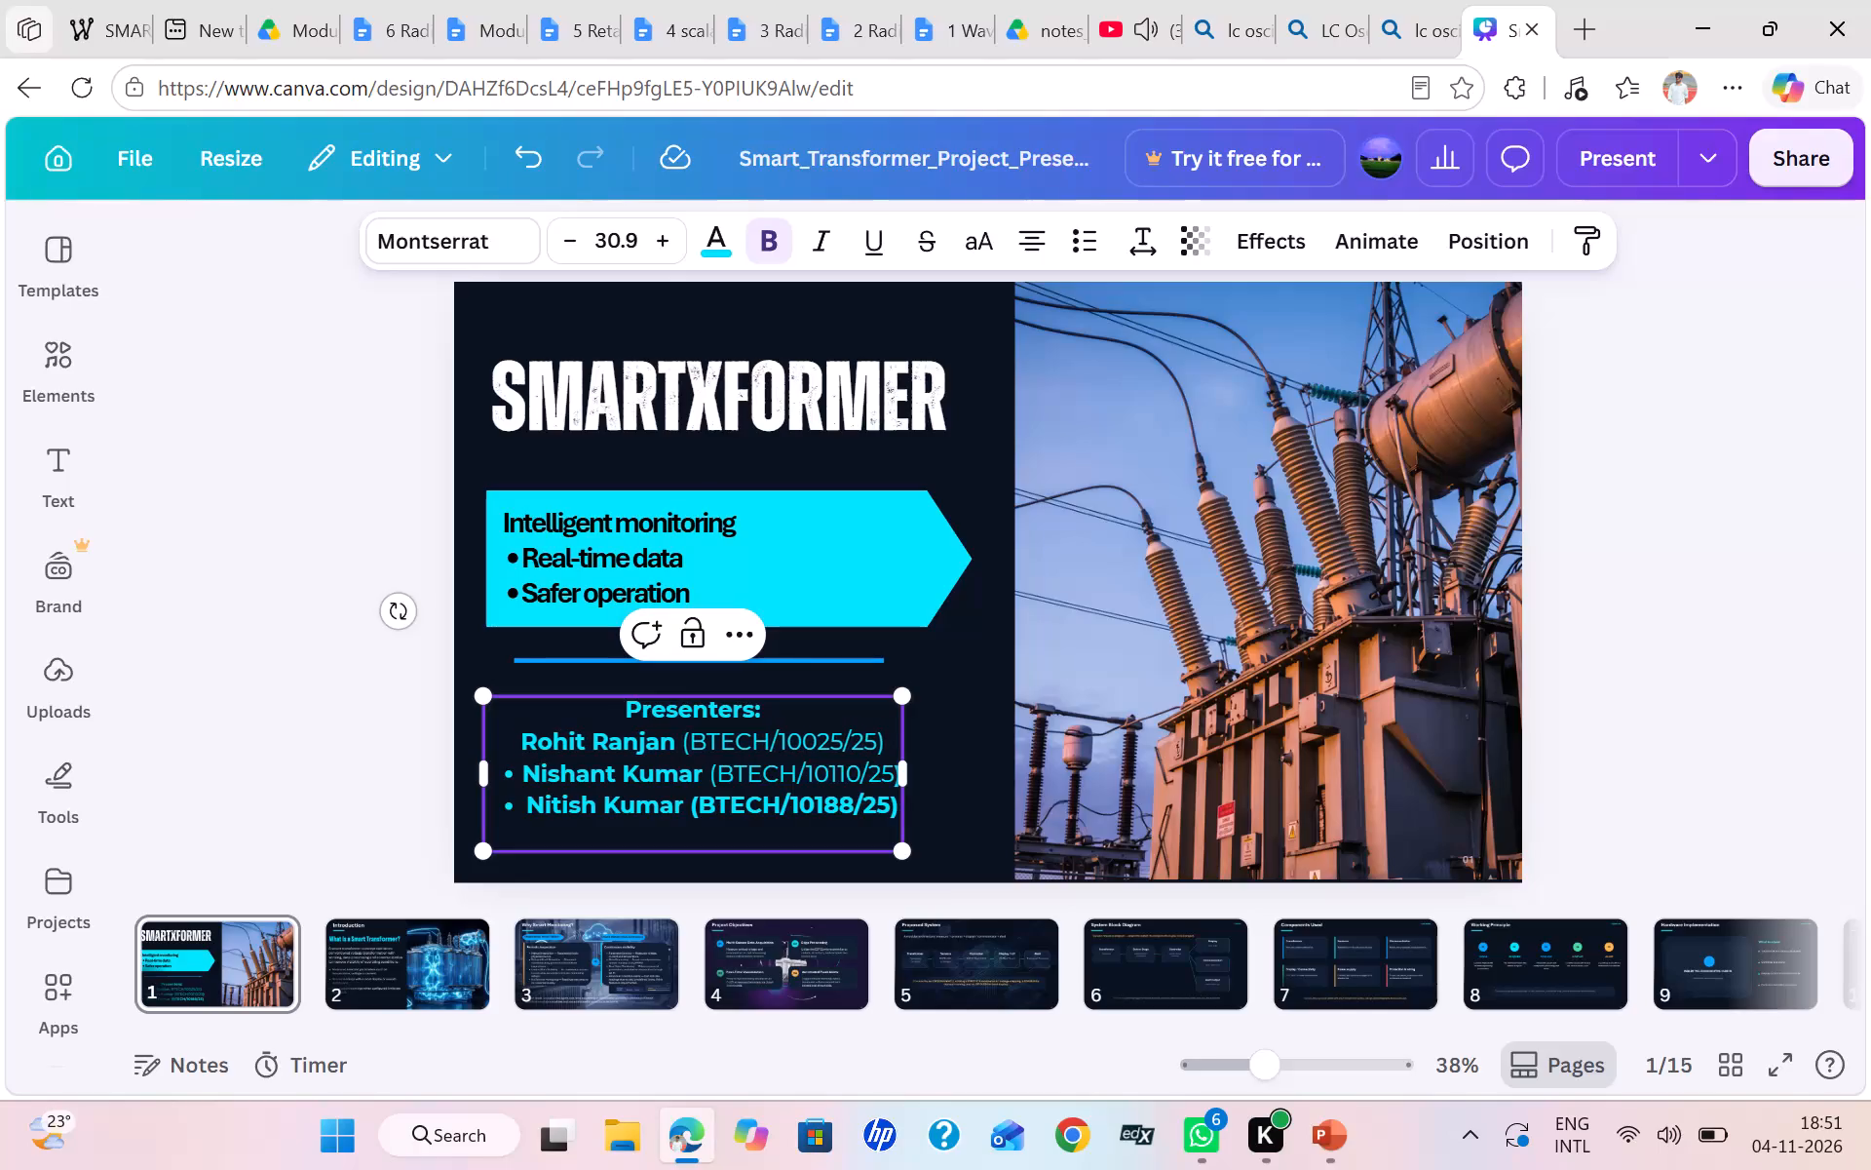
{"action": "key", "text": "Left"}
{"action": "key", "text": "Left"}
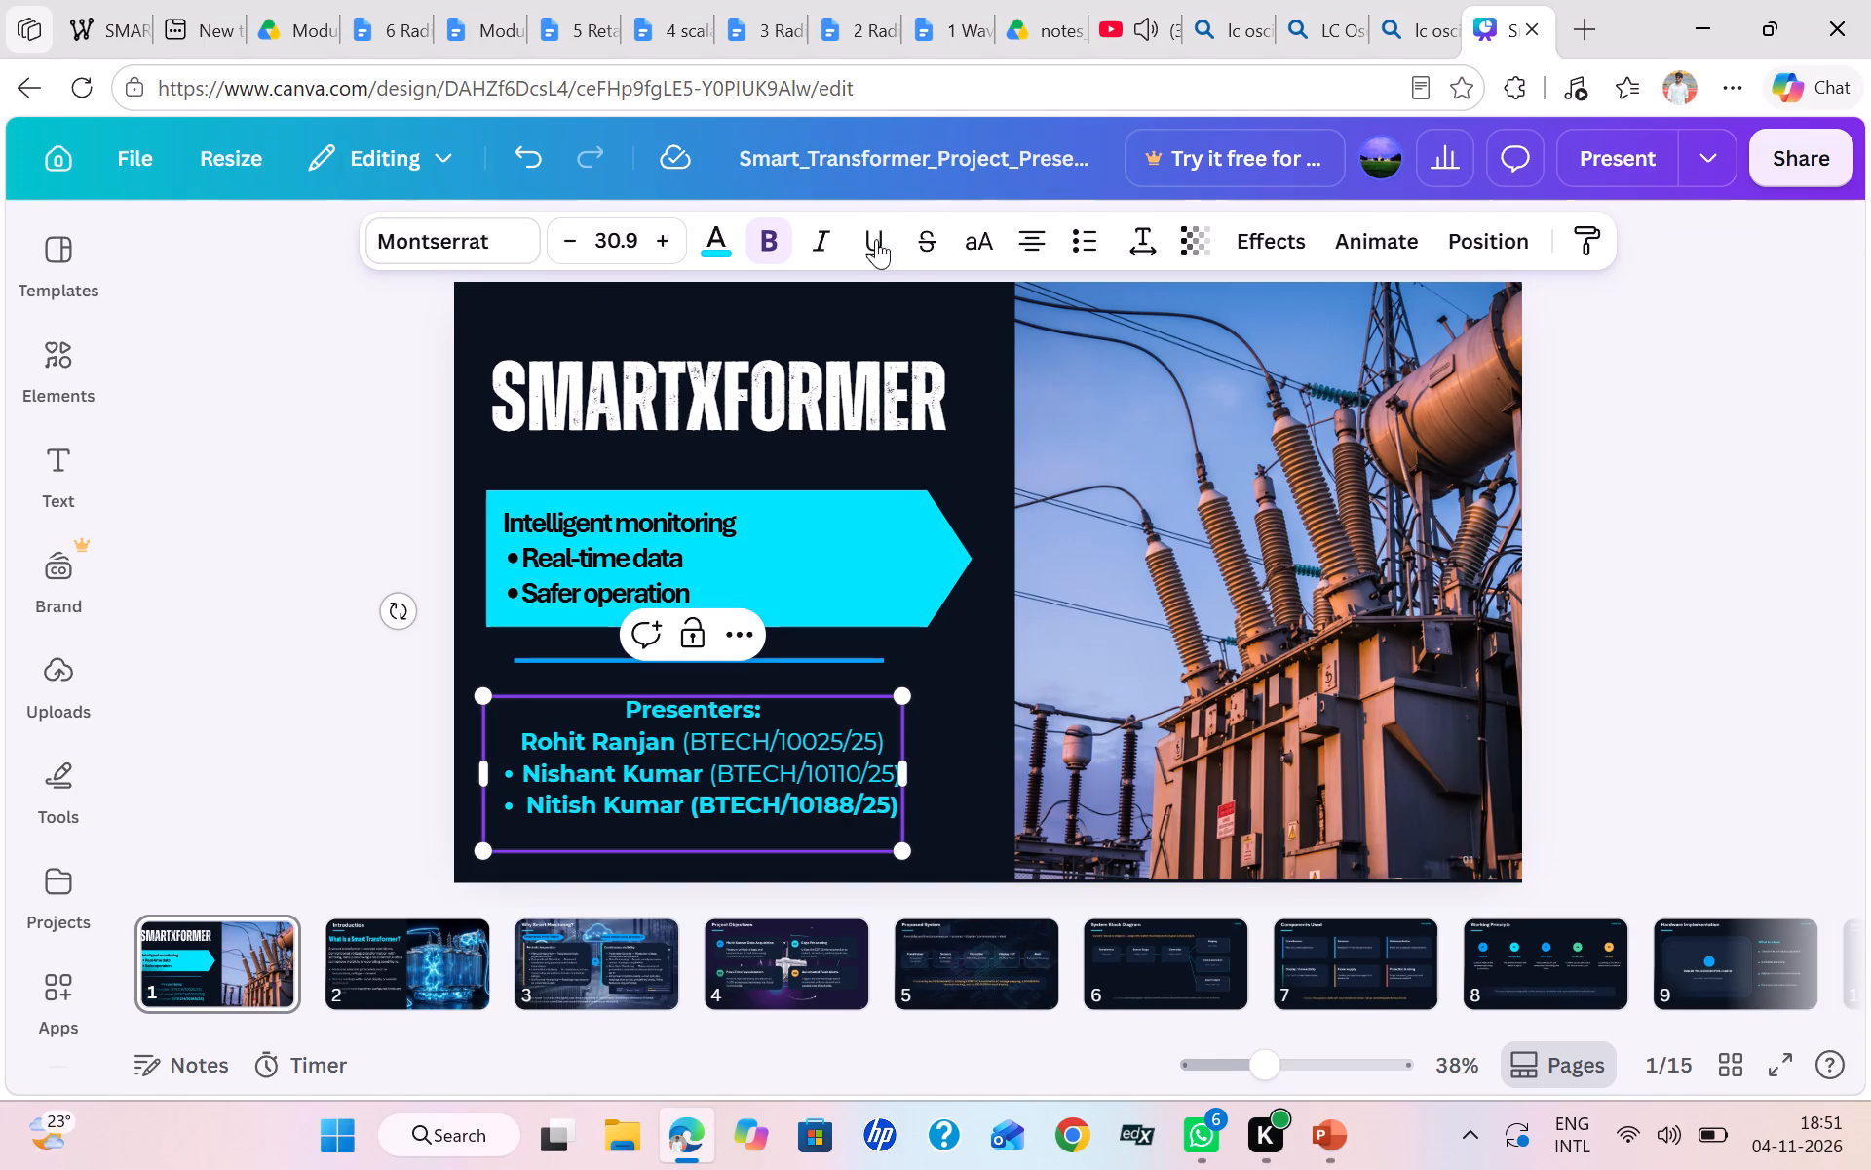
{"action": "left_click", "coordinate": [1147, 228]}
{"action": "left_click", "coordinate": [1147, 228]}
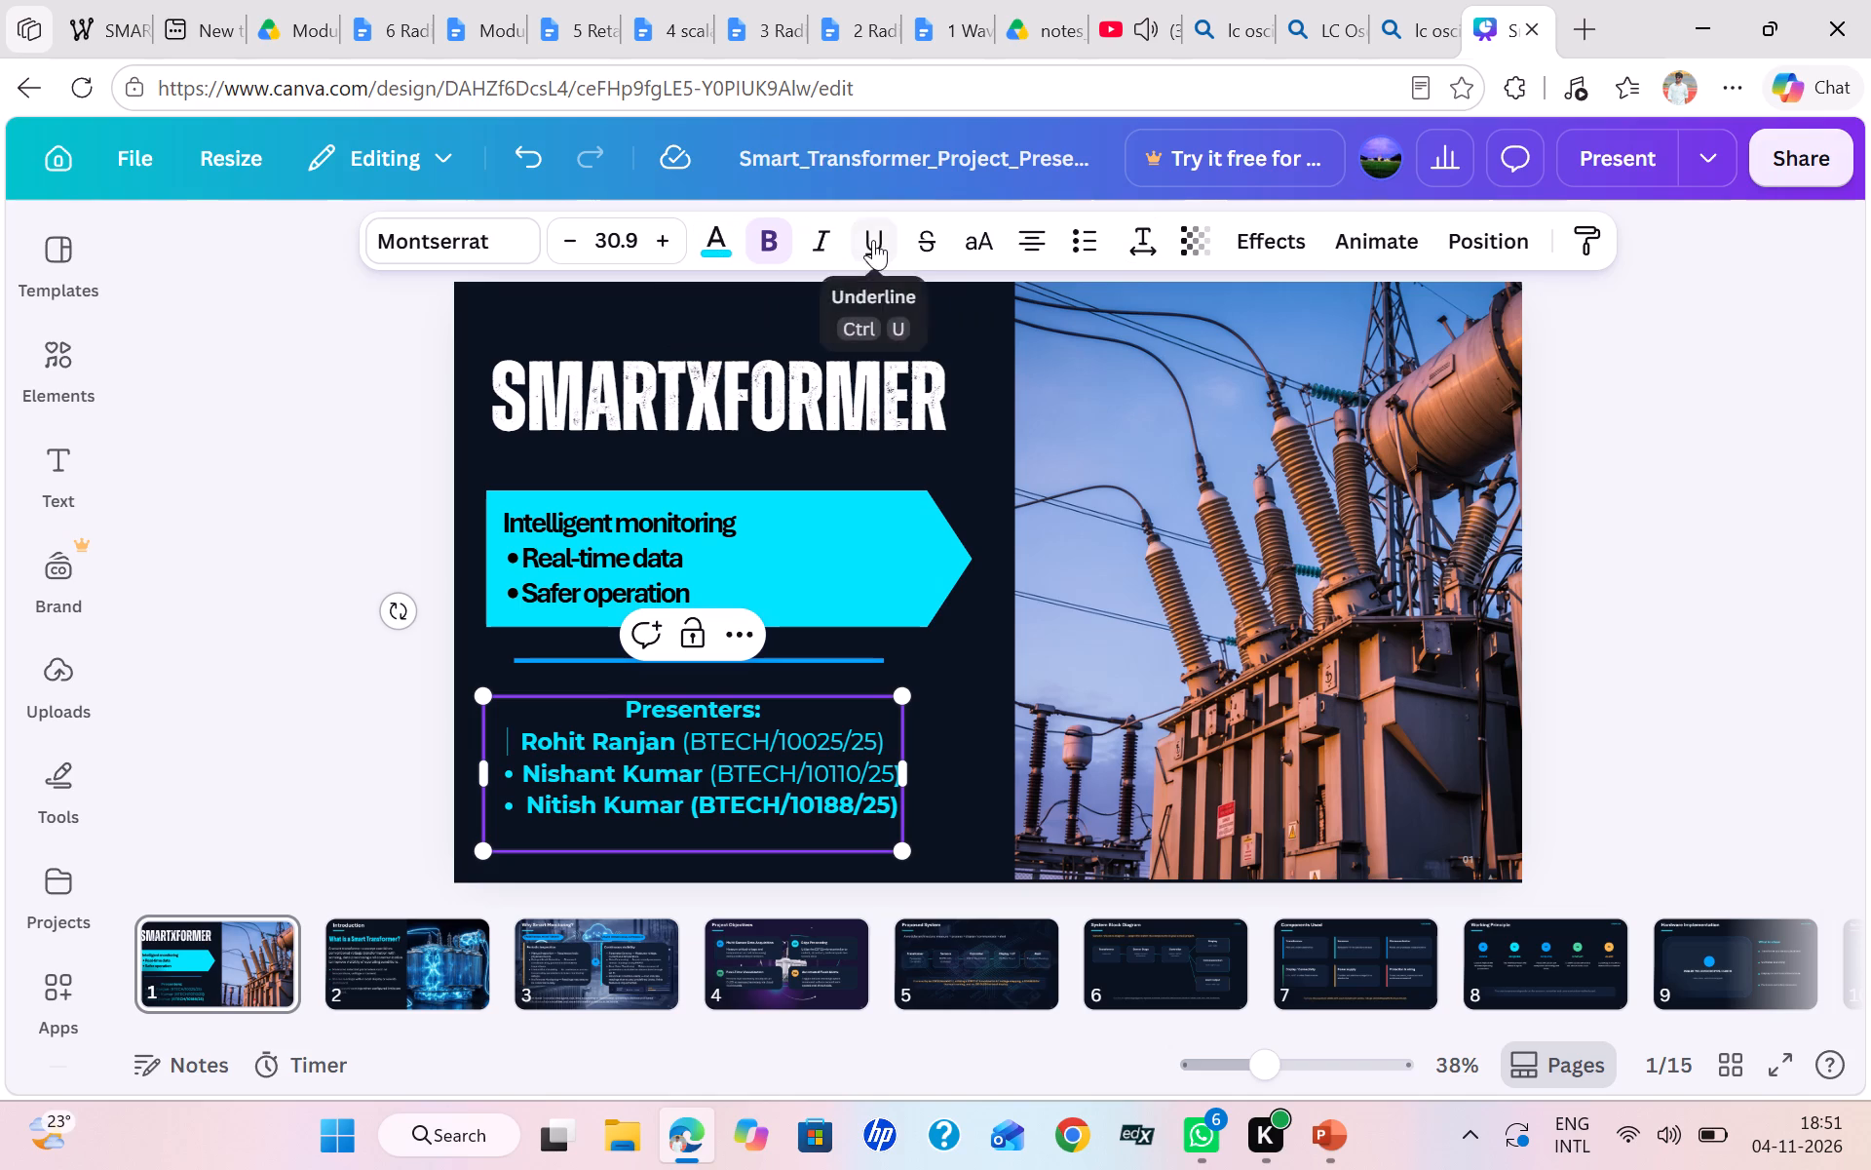
Remove the bullets from the second and third presenters' entries.
{"action": "left_click", "coordinate": [518, 777]}
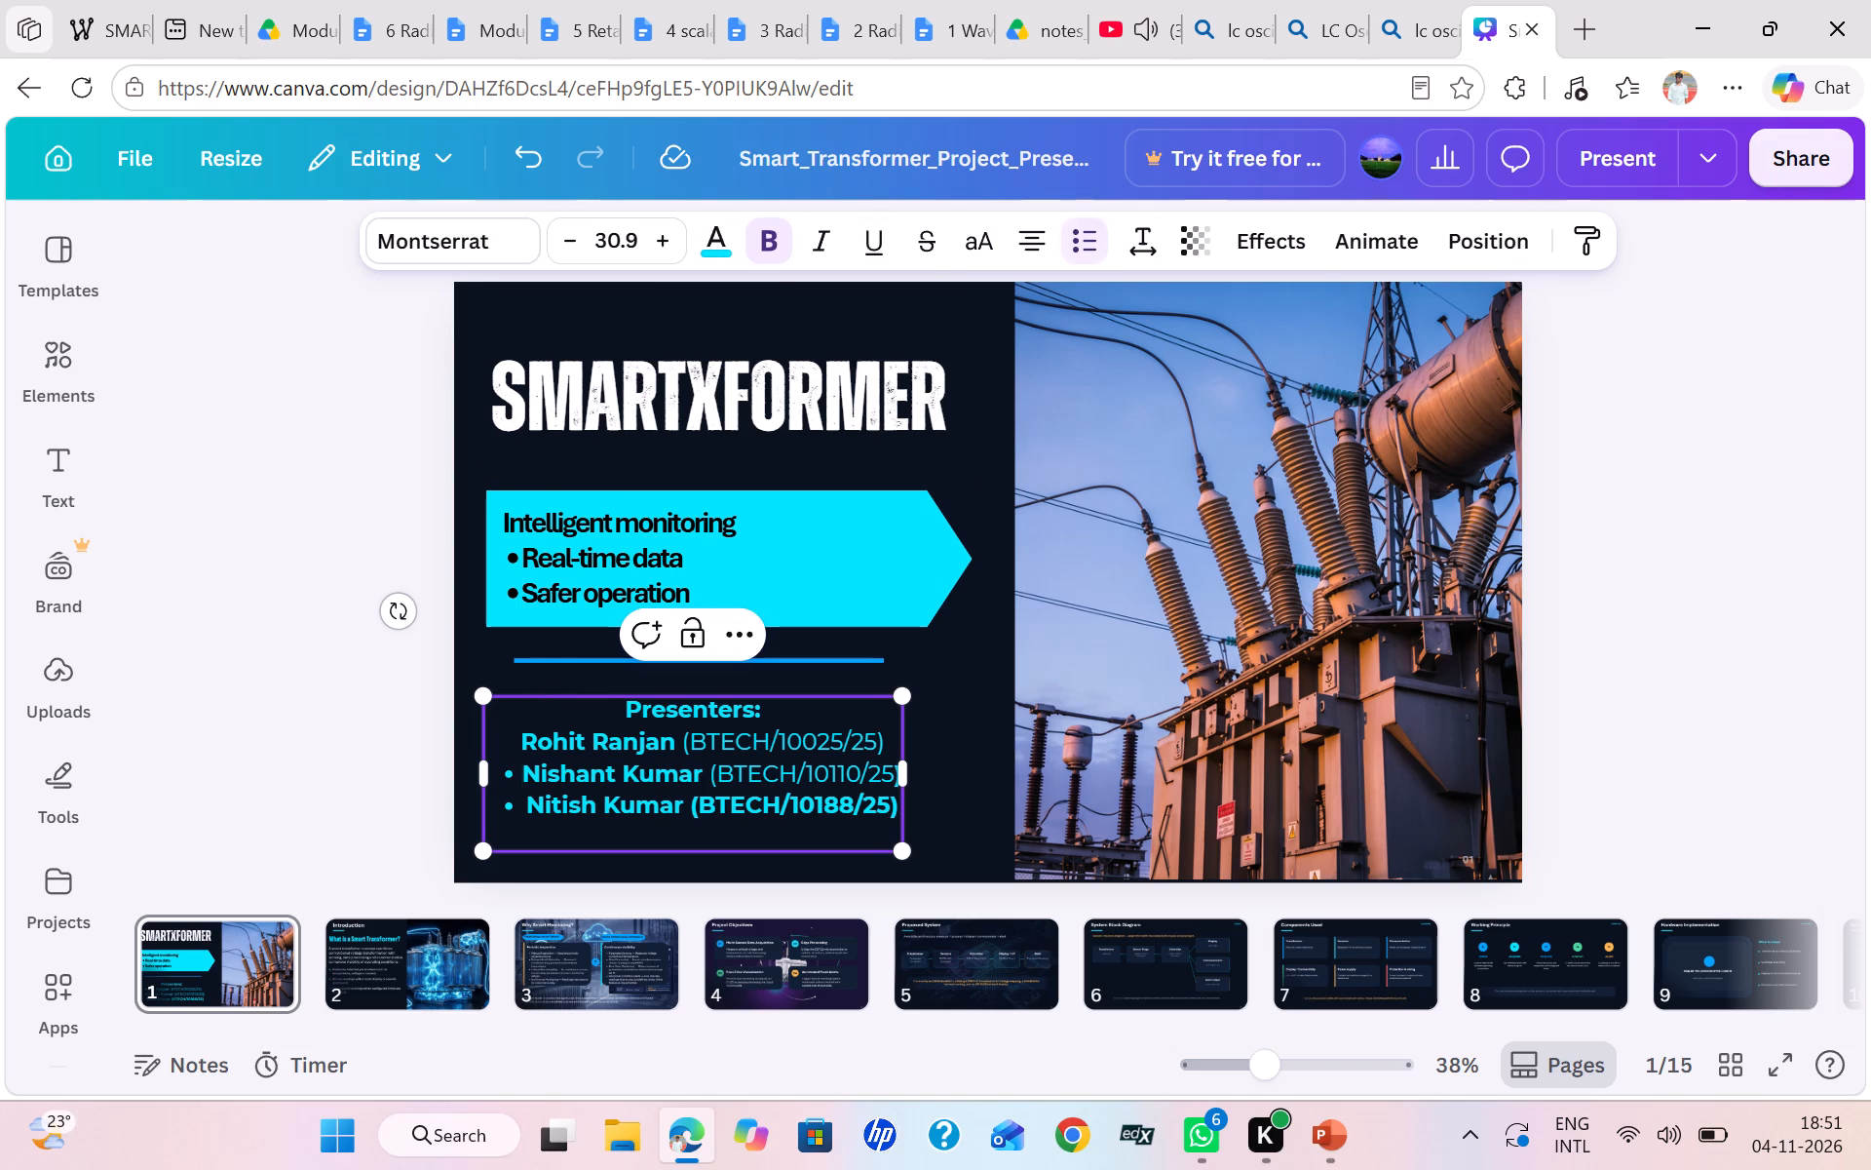
{"action": "key", "text": "BackSpace"}
{"action": "key", "text": "Down"}
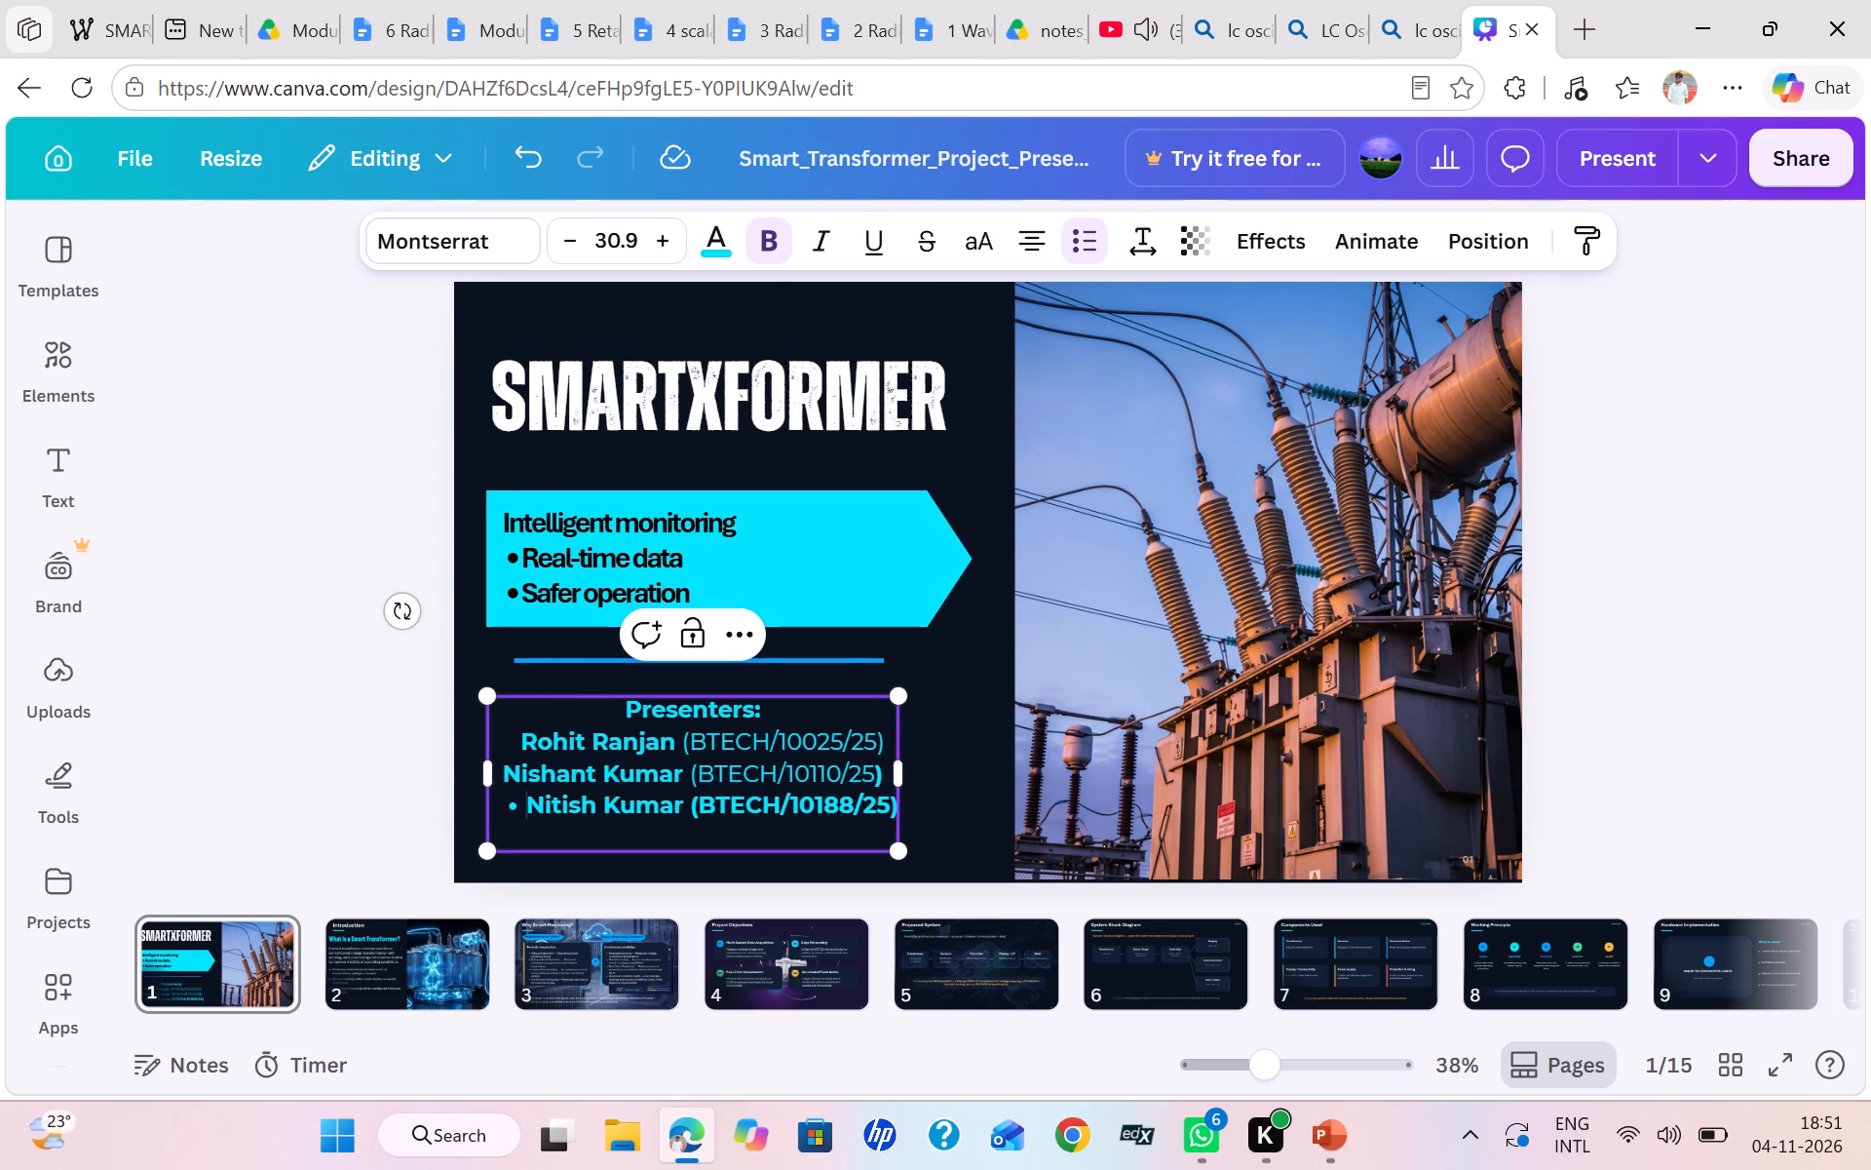
{"action": "key", "text": "Right"}
{"action": "key", "text": "Left"}
{"action": "key", "text": "BackSpace"}
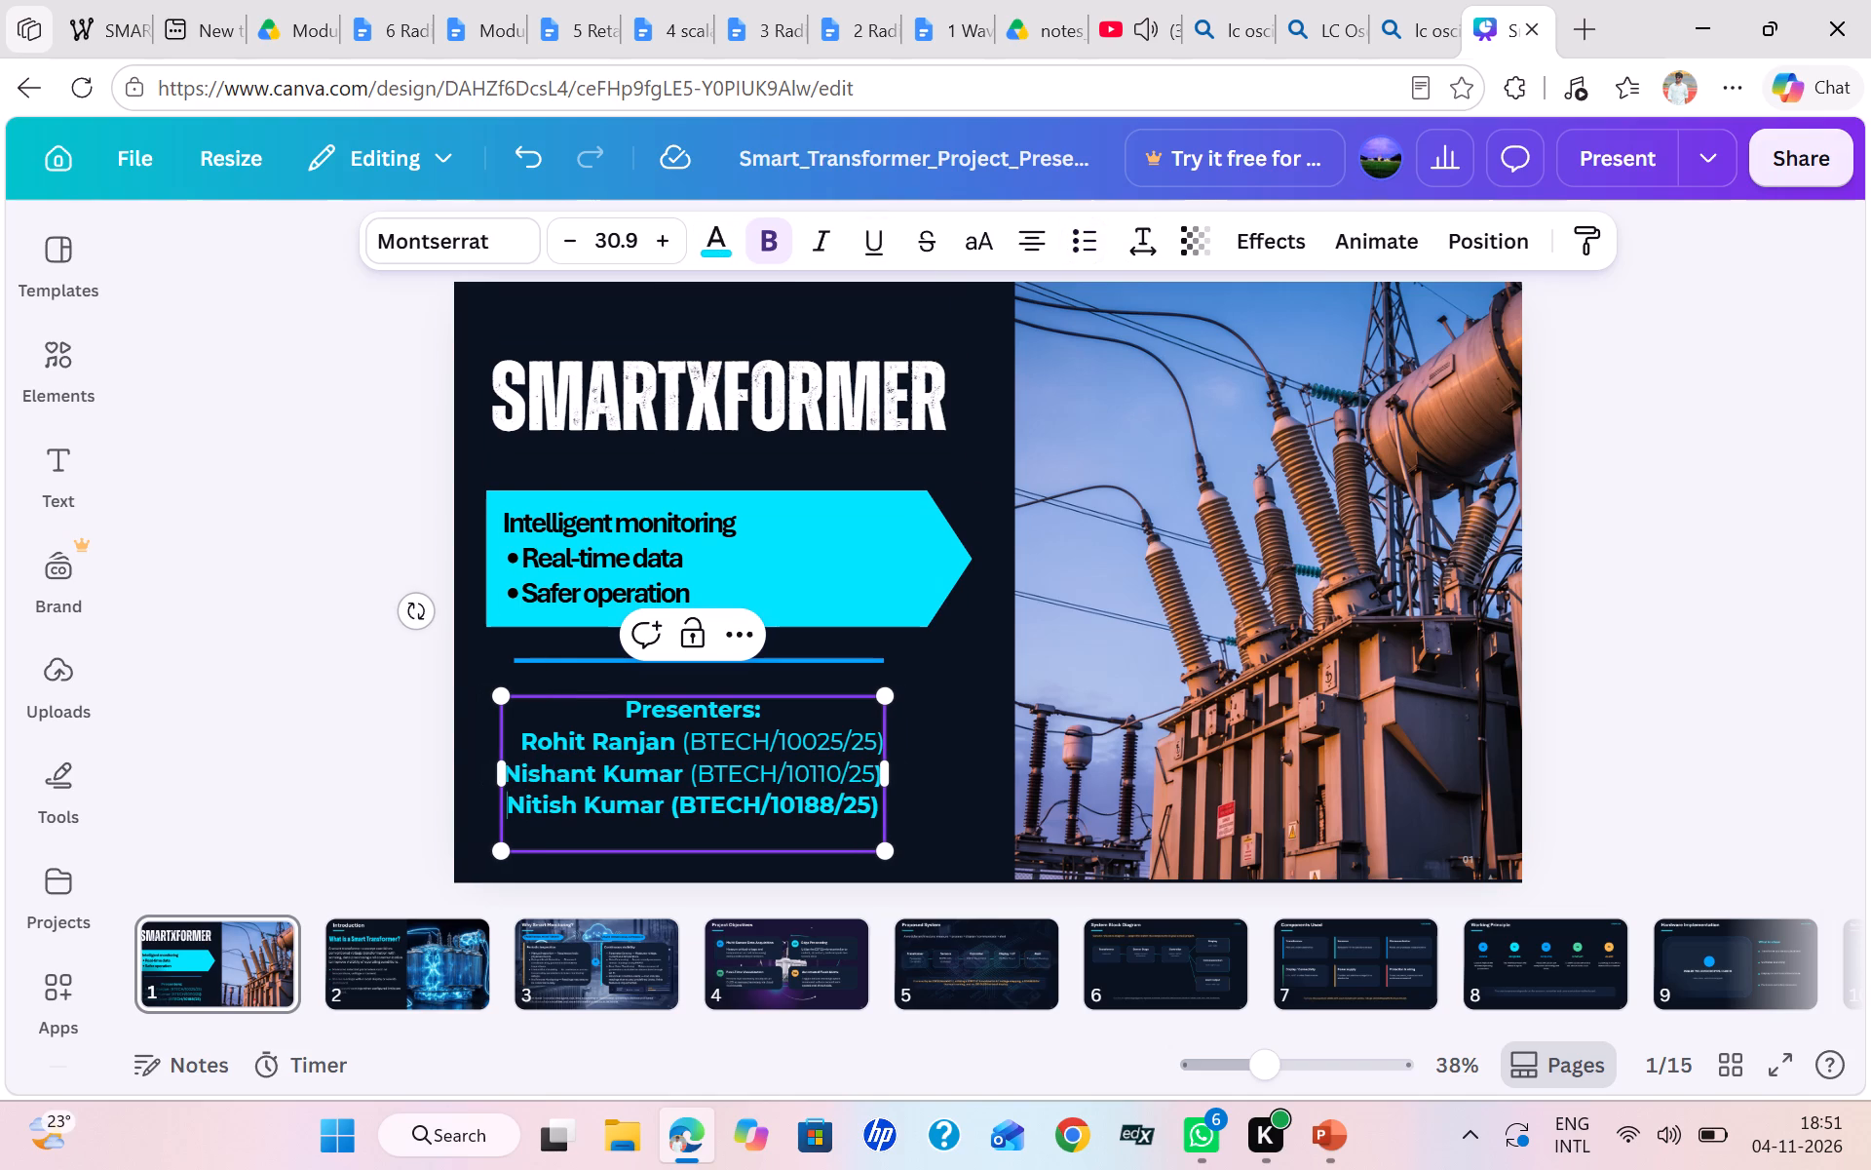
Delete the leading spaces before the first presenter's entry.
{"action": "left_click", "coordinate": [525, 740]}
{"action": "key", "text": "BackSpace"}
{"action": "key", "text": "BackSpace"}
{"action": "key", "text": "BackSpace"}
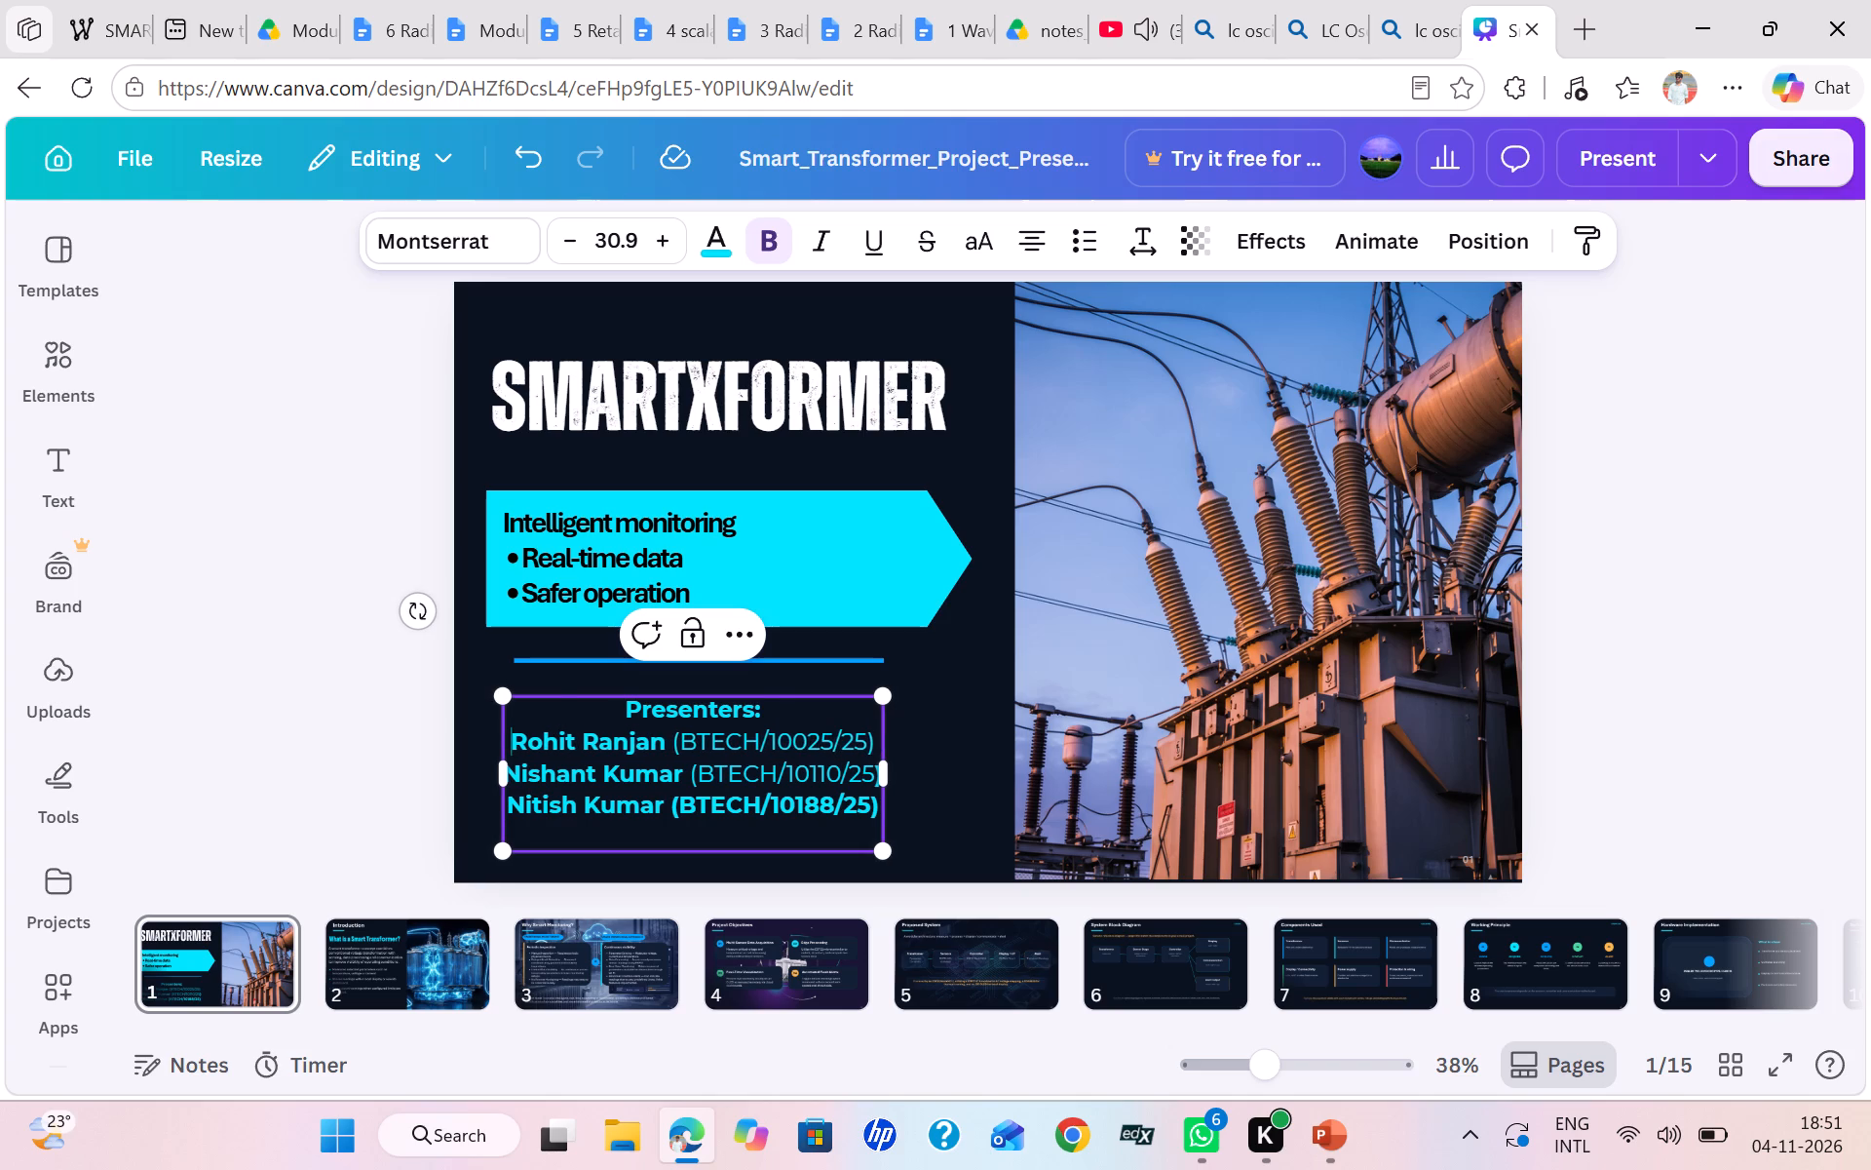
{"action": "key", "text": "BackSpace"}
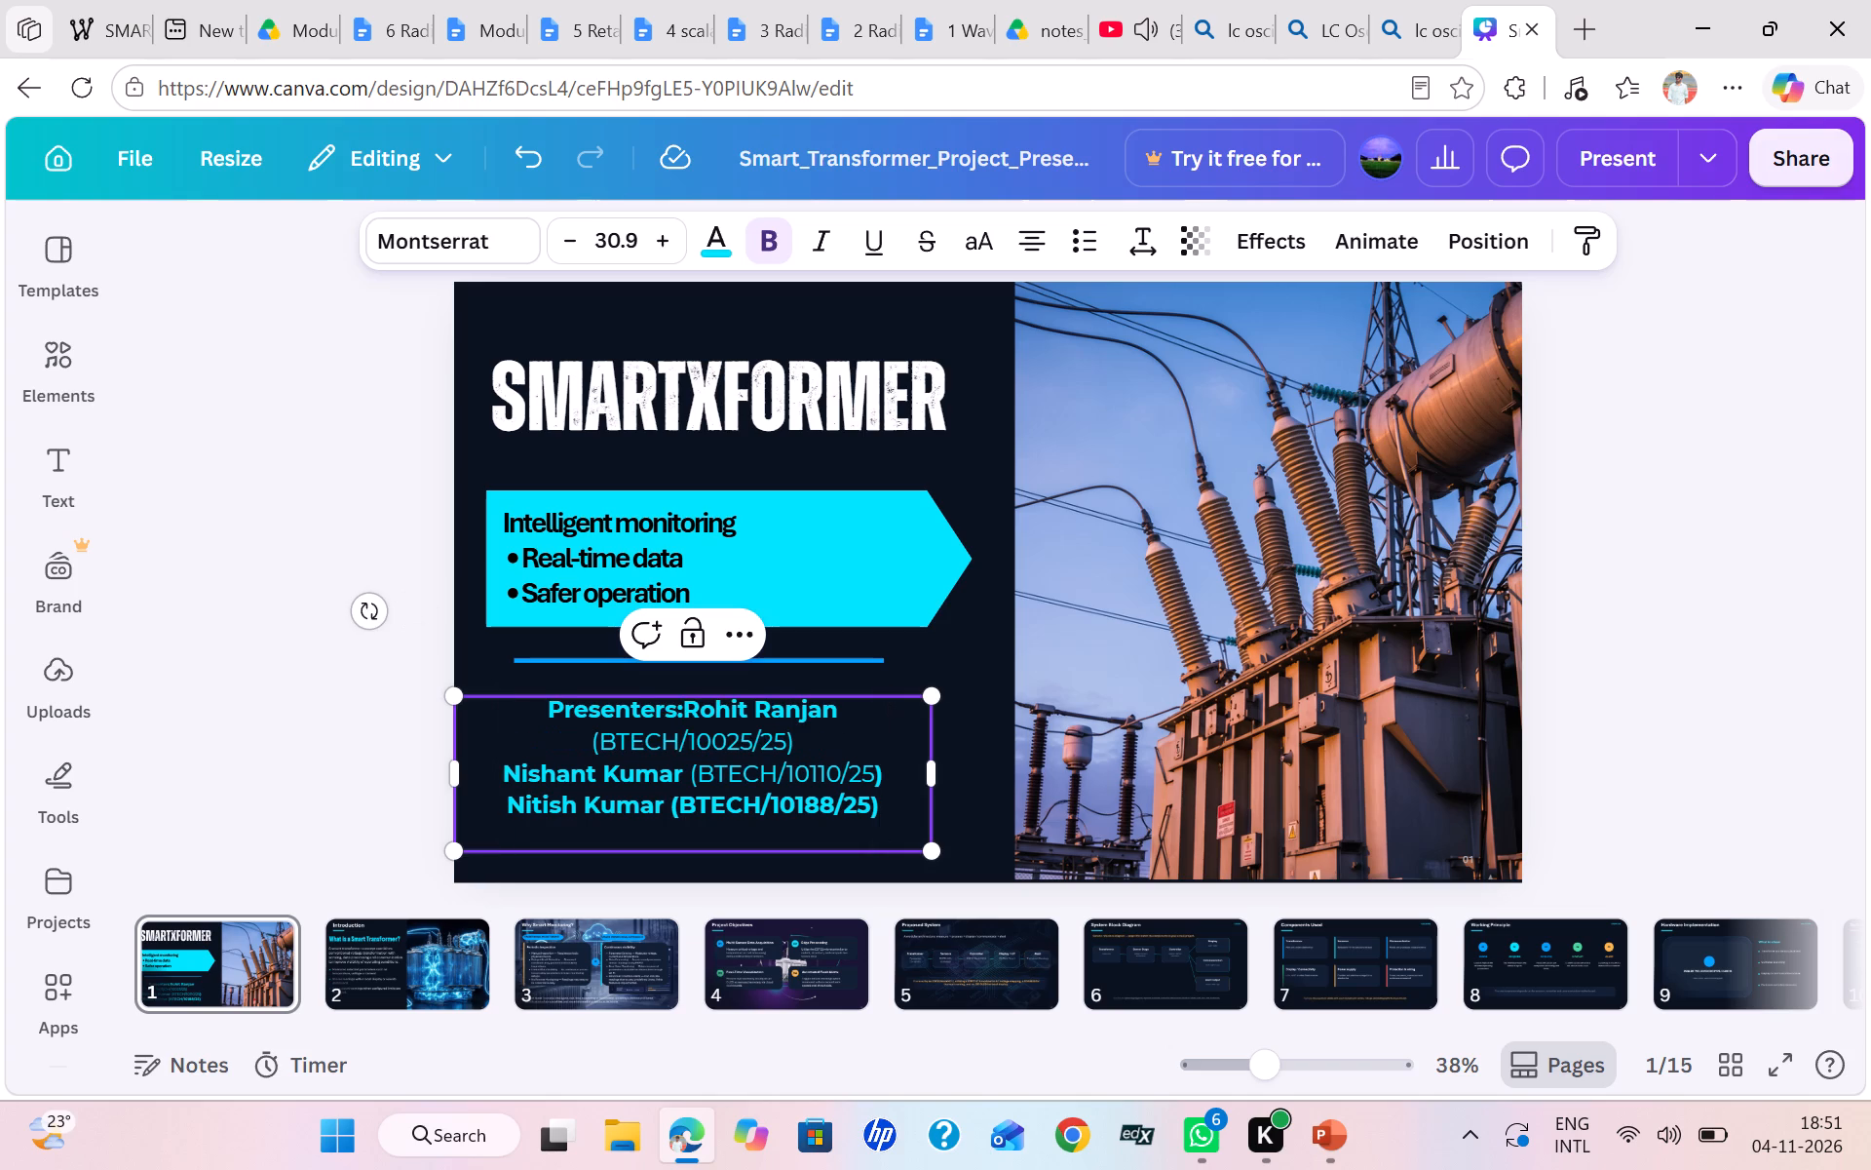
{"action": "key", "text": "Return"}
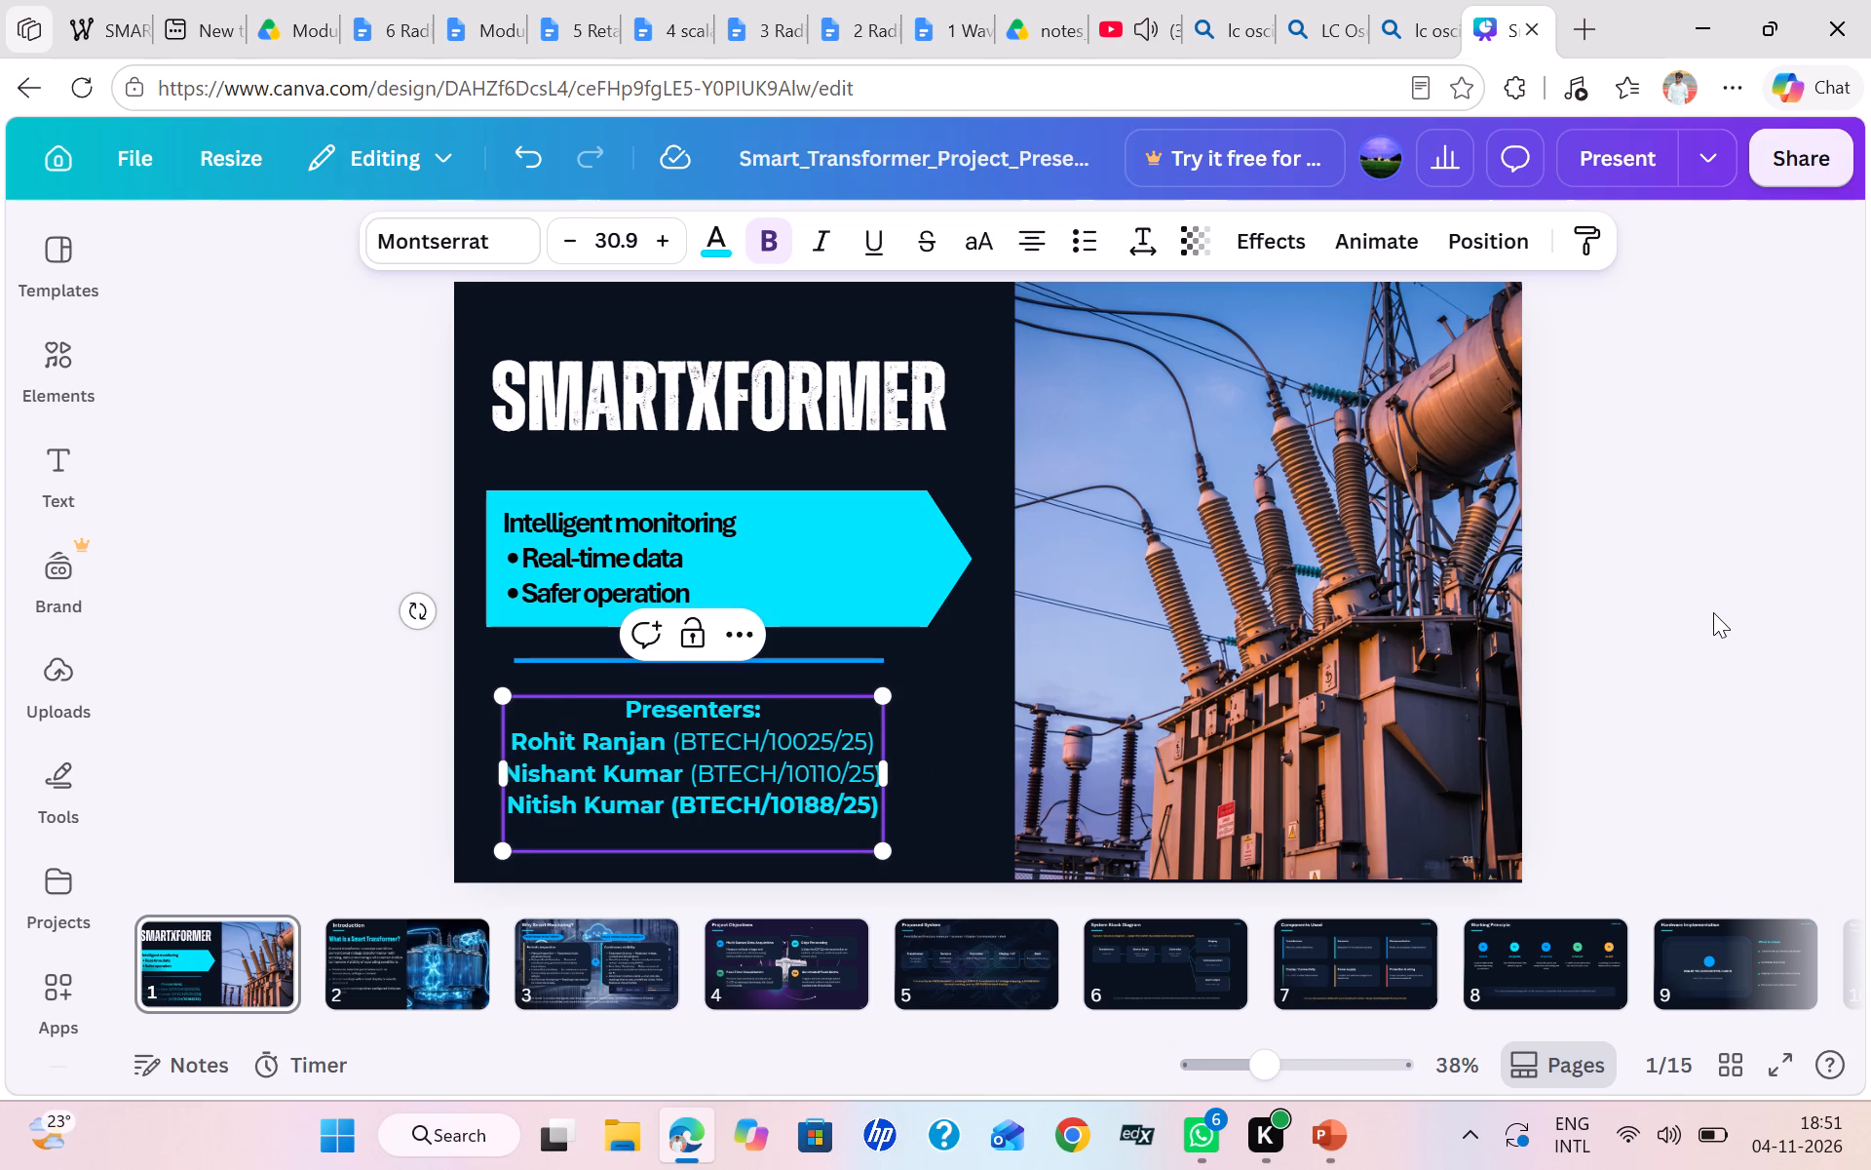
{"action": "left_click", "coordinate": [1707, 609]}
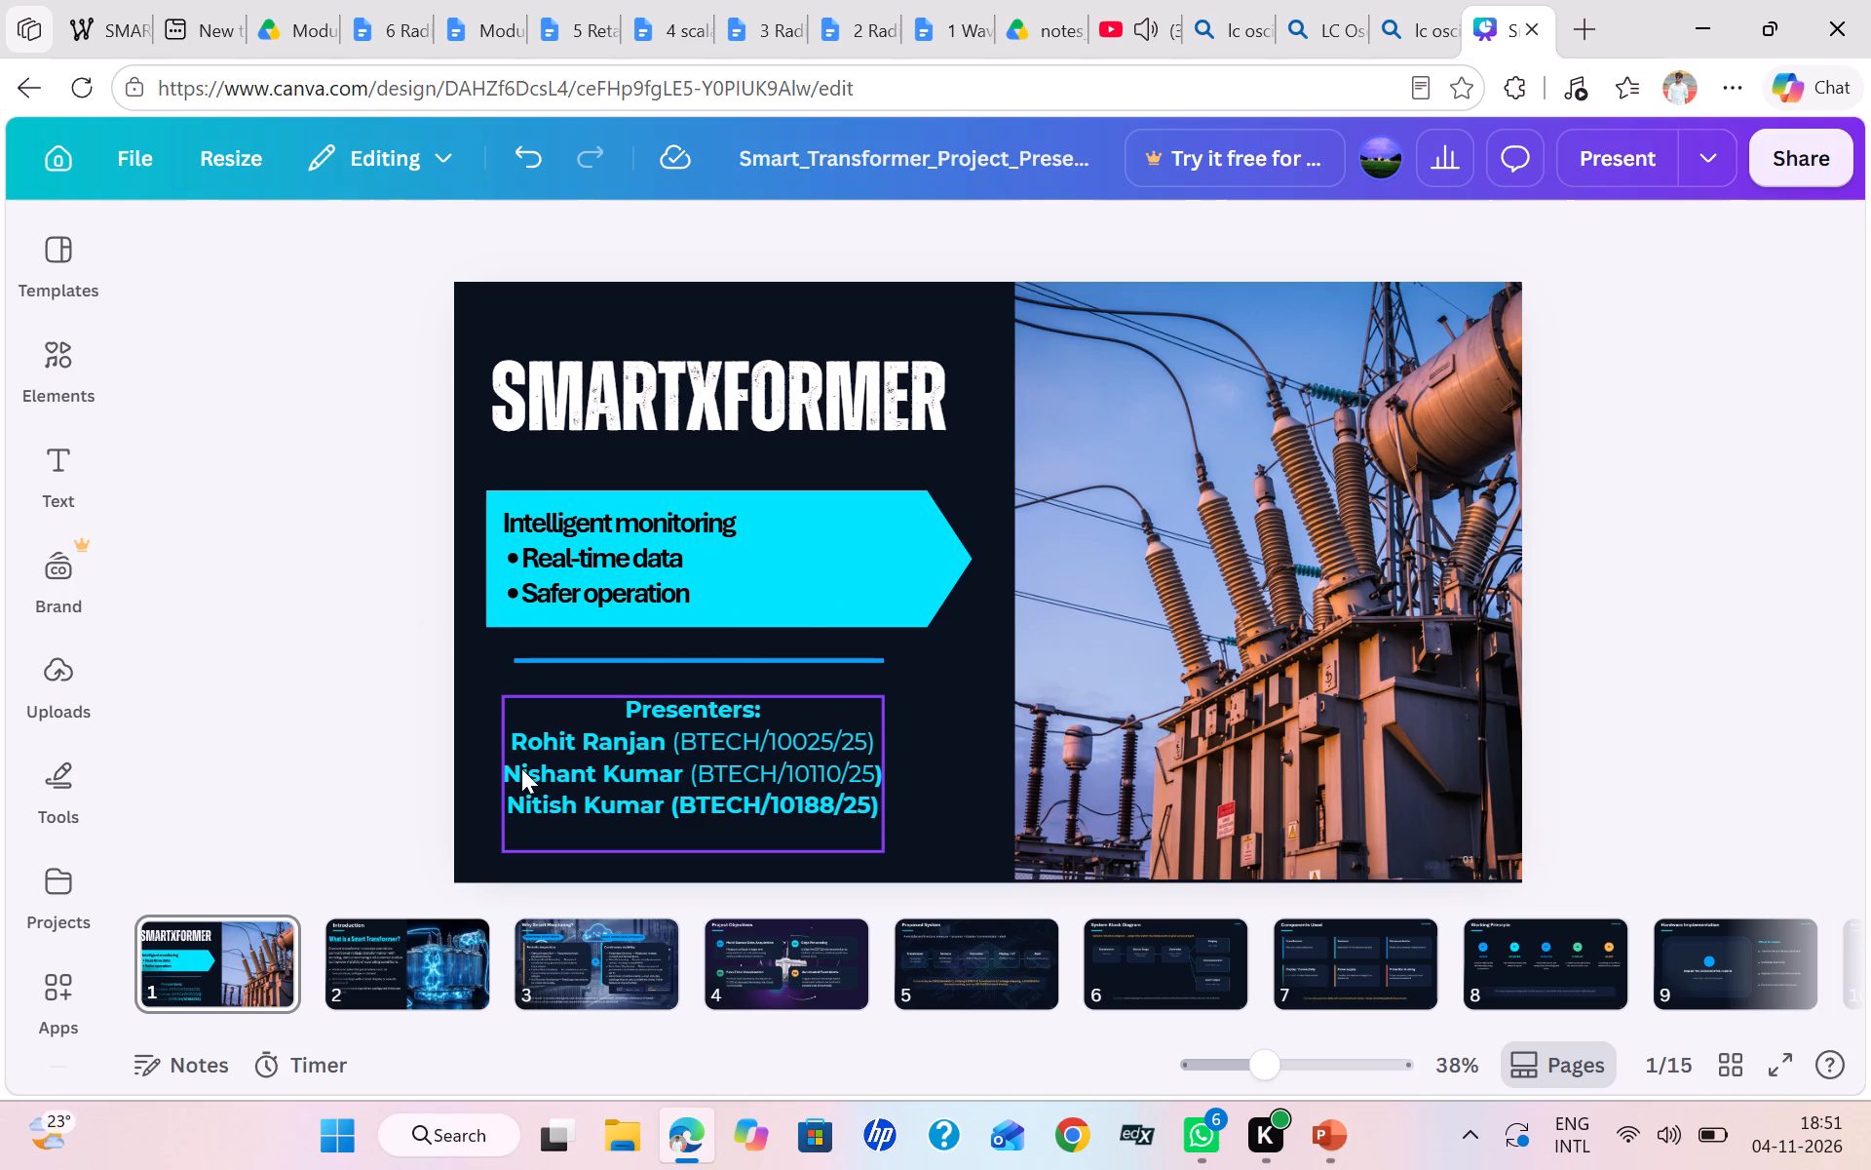
Indent the second presenter's entry on the title slide with three leading spaces.
{"action": "left_click", "coordinate": [521, 768]}
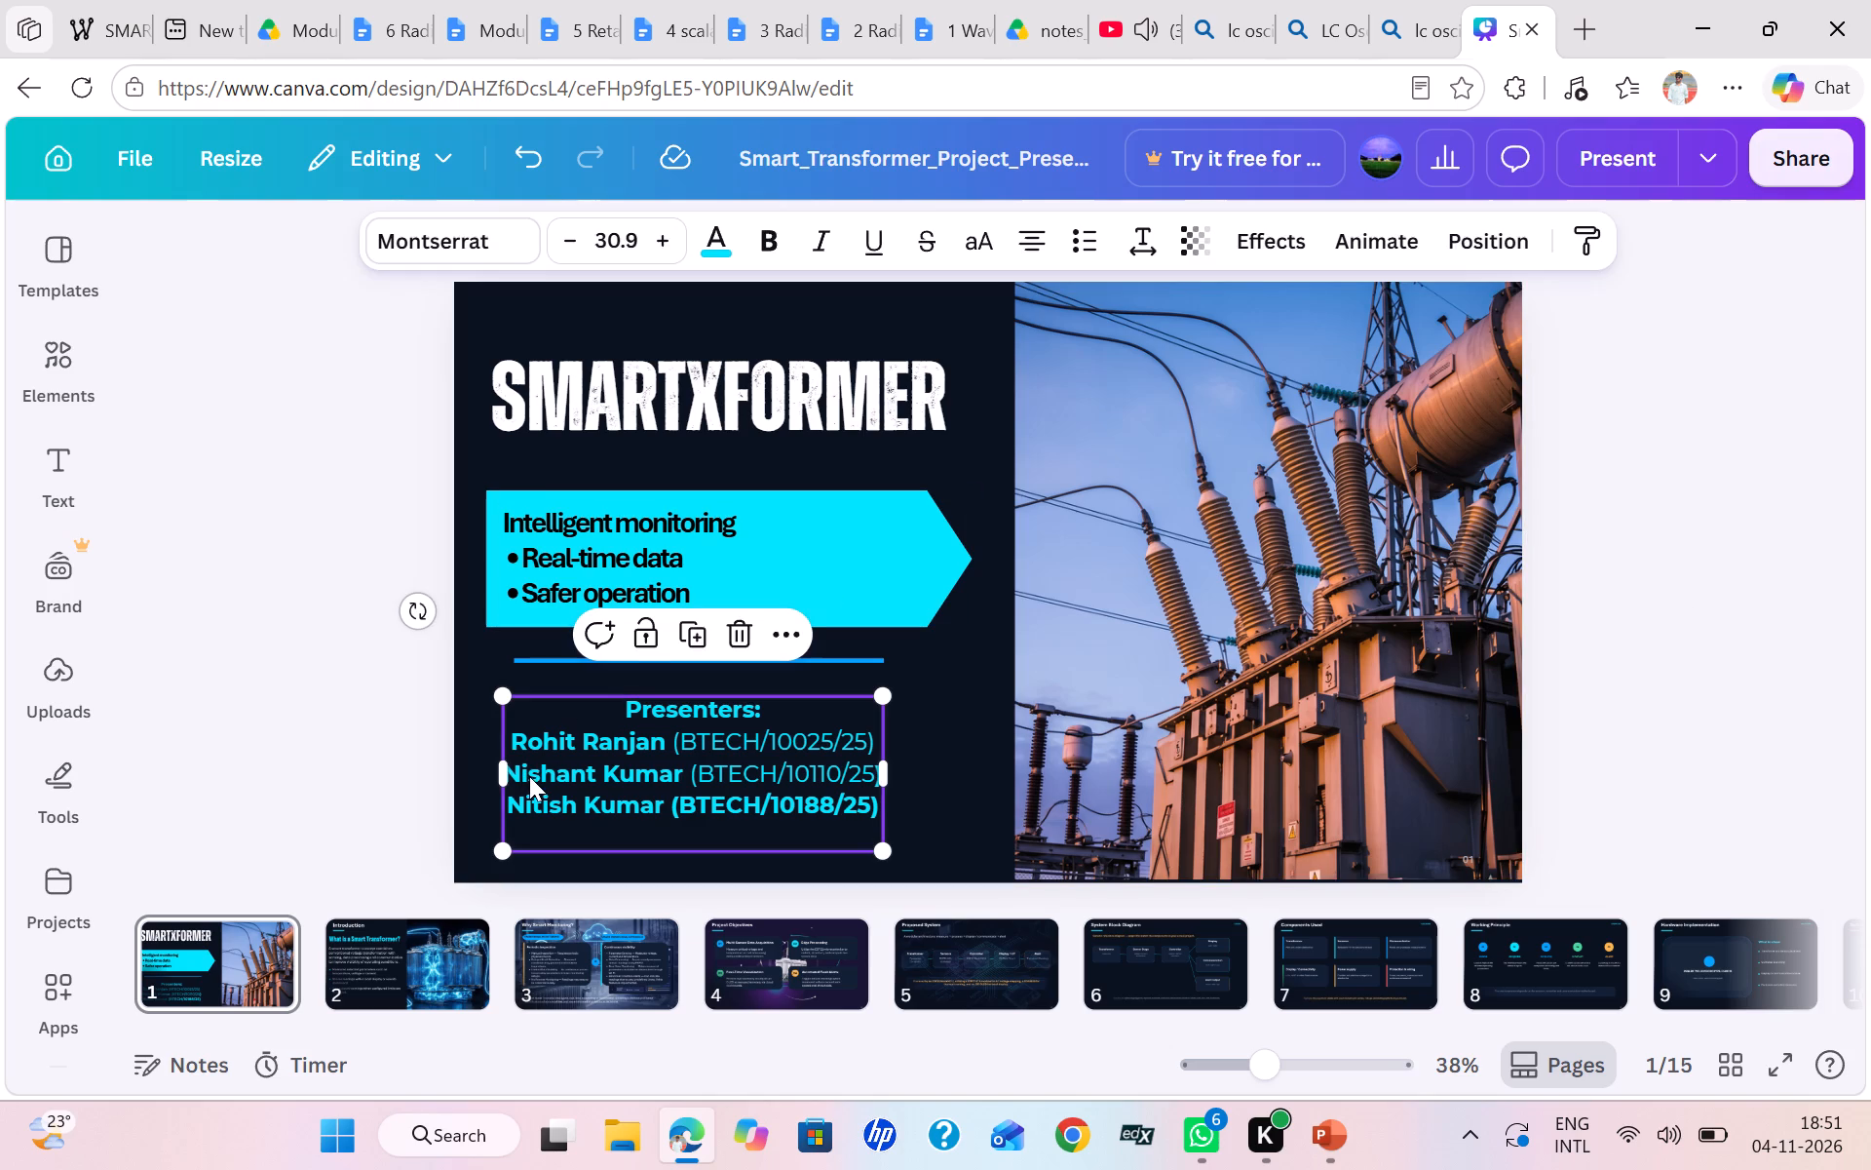
{"action": "left_click", "coordinate": [536, 770]}
{"action": "key", "text": "Left"}
{"action": "key", "text": "Left"}
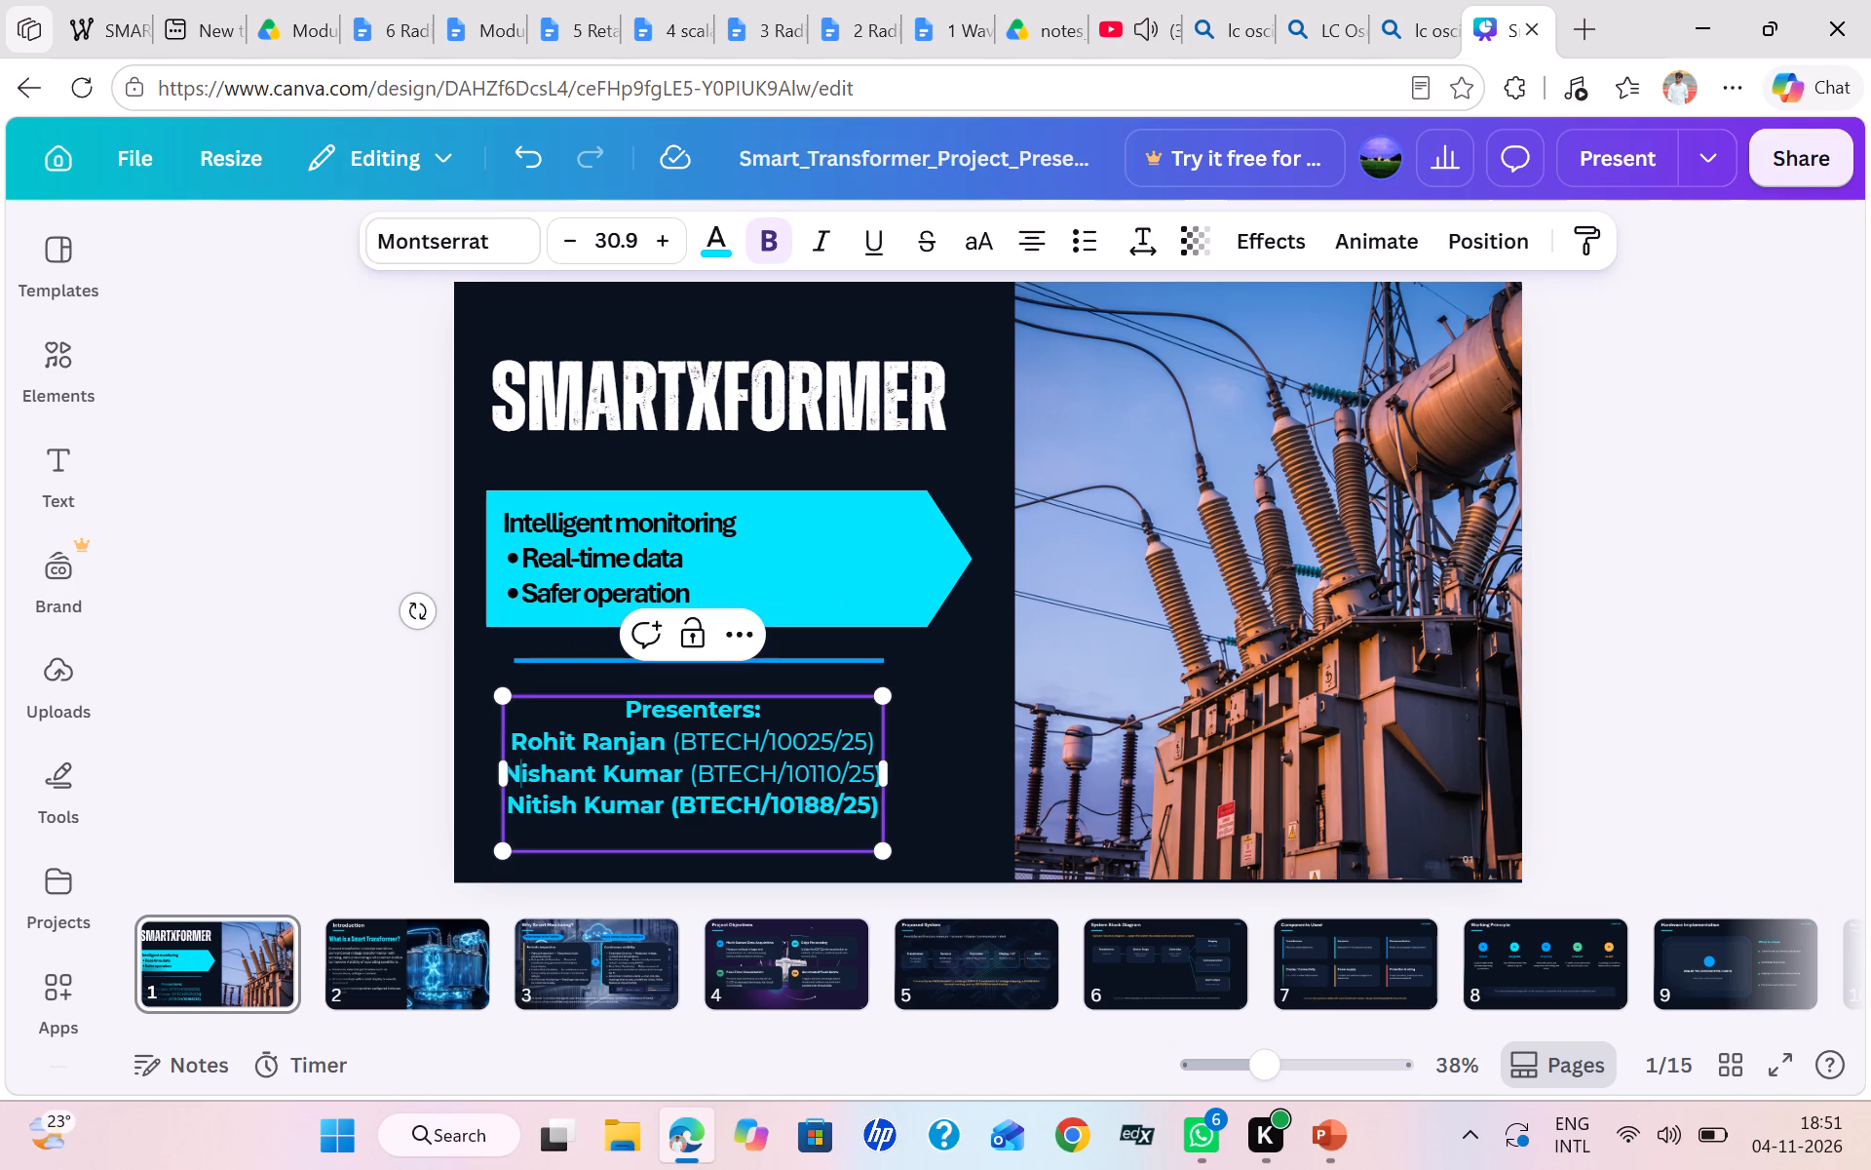
{"action": "key", "text": "Left"}
{"action": "key", "text": "space"}
{"action": "key", "text": "space"}
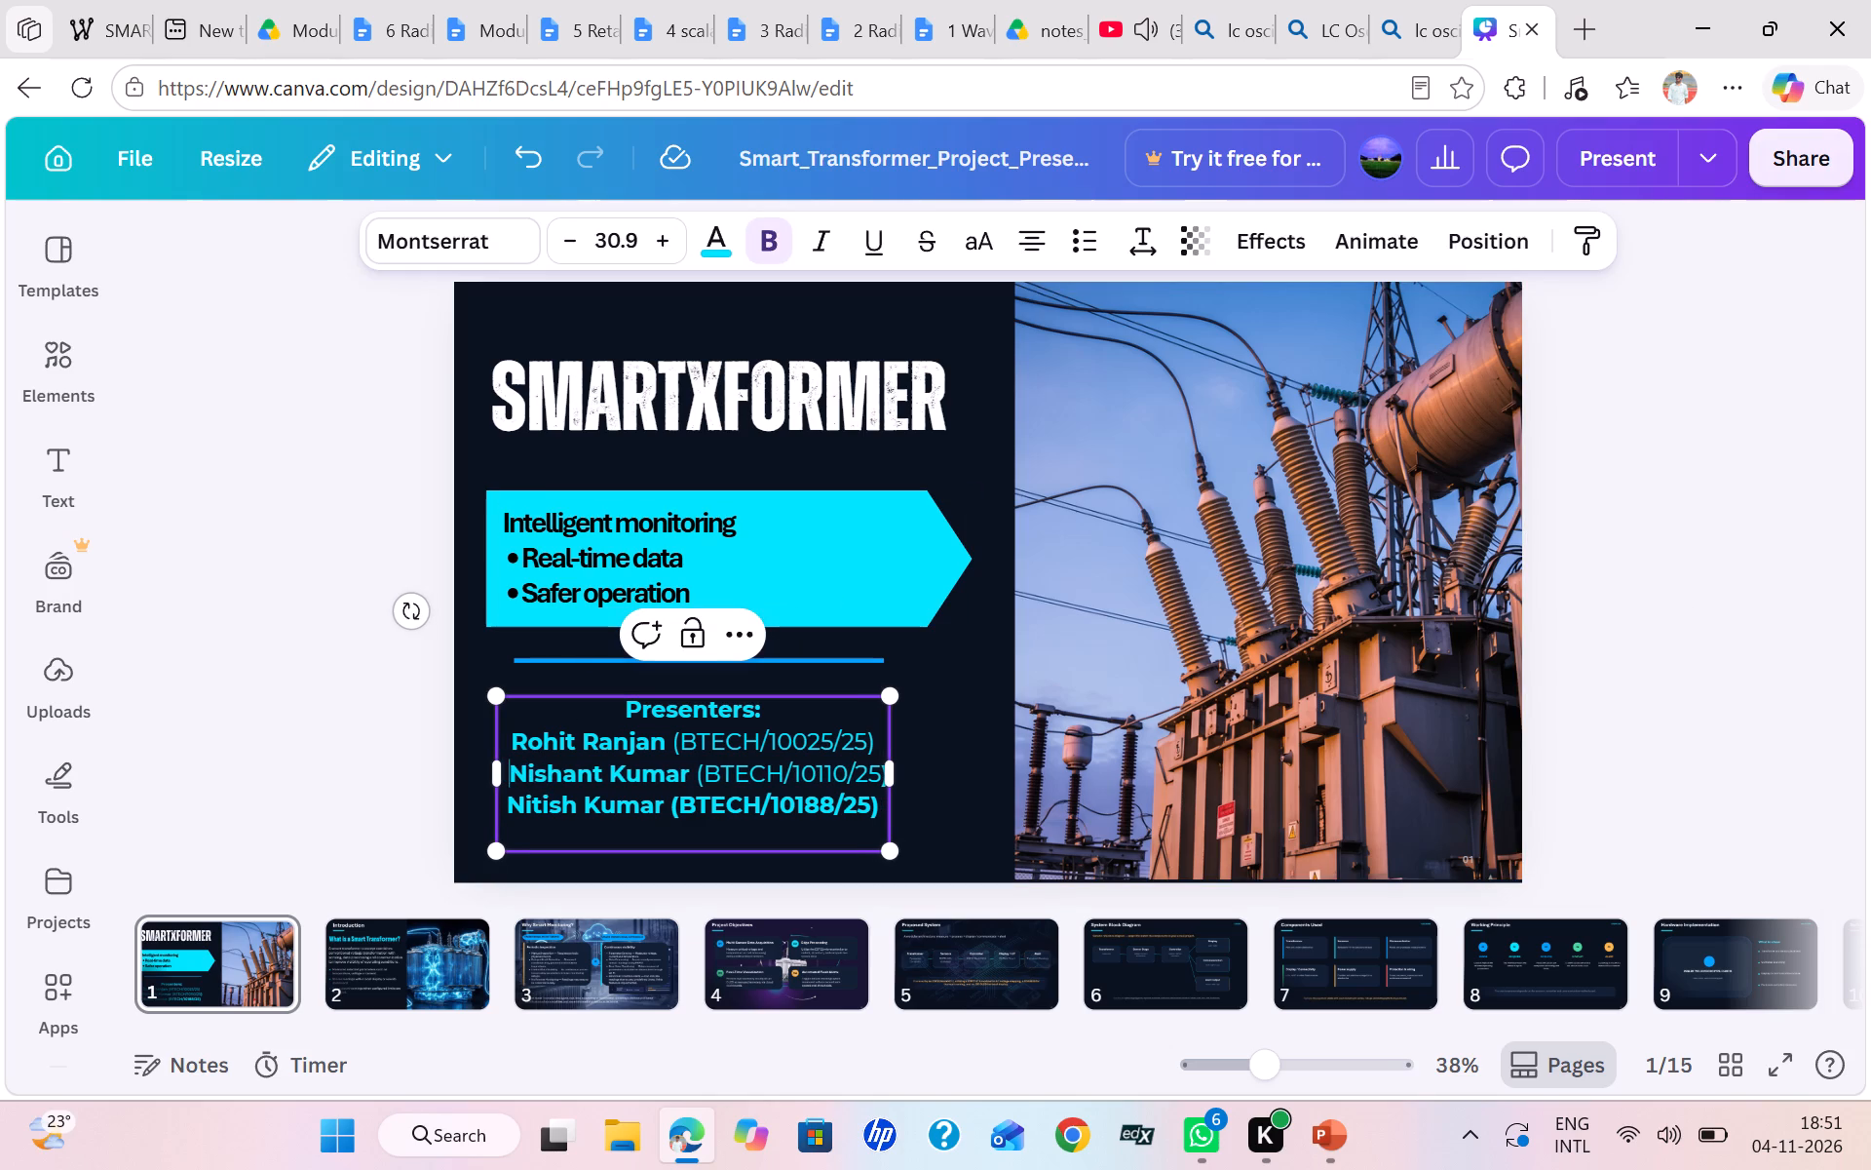
{"action": "key", "text": "space"}
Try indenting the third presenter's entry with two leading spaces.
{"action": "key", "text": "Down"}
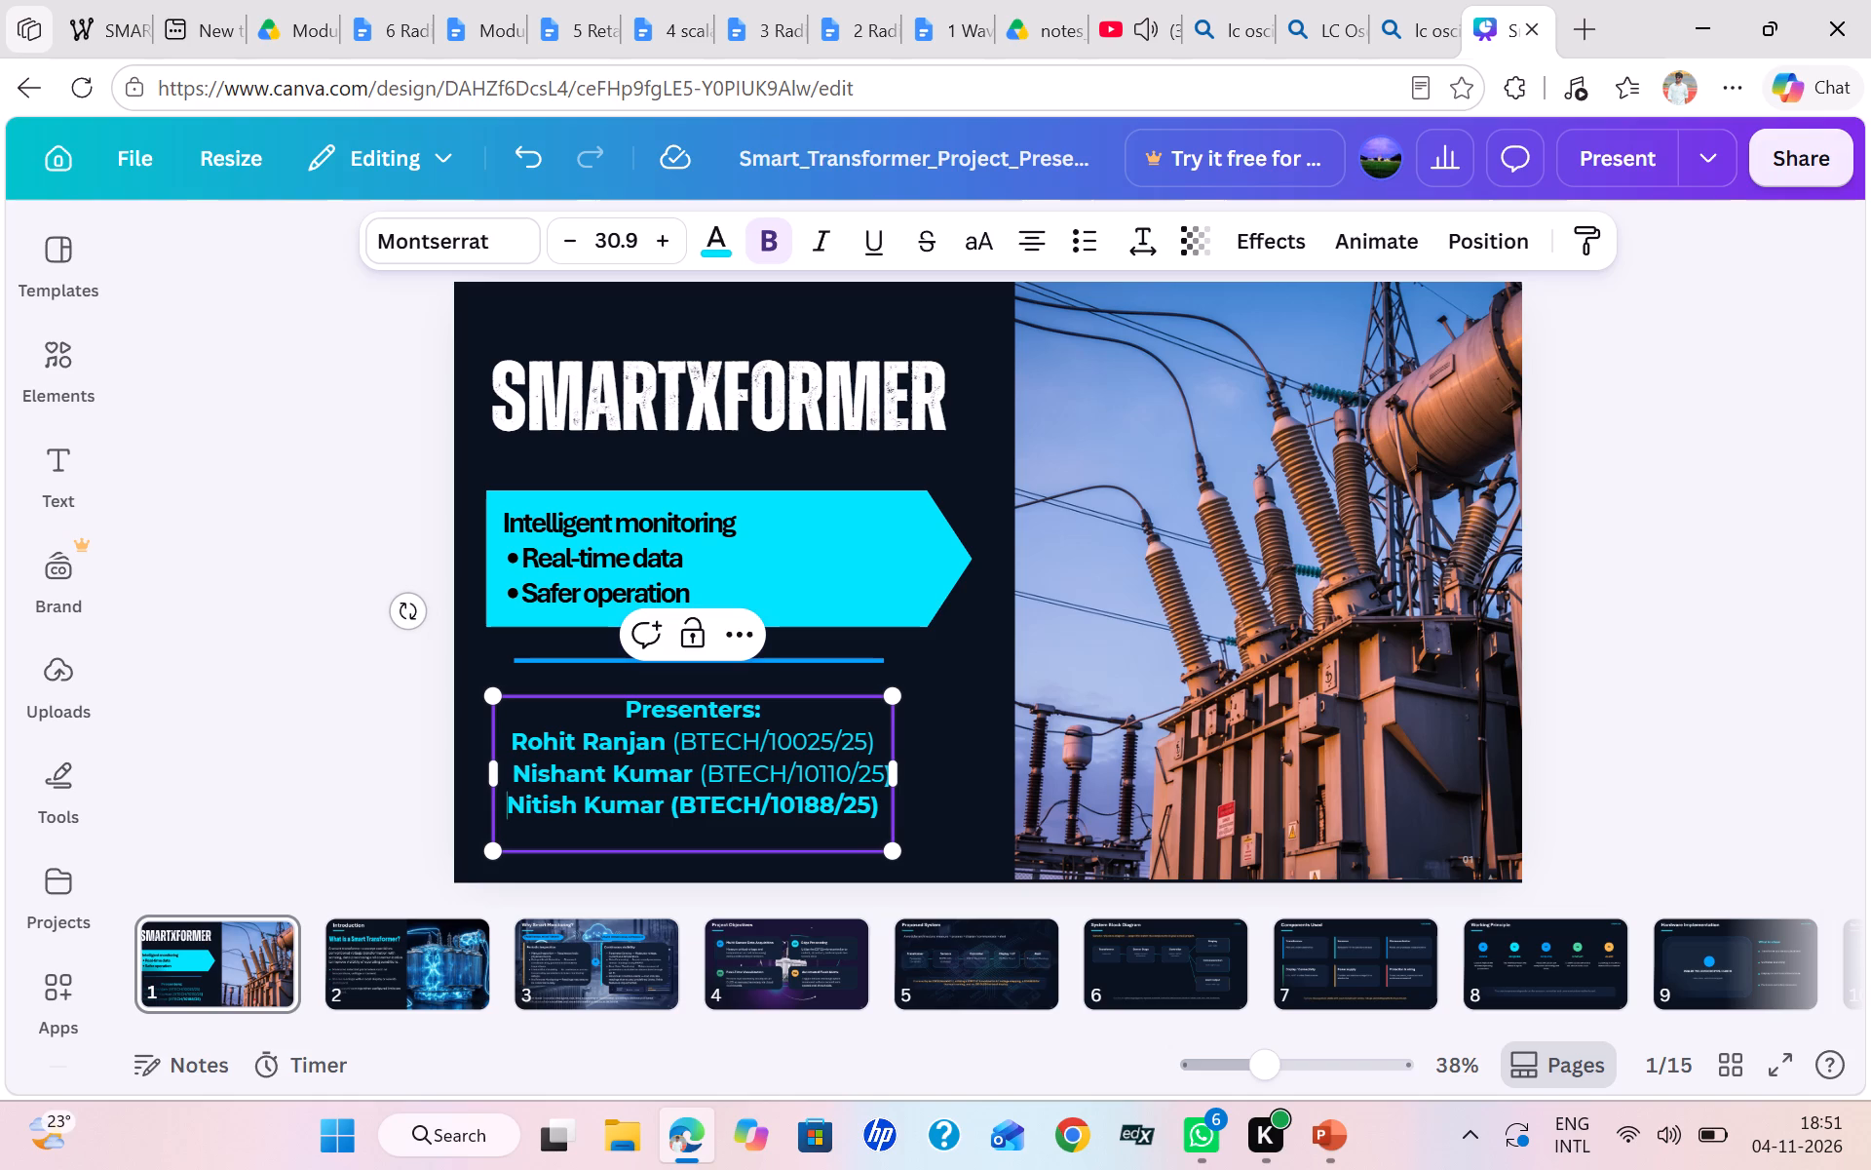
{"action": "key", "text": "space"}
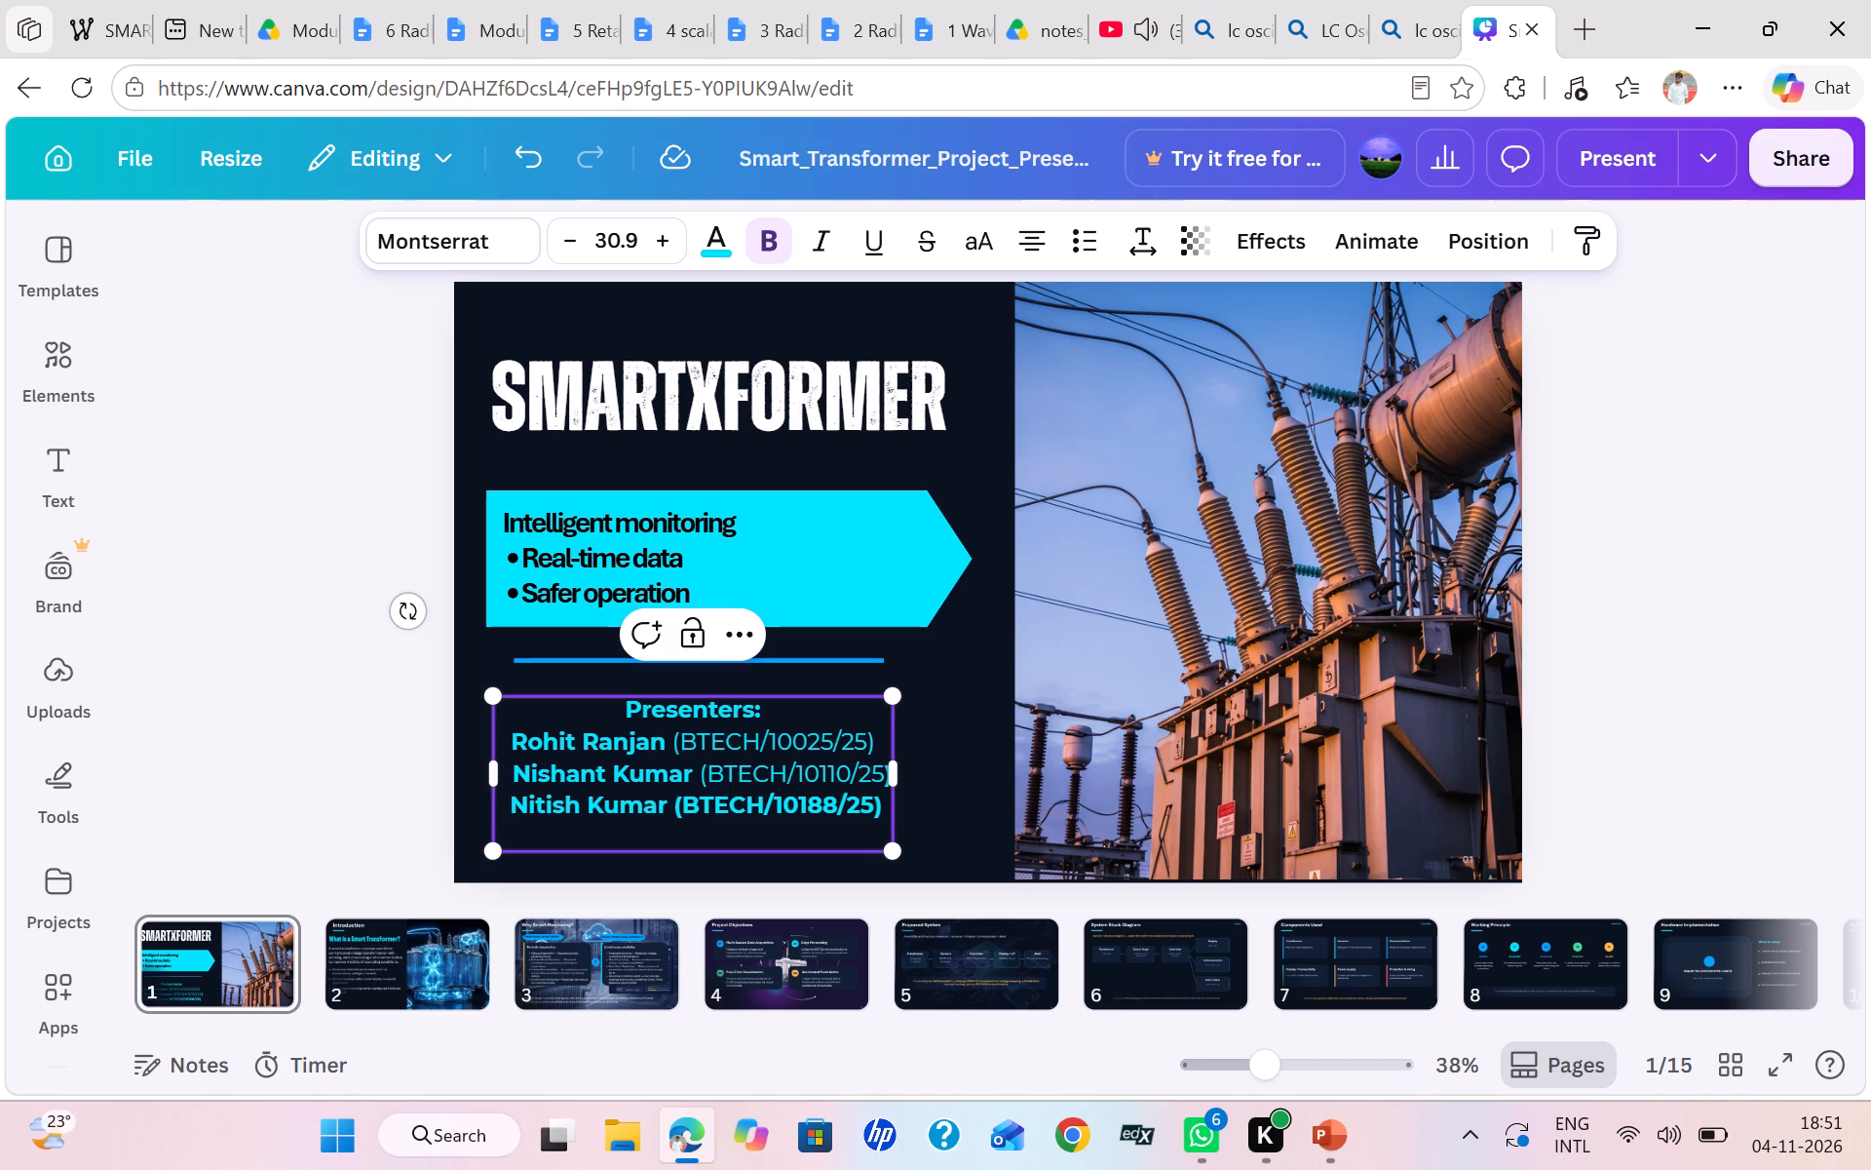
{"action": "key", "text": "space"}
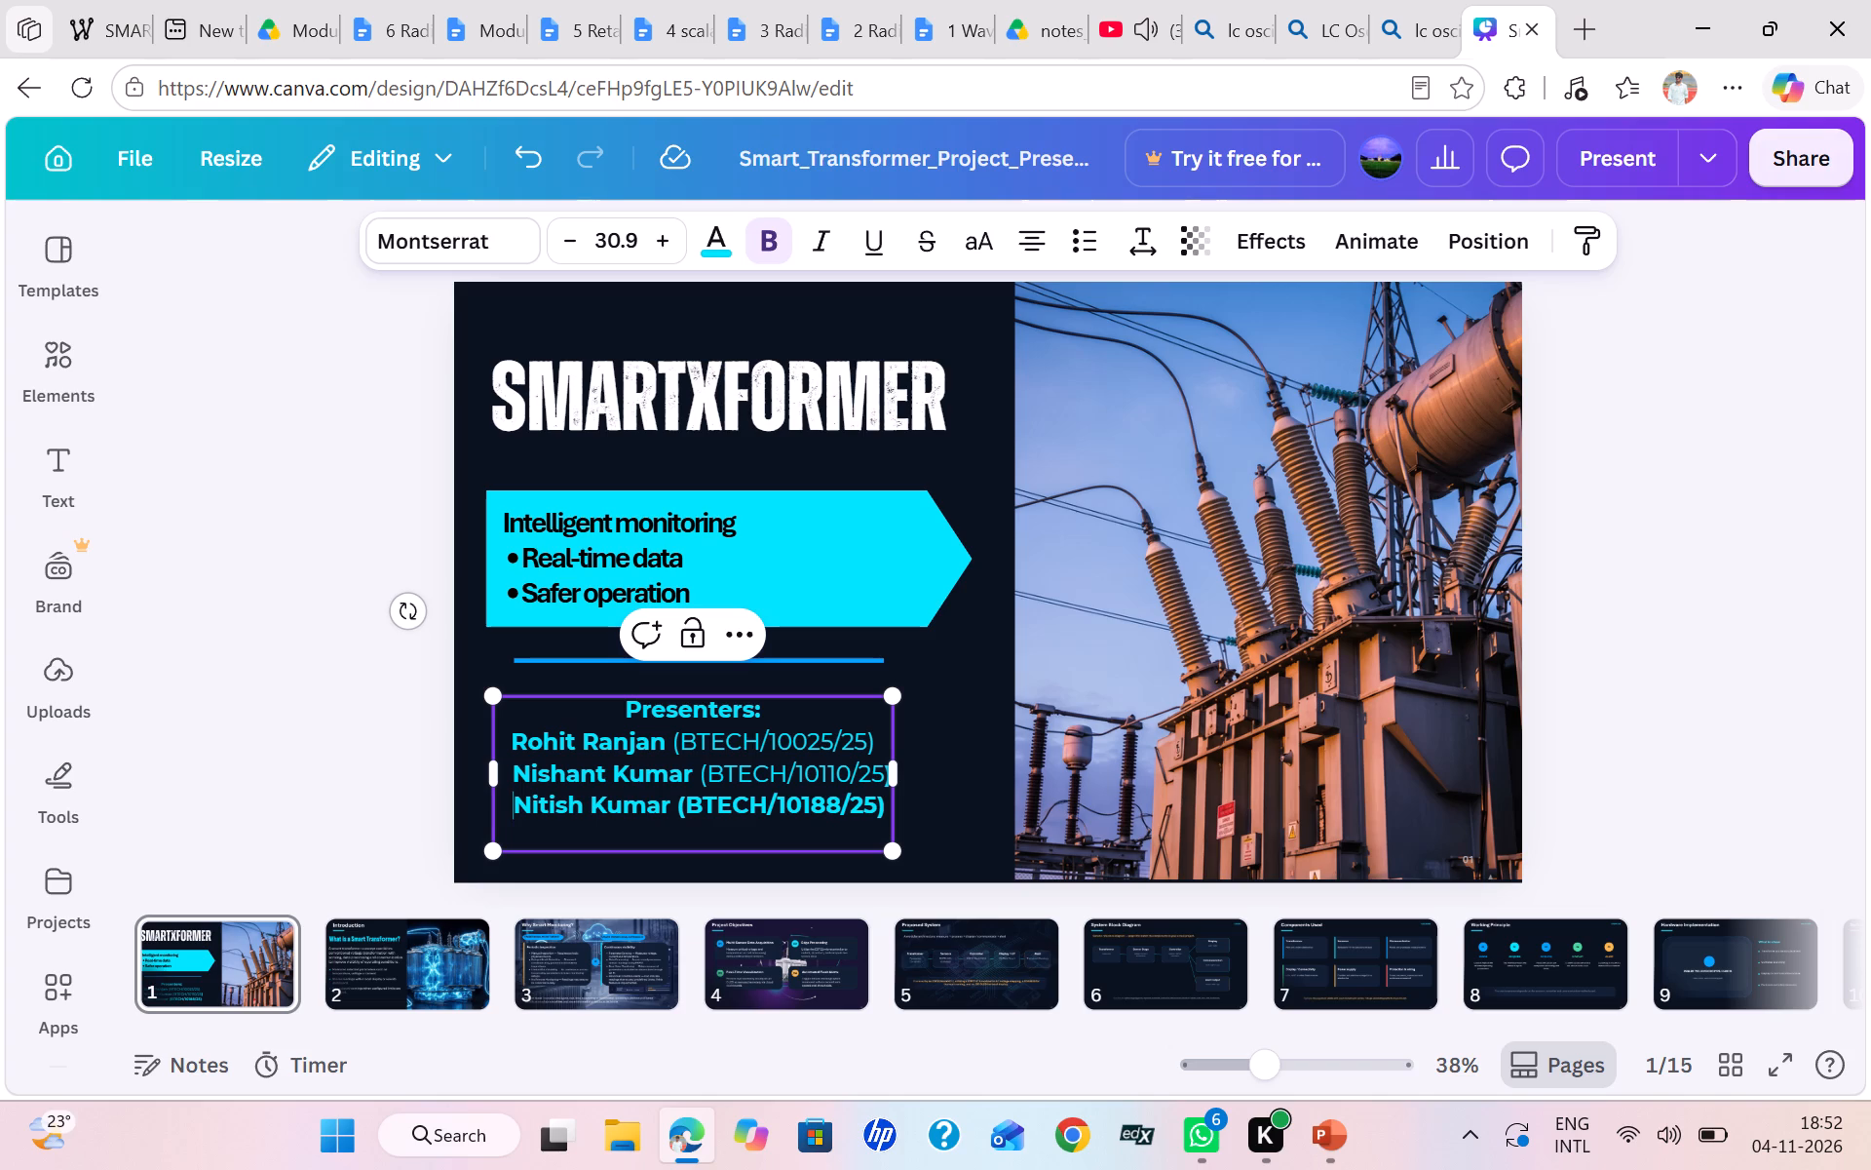
Remove the bold formatting from the third presenter's ID in parentheses, keeping the name bold.
{"action": "left_click_drag", "start_coordinate": [673, 800], "coordinate": [885, 799]}
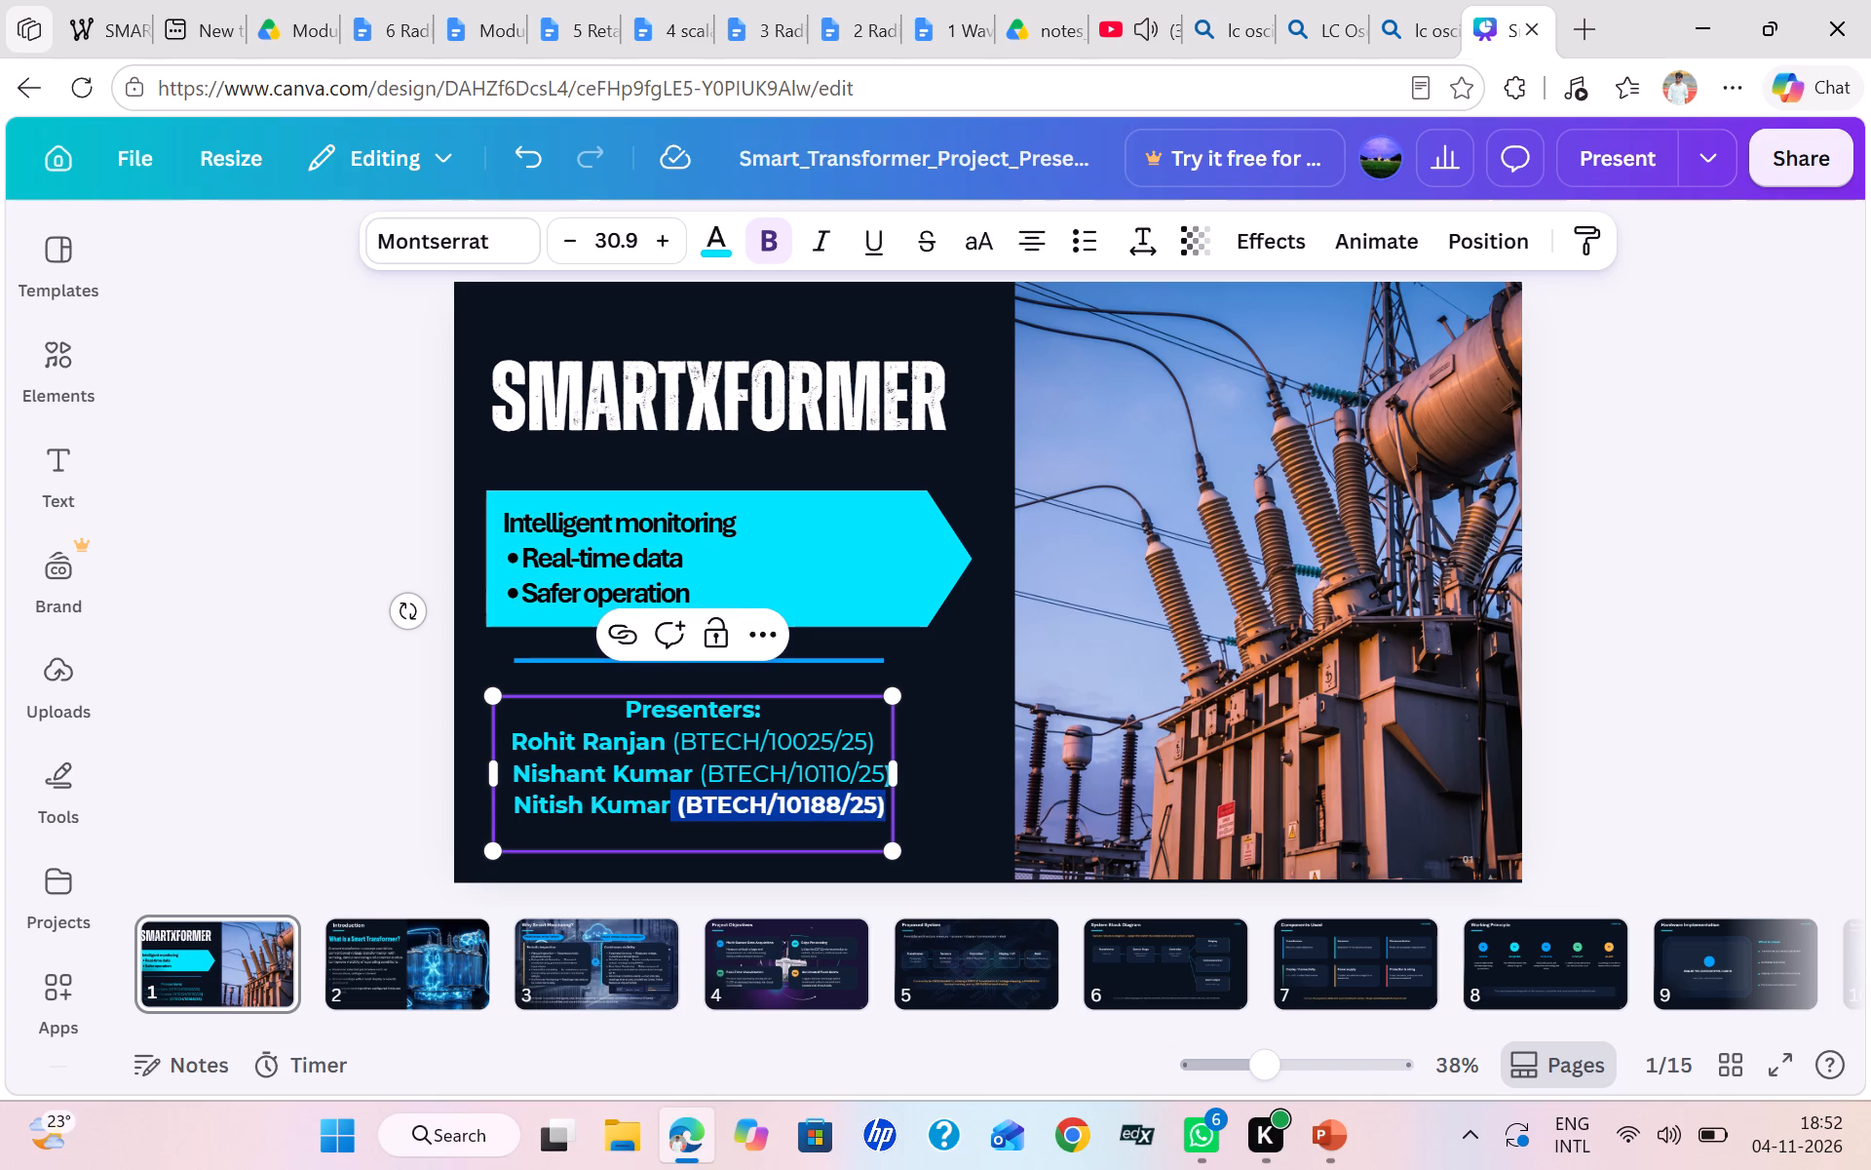
{"action": "left_click", "coordinate": [766, 227]}
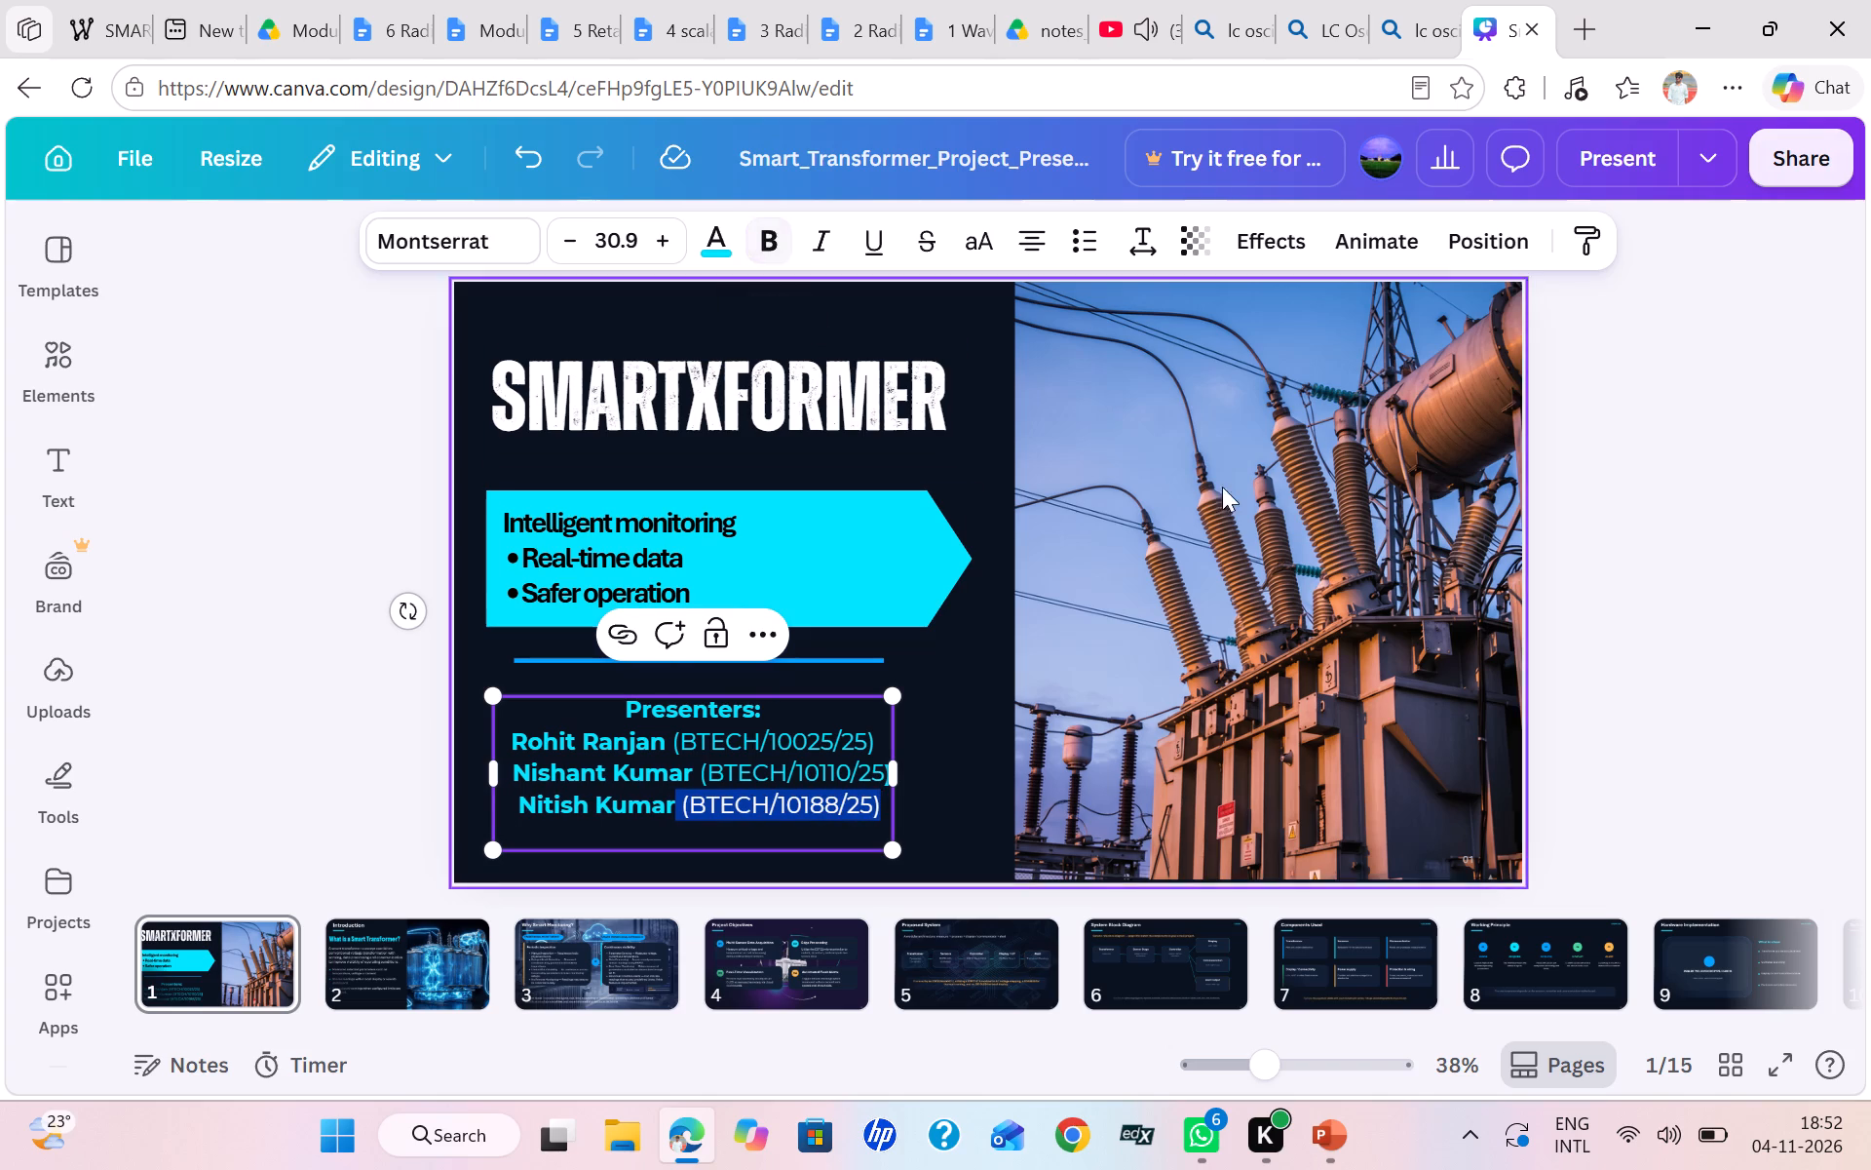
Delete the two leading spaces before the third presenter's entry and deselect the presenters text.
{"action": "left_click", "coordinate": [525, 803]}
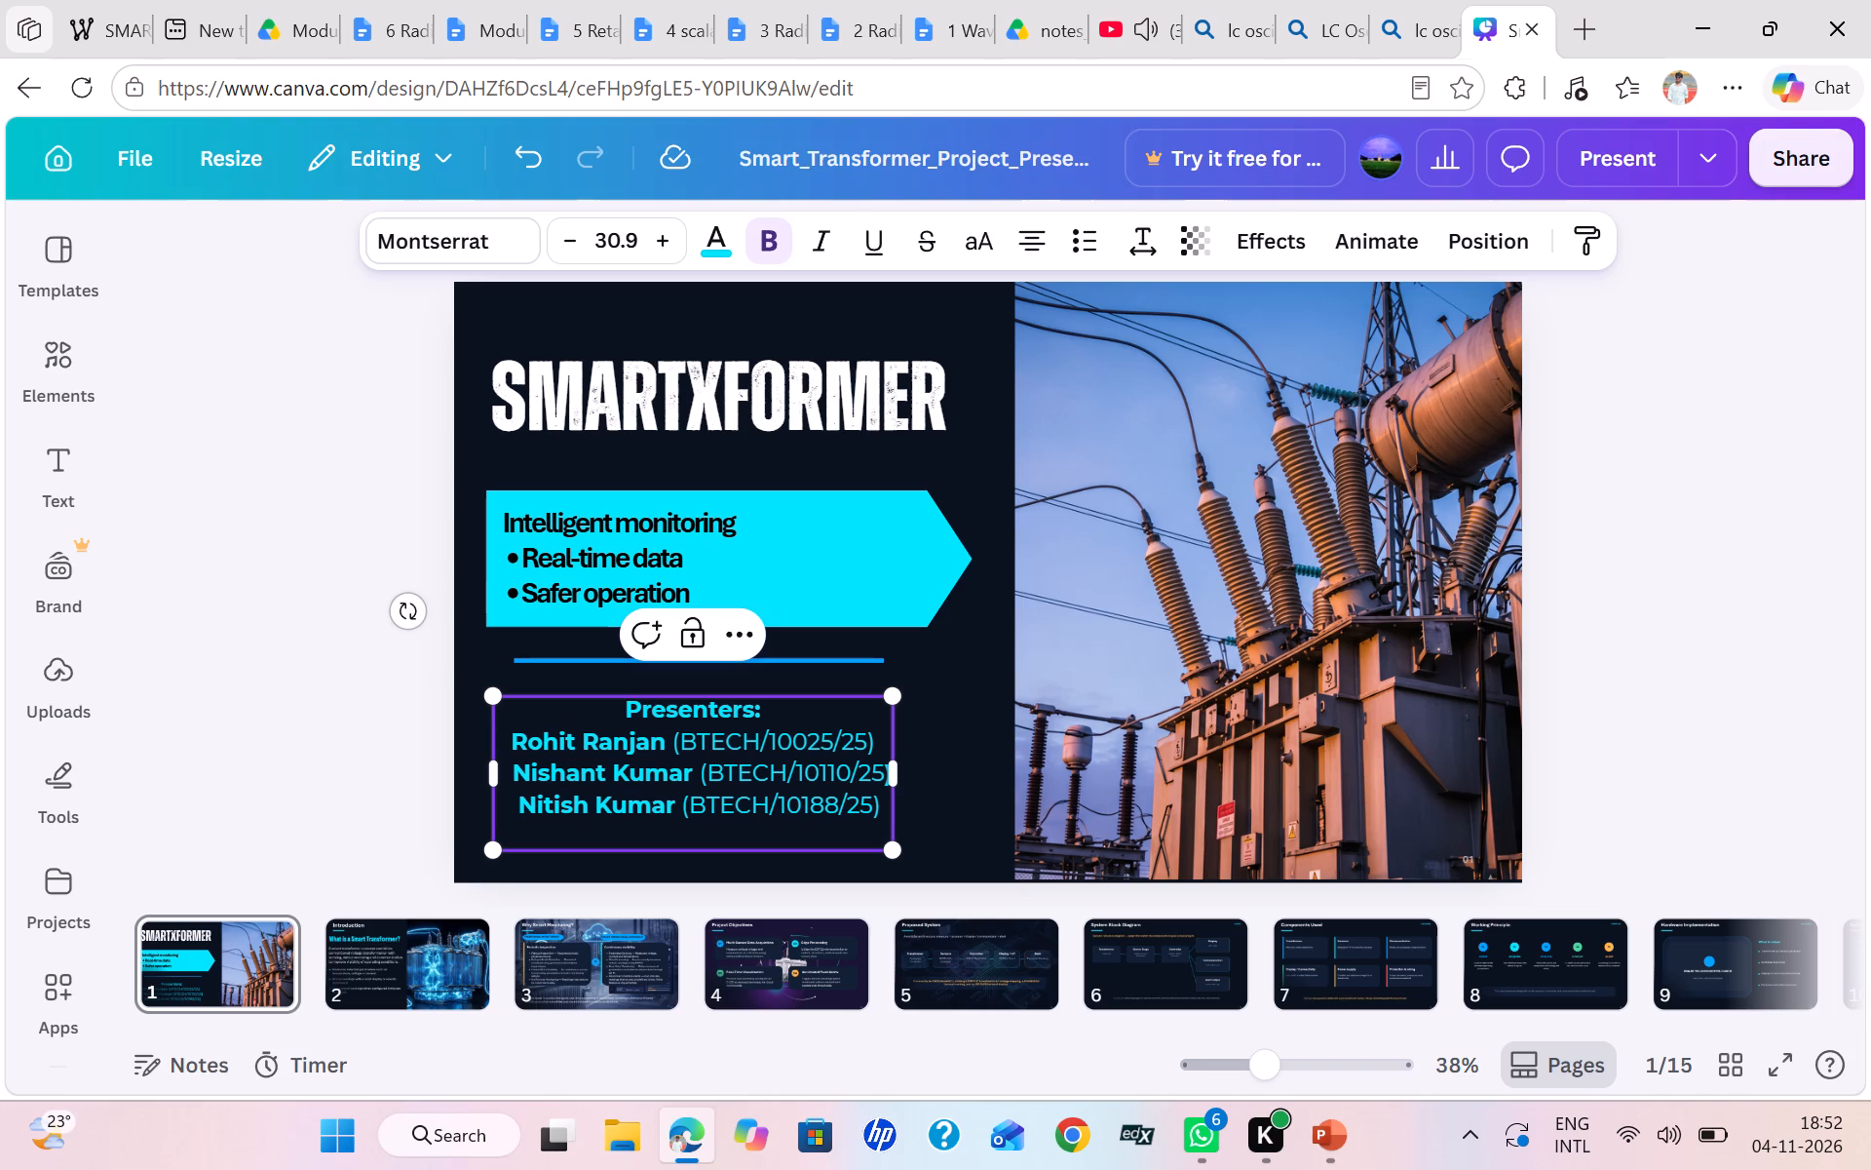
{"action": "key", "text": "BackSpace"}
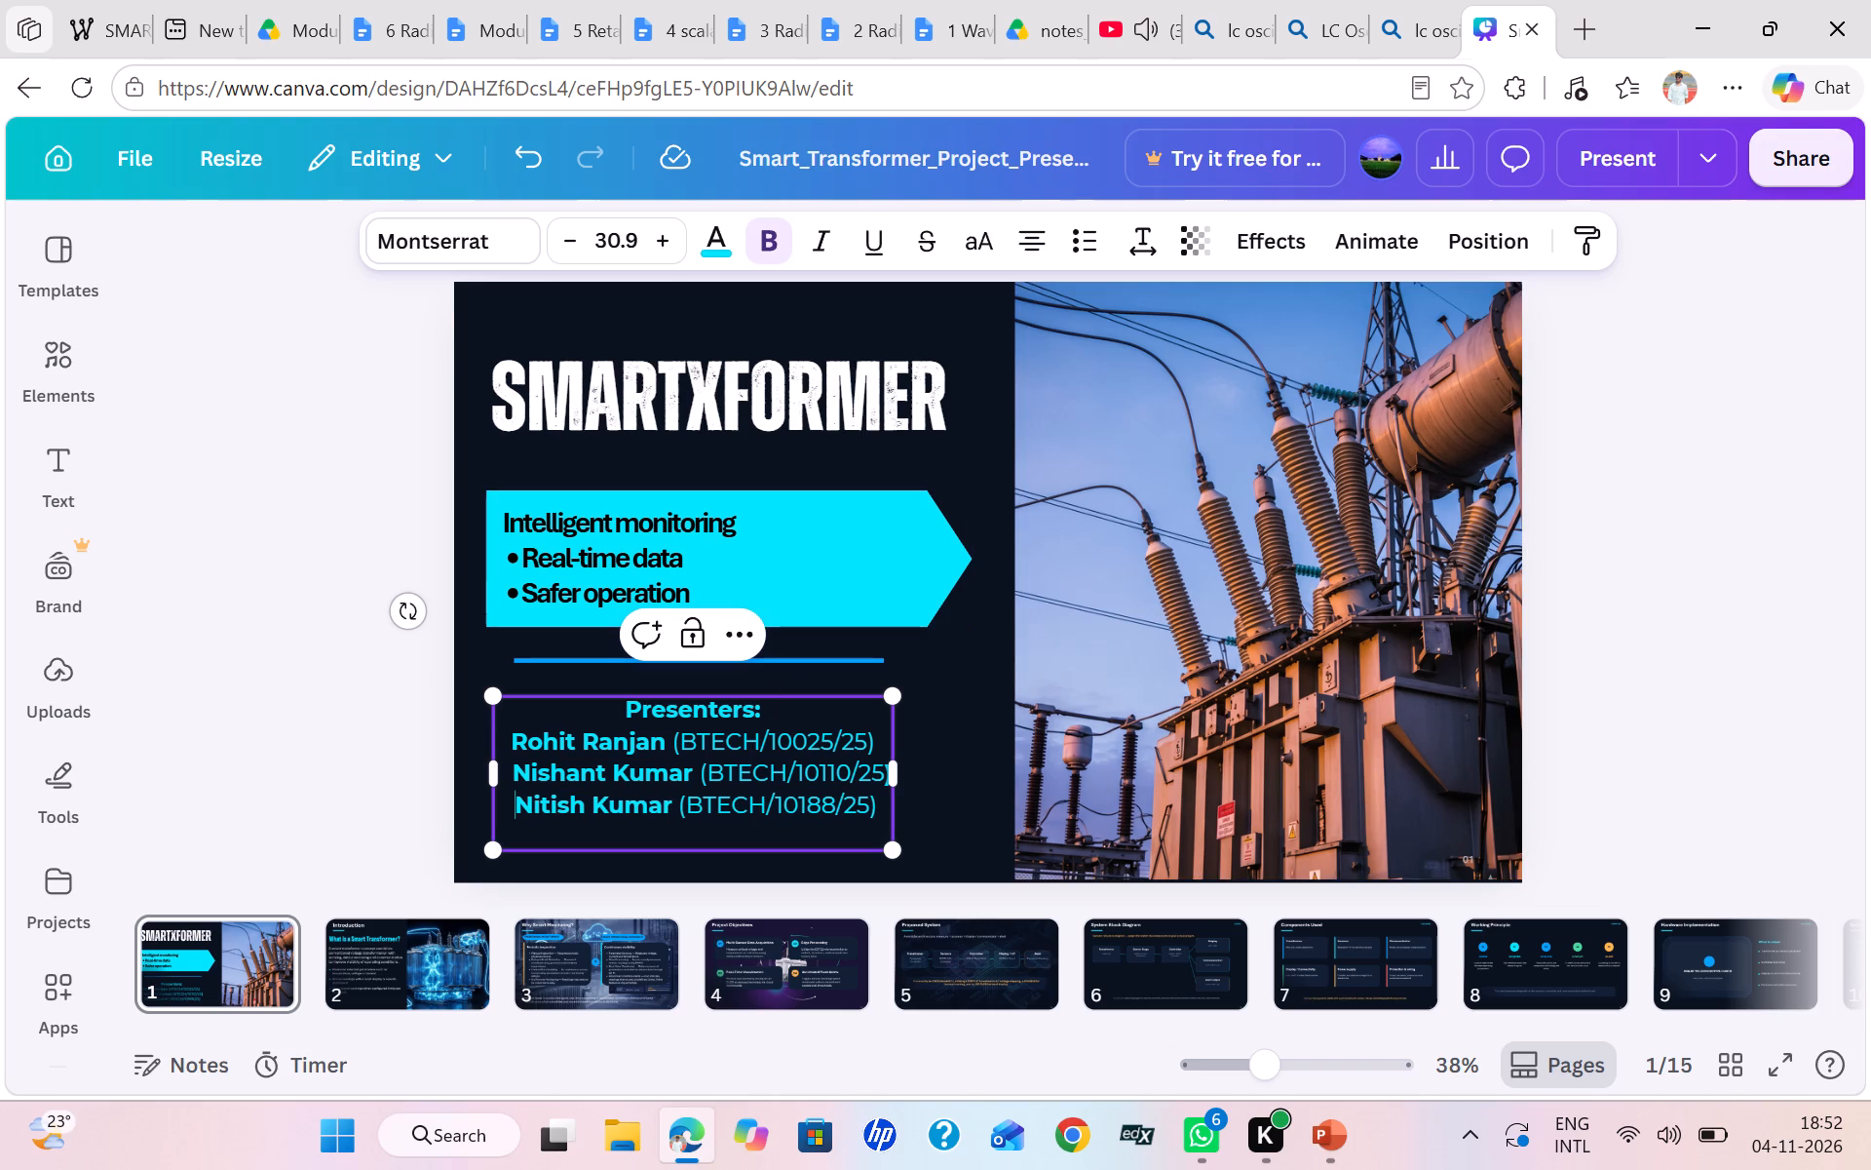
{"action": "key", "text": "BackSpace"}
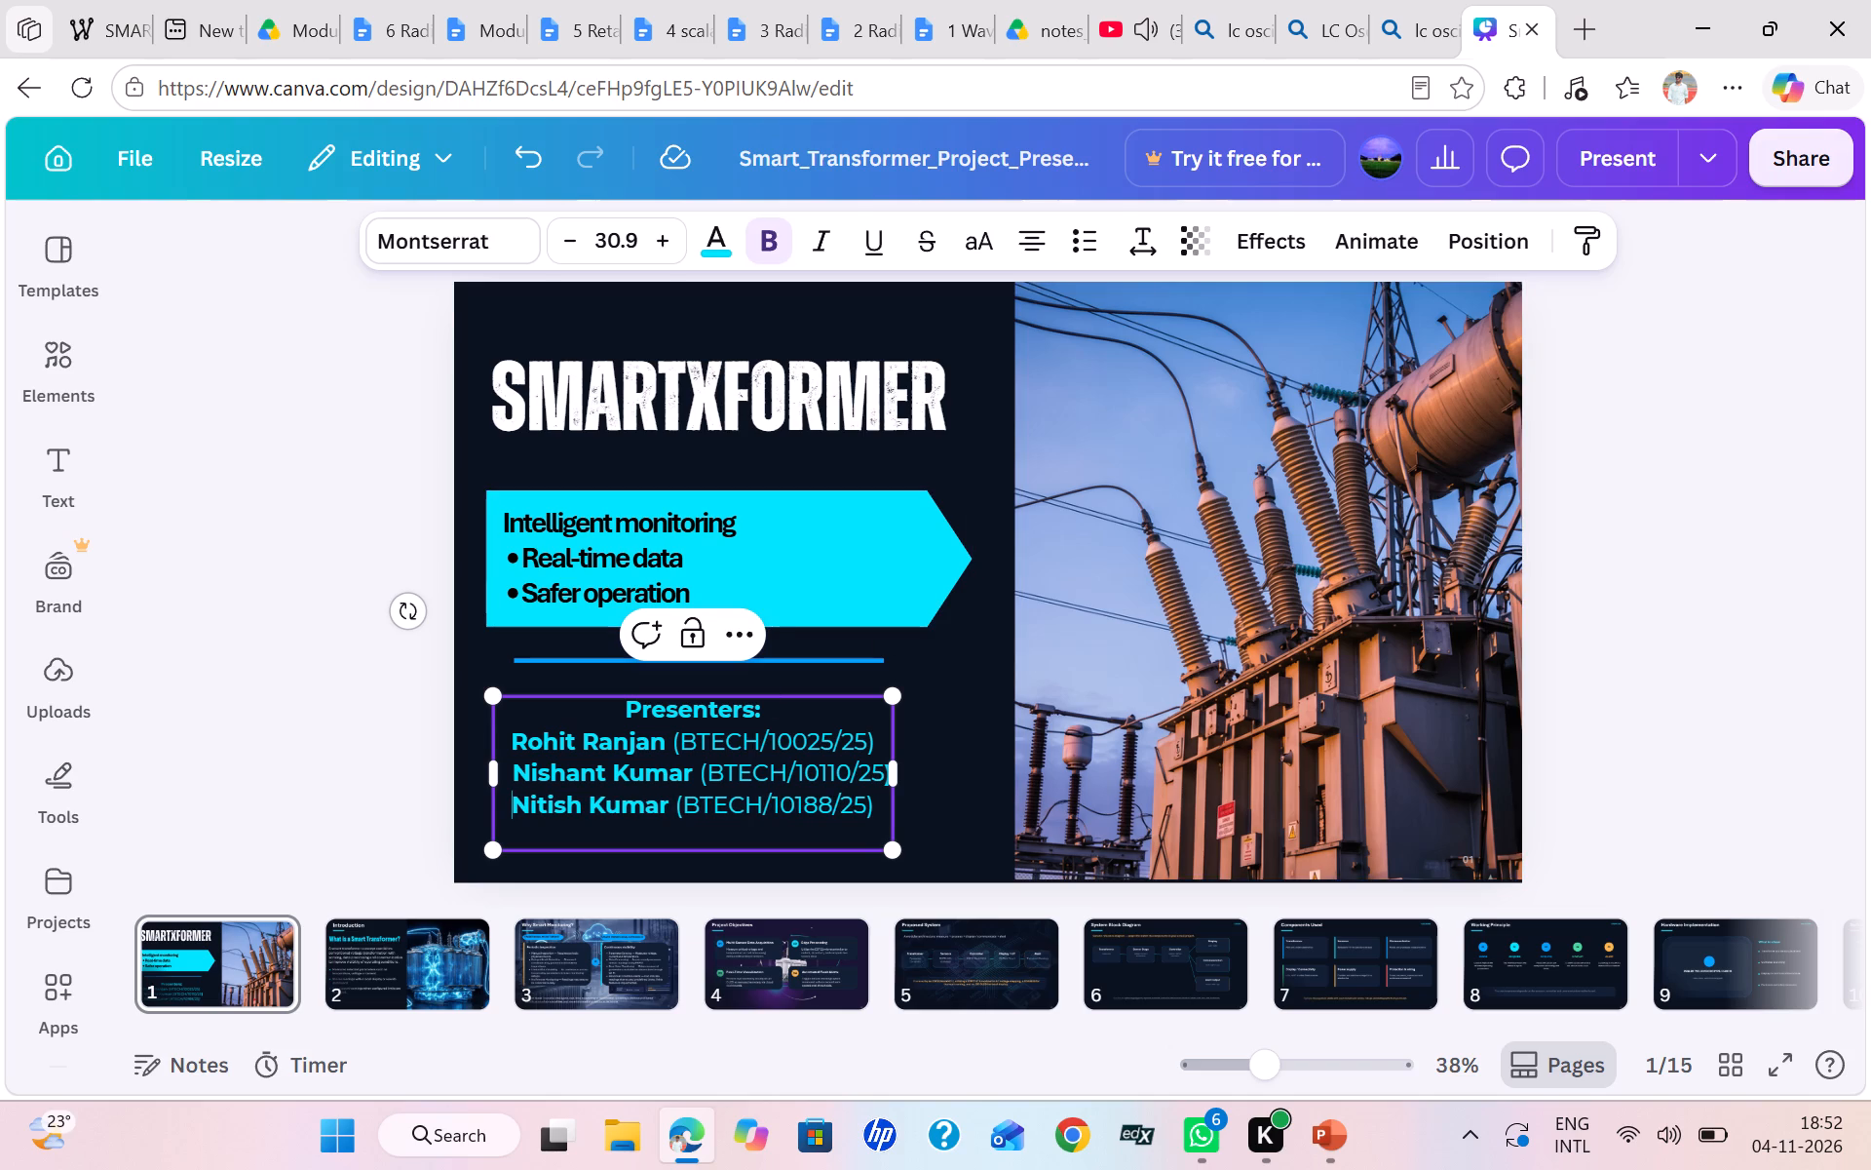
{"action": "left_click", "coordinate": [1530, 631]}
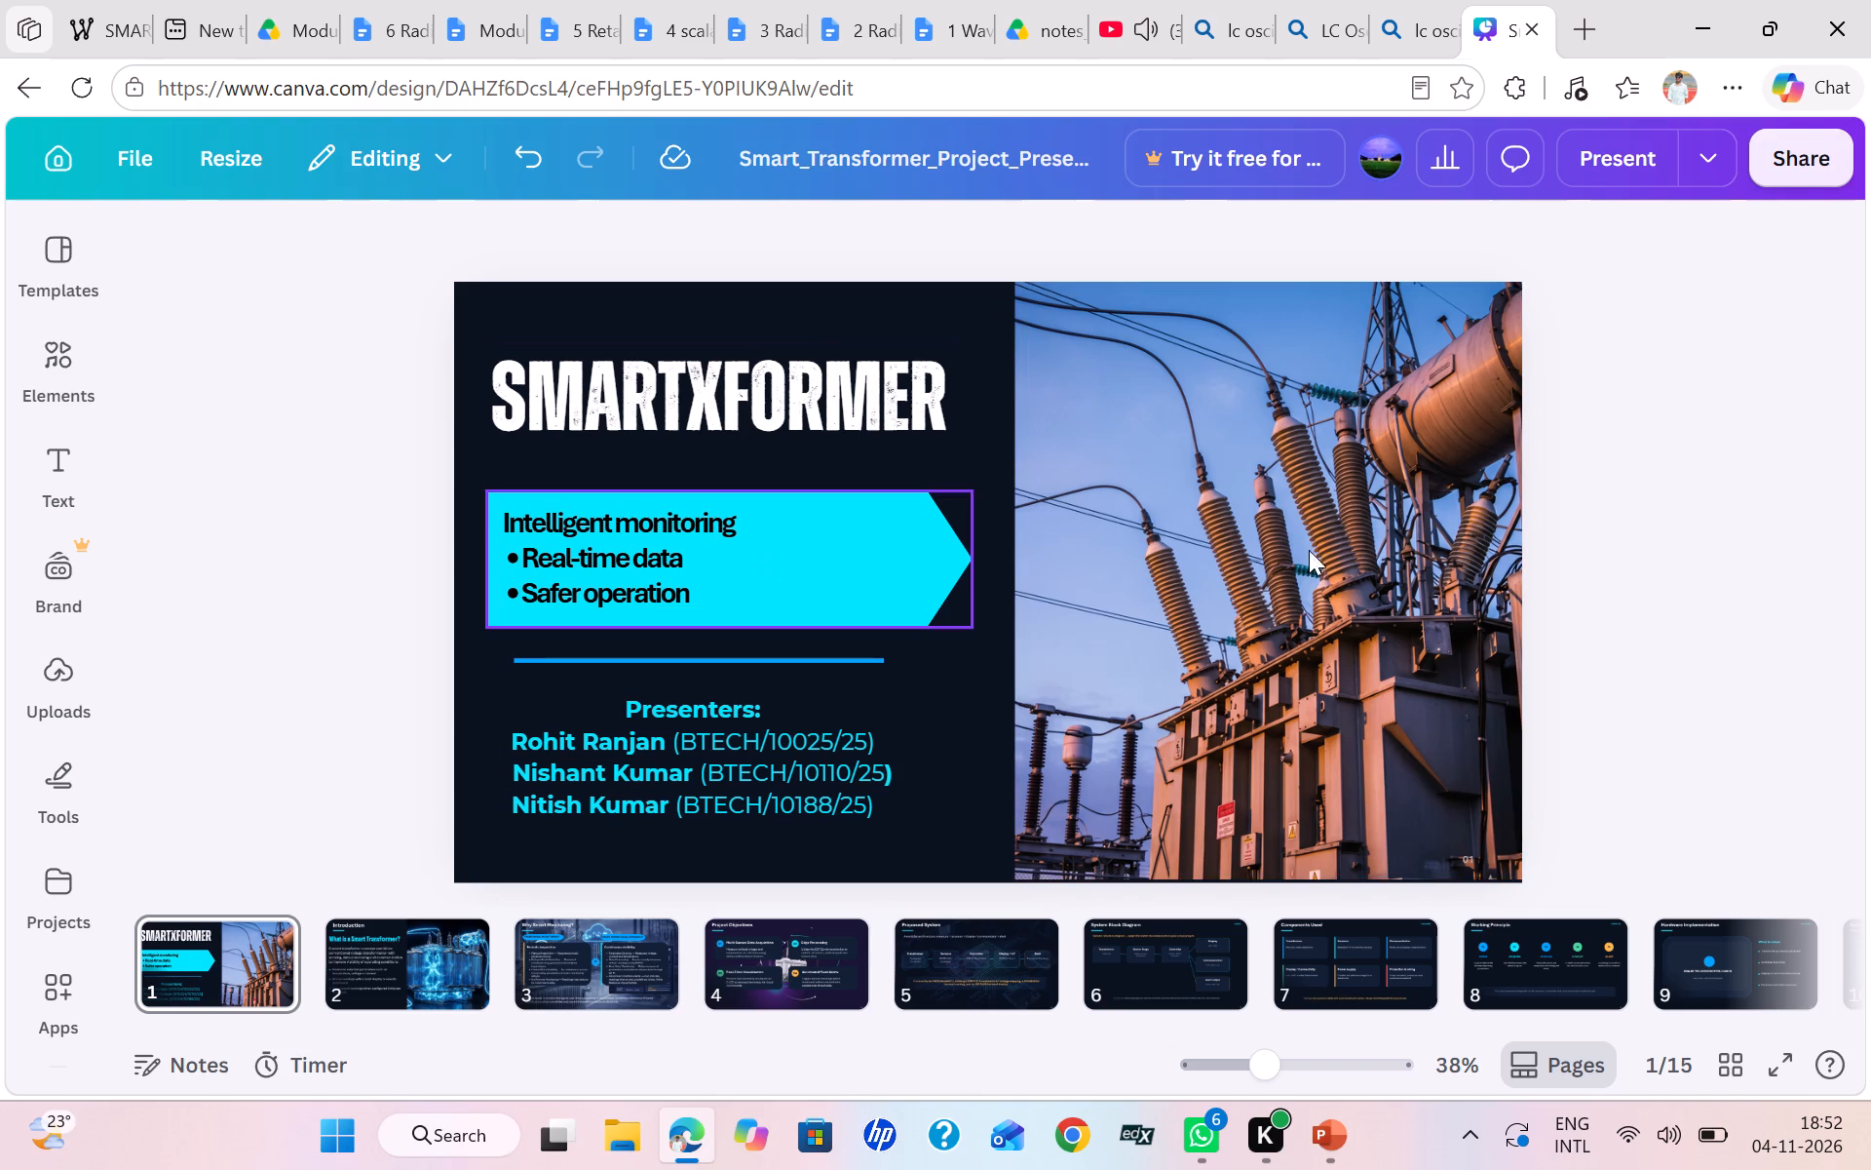
Review slides 2 to 8 of the presentation, from Introduction through Working Principle, examining their content and layout.
{"action": "left_click", "coordinate": [415, 948]}
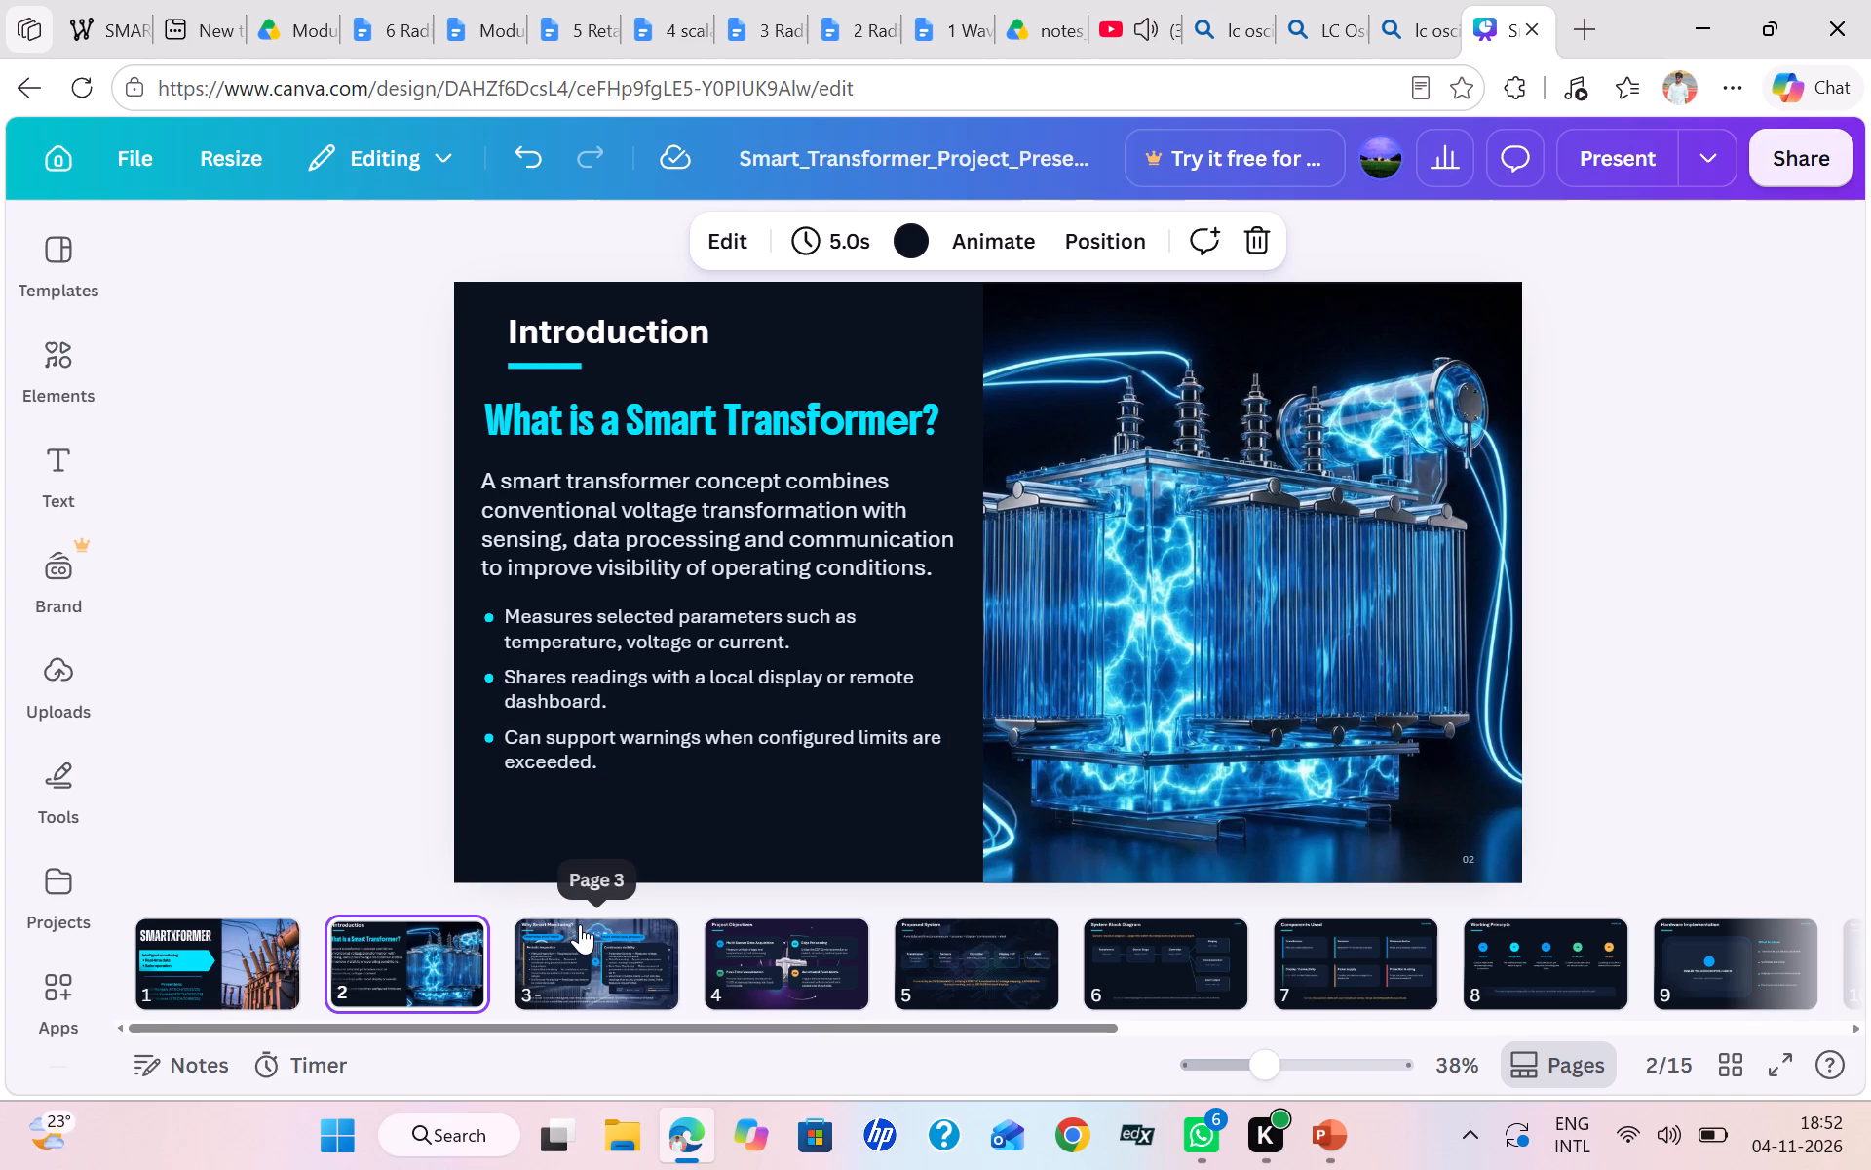
{"action": "left_click", "coordinate": [594, 971]}
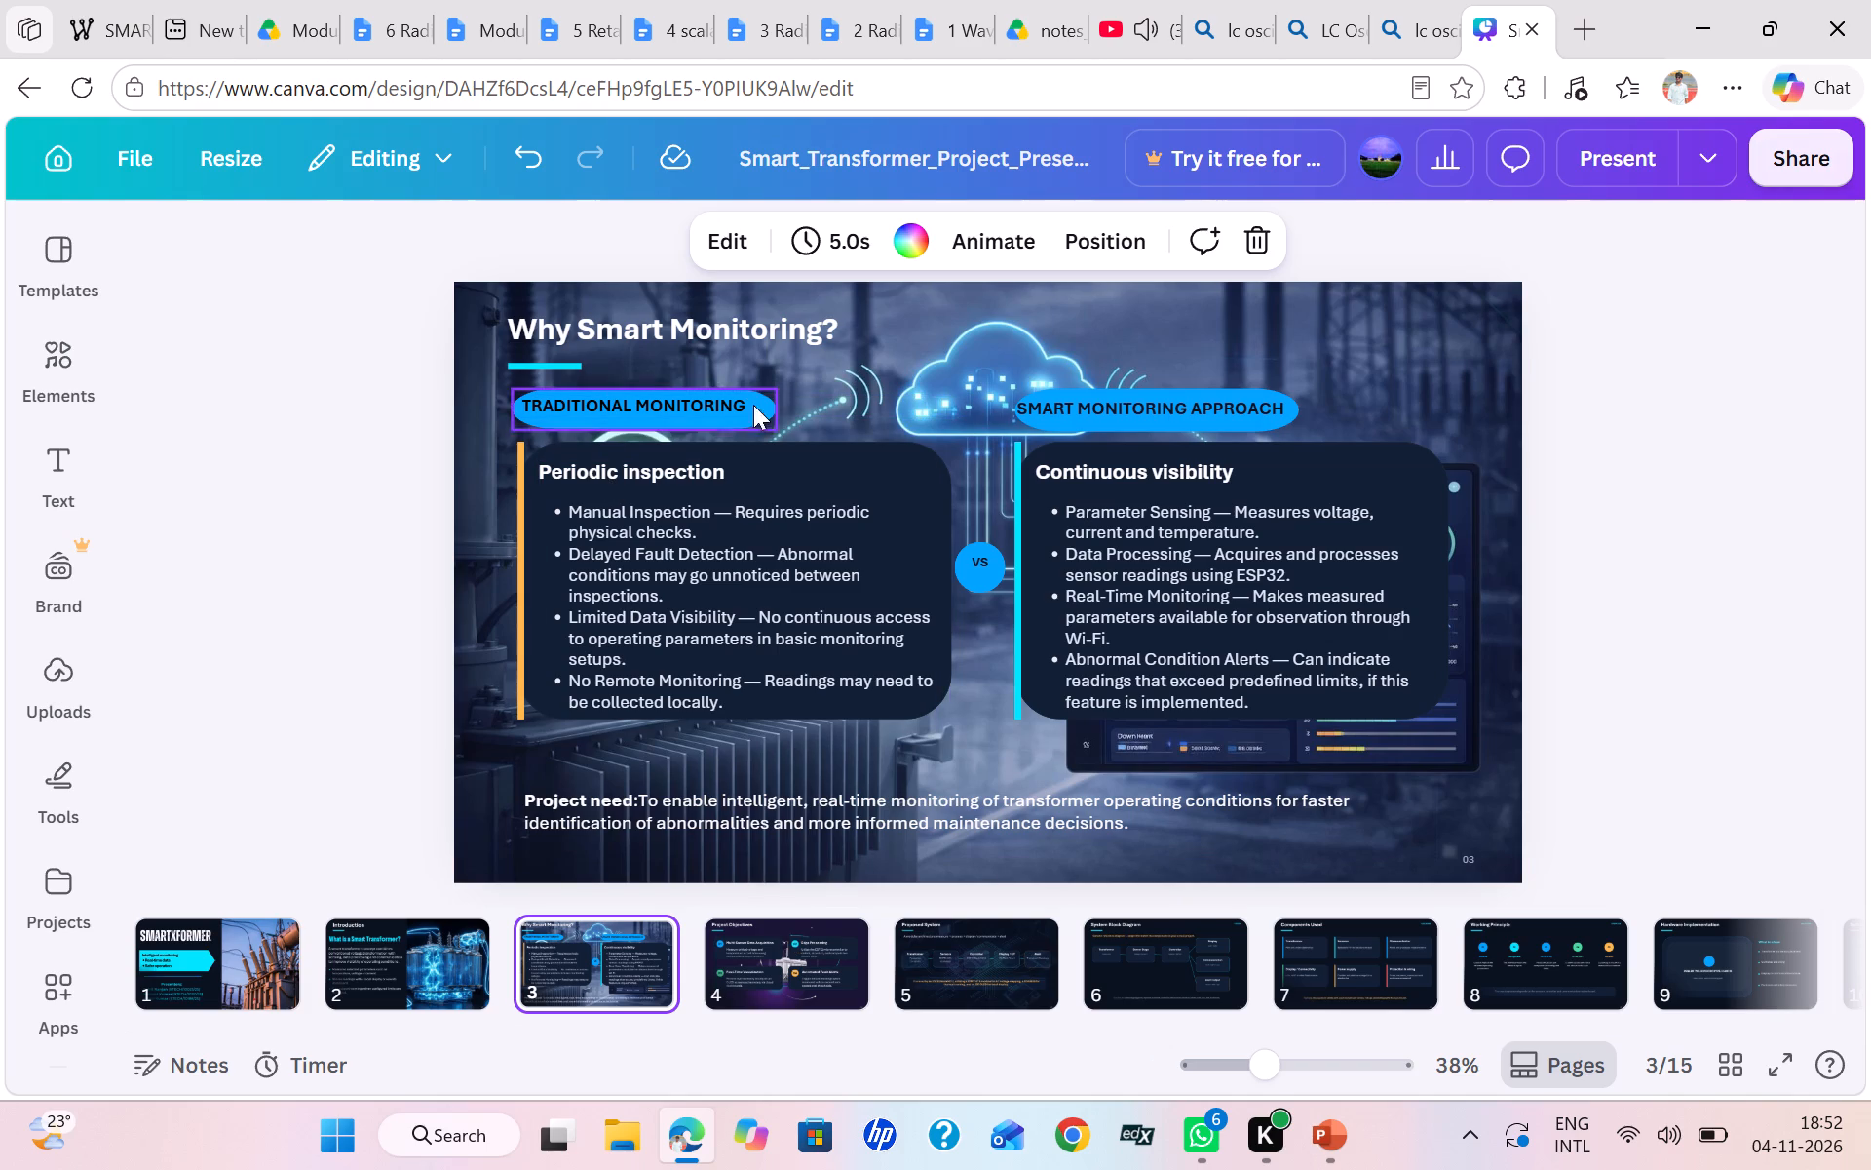
{"action": "left_click", "coordinate": [799, 962]}
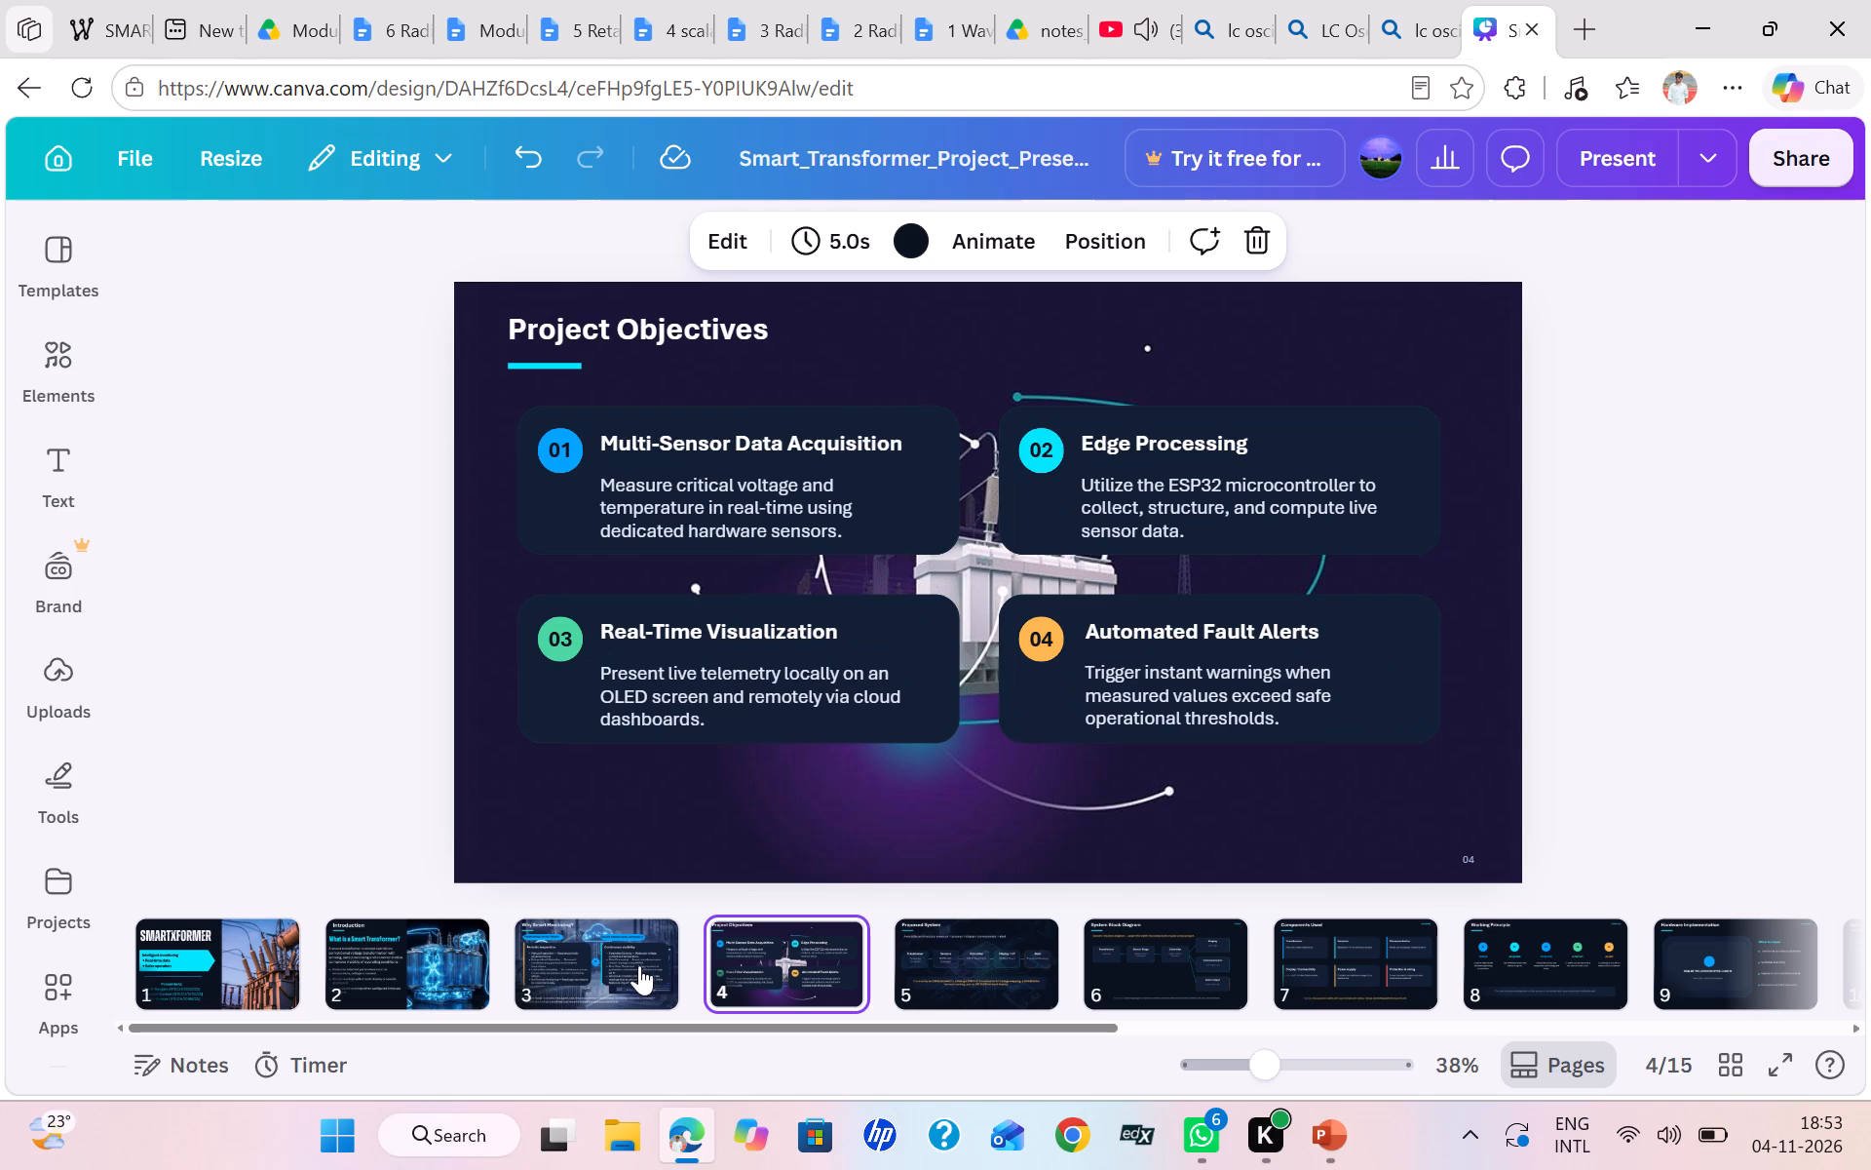
{"action": "left_click", "coordinate": [633, 967]}
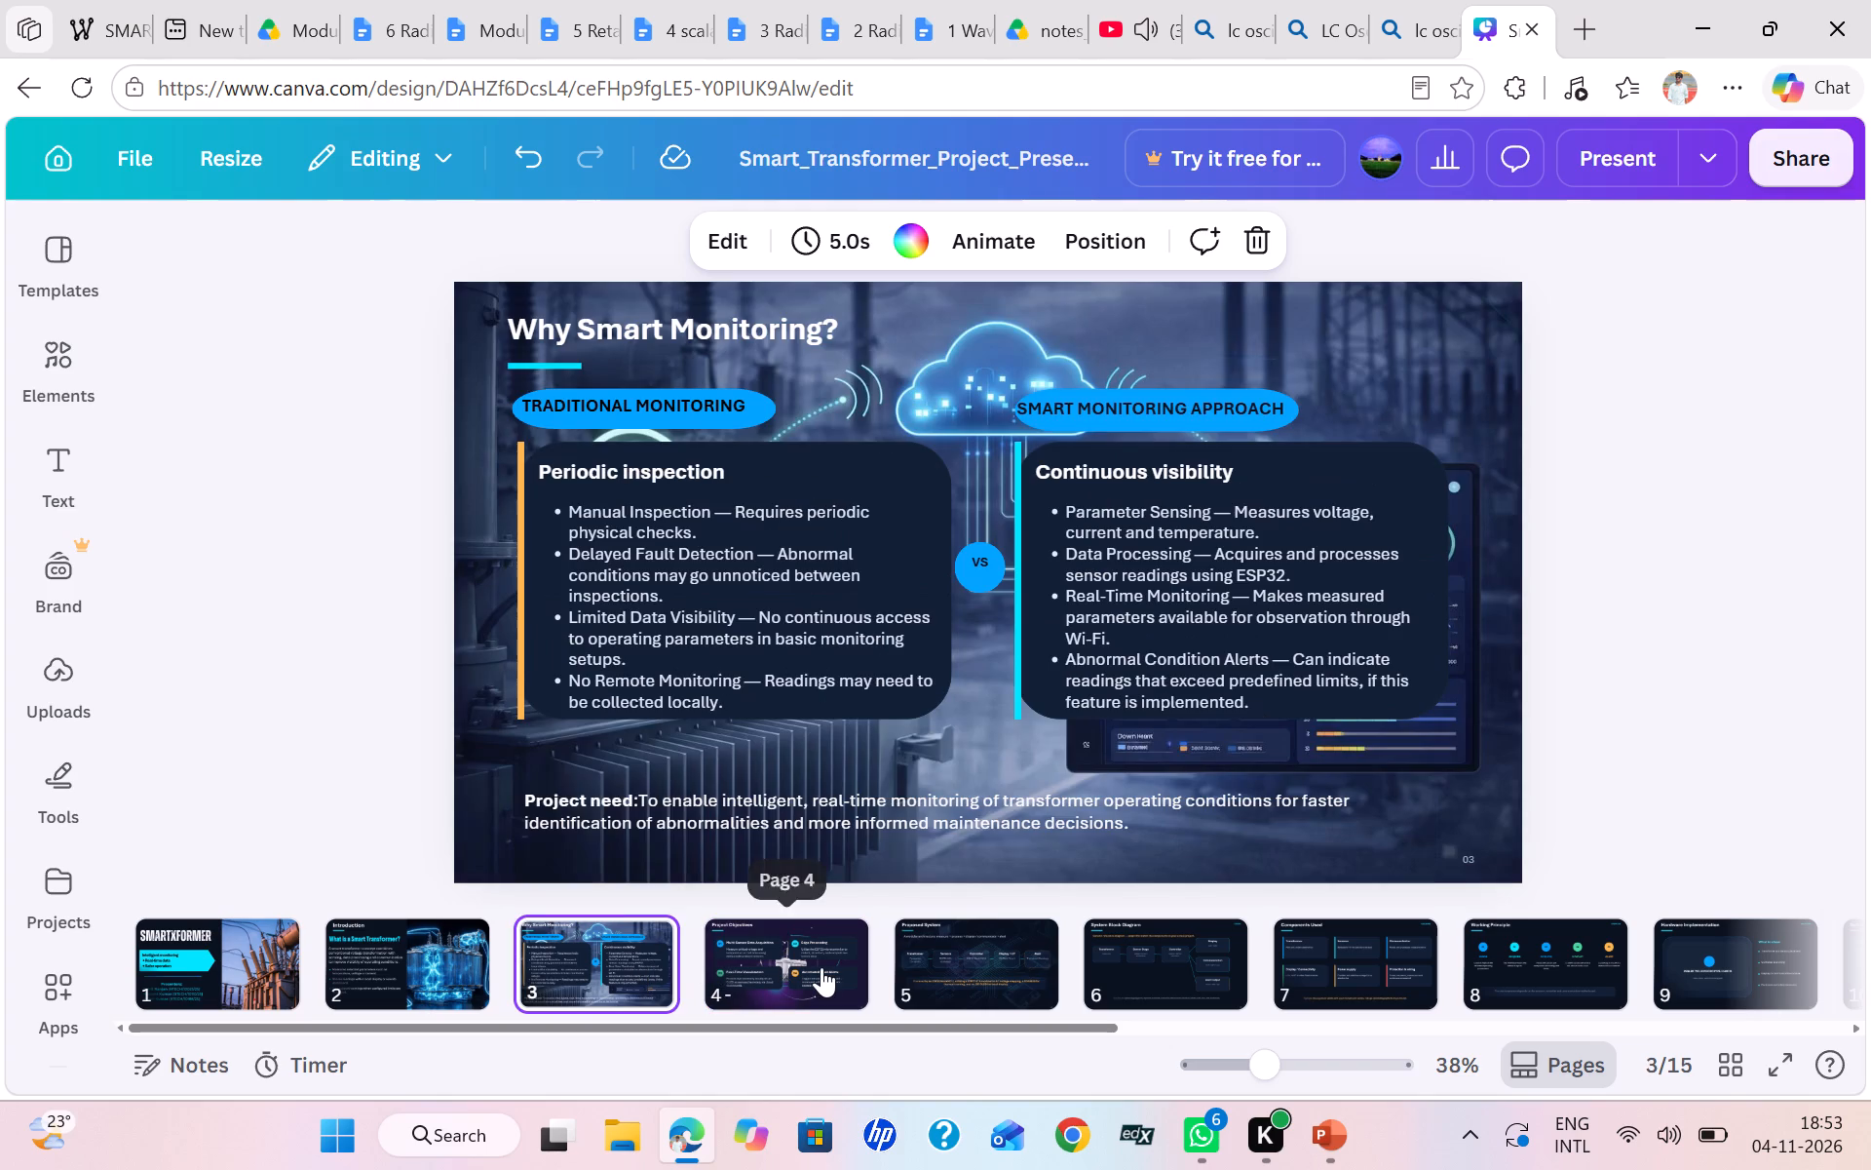
{"action": "left_click", "coordinate": [821, 967]}
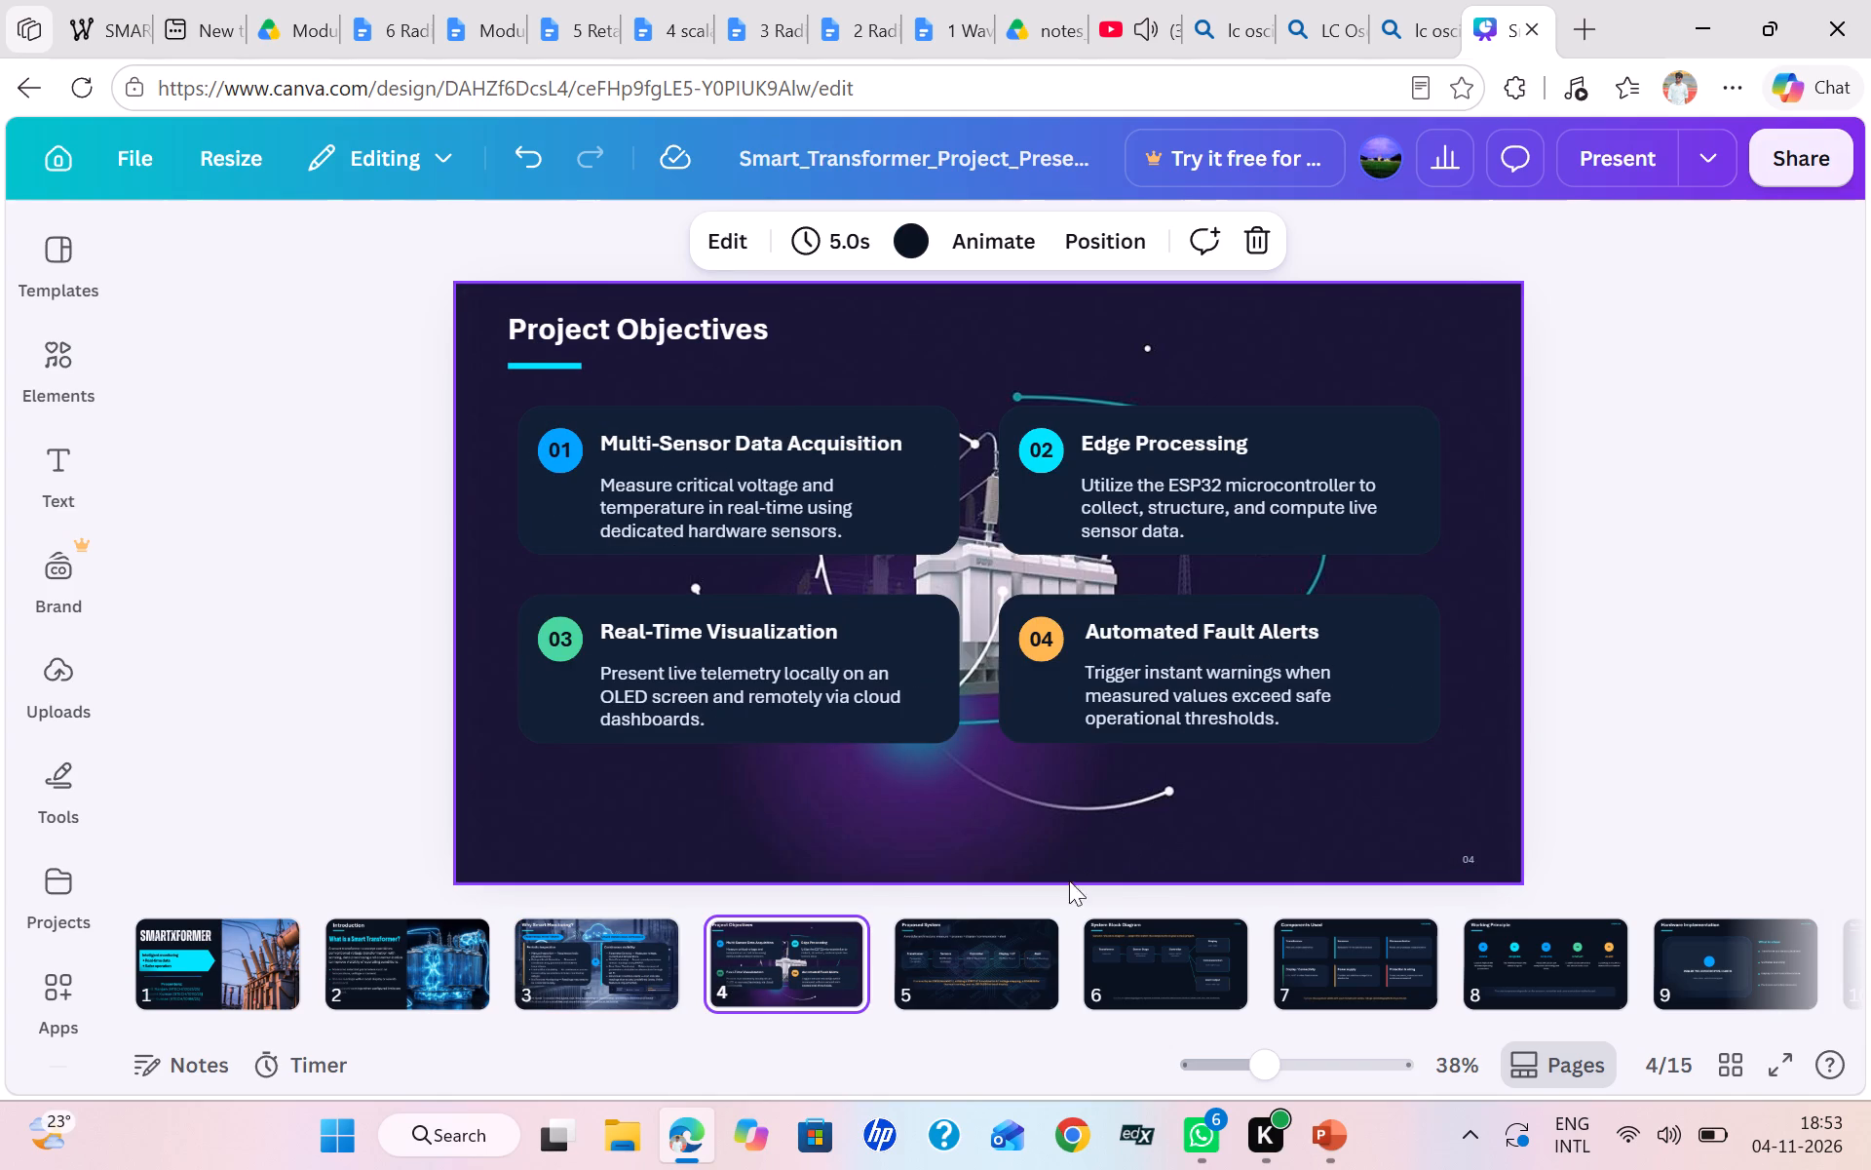
{"action": "left_click", "coordinate": [965, 949]}
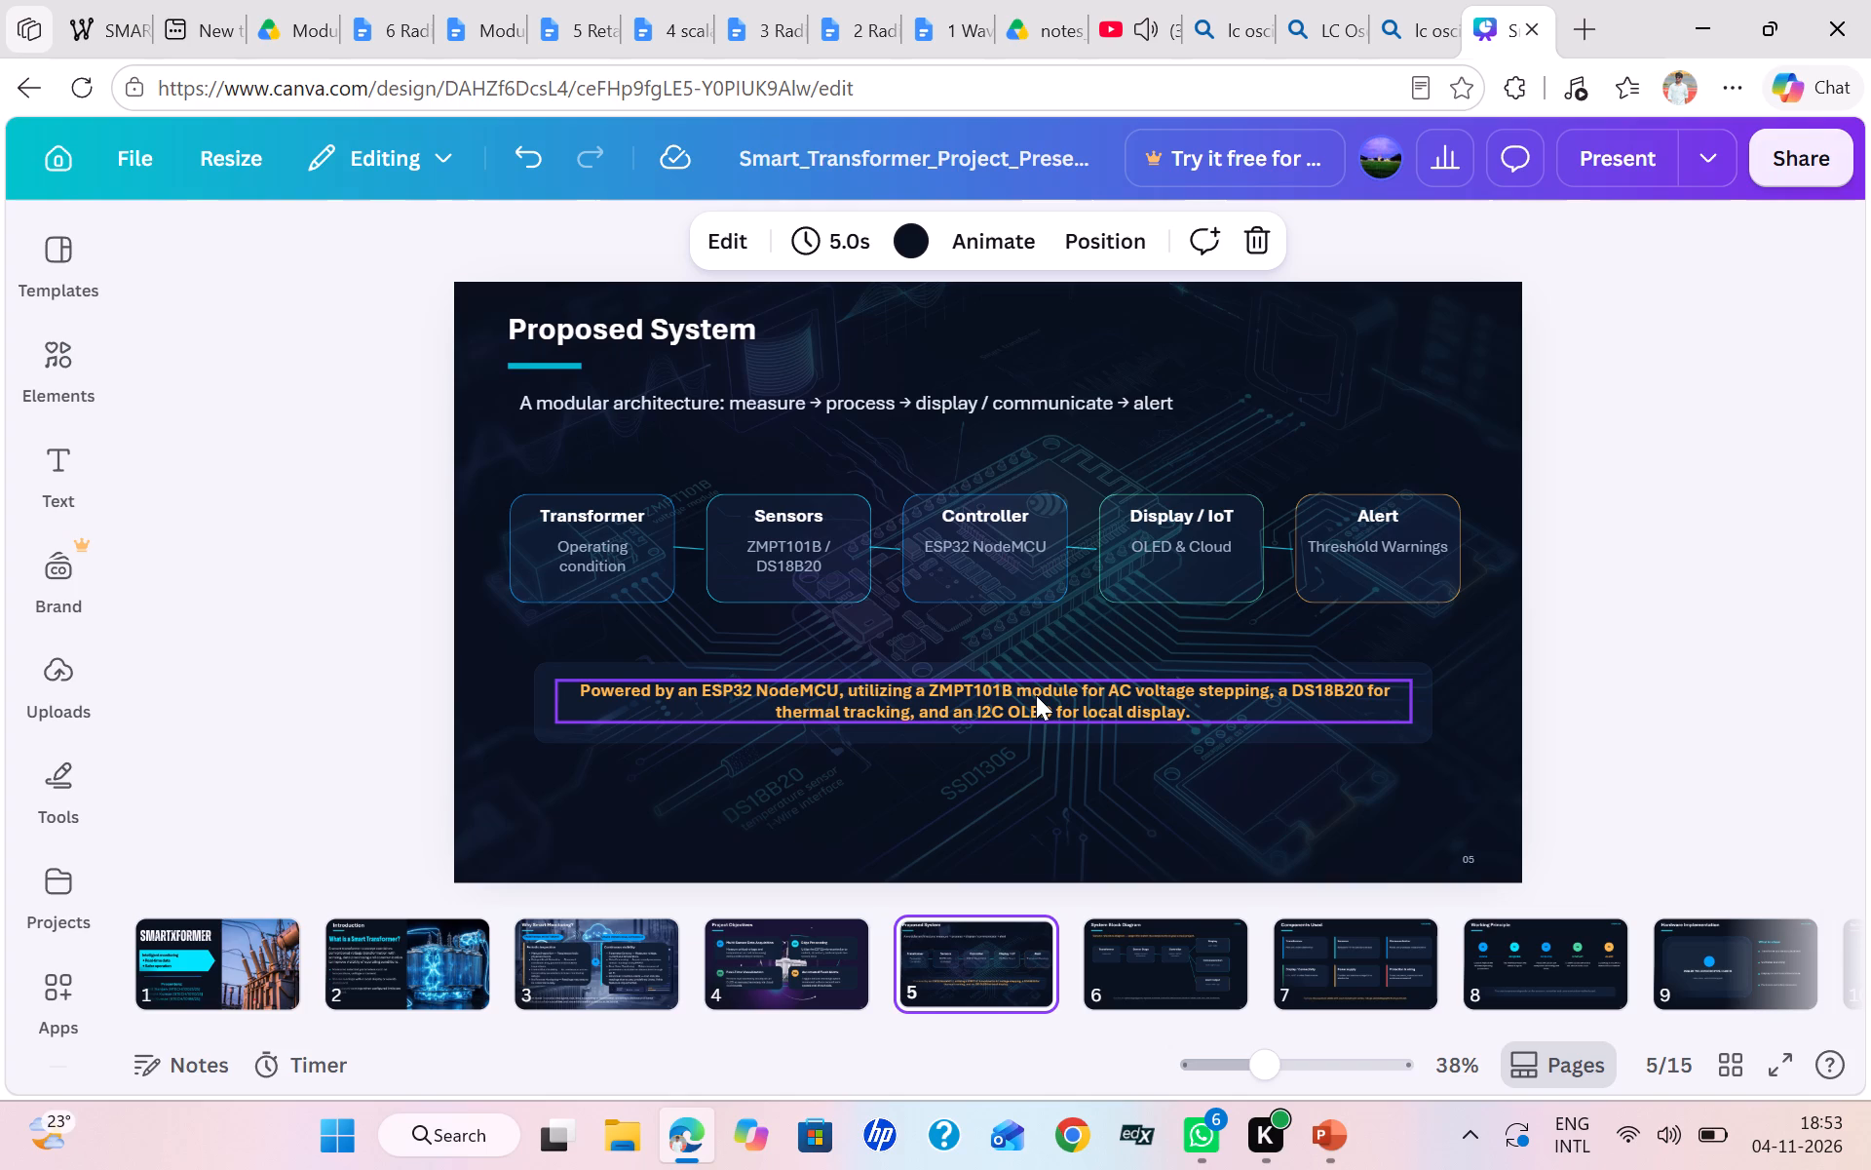
{"action": "left_click", "coordinate": [1137, 960]}
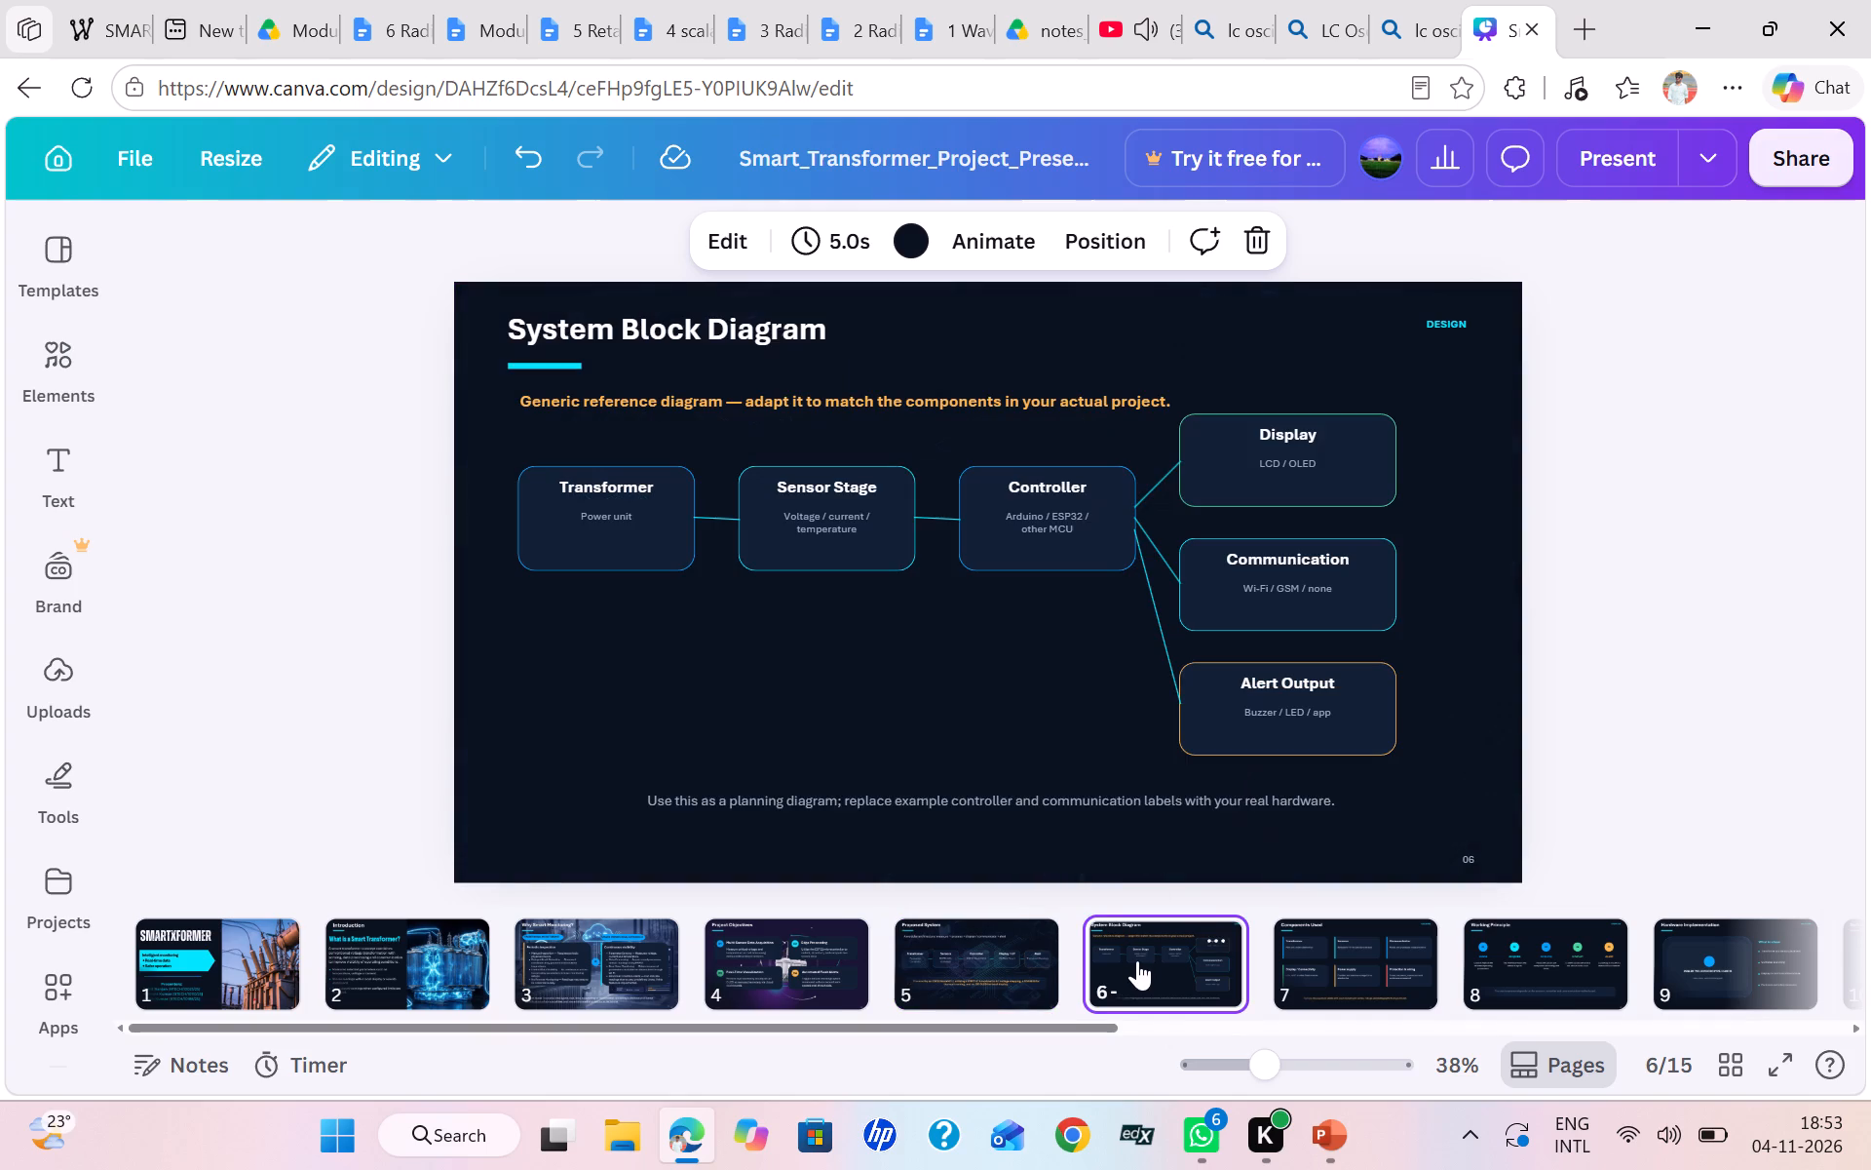
{"action": "scroll", "coordinate": [1137, 960], "scroll_direction": "left", "scroll_amount": 1}
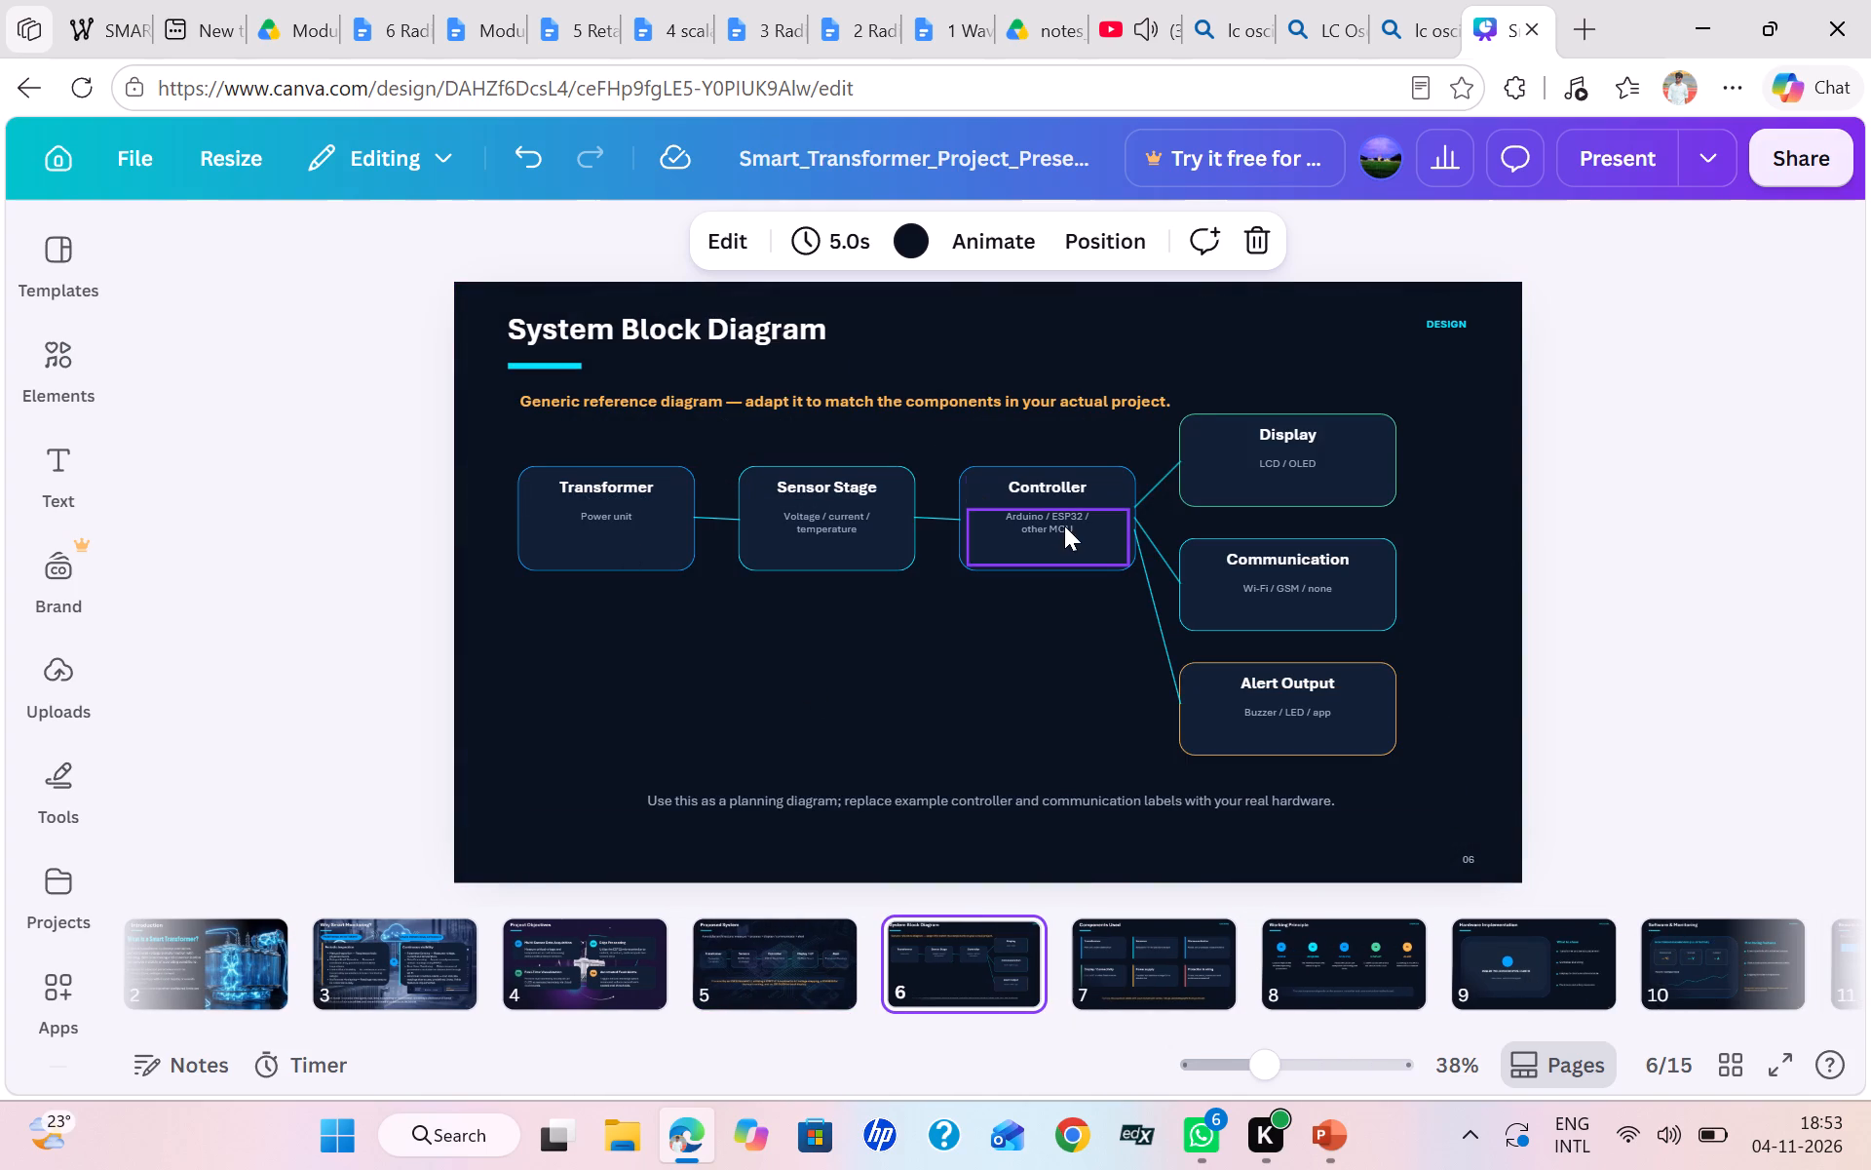
{"action": "left_click", "coordinate": [1127, 945]}
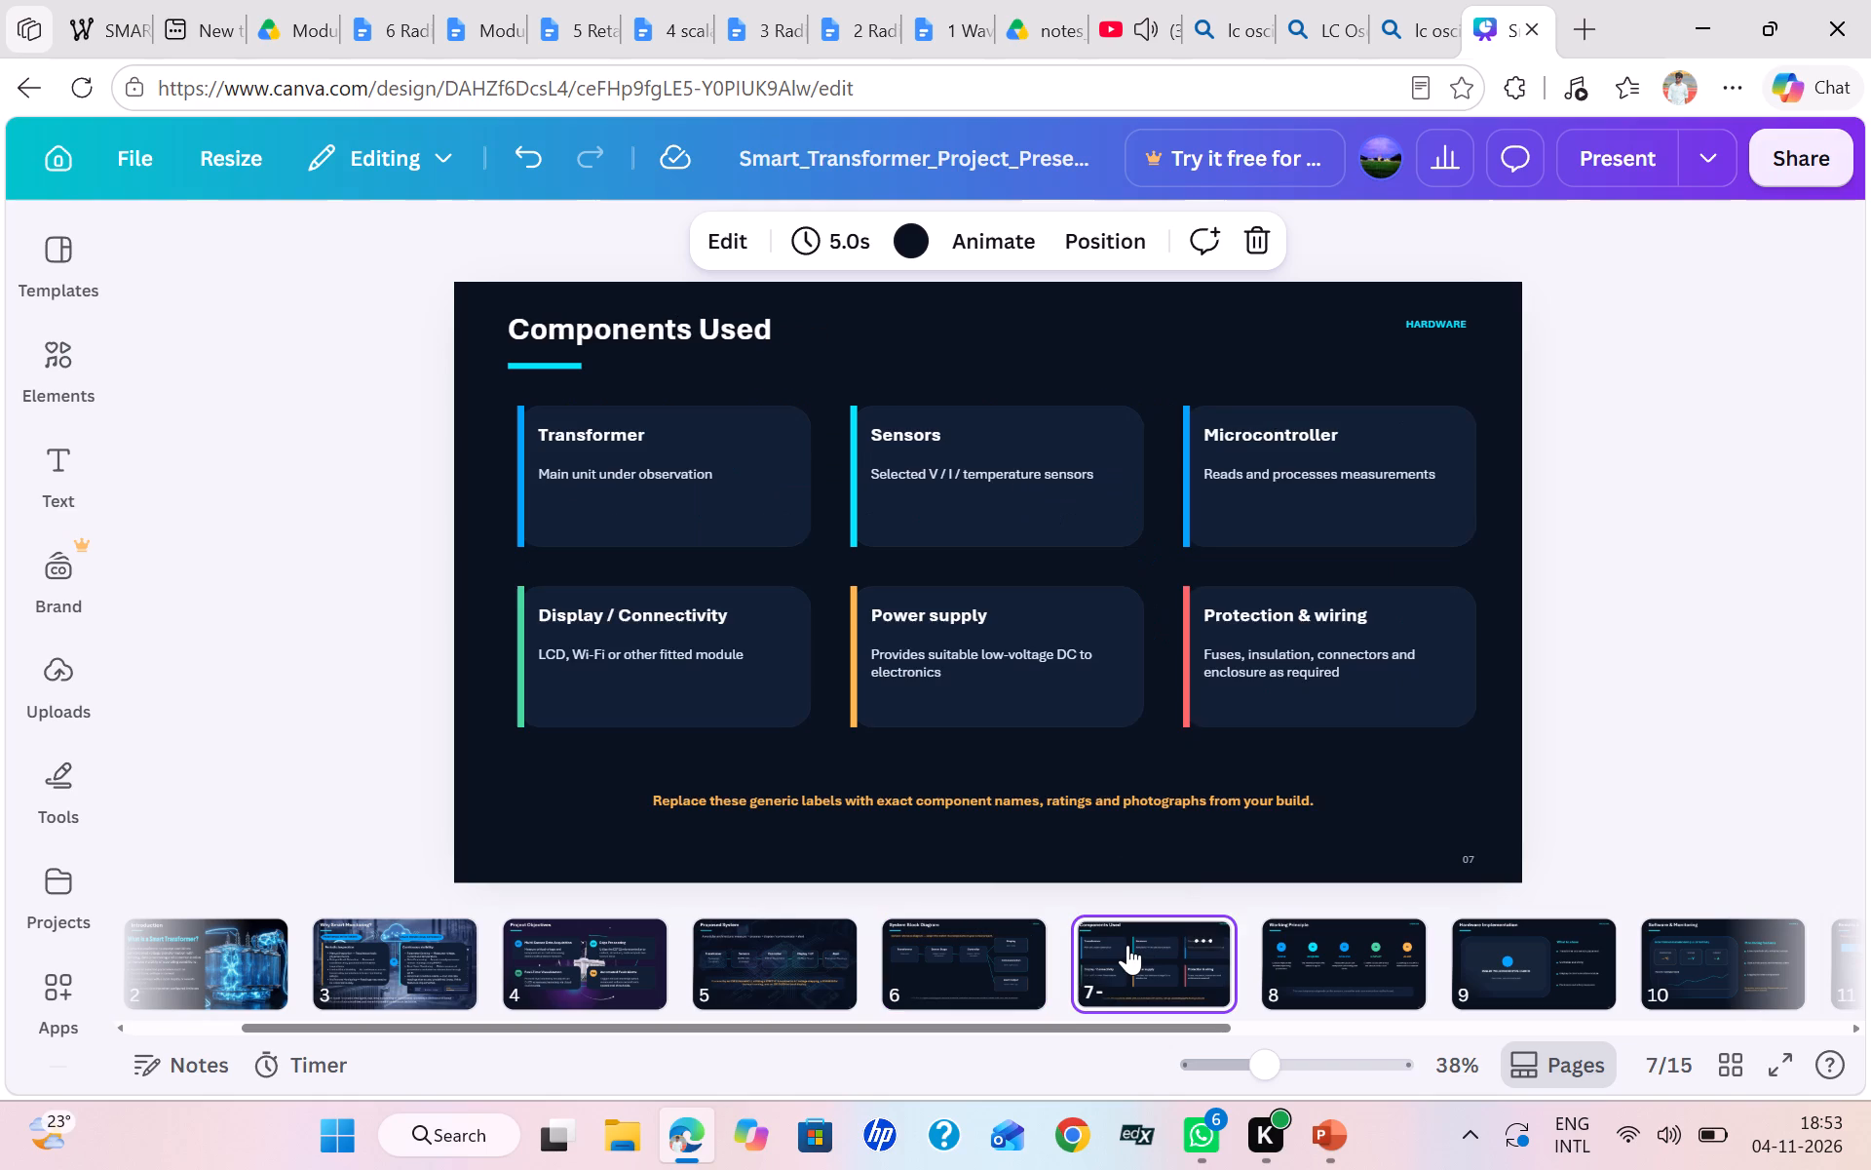
{"action": "scroll", "coordinate": [1127, 945], "scroll_direction": "left", "scroll_amount": 1}
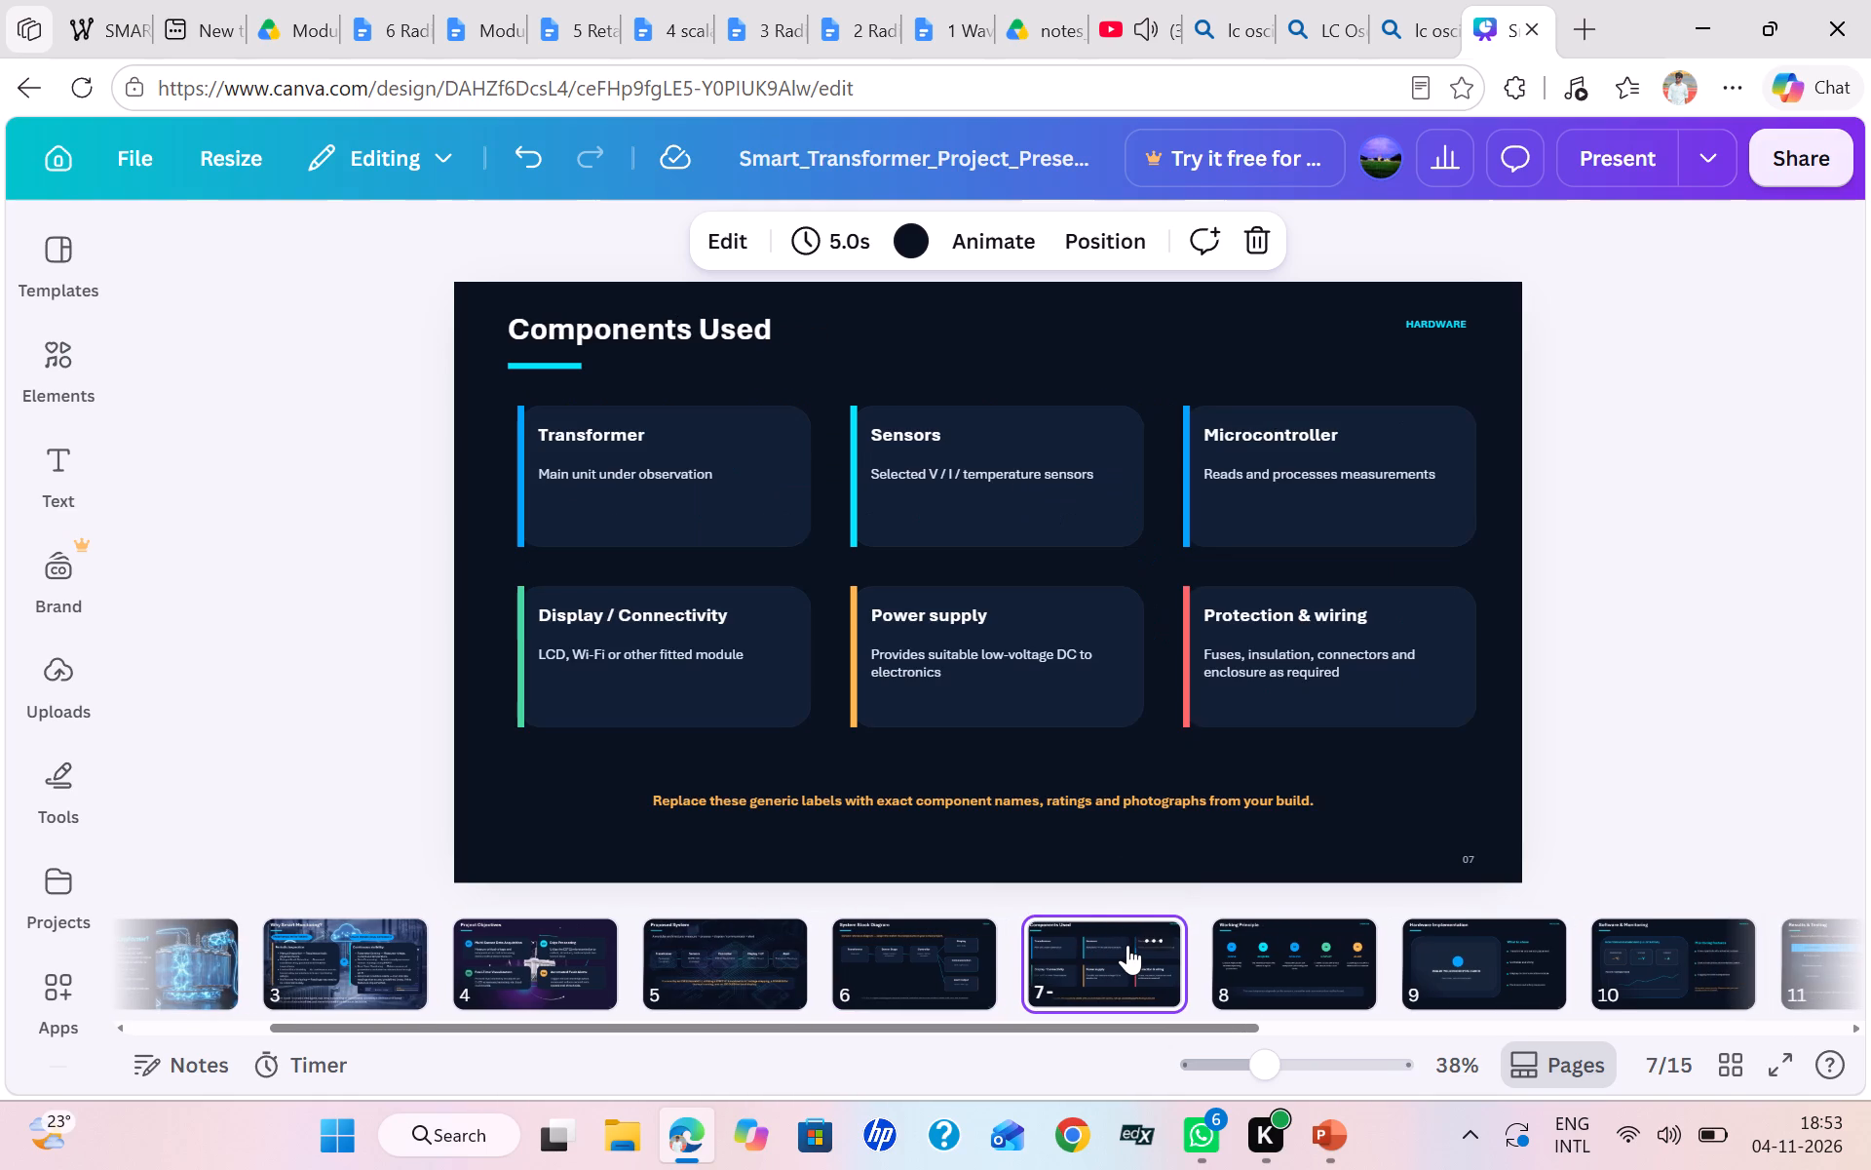
{"action": "scroll", "coordinate": [1127, 945], "scroll_direction": "left", "scroll_amount": 2}
{"action": "left_click", "coordinate": [1127, 945]}
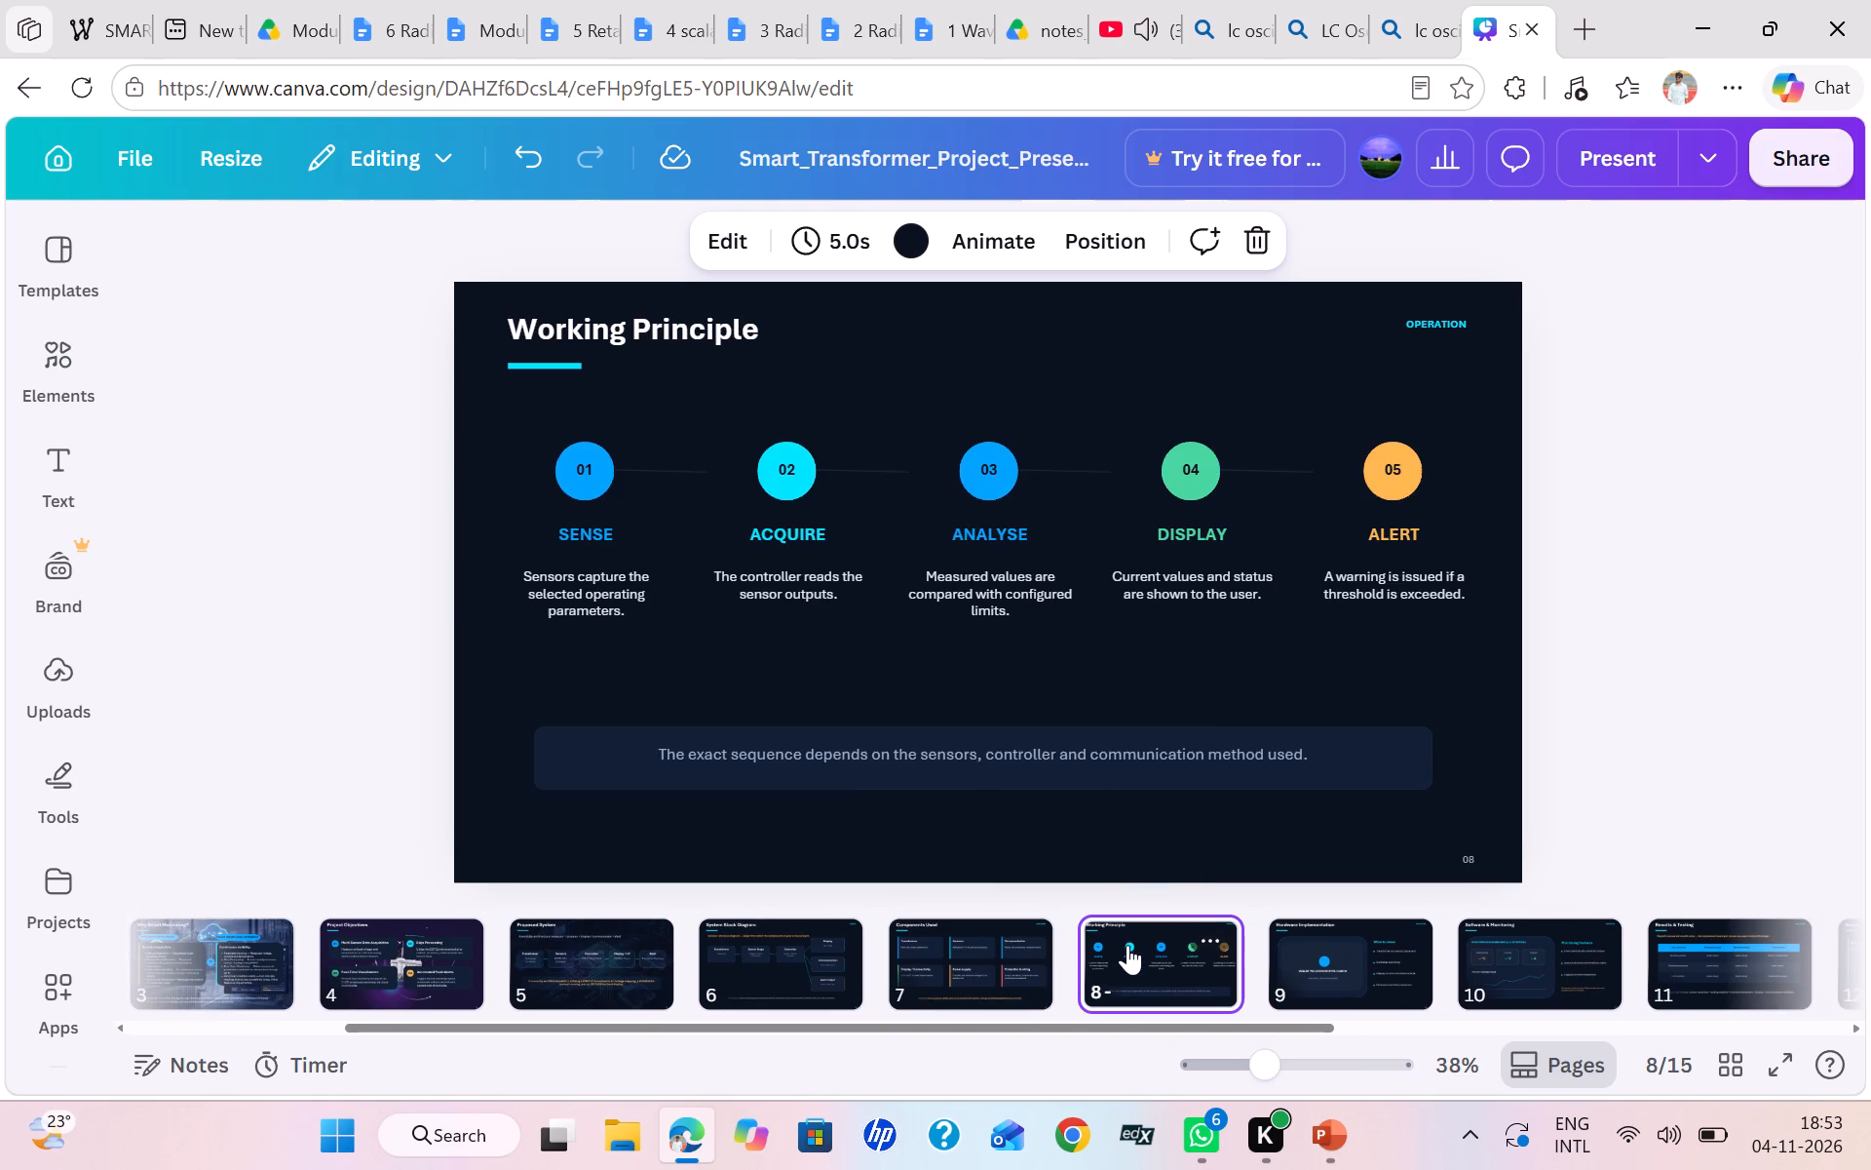
{"action": "scroll", "coordinate": [1127, 945], "scroll_direction": "left", "scroll_amount": 1}
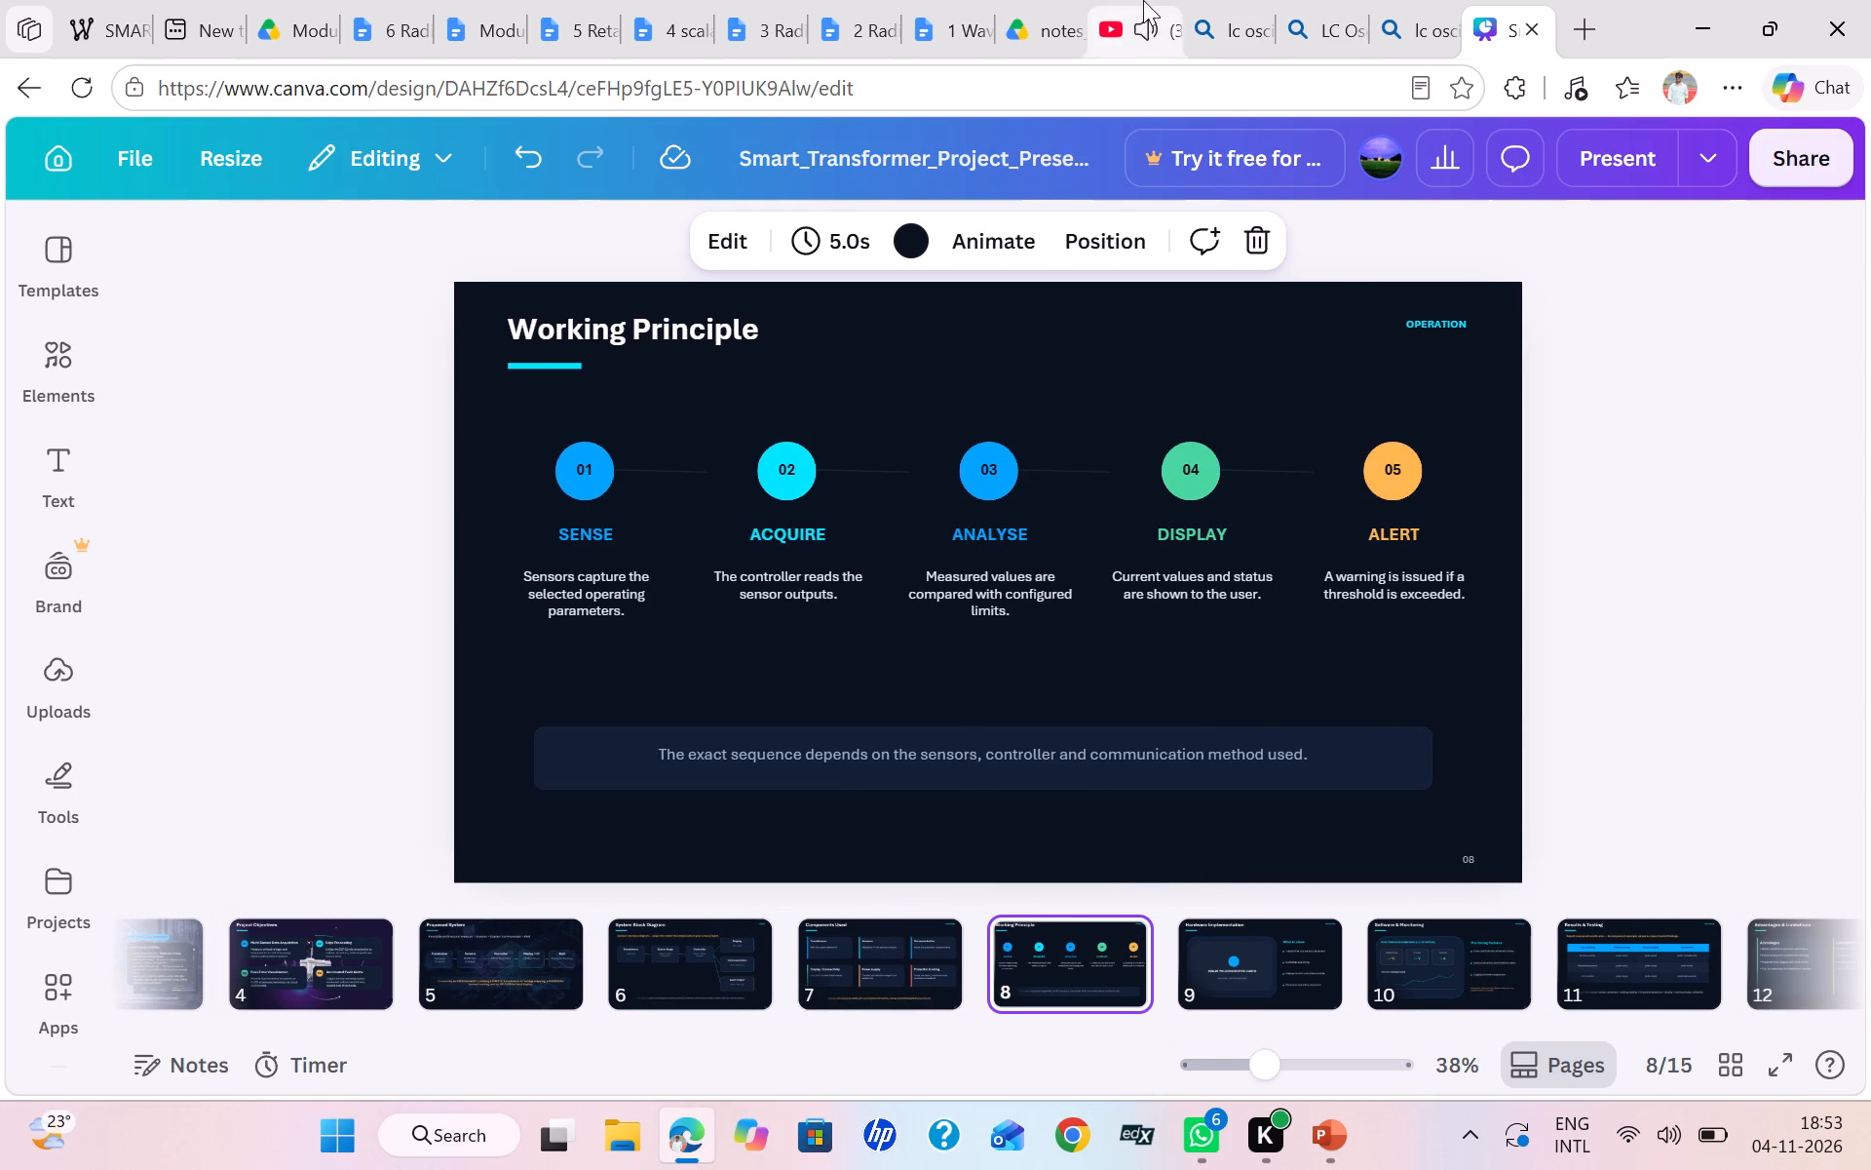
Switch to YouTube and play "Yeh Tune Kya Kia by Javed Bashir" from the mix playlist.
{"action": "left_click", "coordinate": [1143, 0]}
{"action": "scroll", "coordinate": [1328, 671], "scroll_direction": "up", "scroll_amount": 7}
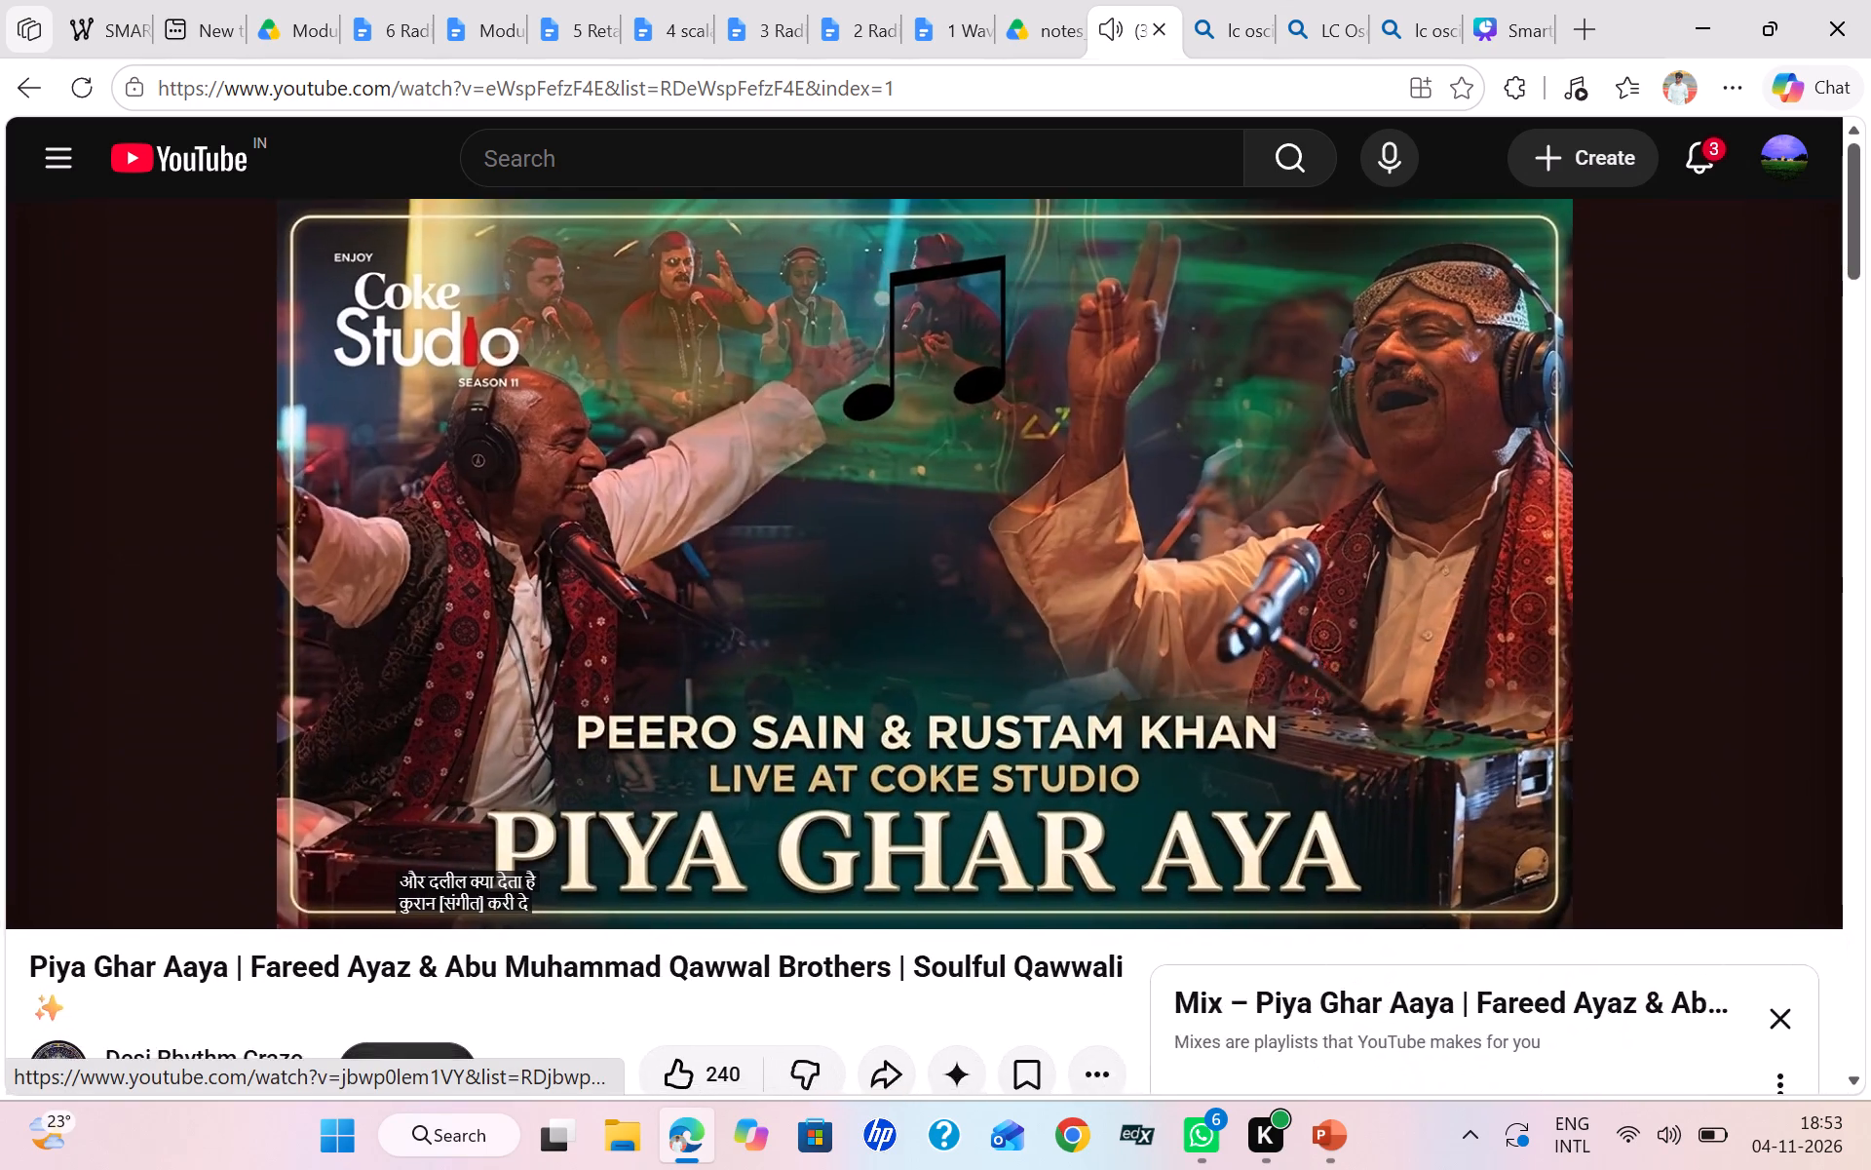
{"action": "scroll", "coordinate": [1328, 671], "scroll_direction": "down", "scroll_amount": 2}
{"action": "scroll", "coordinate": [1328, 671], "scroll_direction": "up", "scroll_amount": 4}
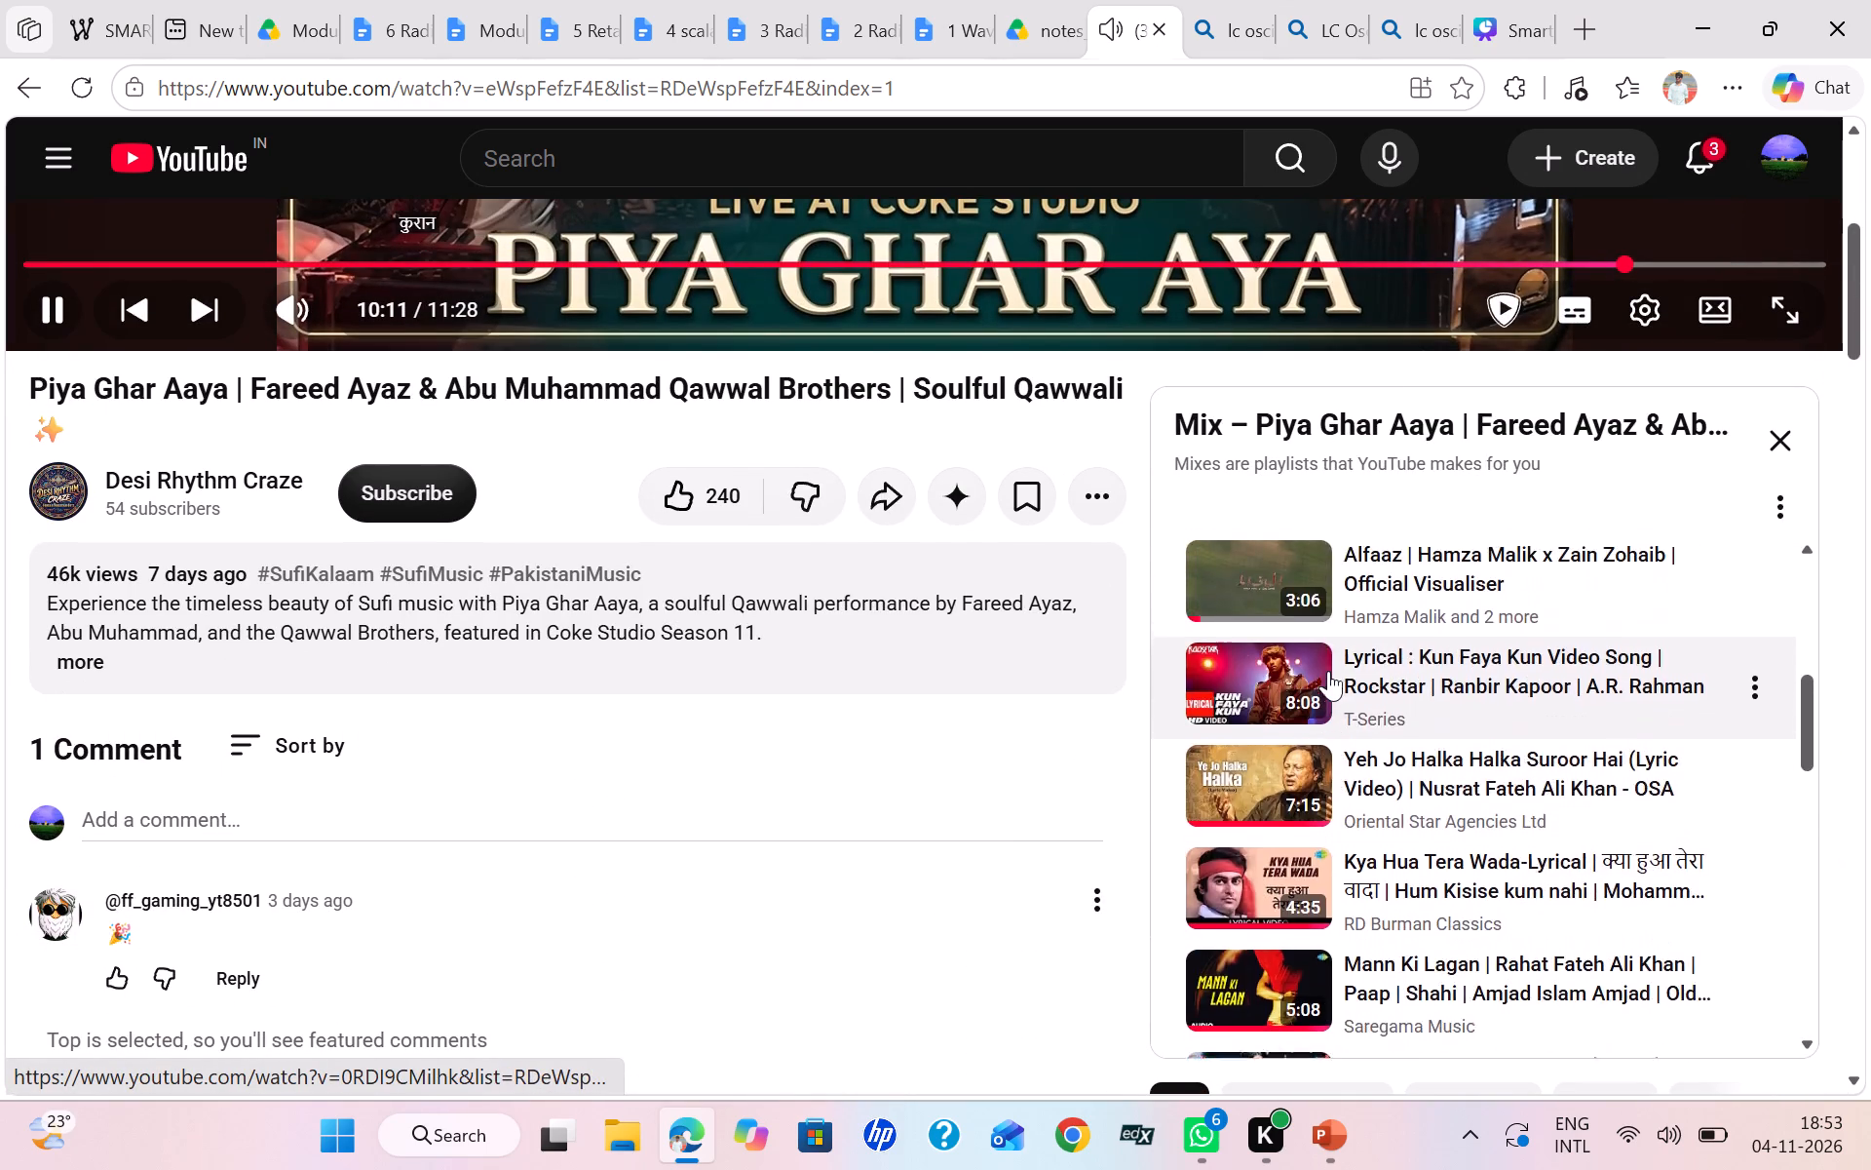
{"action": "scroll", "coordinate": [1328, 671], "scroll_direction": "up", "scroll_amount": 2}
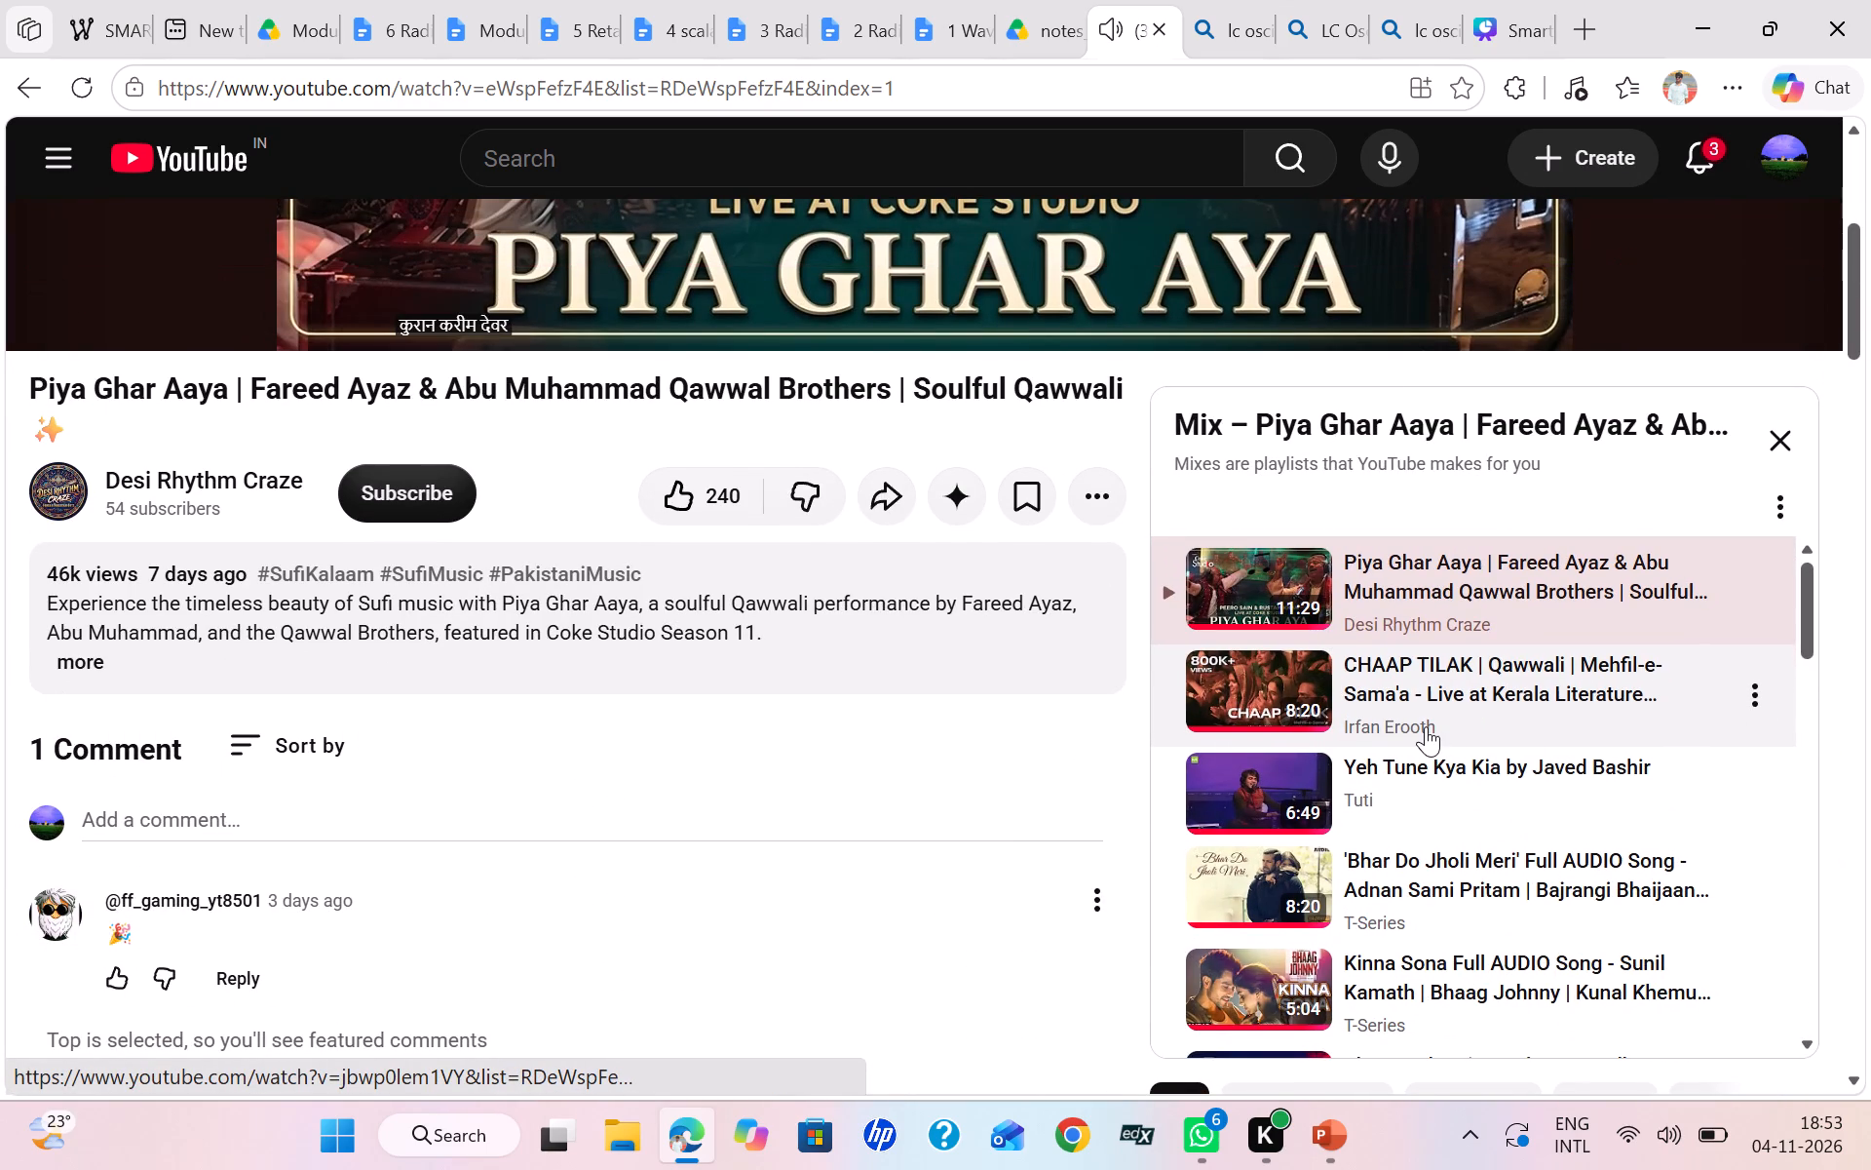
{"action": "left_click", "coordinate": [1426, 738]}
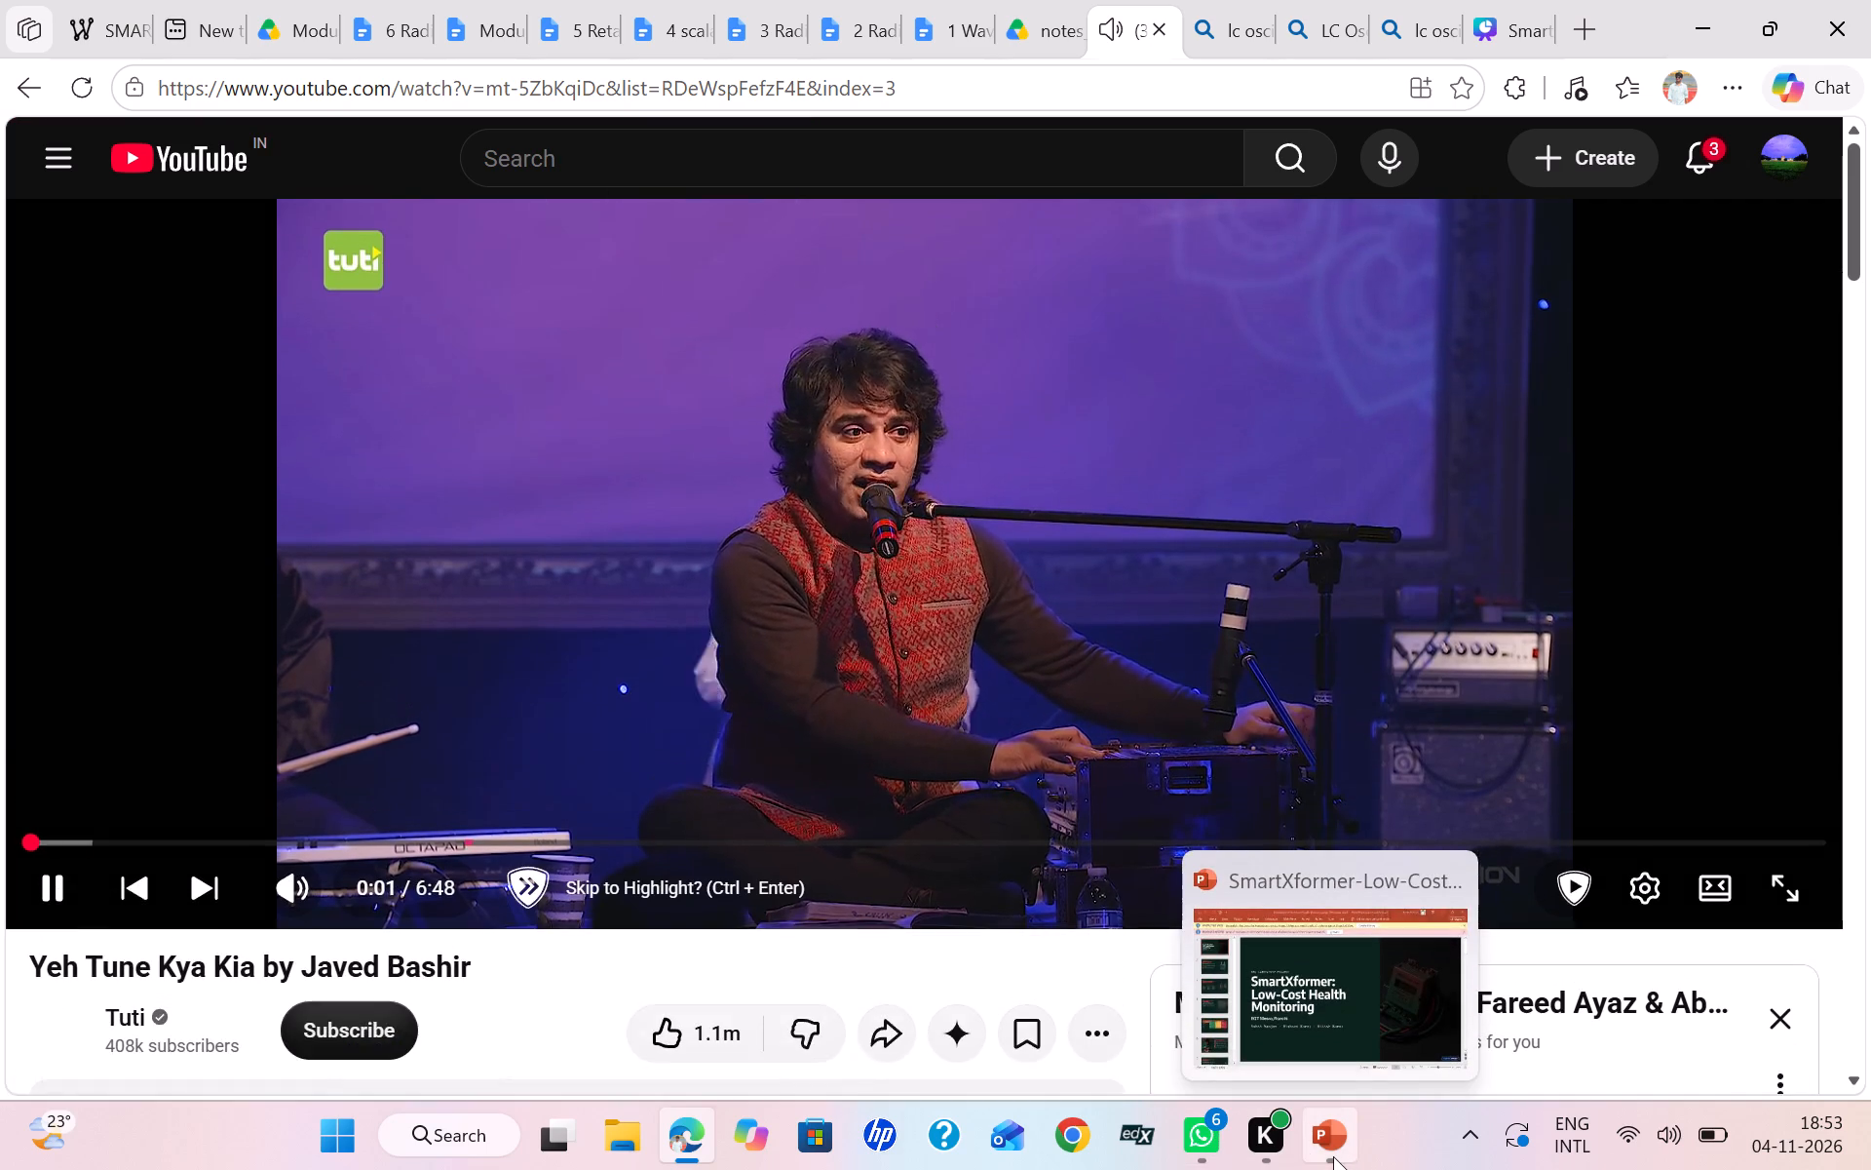
Check the SmartXformer reference deck in PowerPoint, then return to the Canva presentation and view its Hardware Implementation slide.
{"action": "left_click", "coordinate": [1333, 1156]}
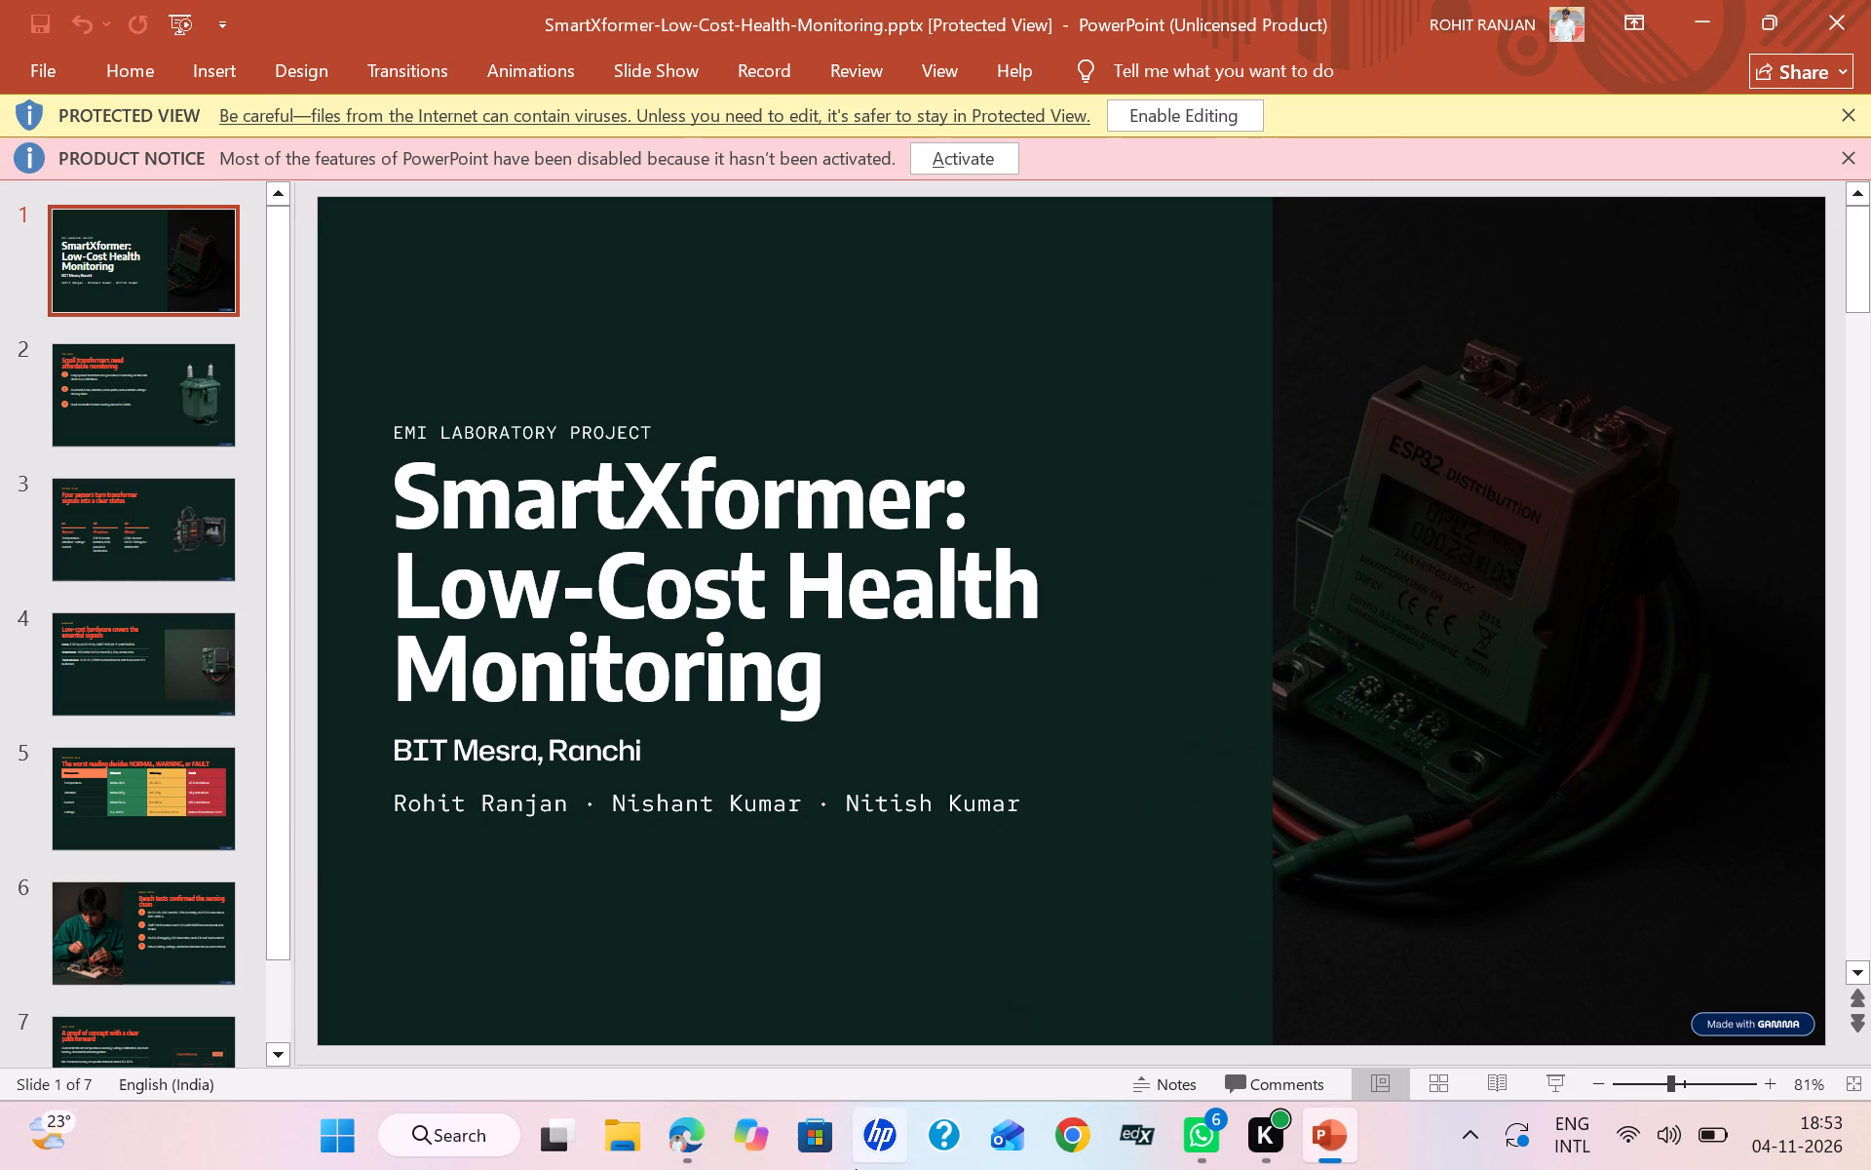
{"action": "left_click", "coordinate": [687, 1144]}
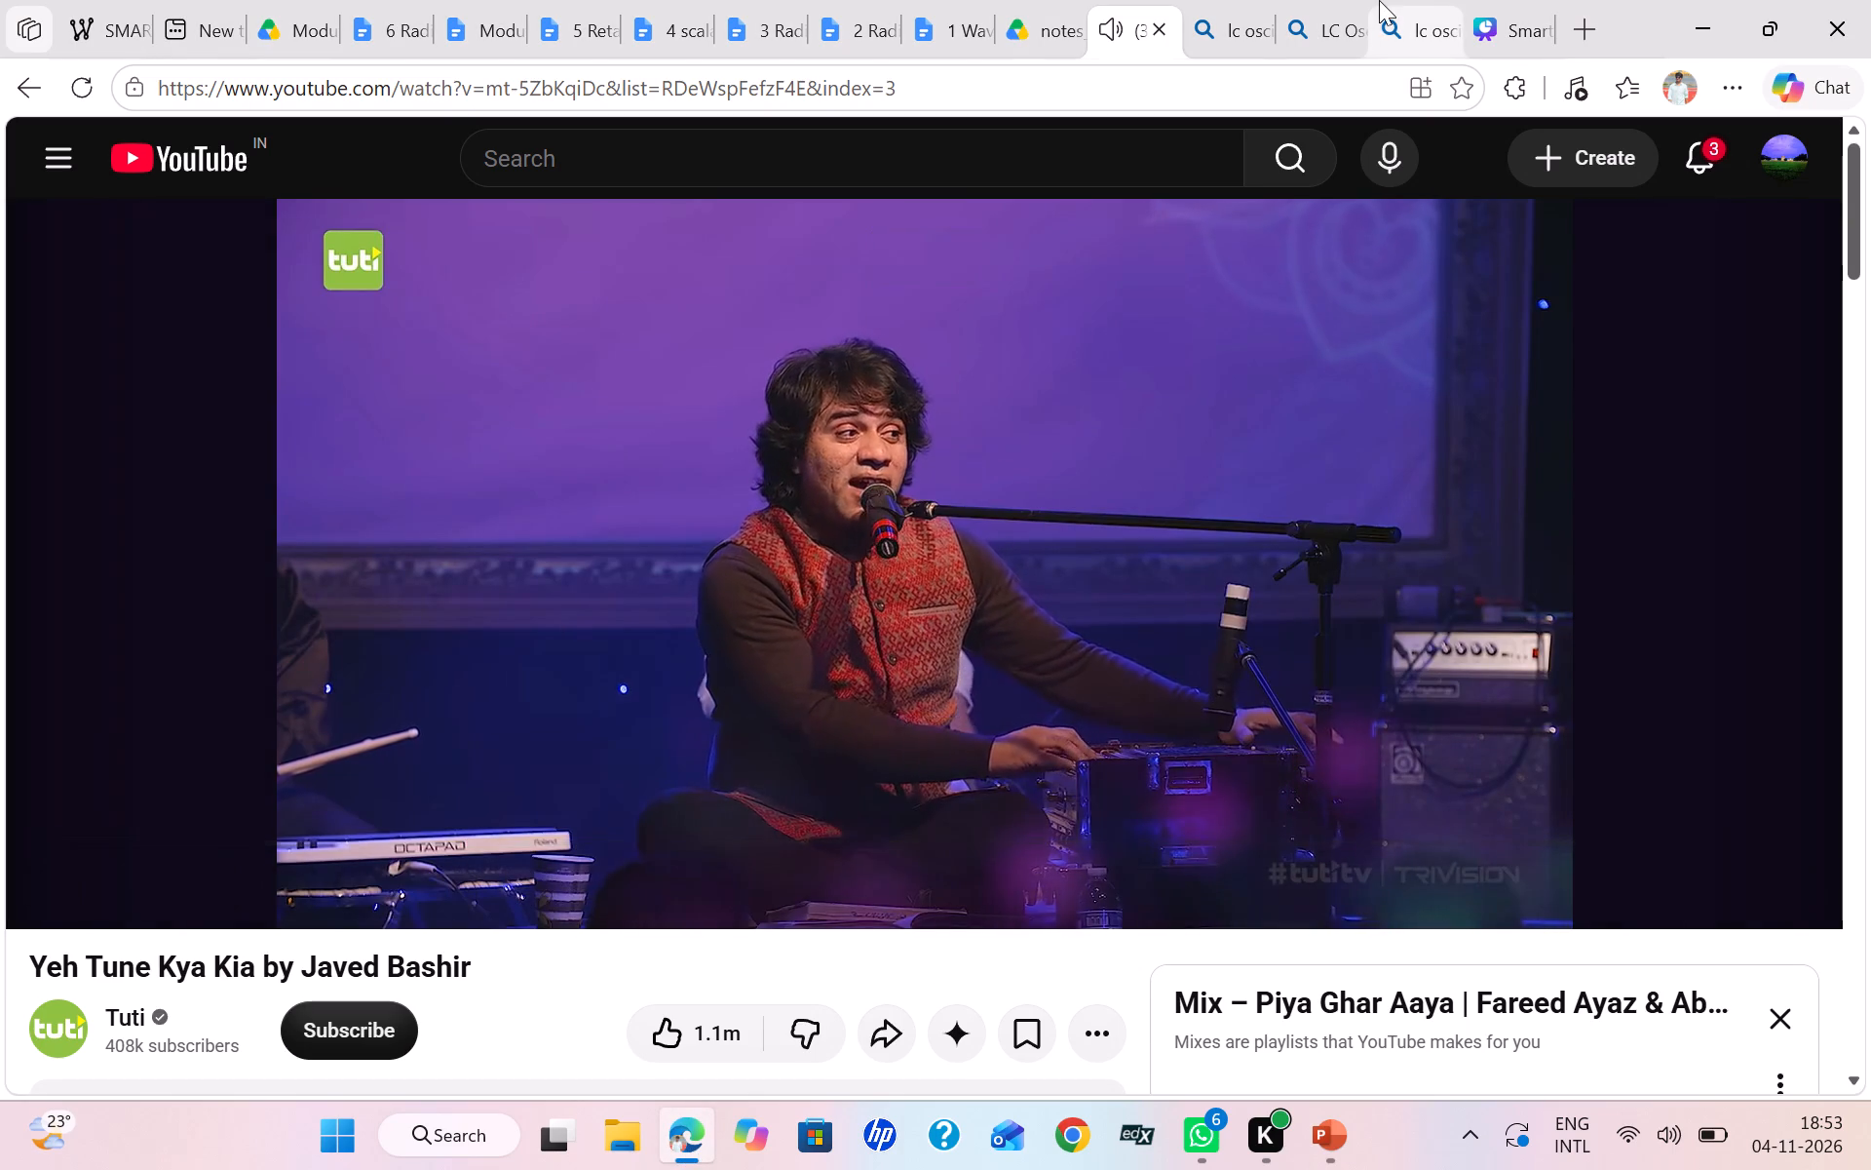
{"action": "left_click", "coordinate": [1482, 0]}
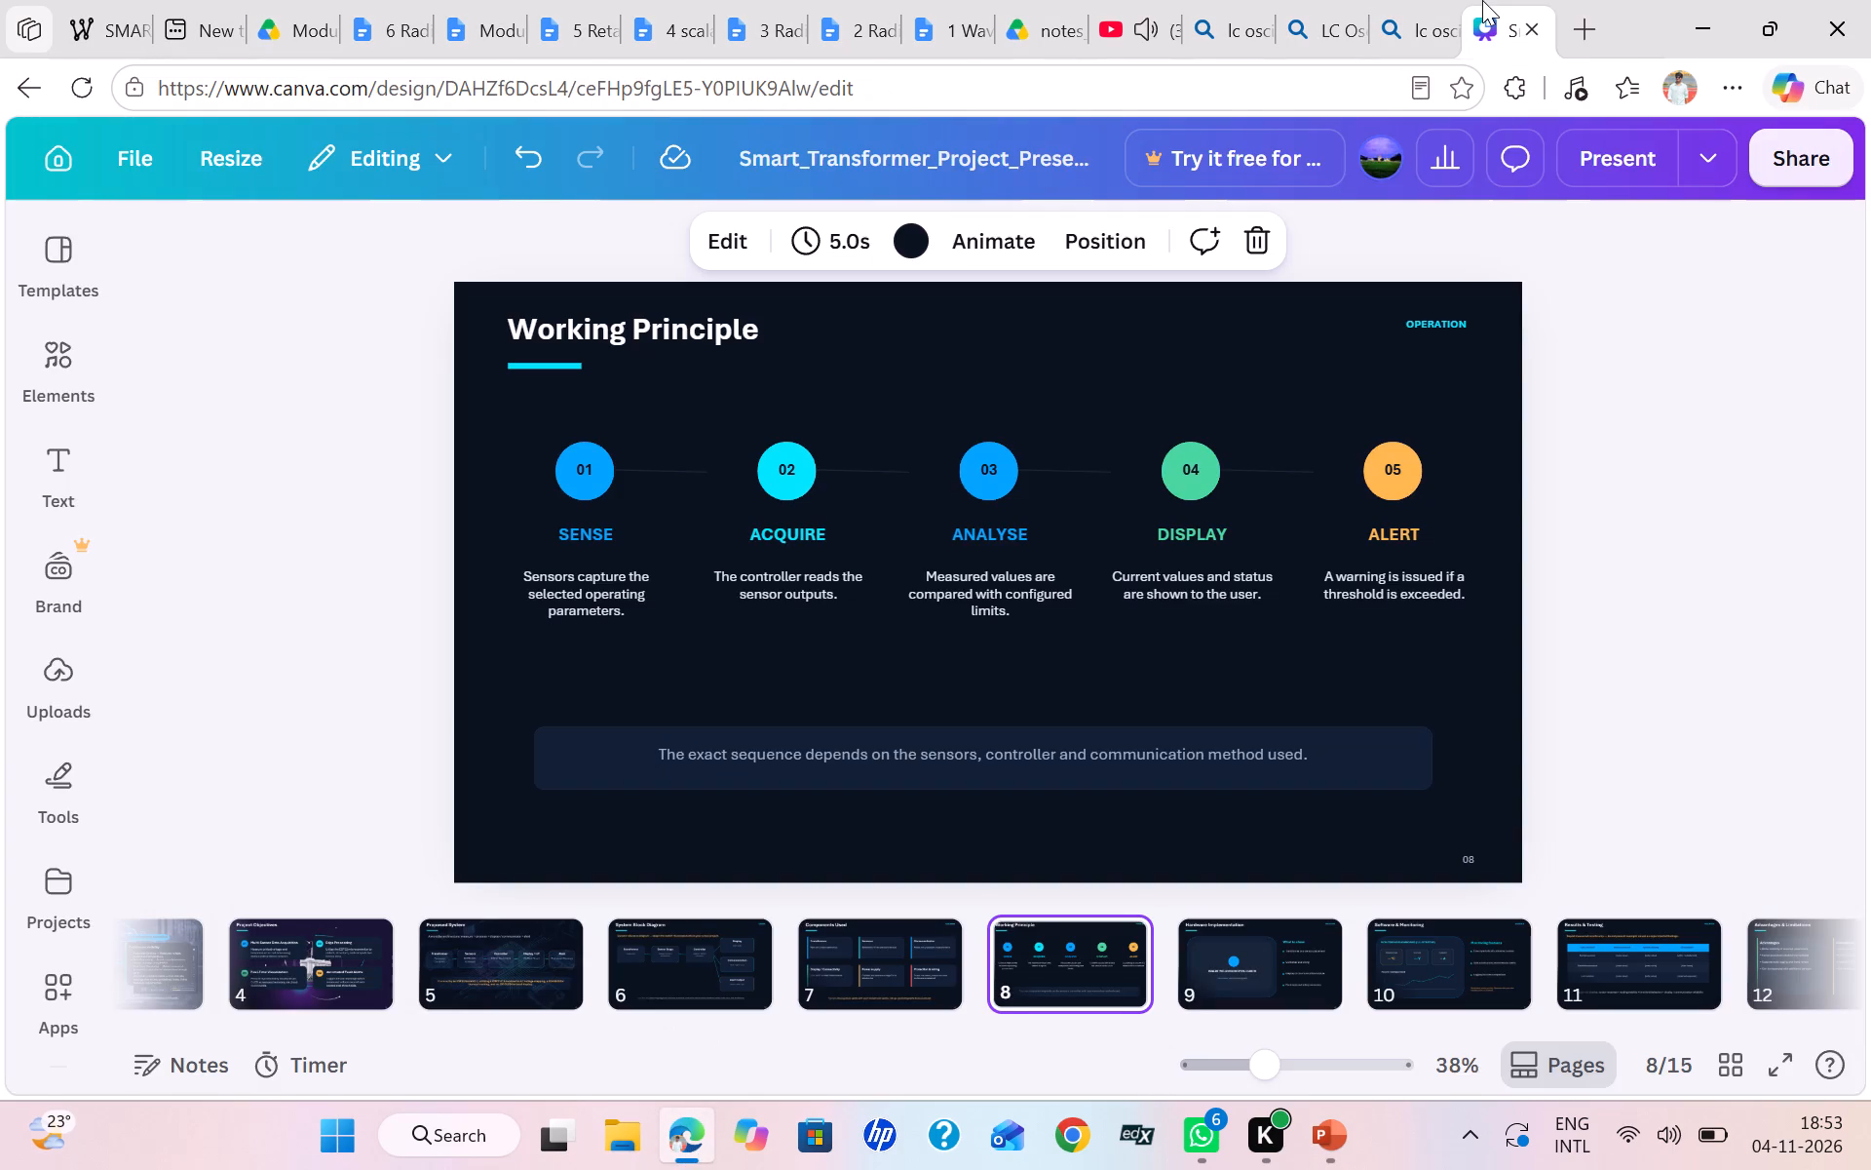
{"action": "key", "text": "Right"}
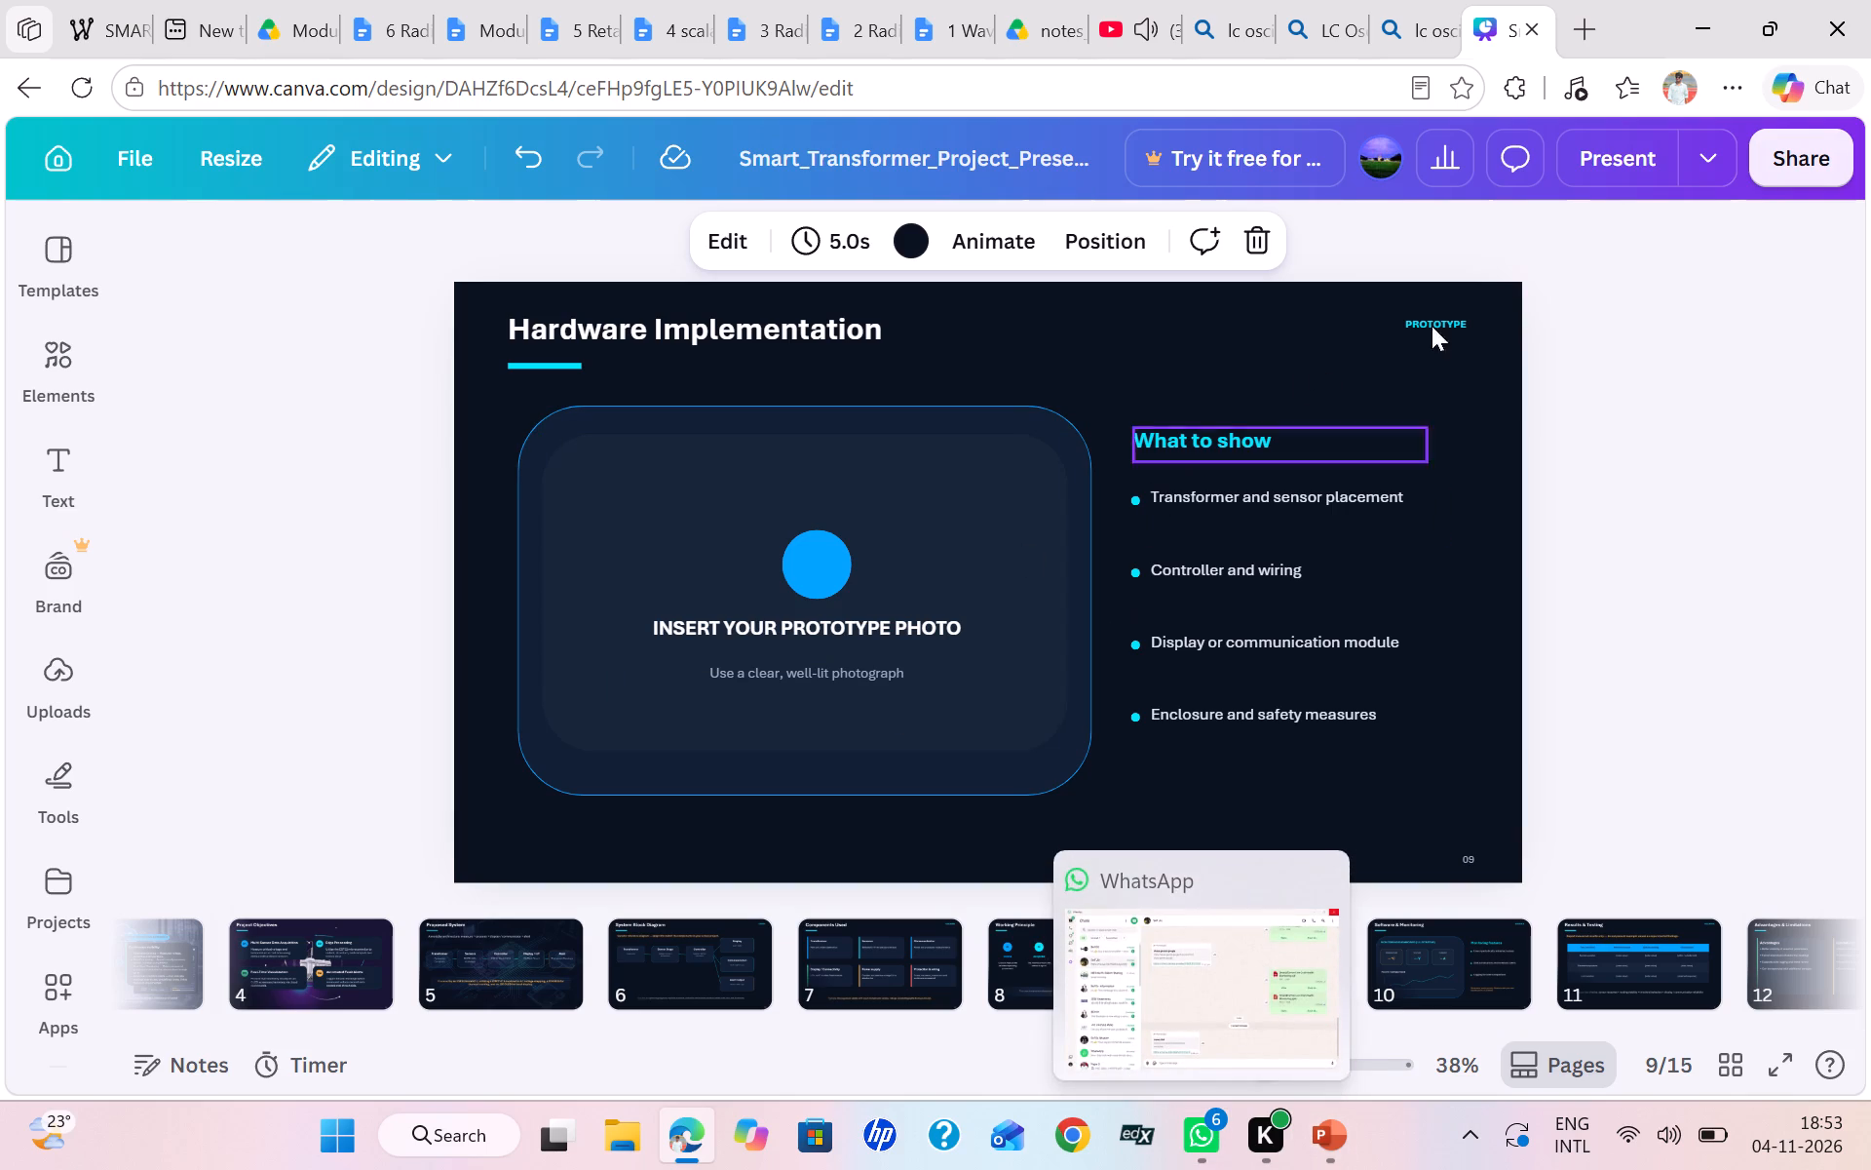
In File Explorer, look through the Pictures, Screenshots and Camera Roll folders for a prototype photo.
{"action": "left_click", "coordinate": [636, 1149]}
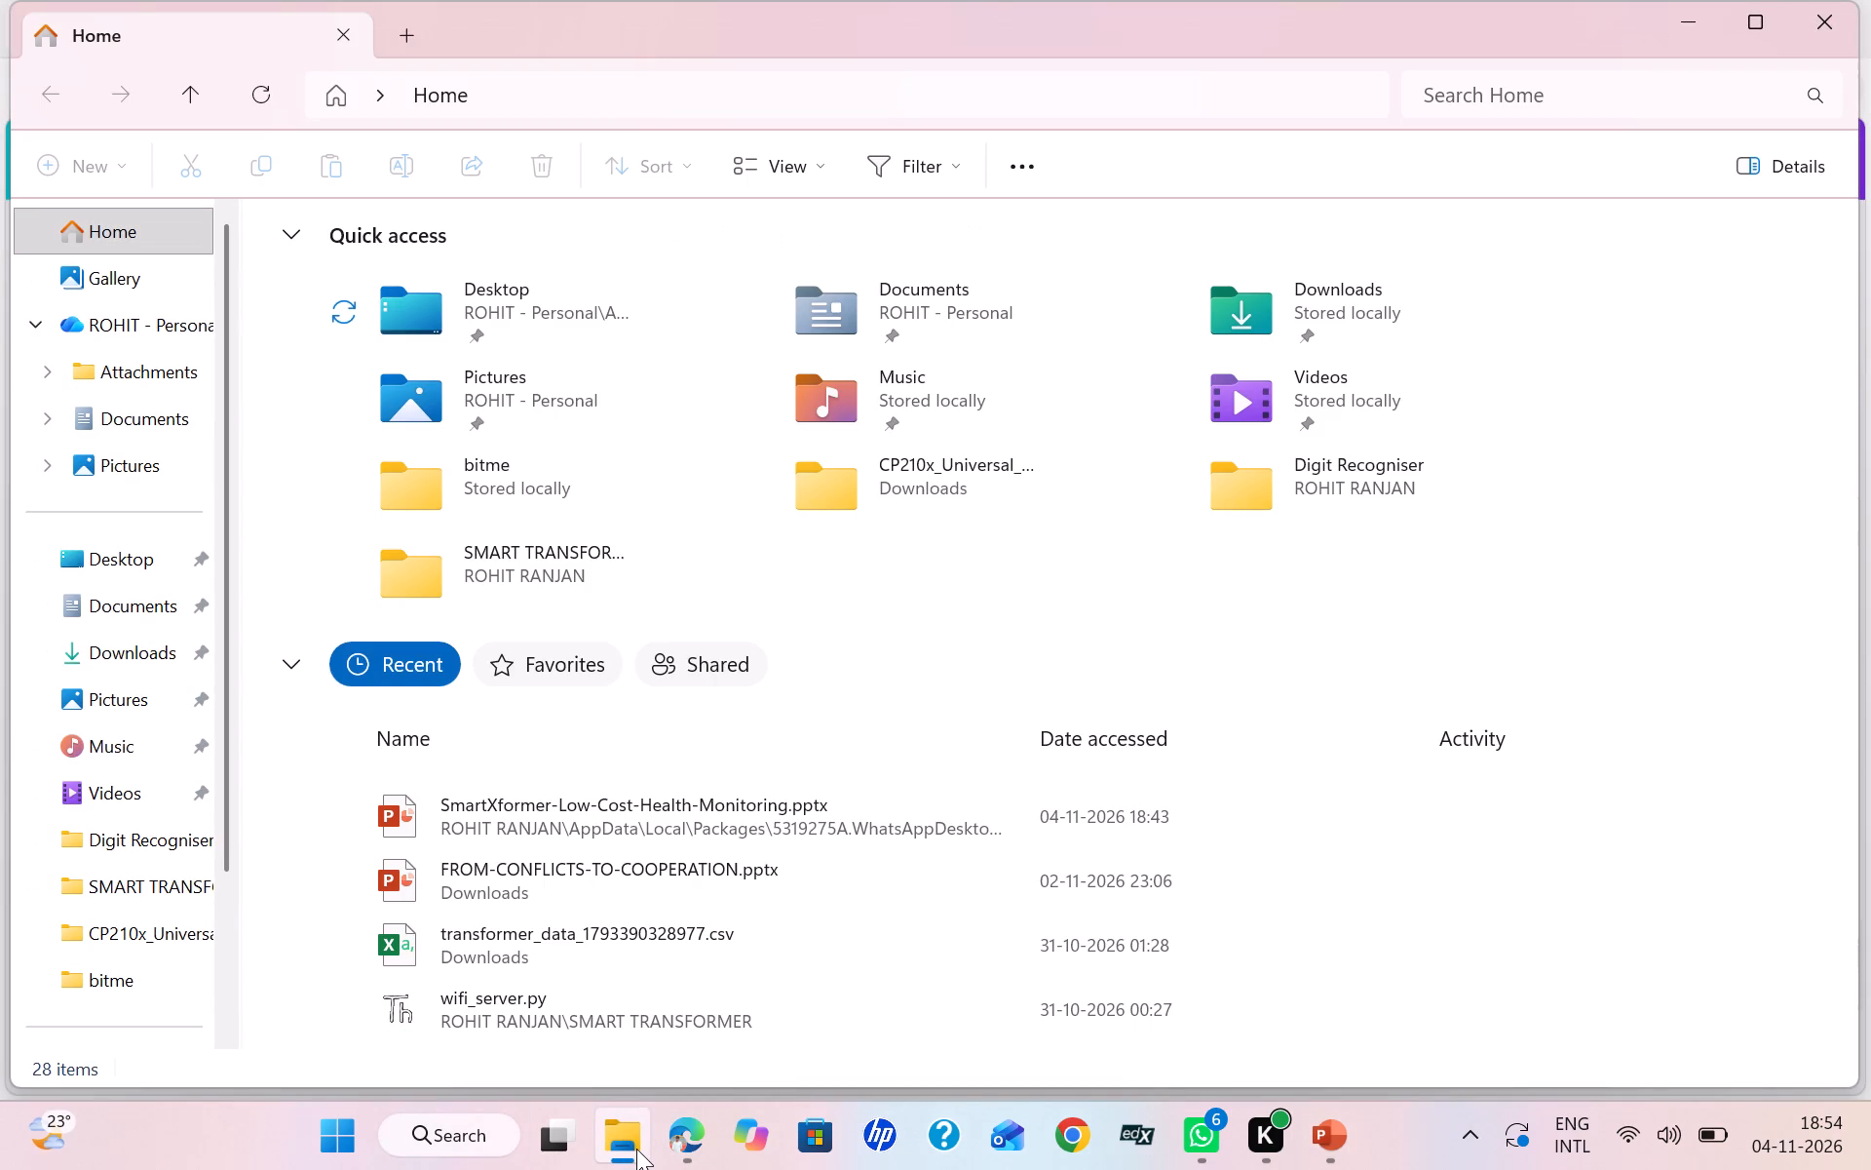
{"action": "left_click", "coordinate": [636, 1149]}
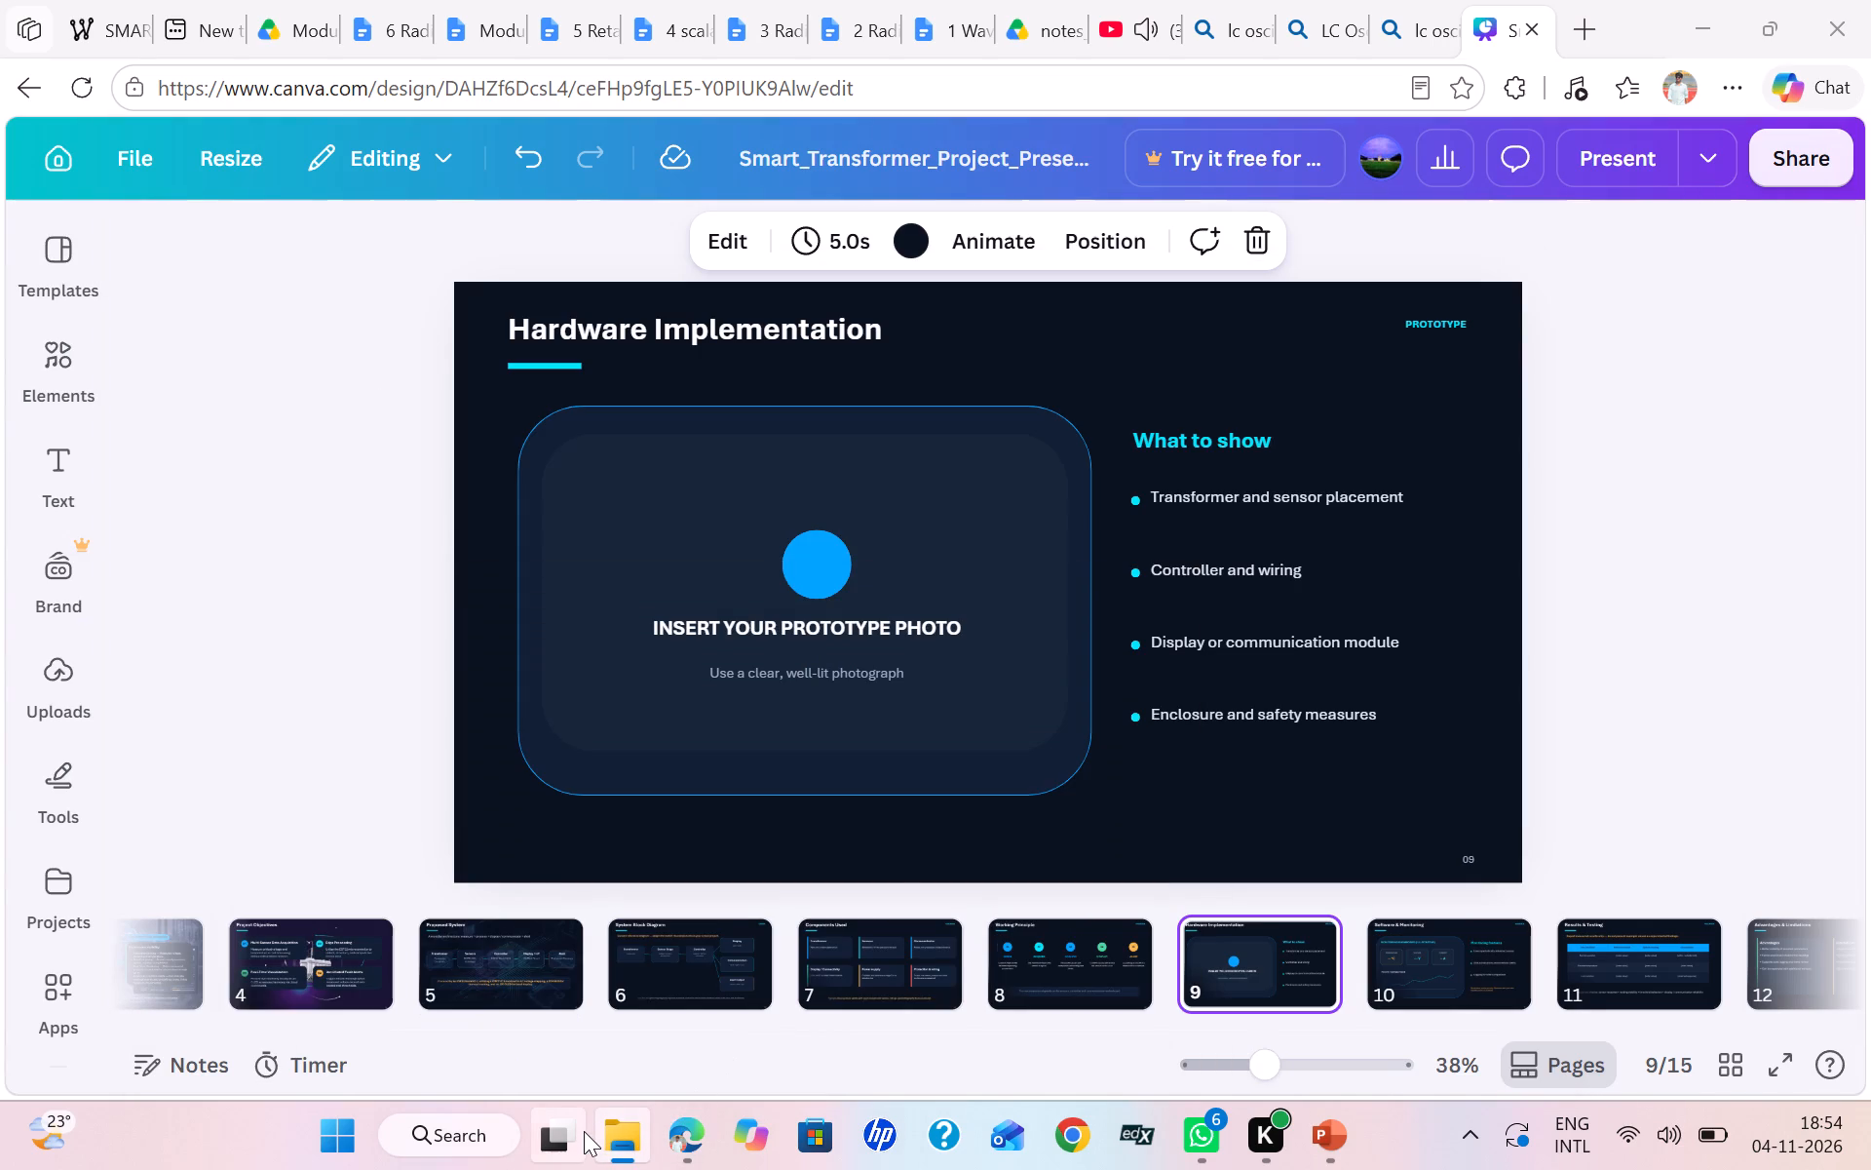
{"action": "left_click", "coordinate": [619, 1137]}
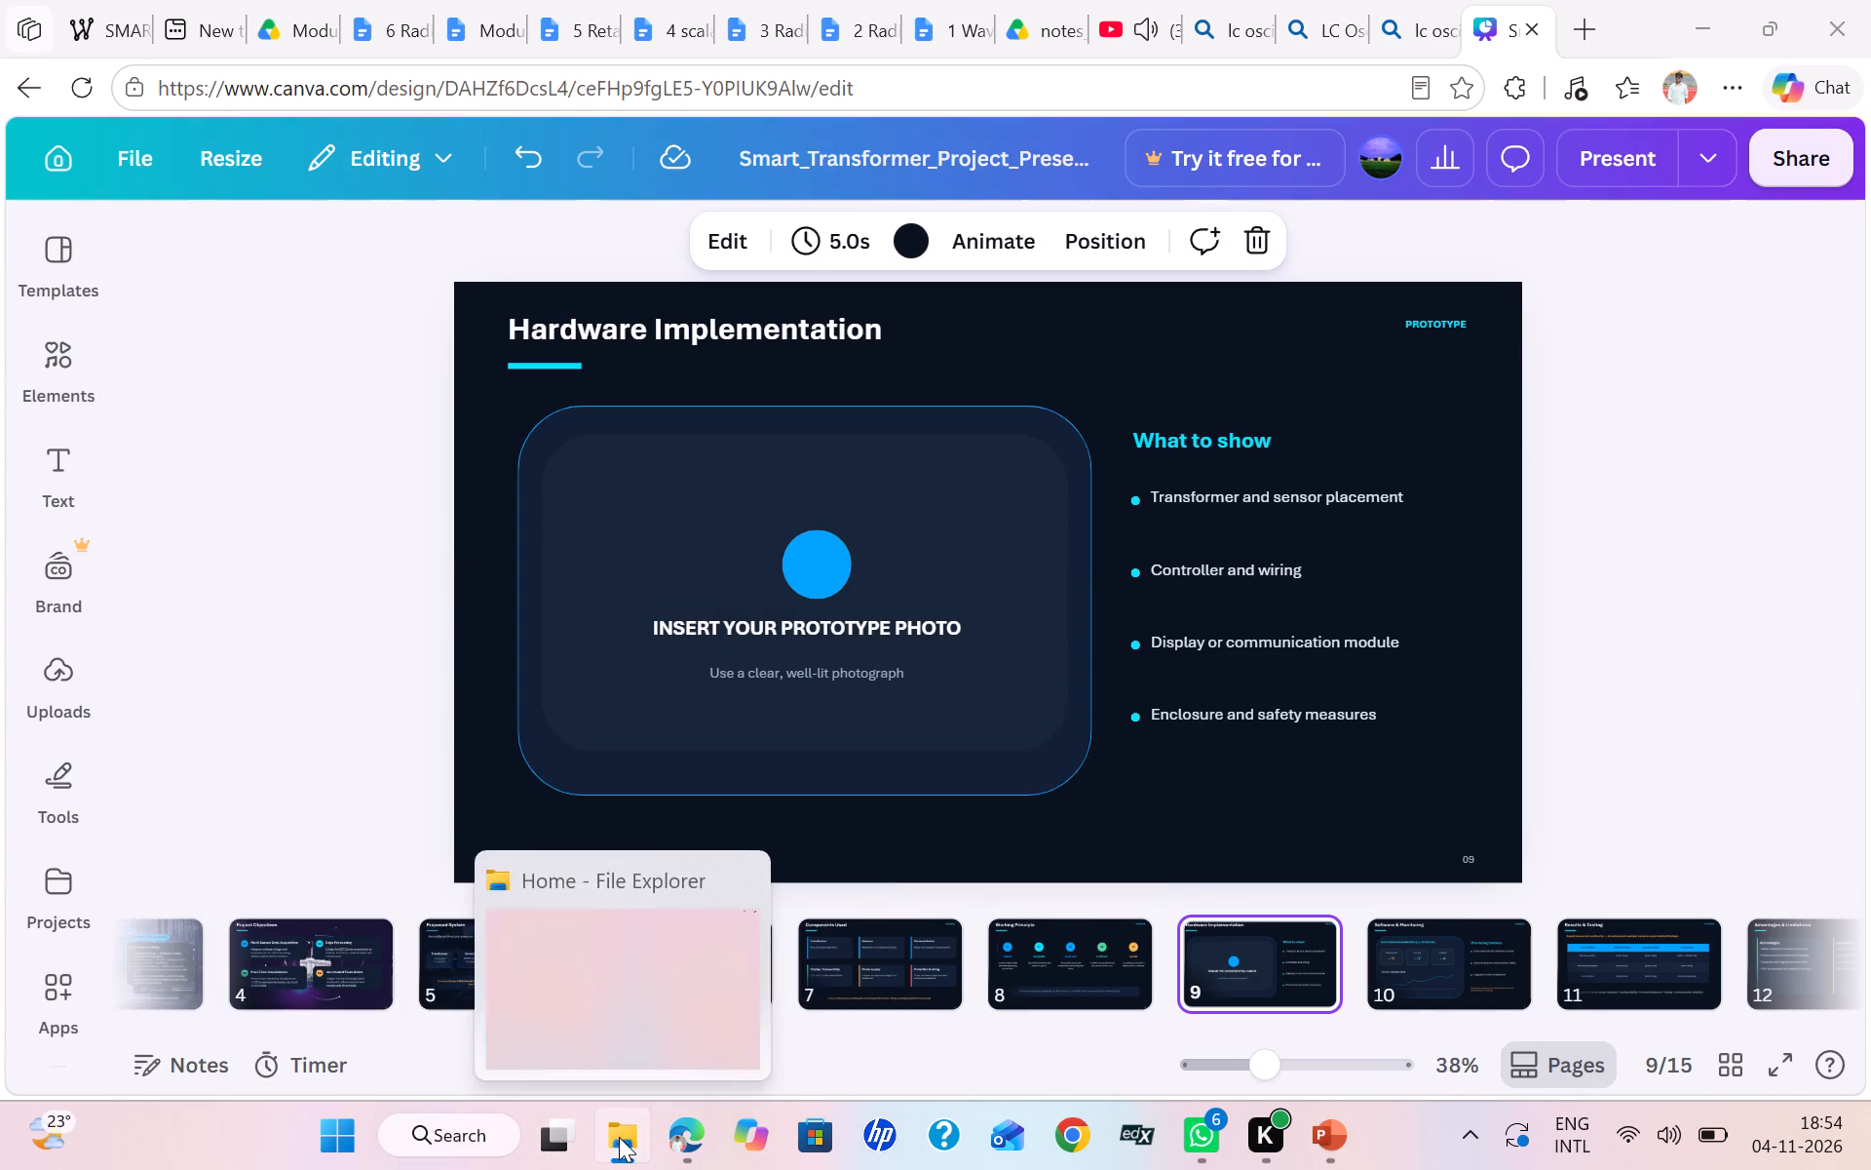
{"action": "left_click", "coordinate": [124, 454]}
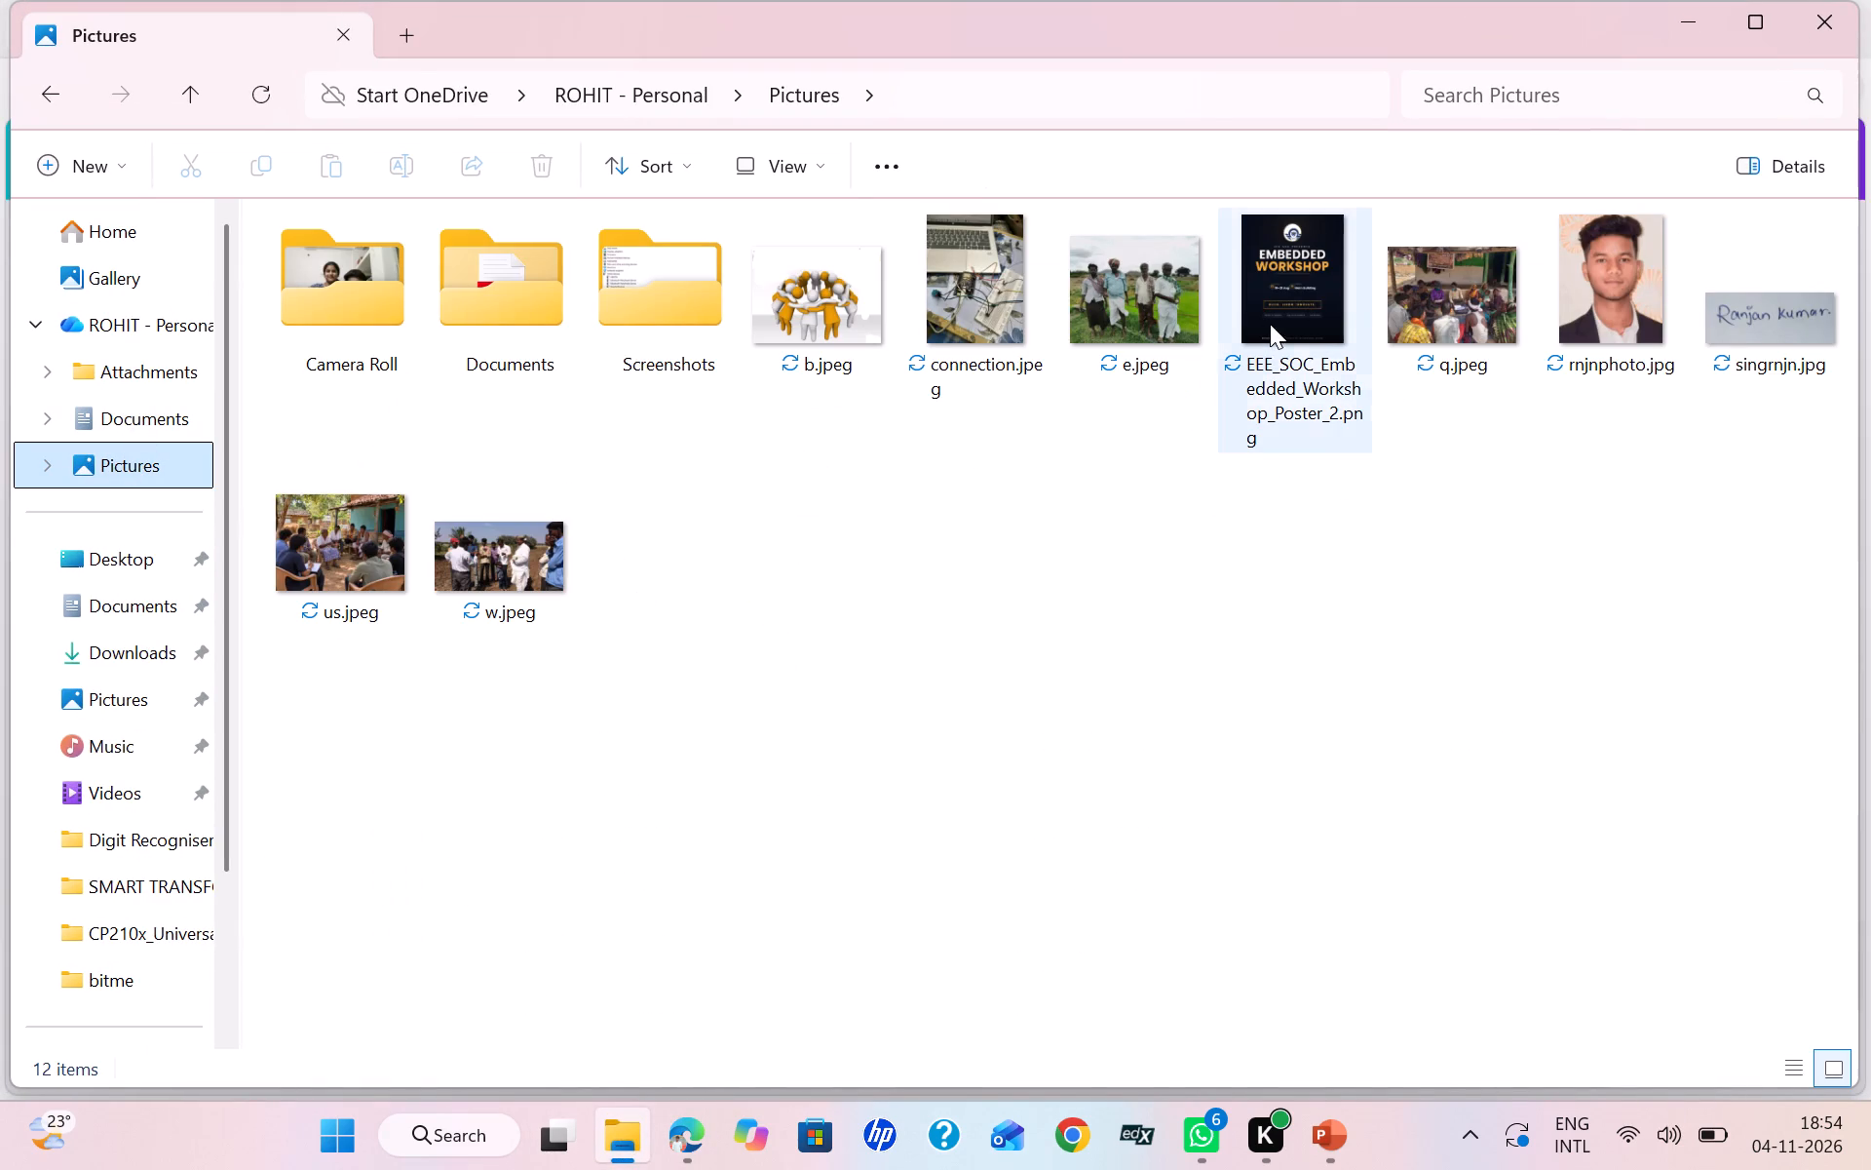
{"action": "double_click", "coordinate": [619, 284]}
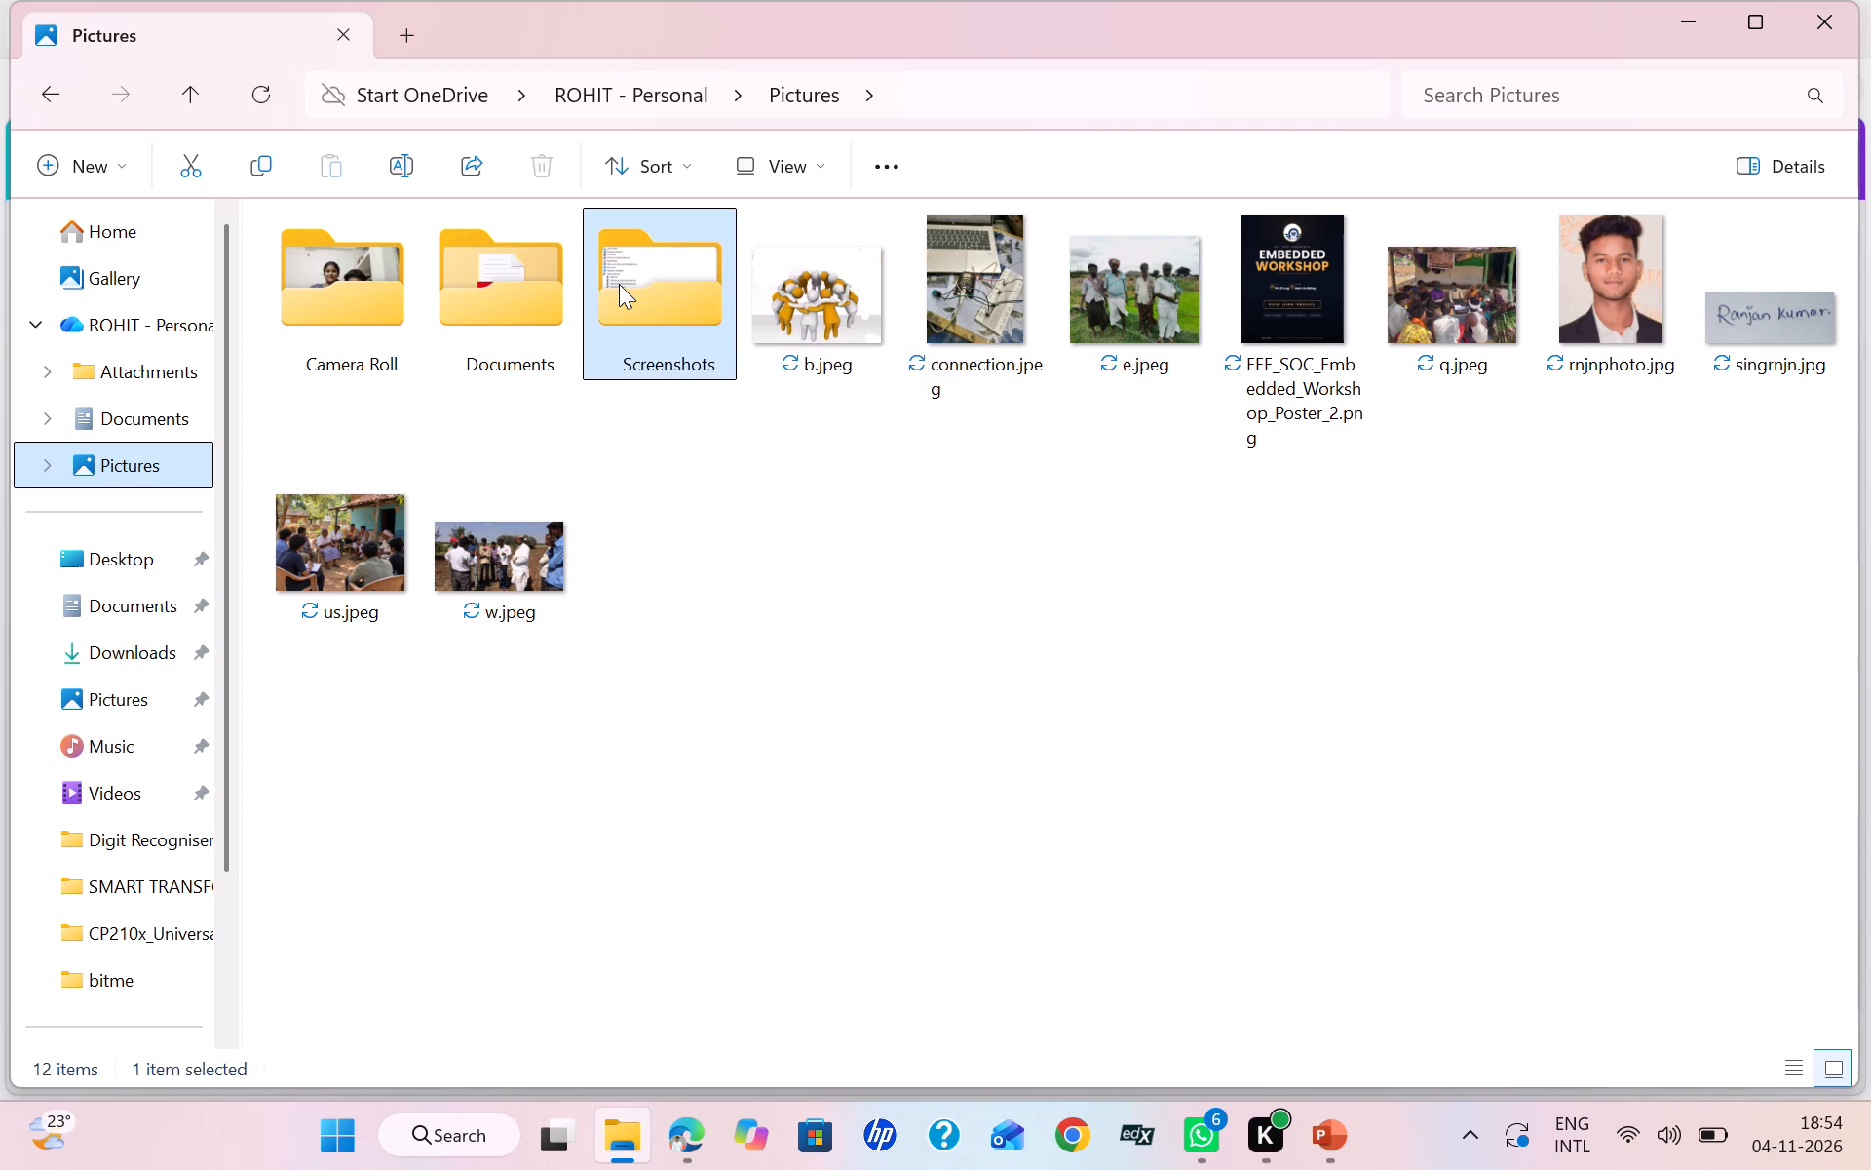
{"action": "scroll", "coordinate": [1339, 808], "scroll_direction": "down", "scroll_amount": 3}
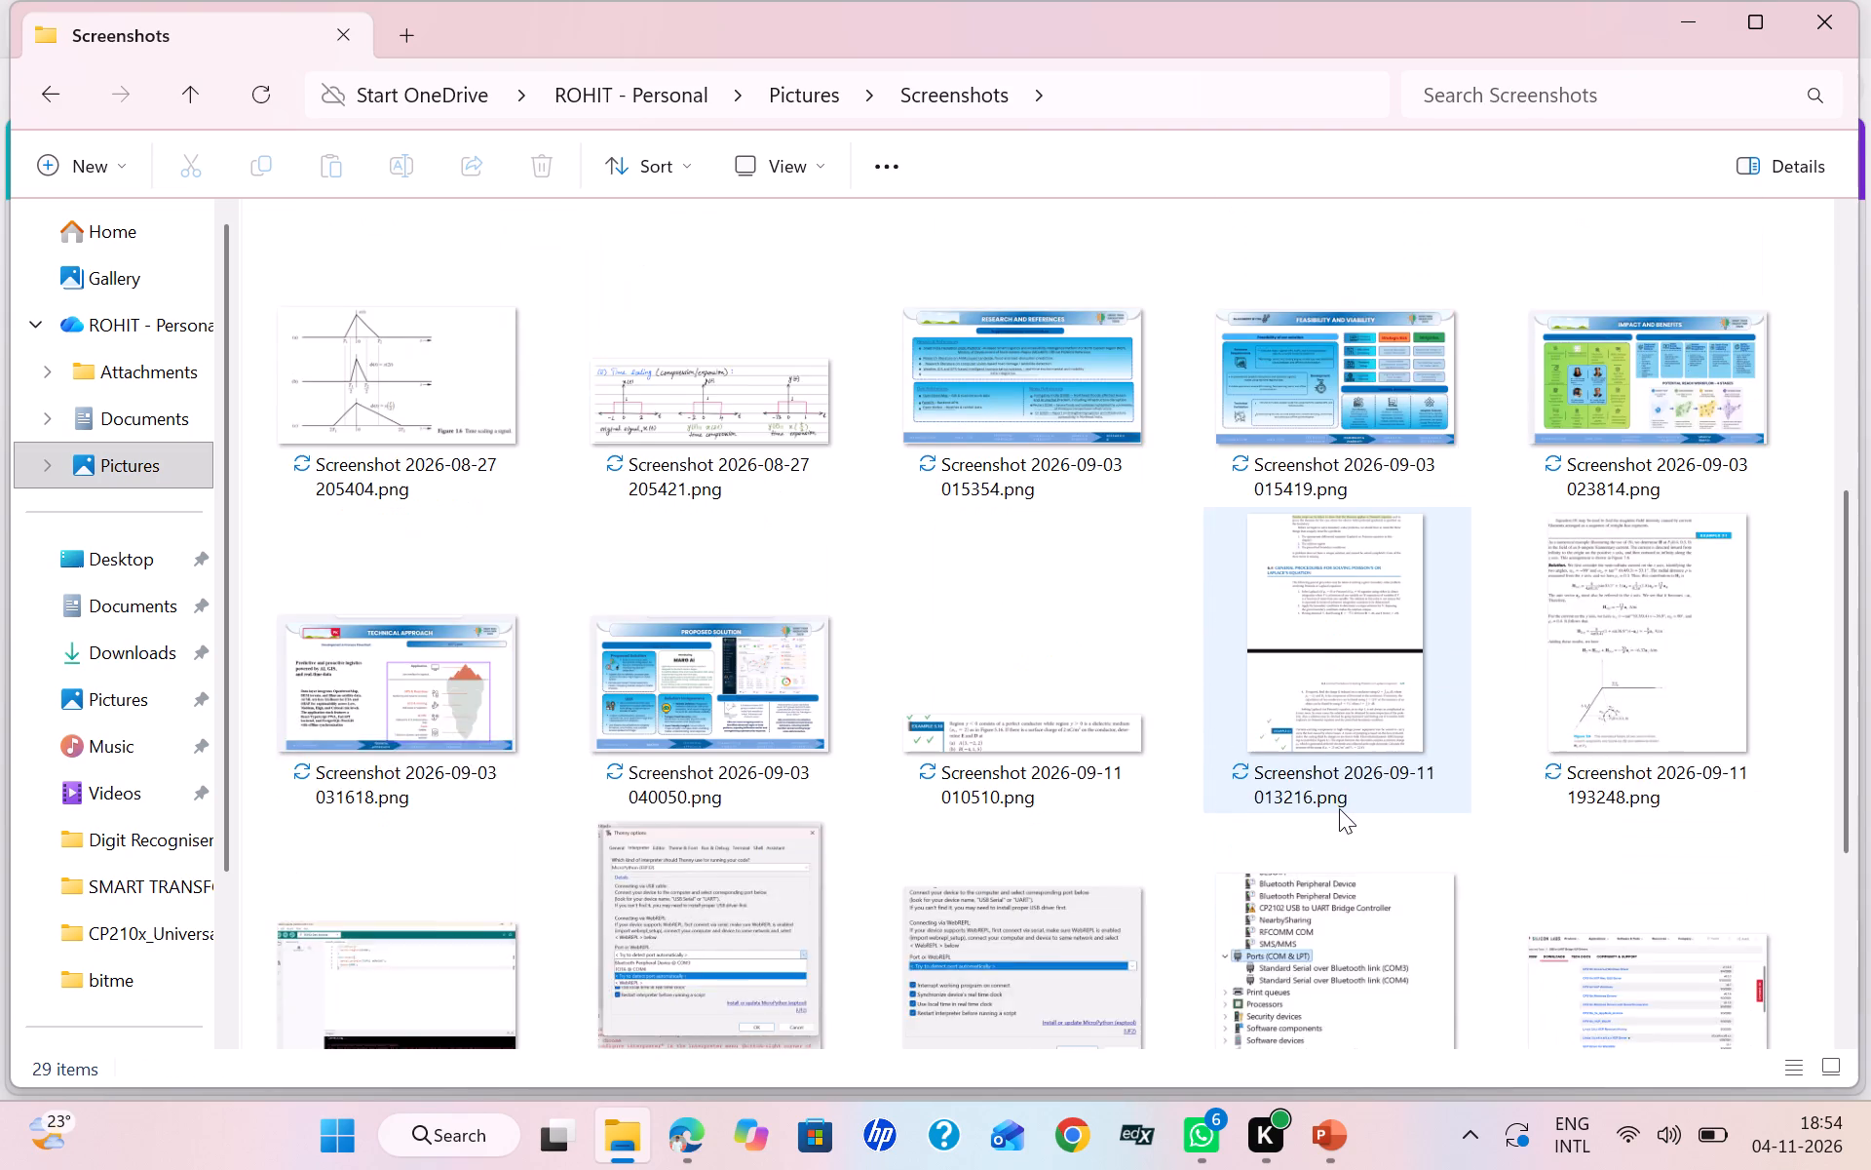
{"action": "scroll", "coordinate": [1339, 808], "scroll_direction": "down", "scroll_amount": 9}
{"action": "scroll", "coordinate": [1339, 808], "scroll_direction": "up", "scroll_amount": 4}
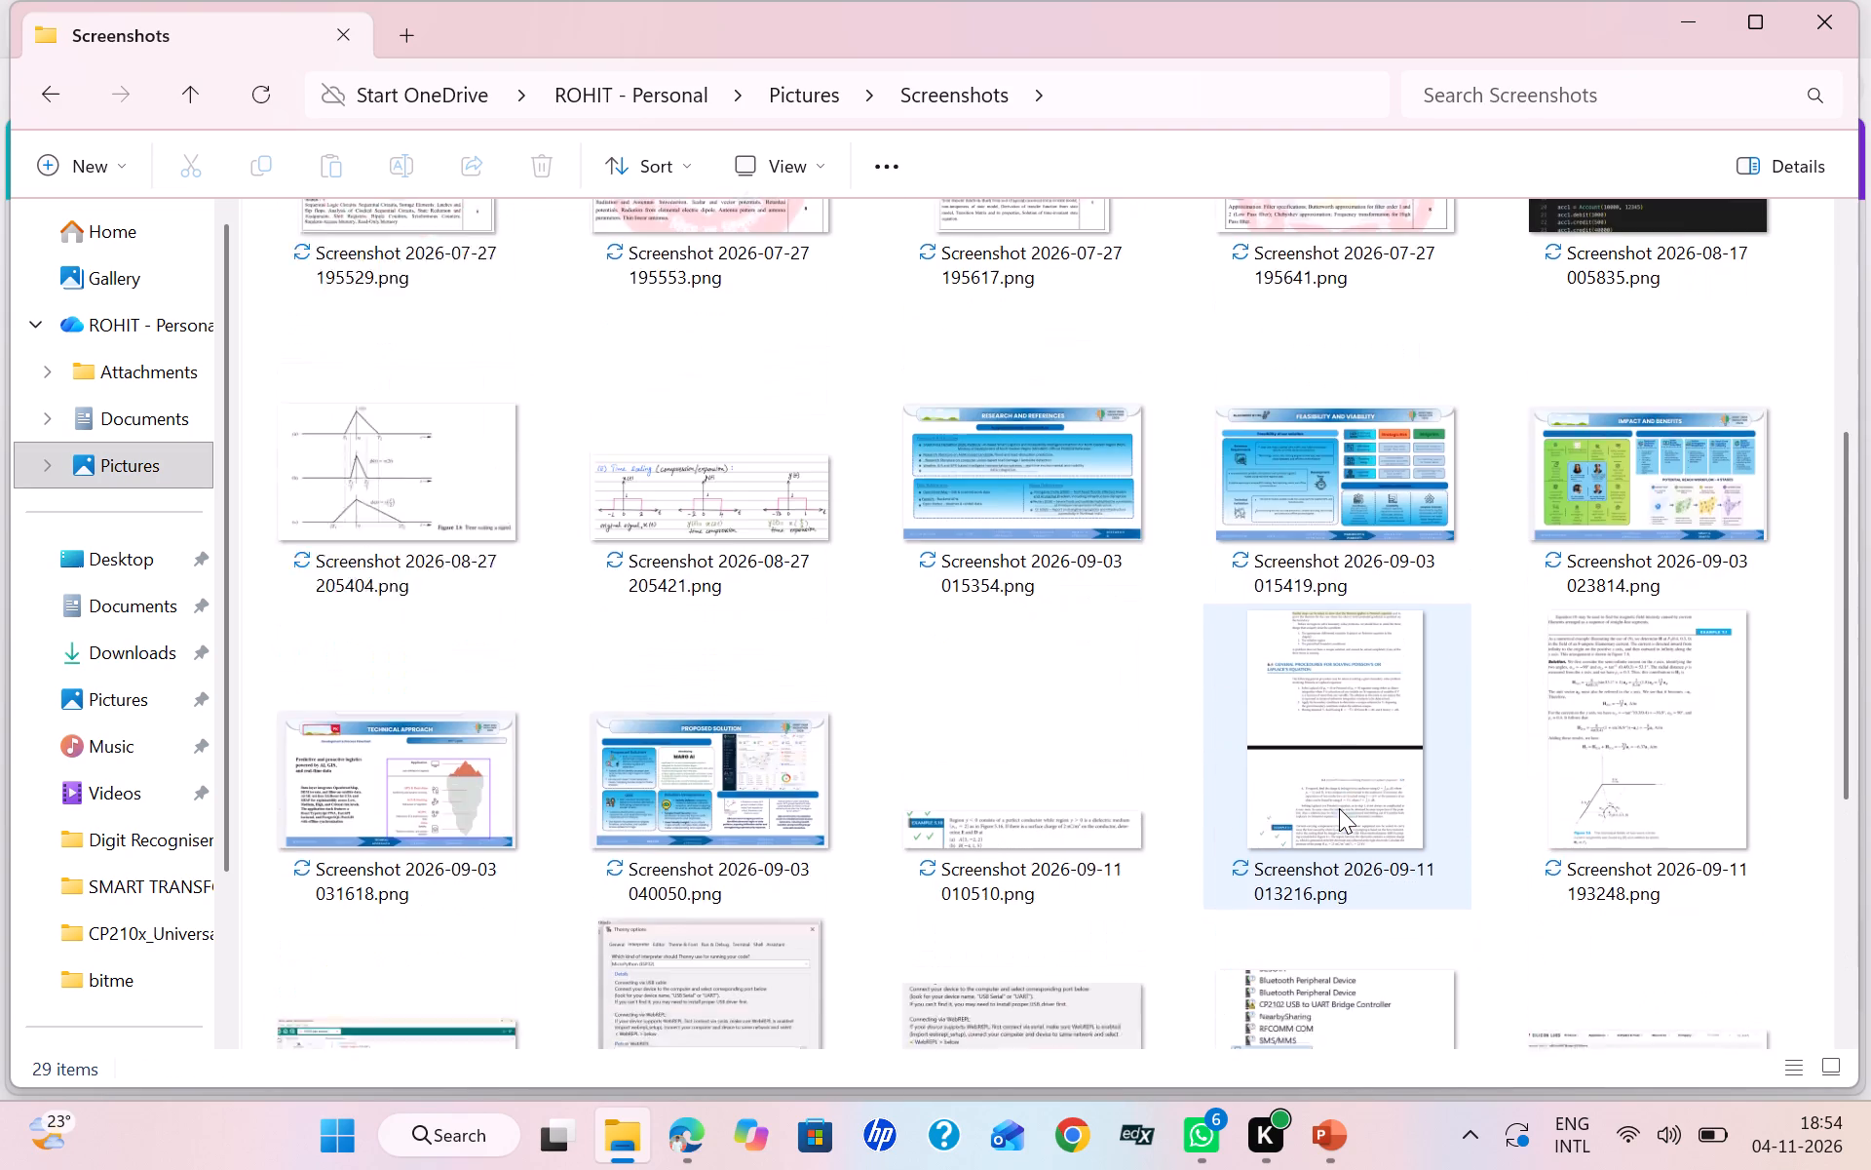
{"action": "scroll", "coordinate": [1339, 808], "scroll_direction": "up", "scroll_amount": 7}
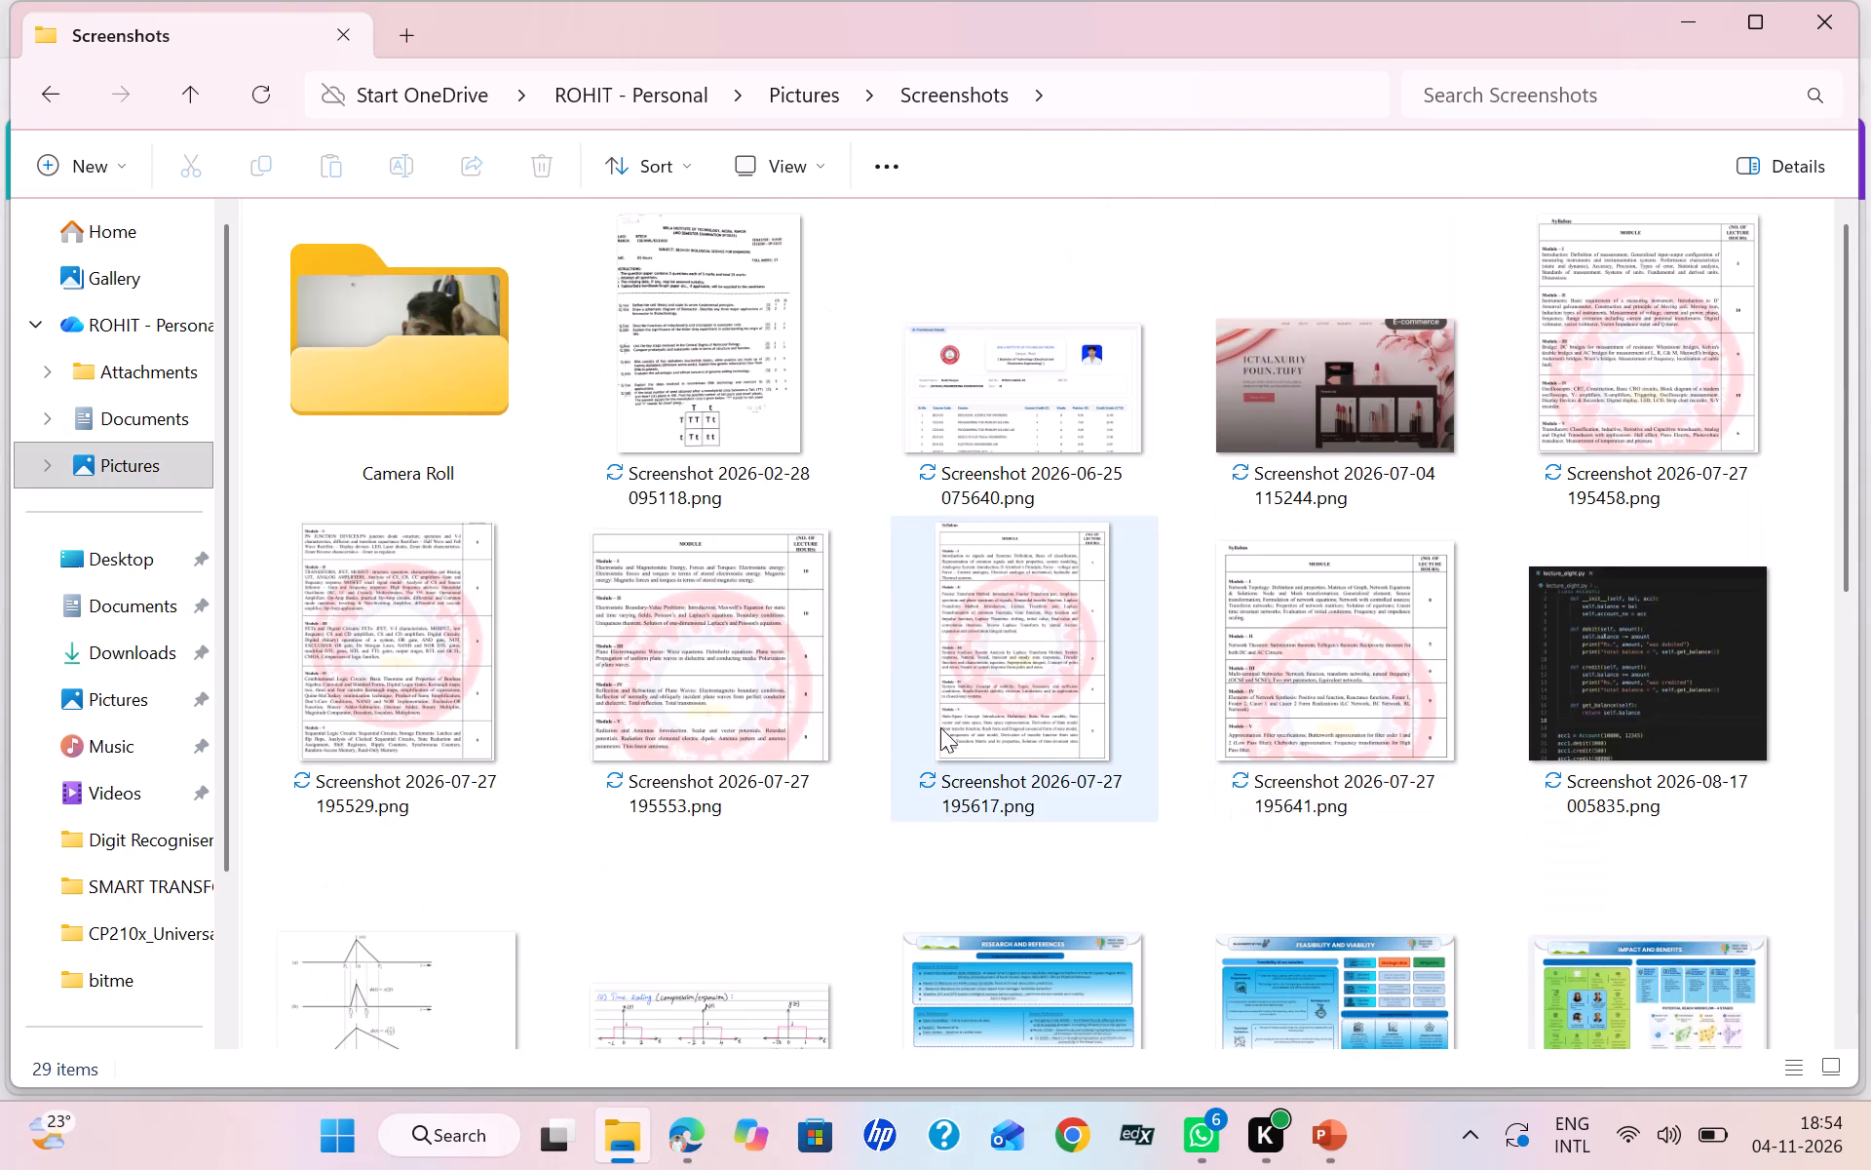
{"action": "double_click", "coordinate": [408, 351]}
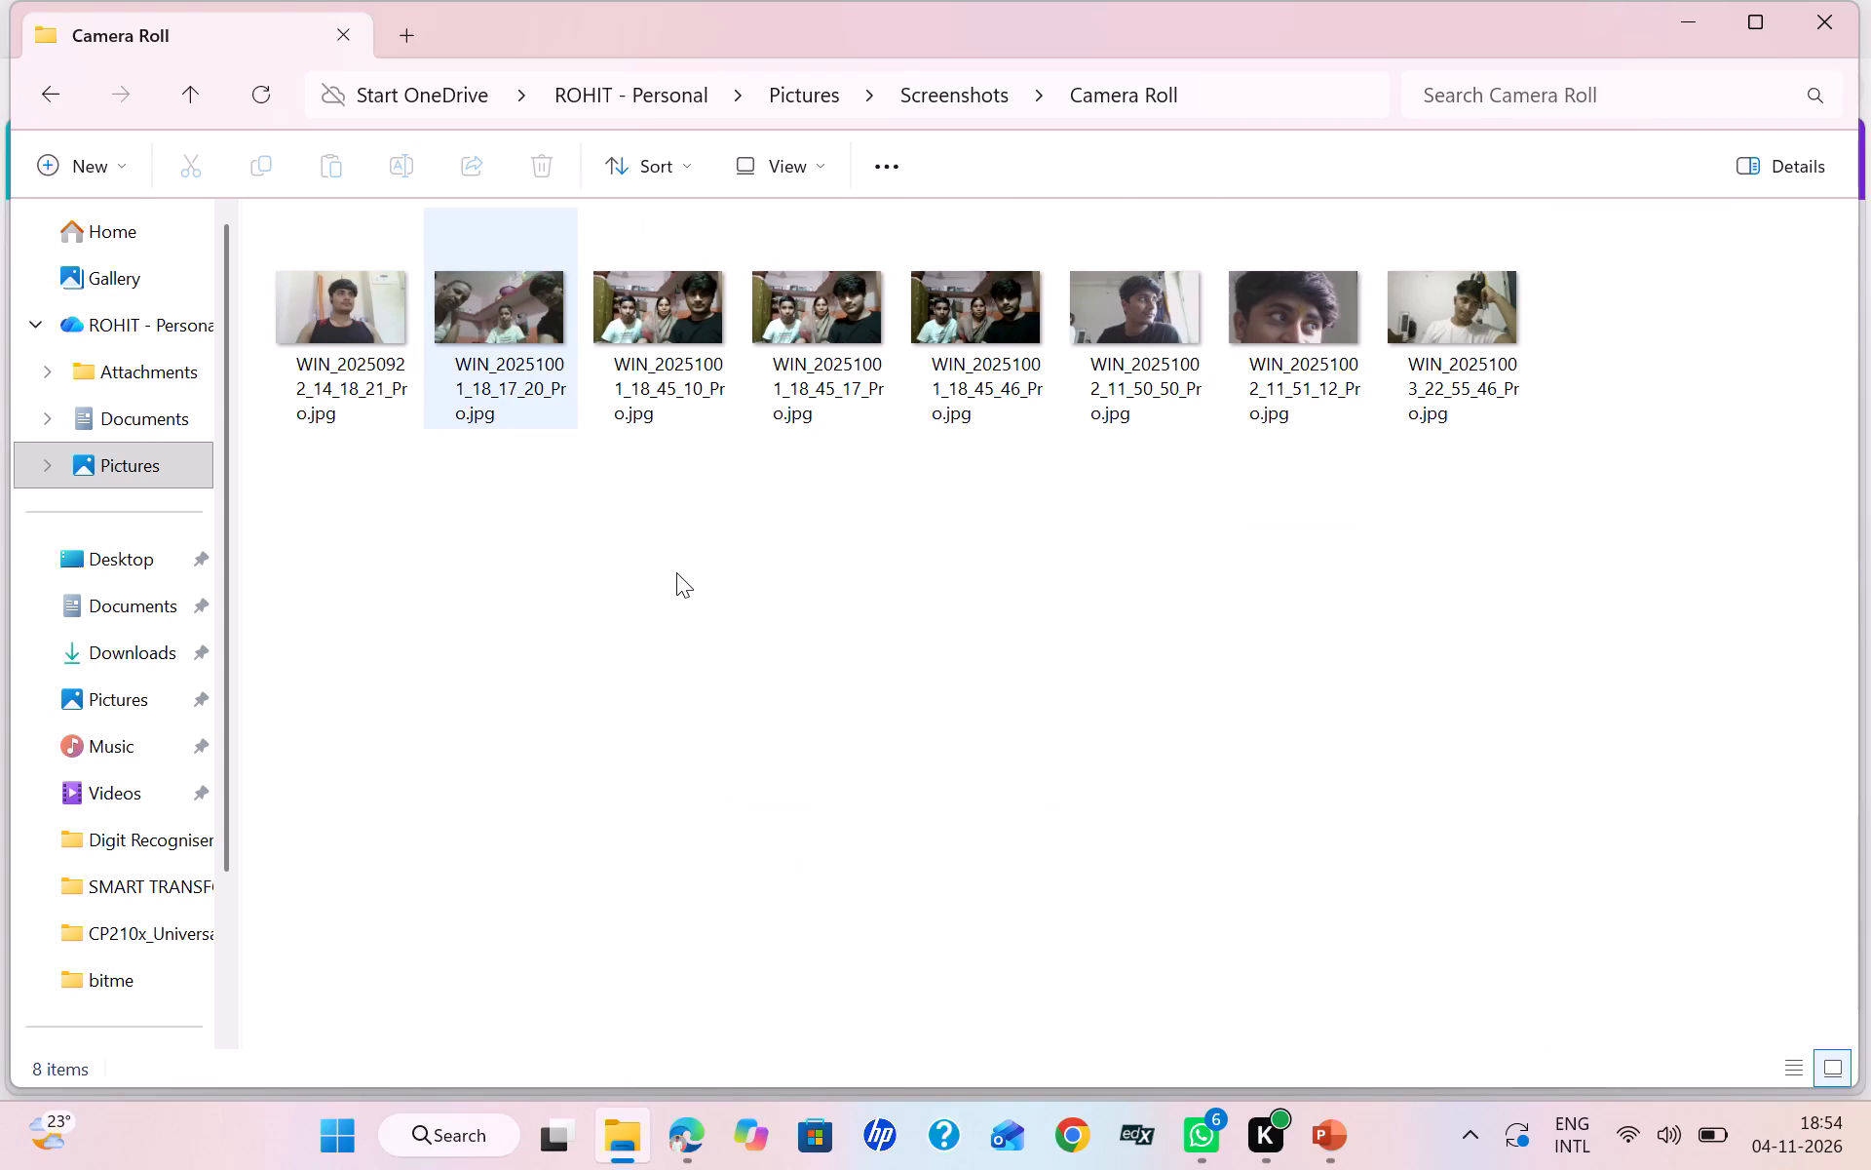
{"action": "scroll", "coordinate": [676, 572], "scroll_direction": "right", "scroll_amount": 4}
{"action": "left_click", "coordinate": [104, 550]}
Browse the Downloads folder for a project image, preview download (1).png and close the preview.
{"action": "left_click", "coordinate": [117, 648]}
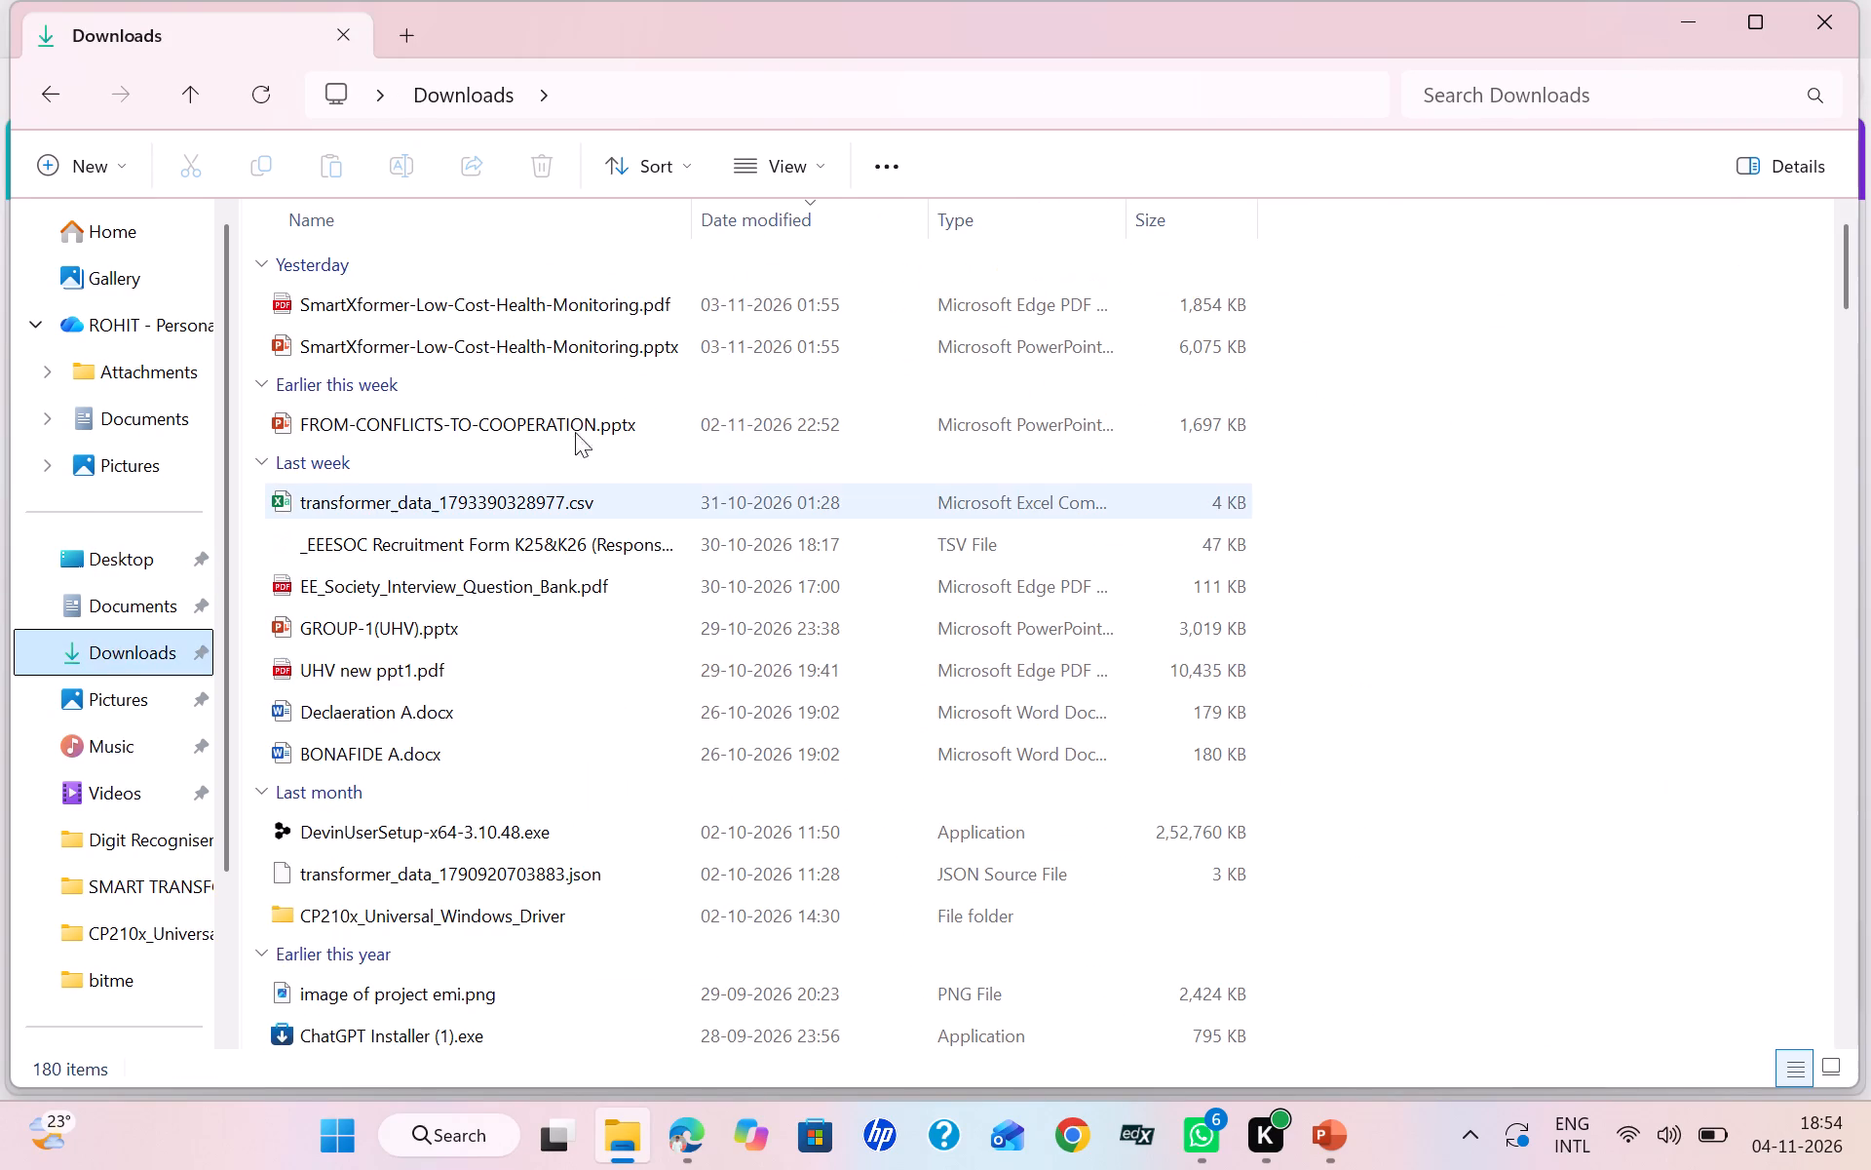
{"action": "scroll", "coordinate": [552, 638], "scroll_direction": "down", "scroll_amount": 1}
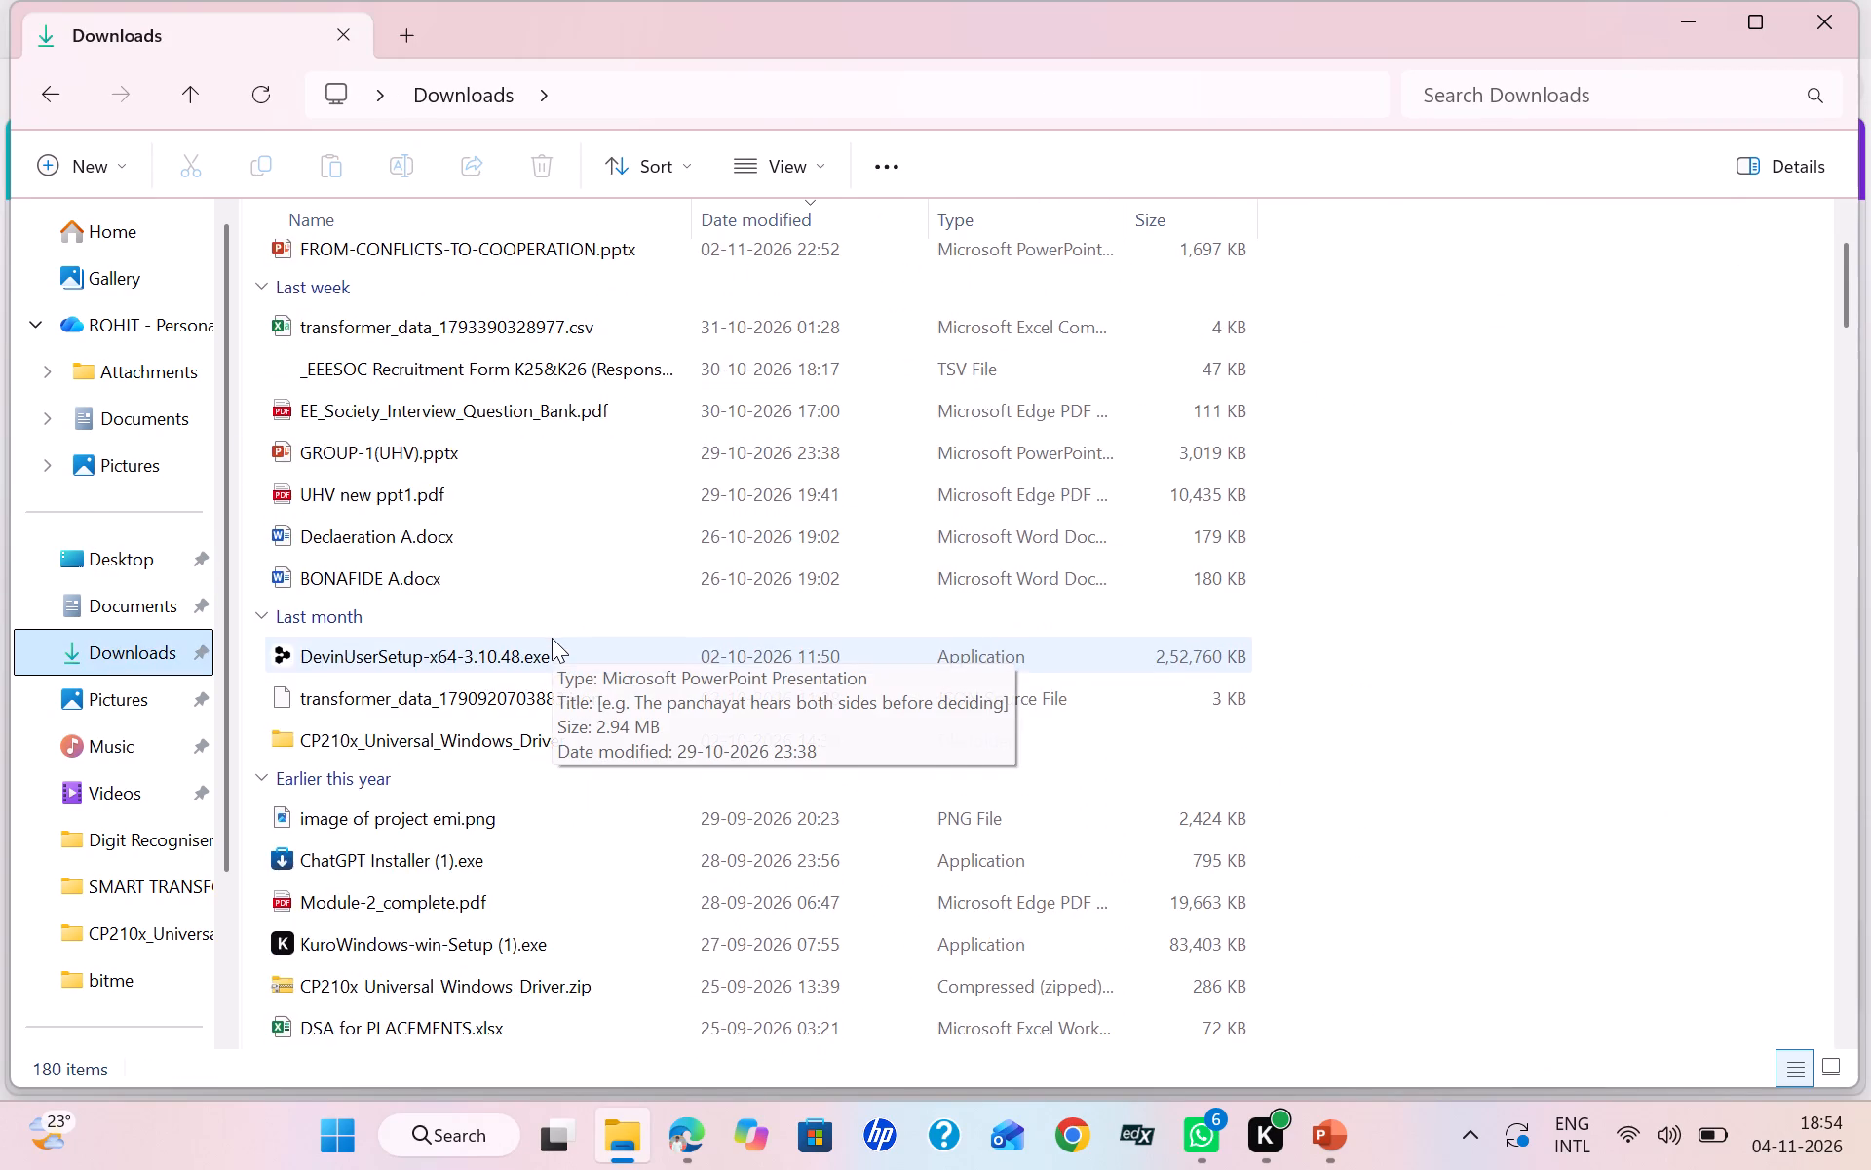
{"action": "scroll", "coordinate": [552, 638], "scroll_direction": "down", "scroll_amount": 3}
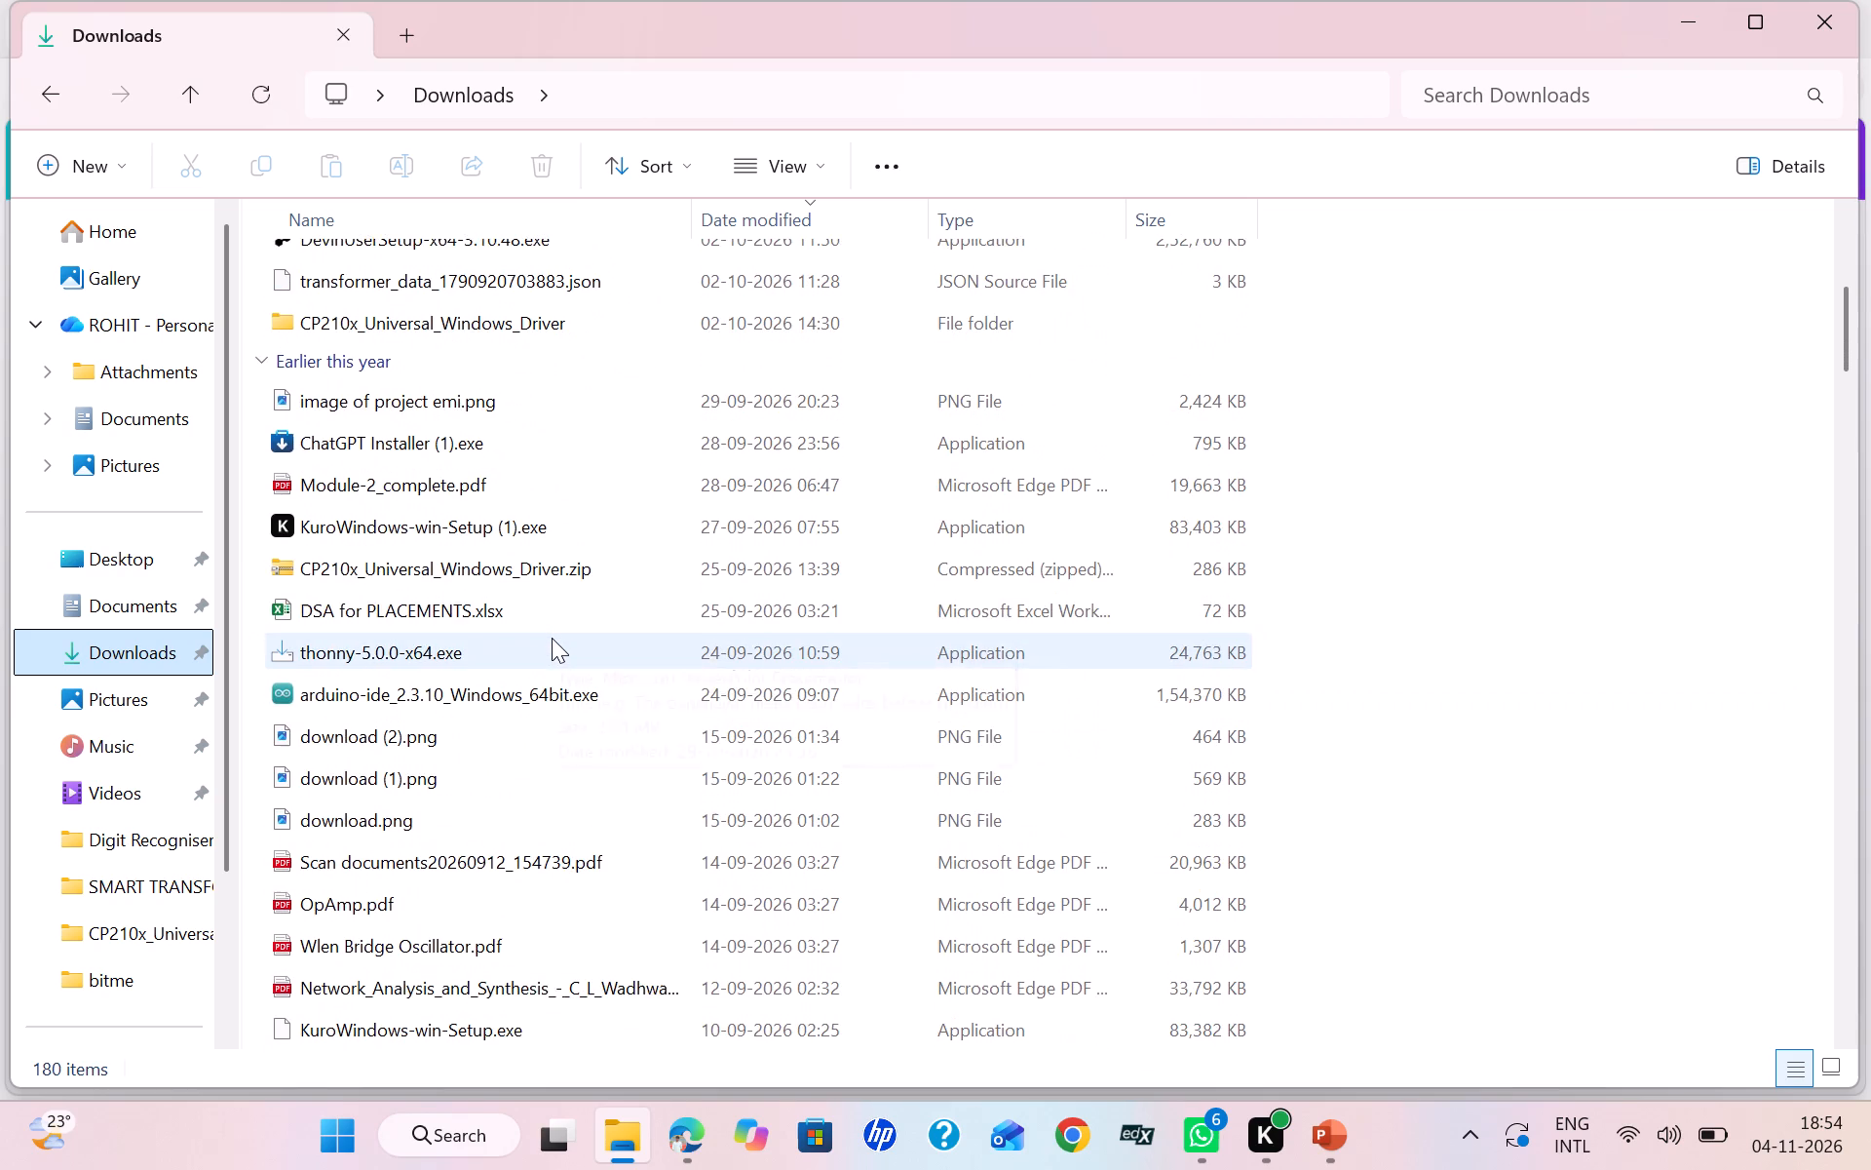
{"action": "scroll", "coordinate": [552, 638], "scroll_direction": "down", "scroll_amount": 3}
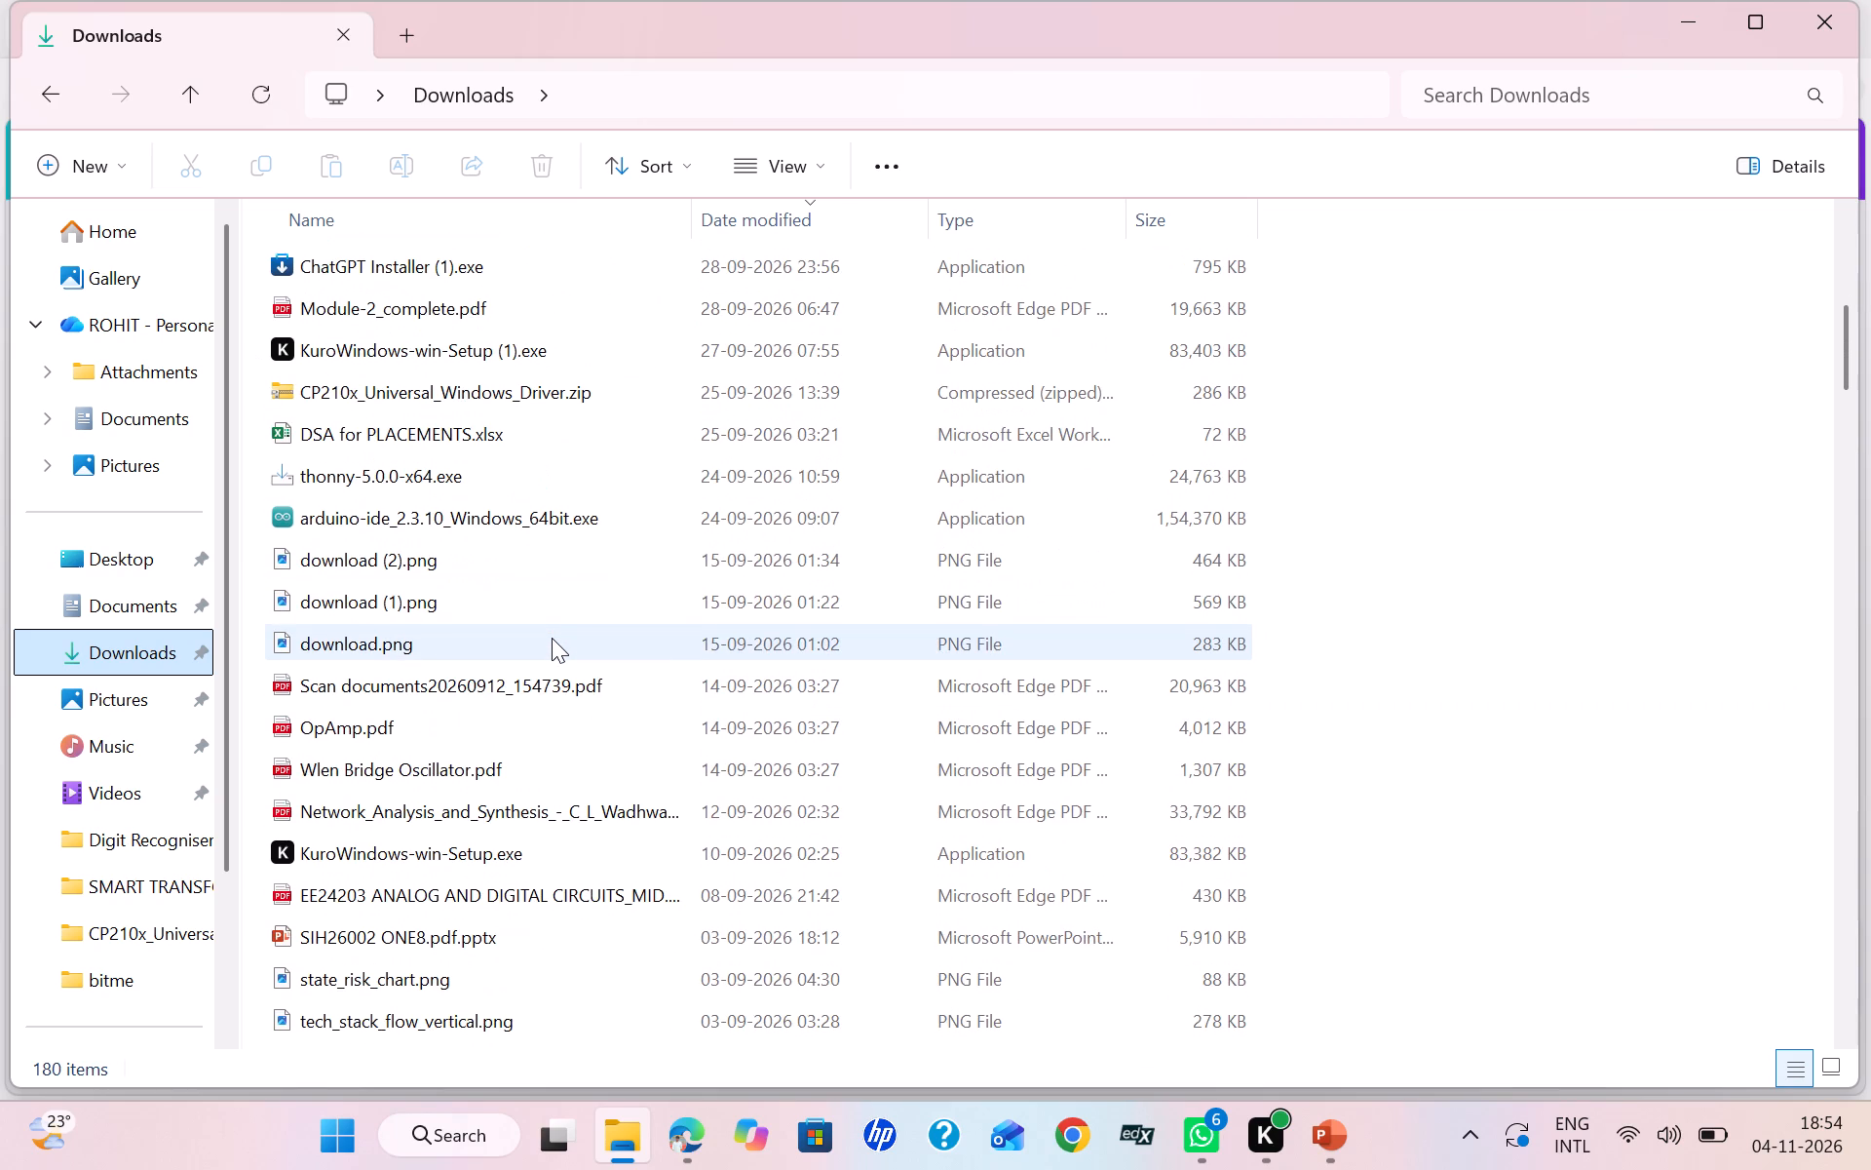
{"action": "scroll", "coordinate": [552, 638], "scroll_direction": "down", "scroll_amount": 4}
{"action": "scroll", "coordinate": [552, 638], "scroll_direction": "up", "scroll_amount": 1}
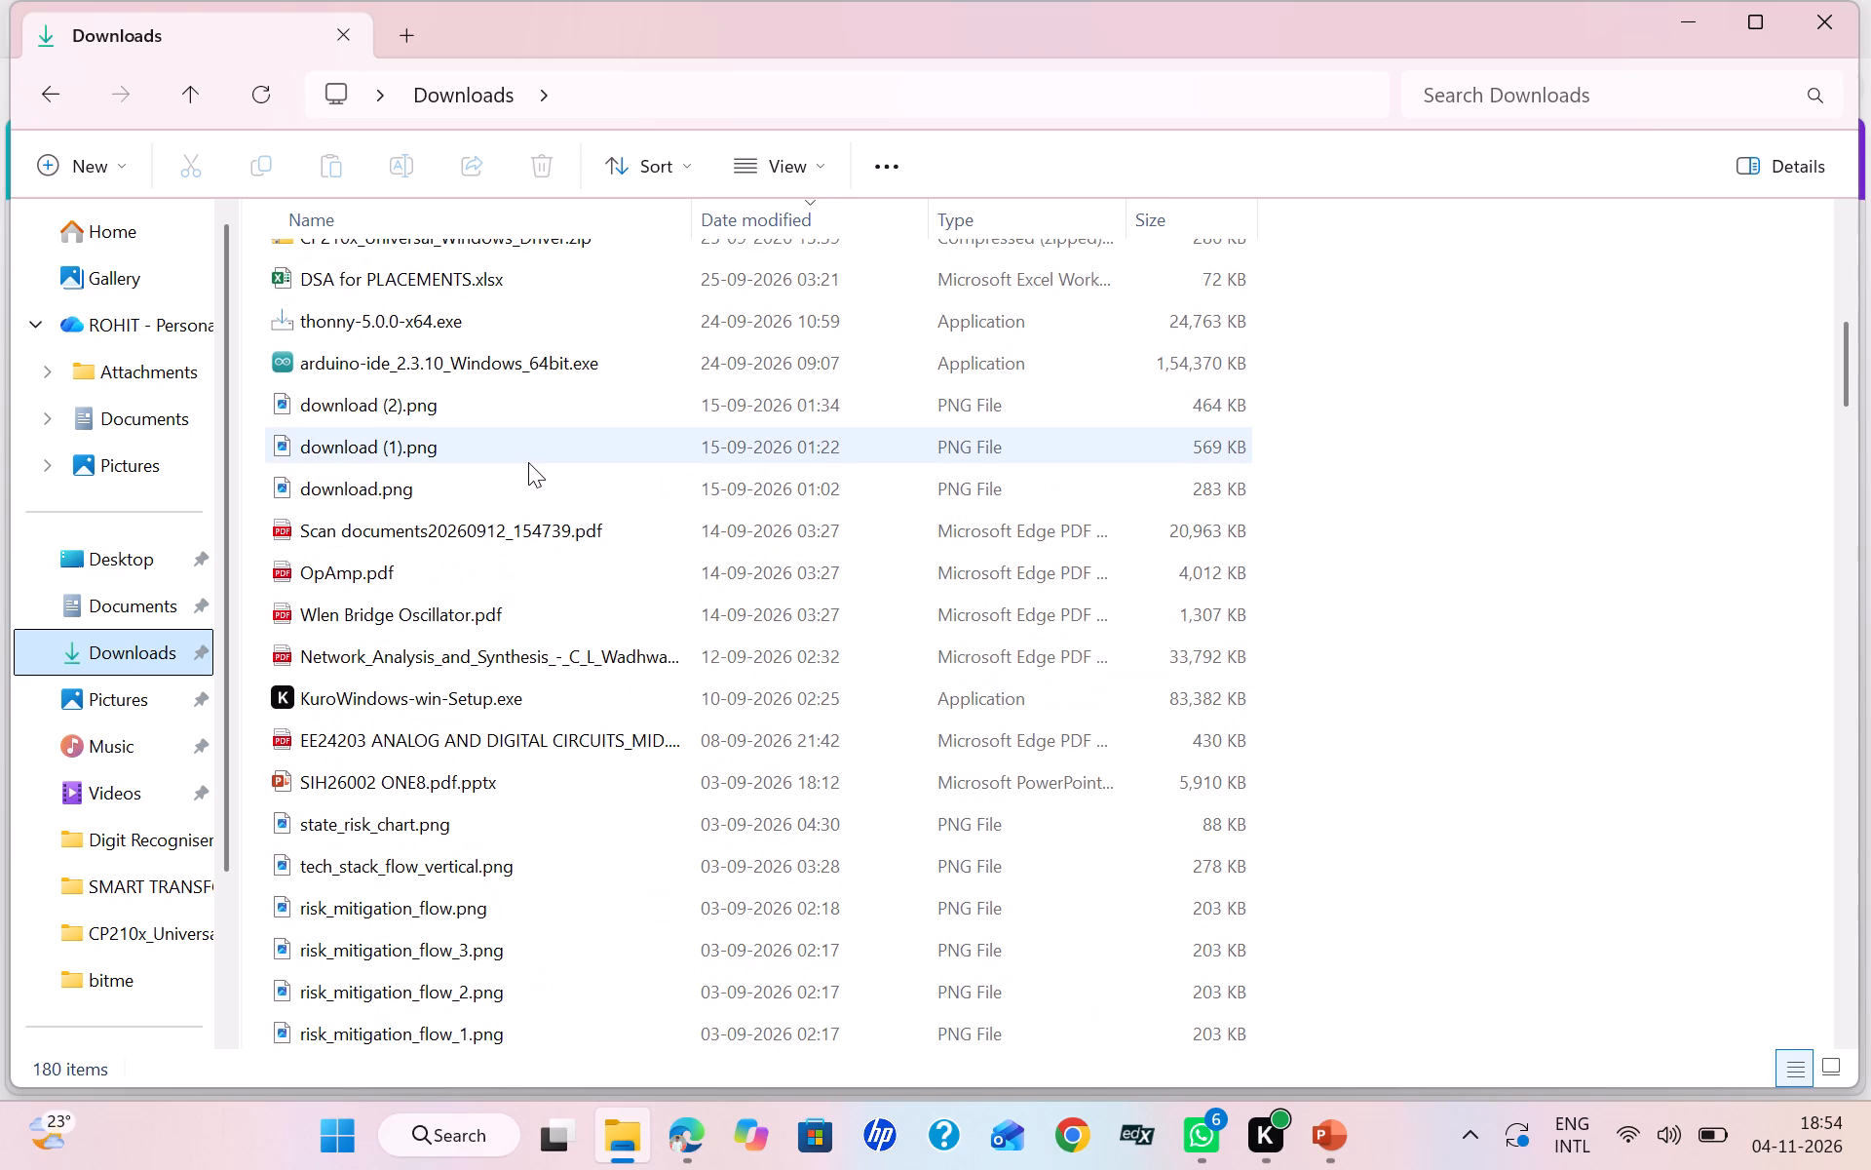
{"action": "double_click", "coordinate": [528, 462]}
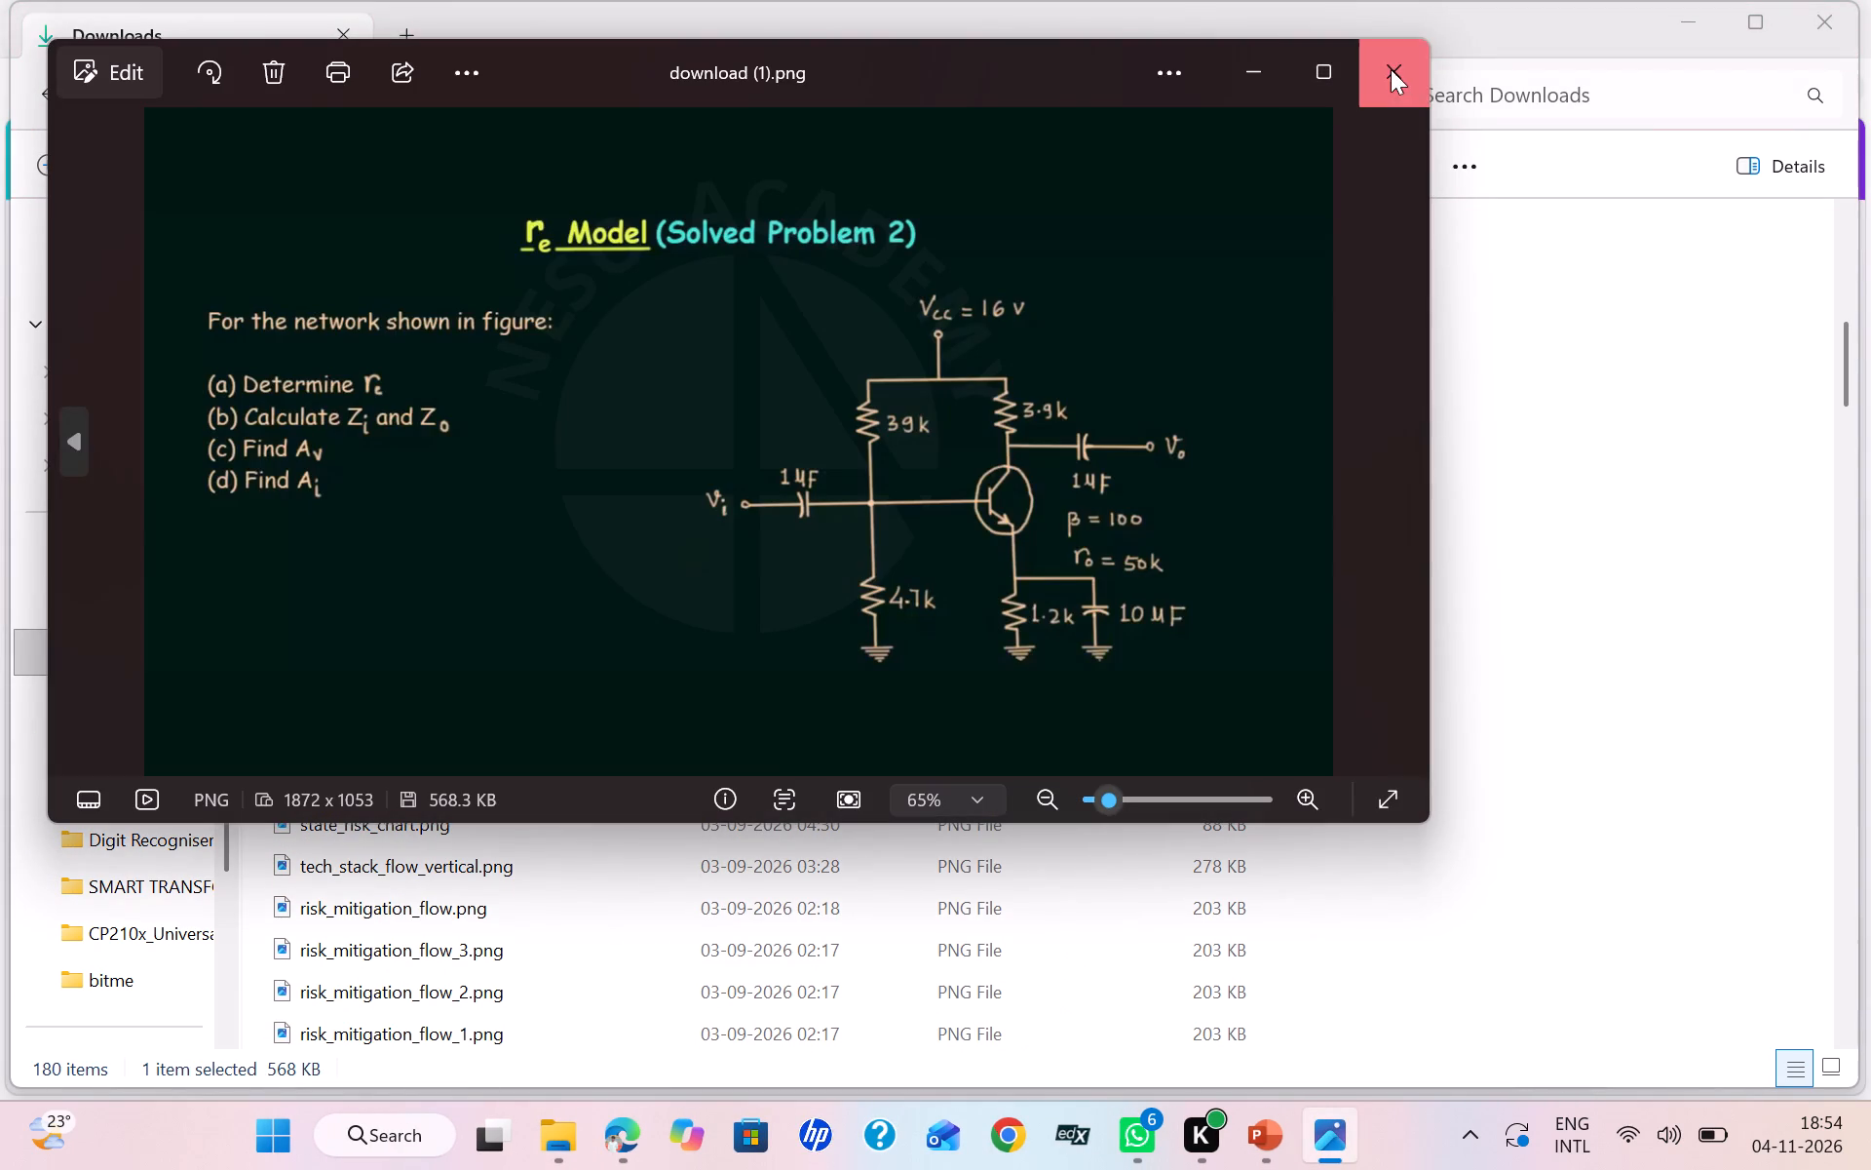
{"action": "left_click", "coordinate": [1391, 69]}
Look through the older Downloads files, preview Screenshot_6-8-2026_15337_localhost.jpeg and close the preview.
{"action": "scroll", "coordinate": [787, 583], "scroll_direction": "down", "scroll_amount": 2}
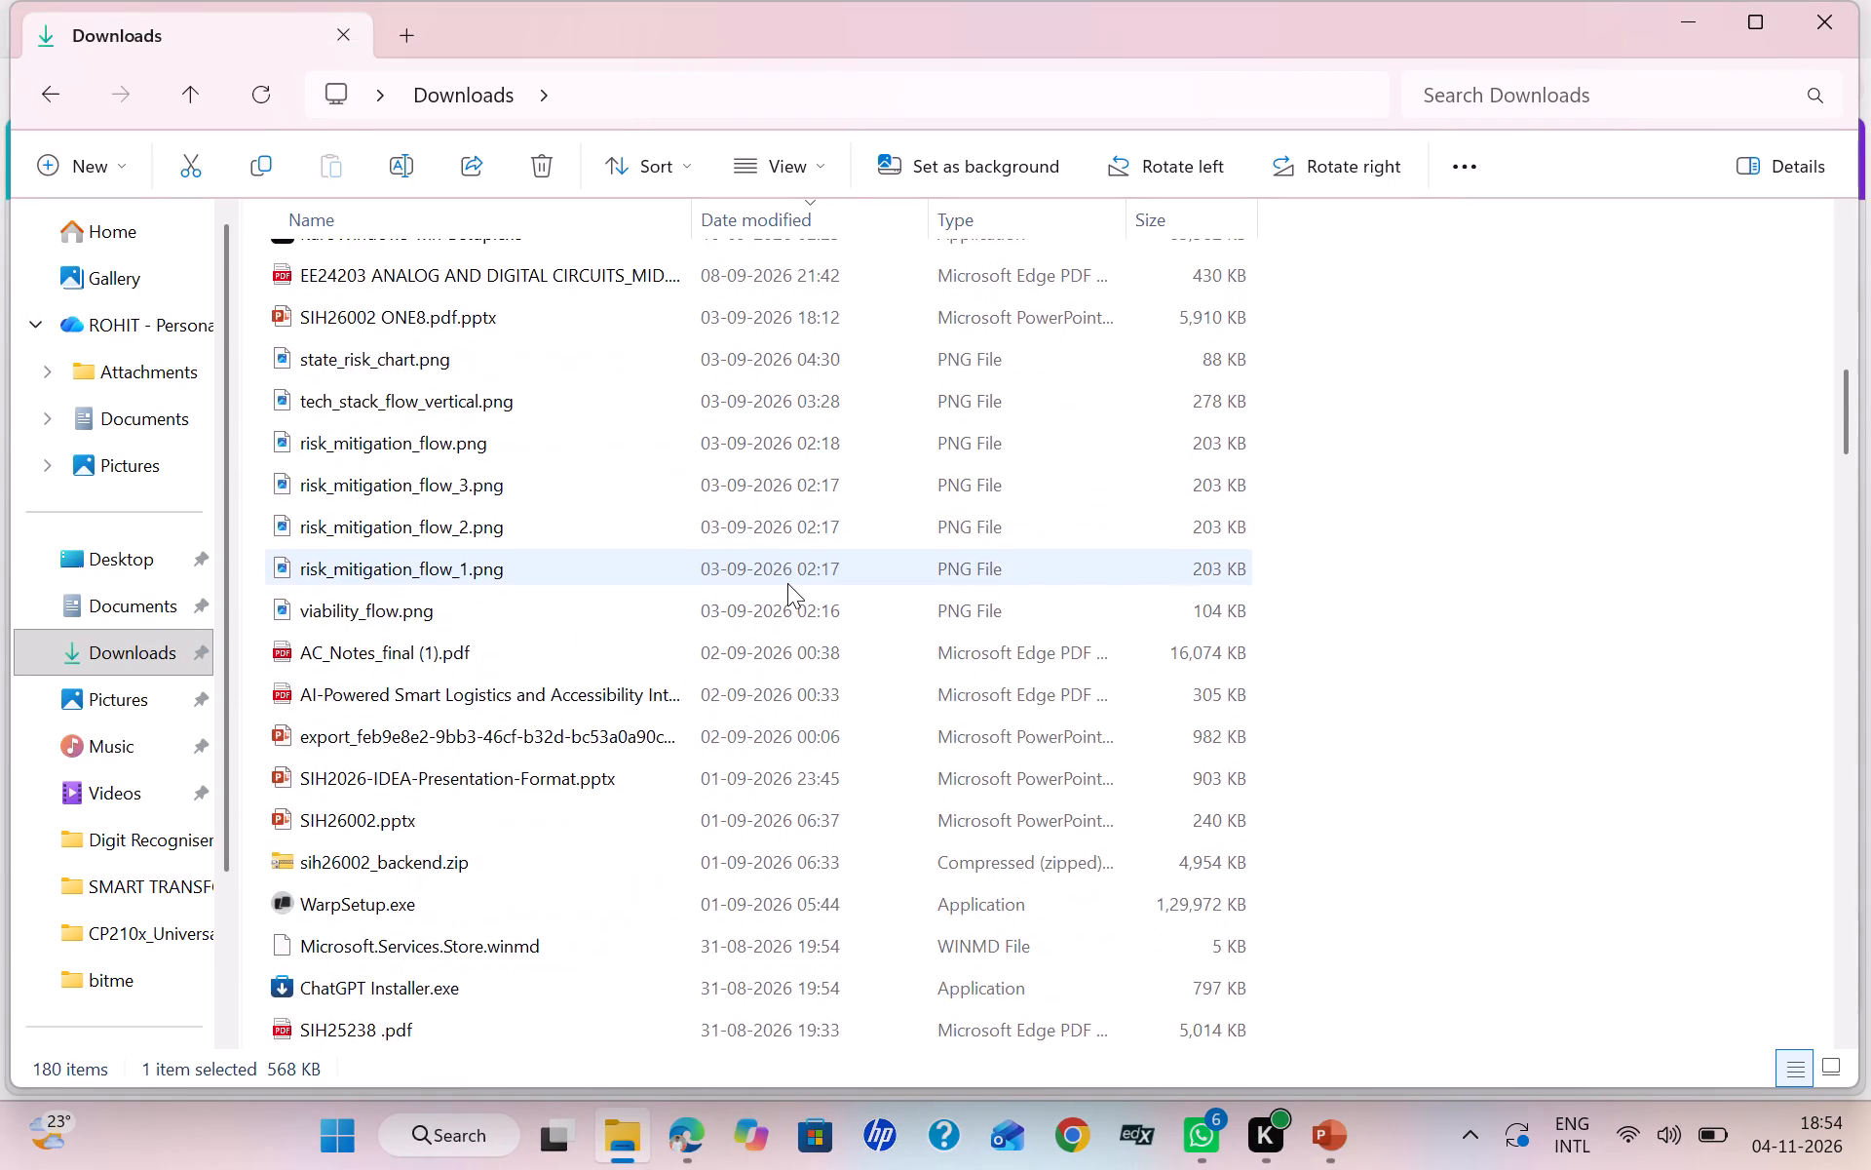
{"action": "scroll", "coordinate": [787, 583], "scroll_direction": "down", "scroll_amount": 2}
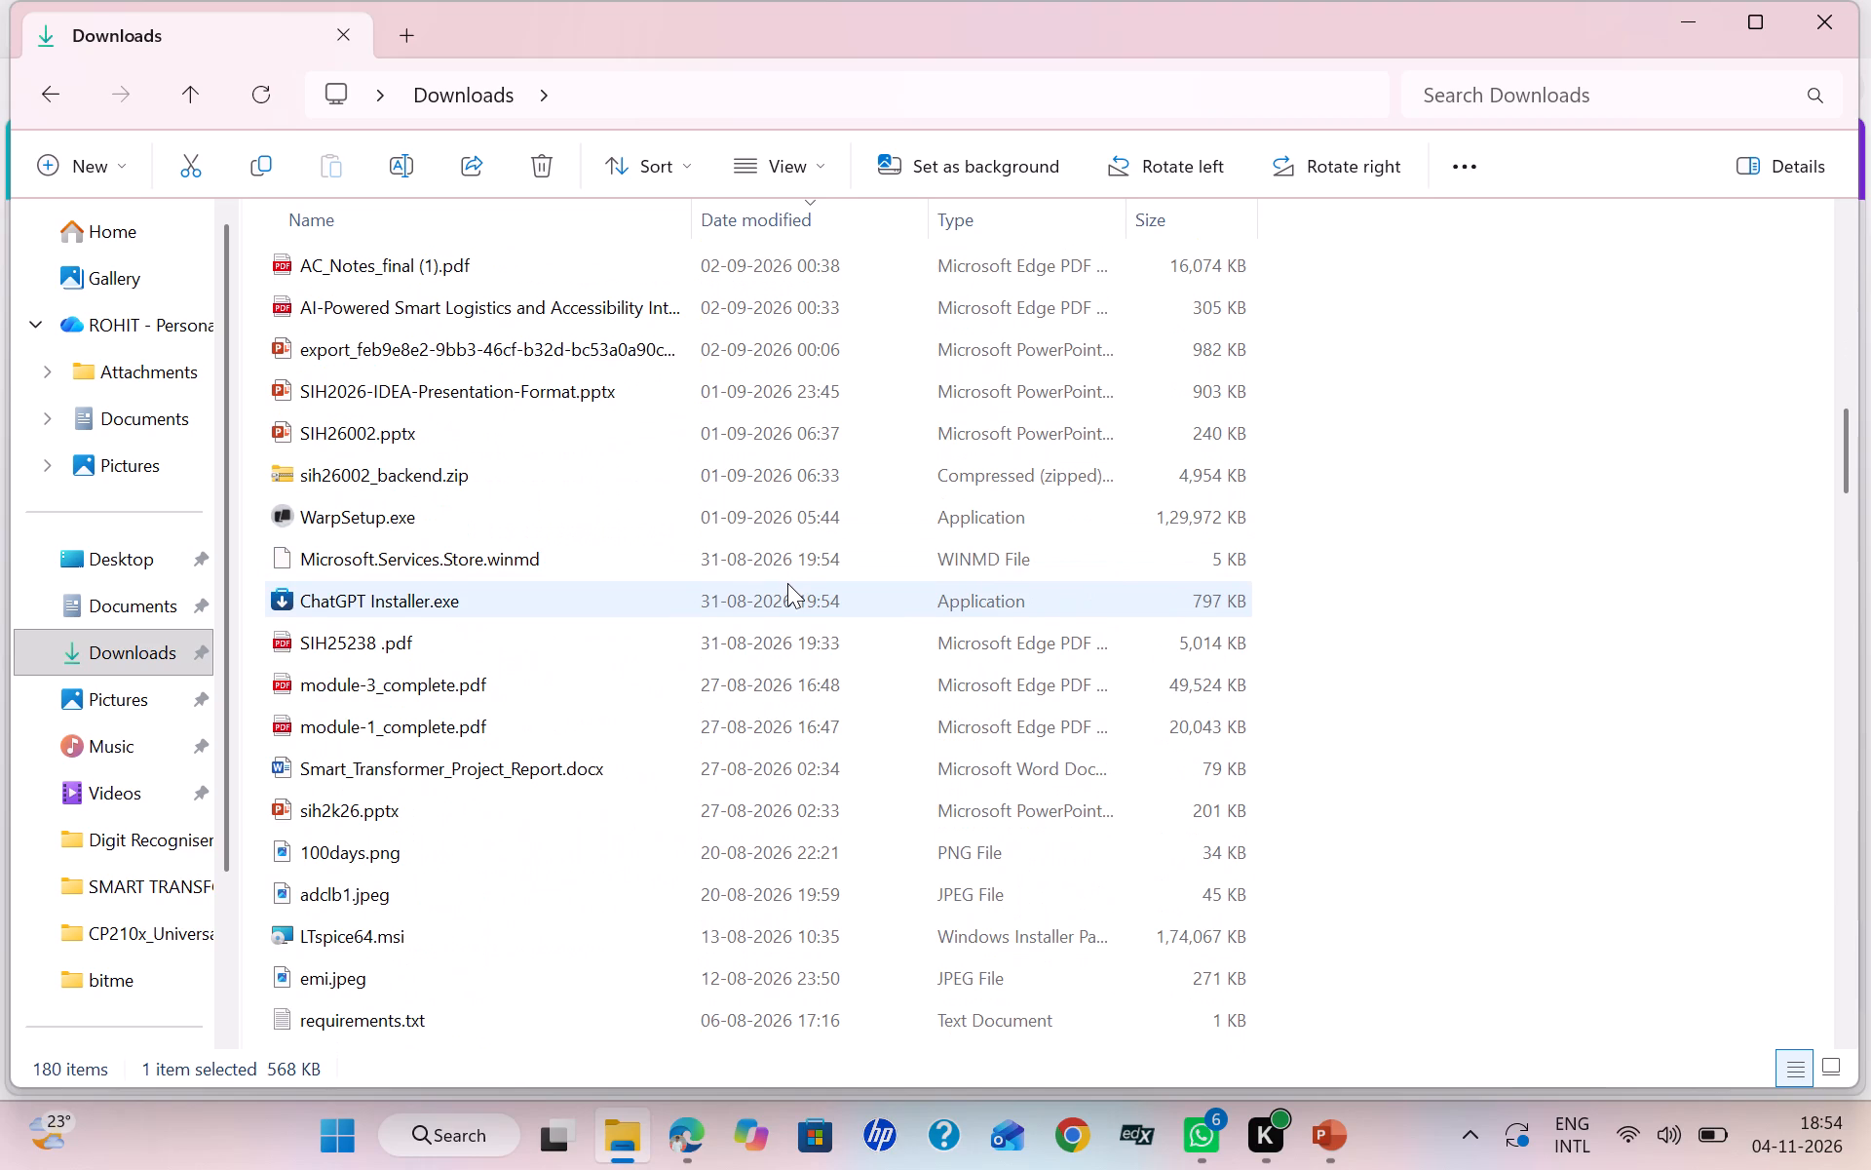
{"action": "scroll", "coordinate": [787, 583], "scroll_direction": "down", "scroll_amount": 1}
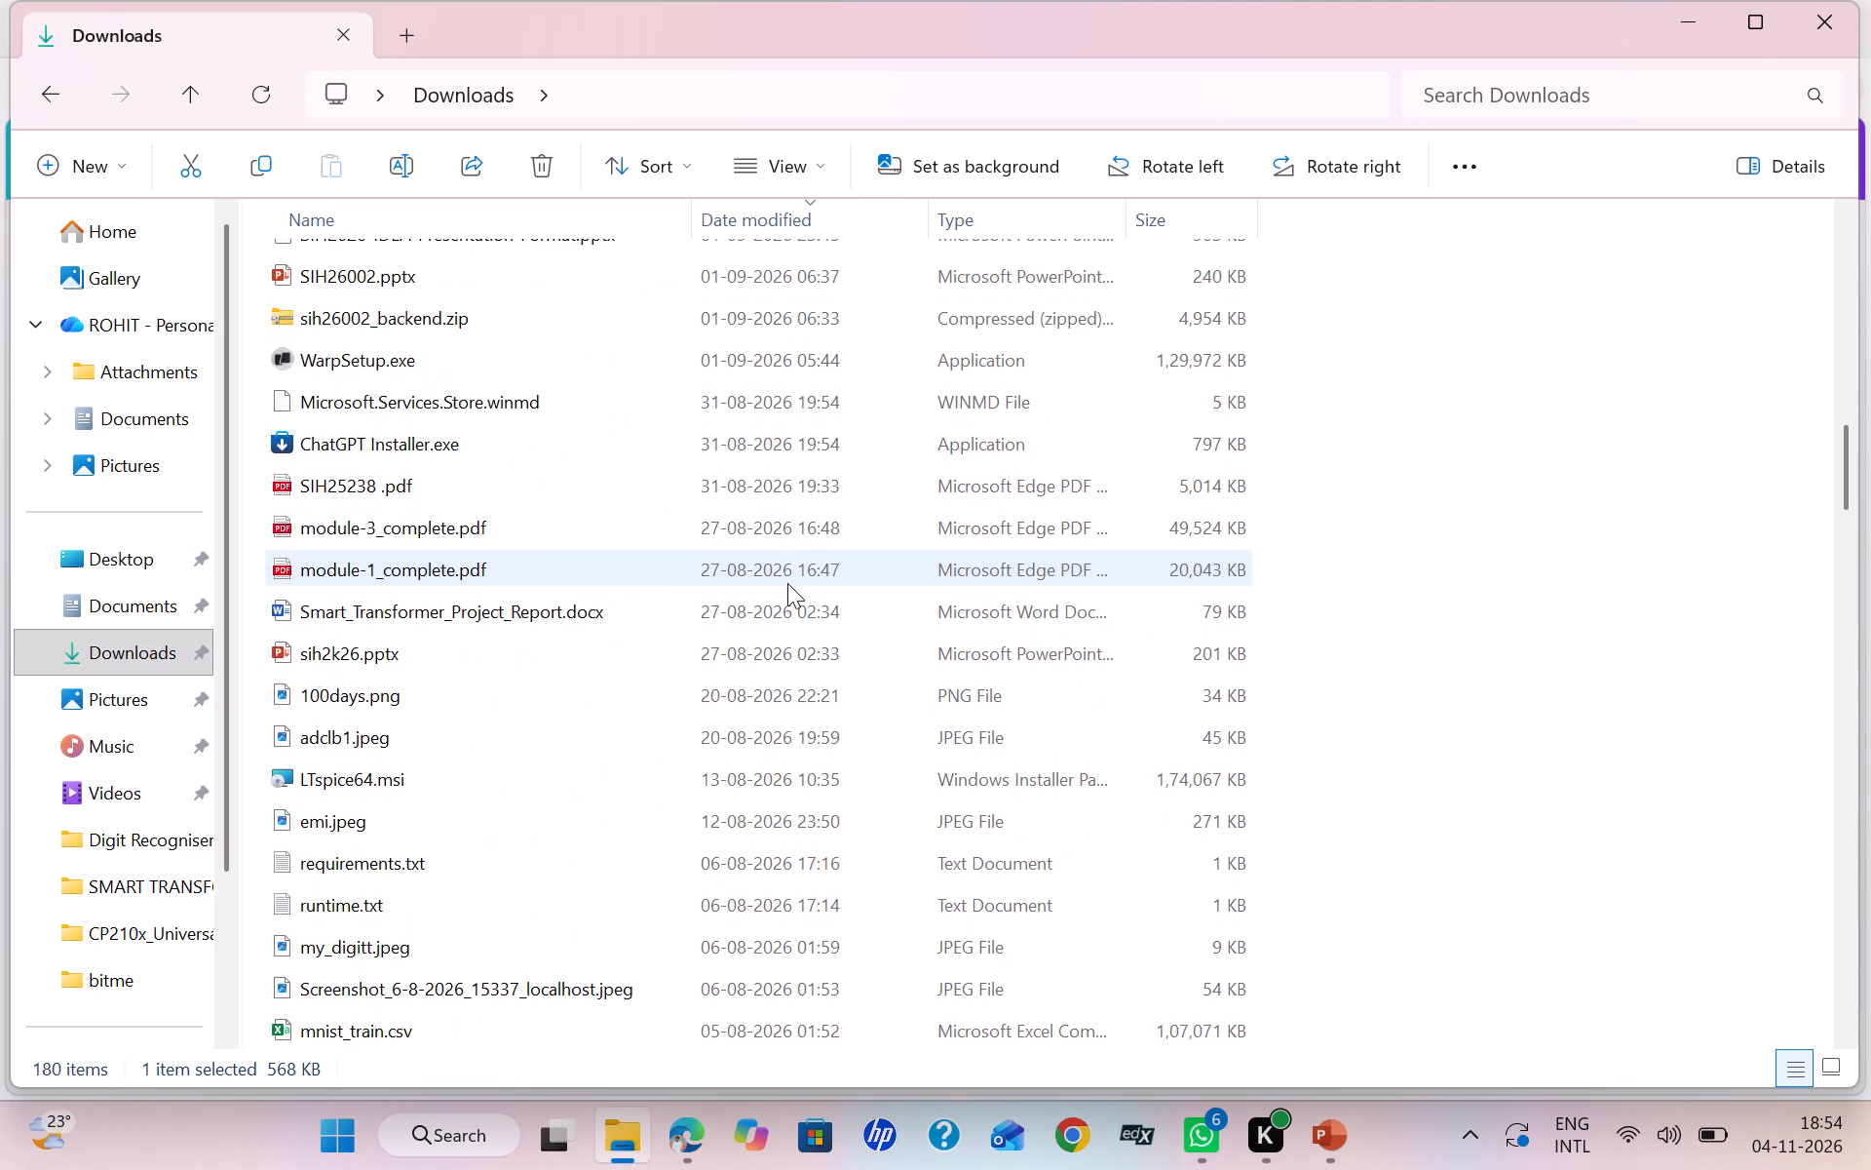
{"action": "scroll", "coordinate": [787, 583], "scroll_direction": "down", "scroll_amount": 1}
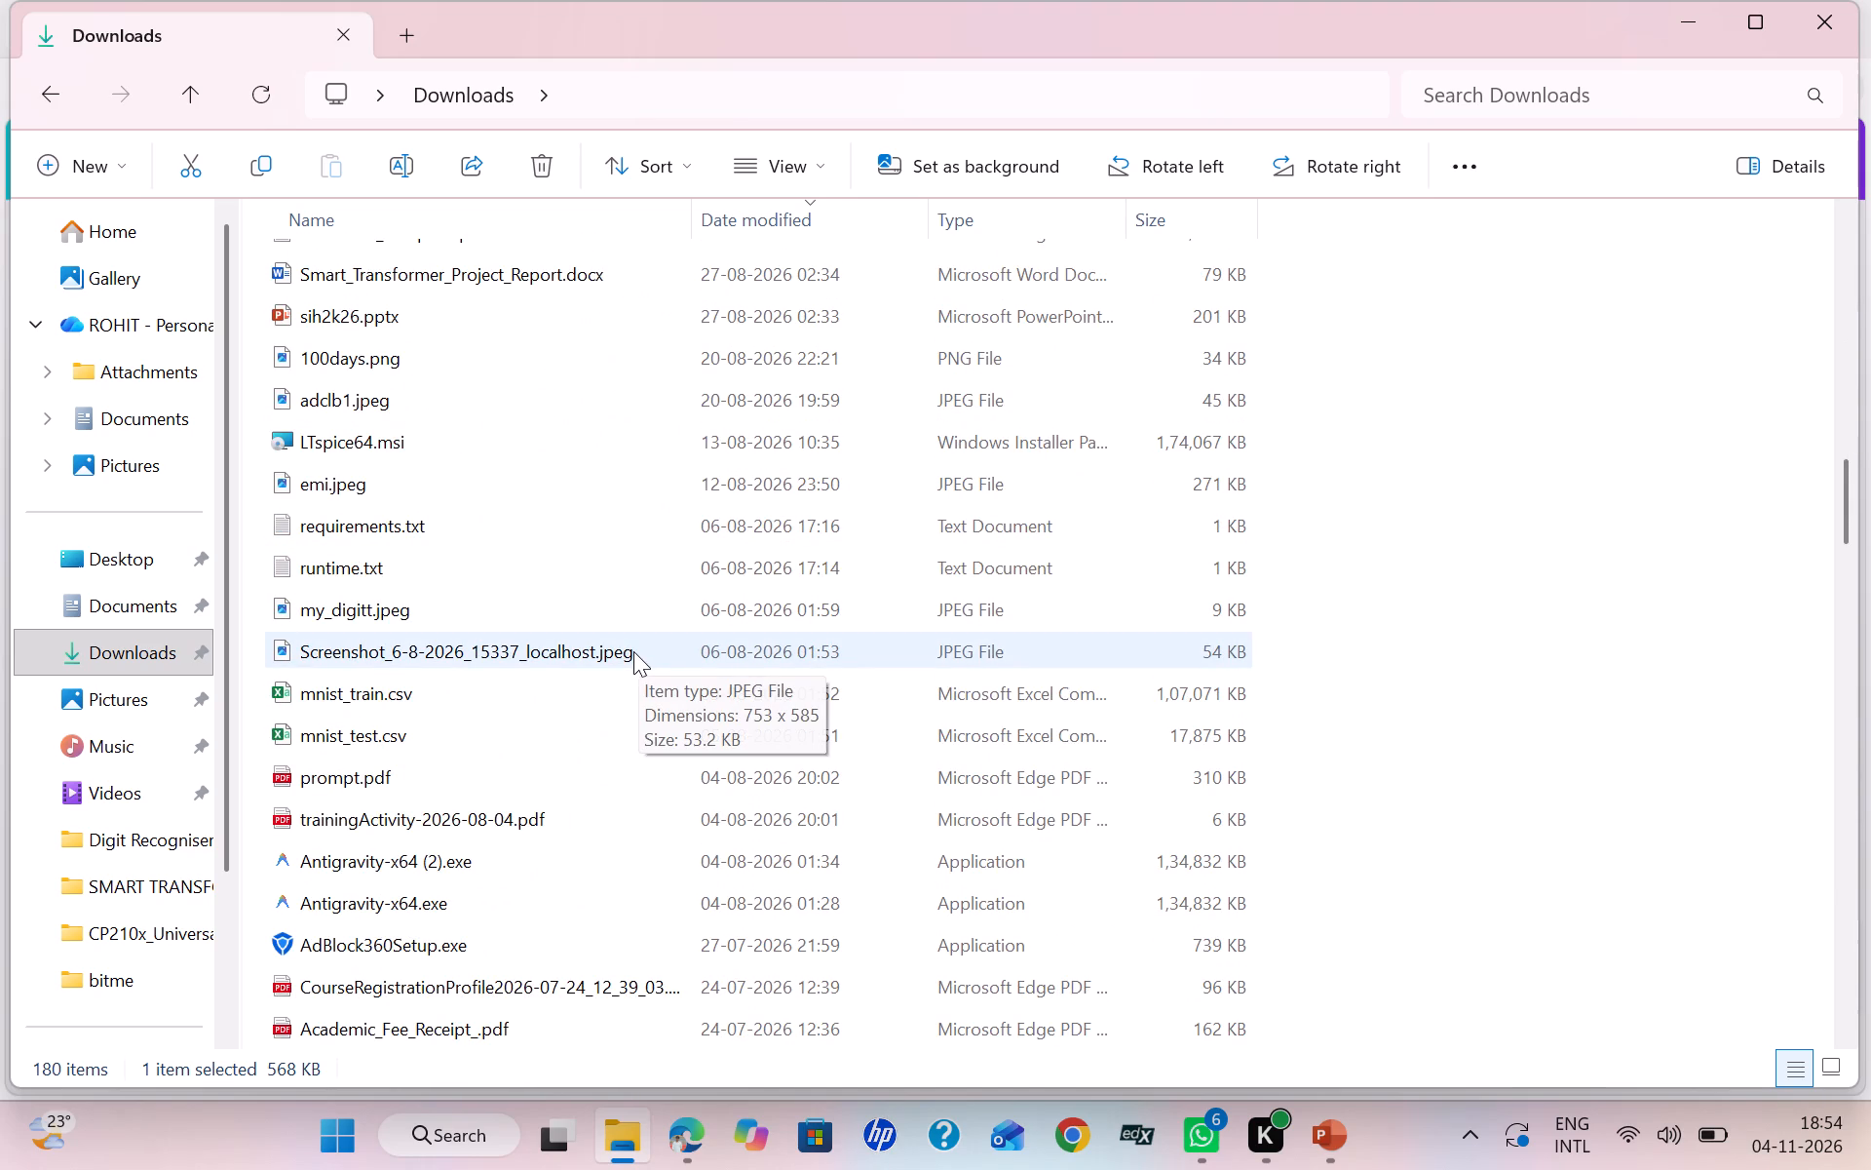
{"action": "double_click", "coordinate": [633, 651]}
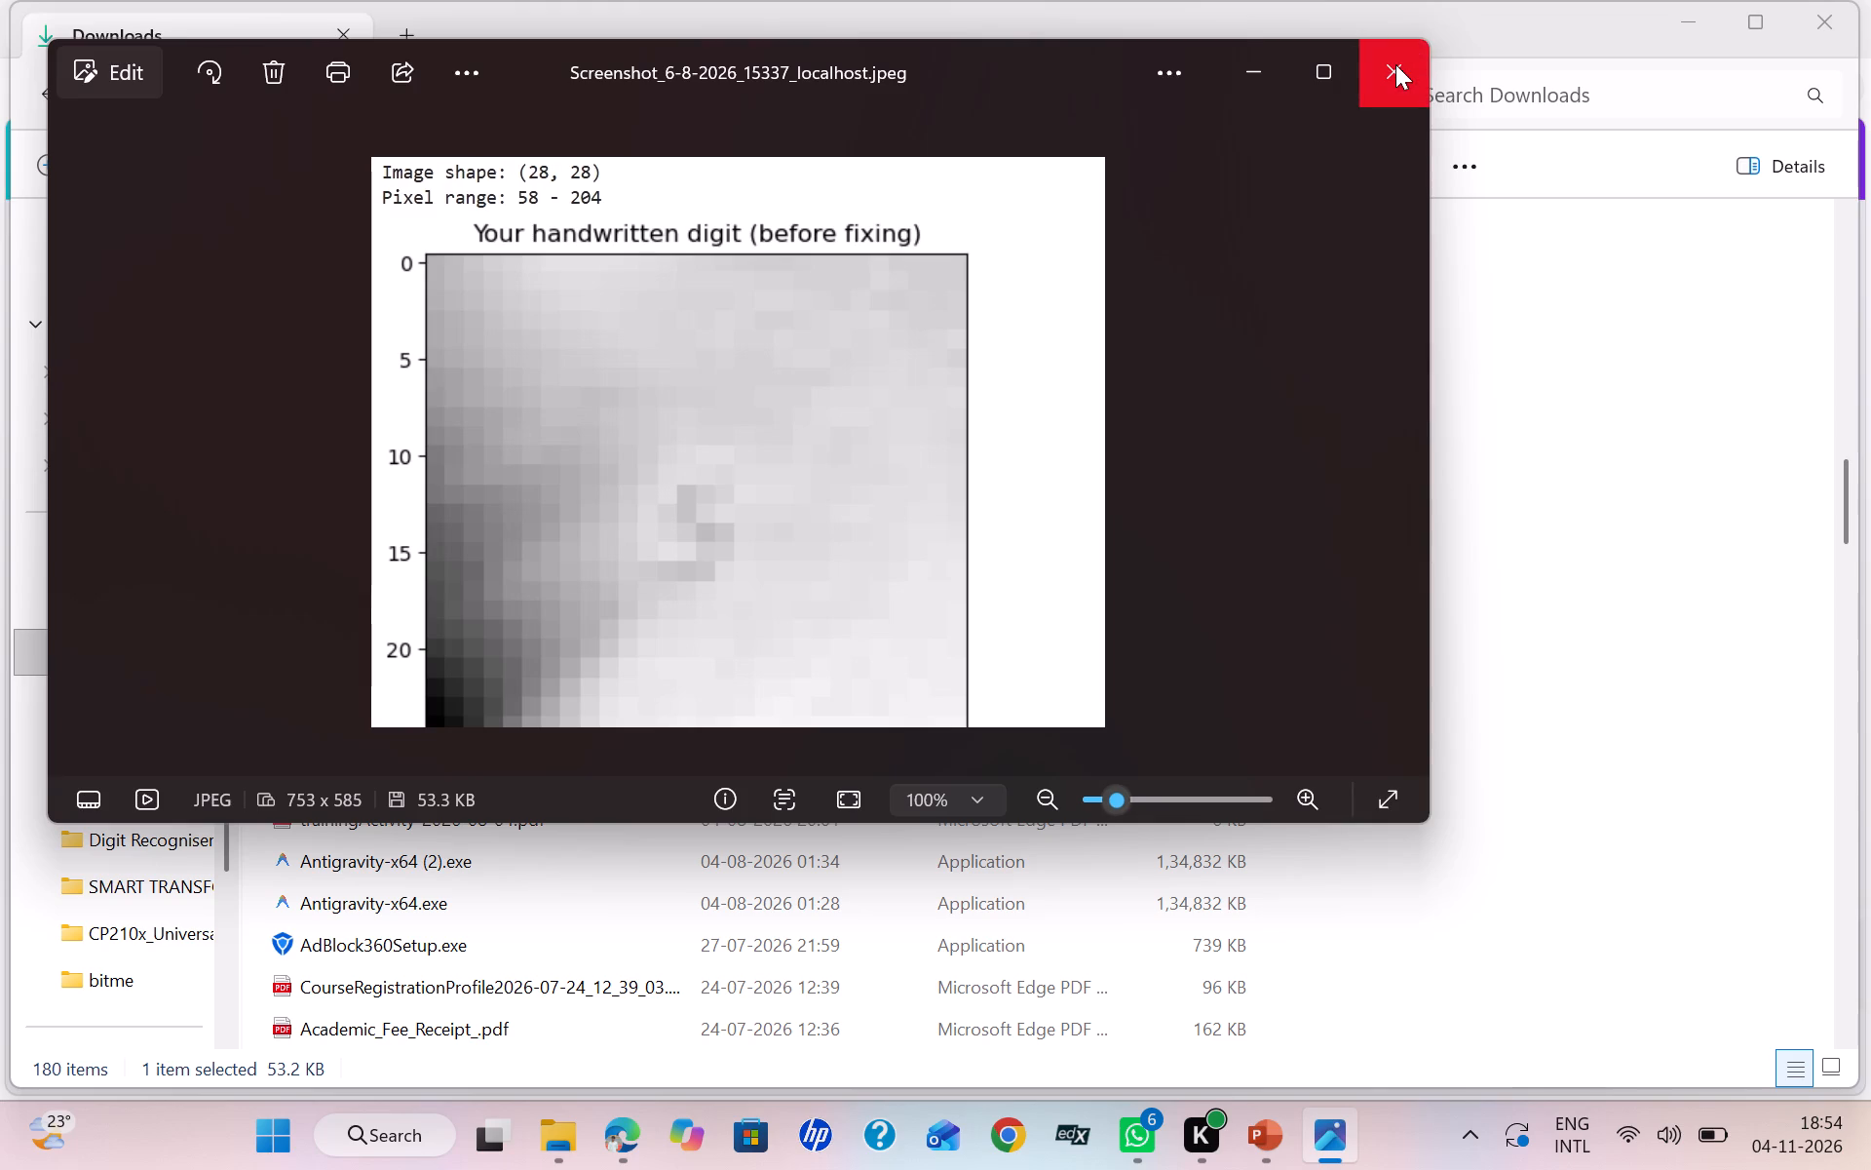
{"action": "left_click", "coordinate": [1395, 64]}
Find image of project emi.png in Downloads, examine its hardware connection diagram and close the preview.
{"action": "scroll", "coordinate": [855, 660], "scroll_direction": "up", "scroll_amount": 1}
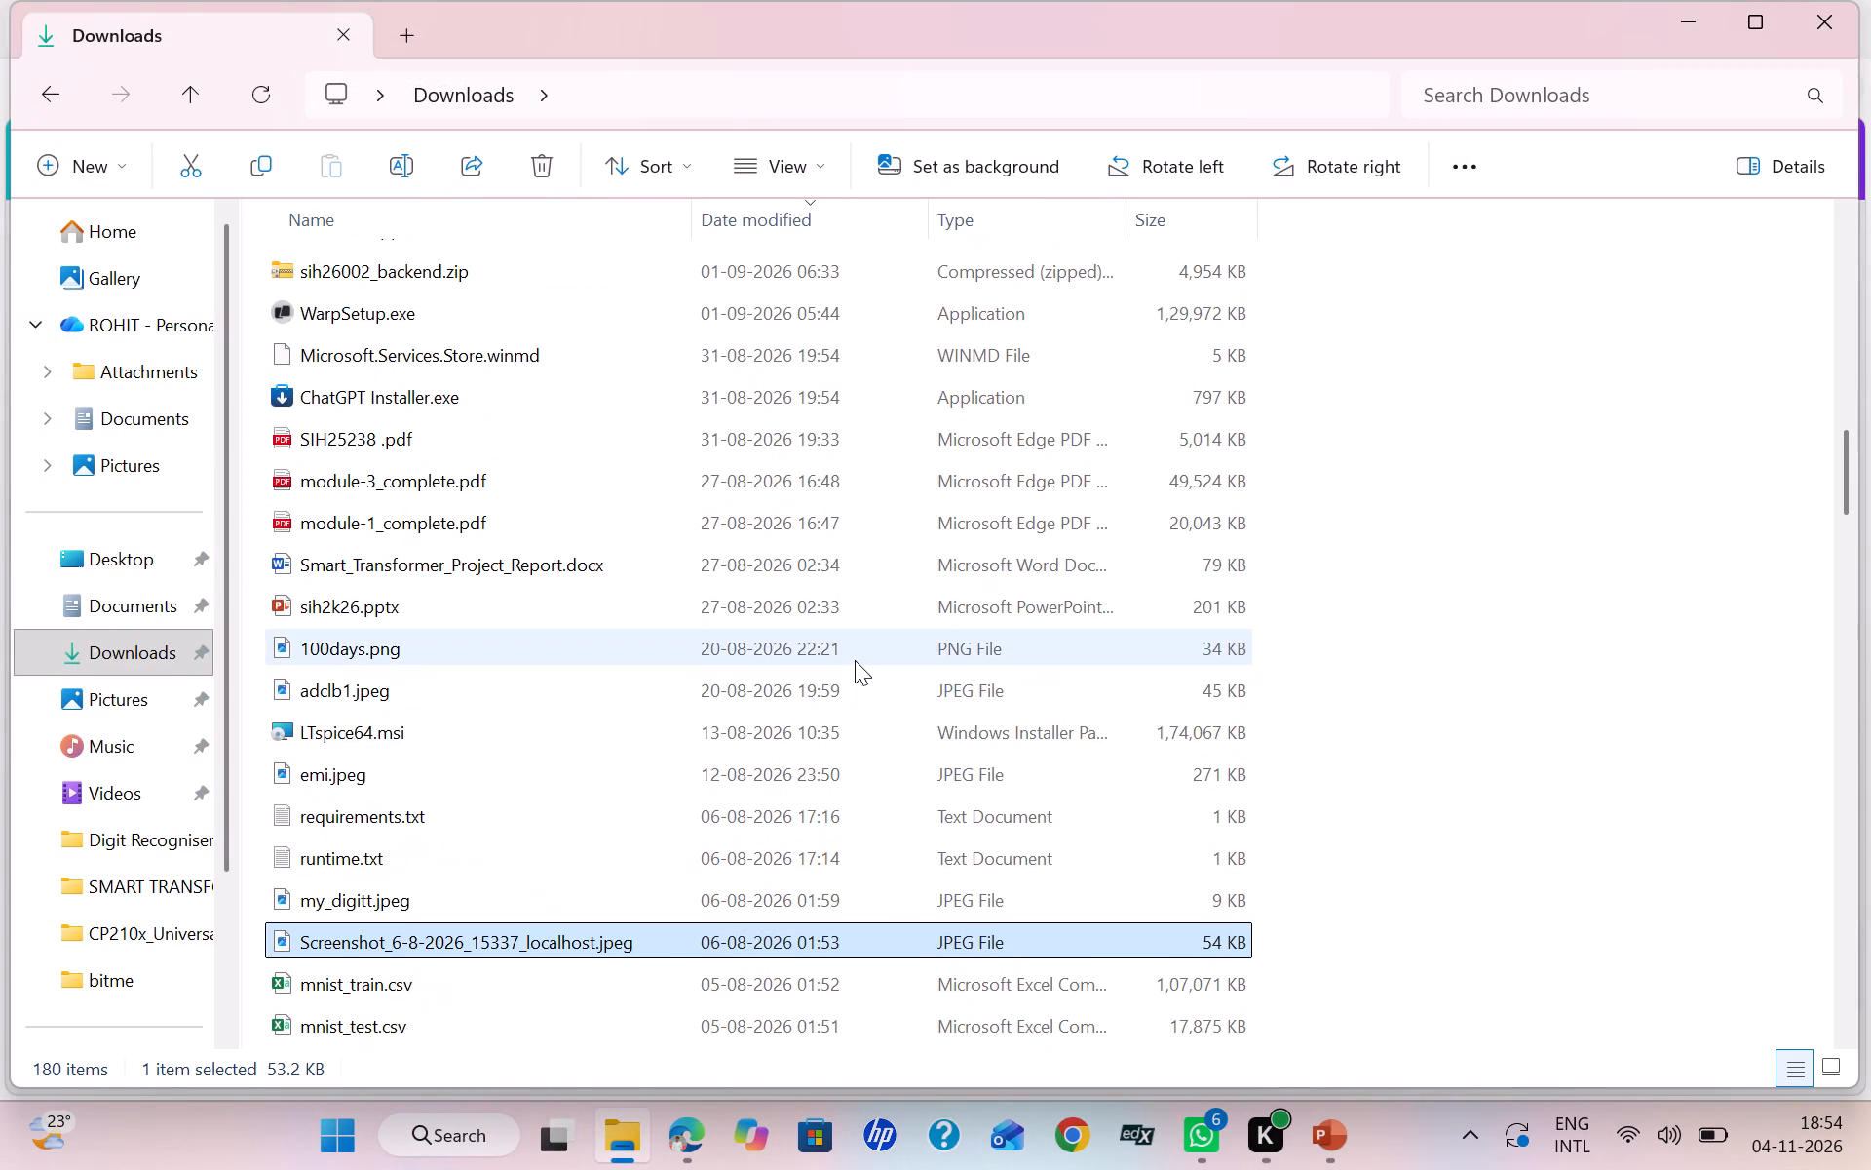
{"action": "scroll", "coordinate": [855, 660], "scroll_direction": "up", "scroll_amount": 8}
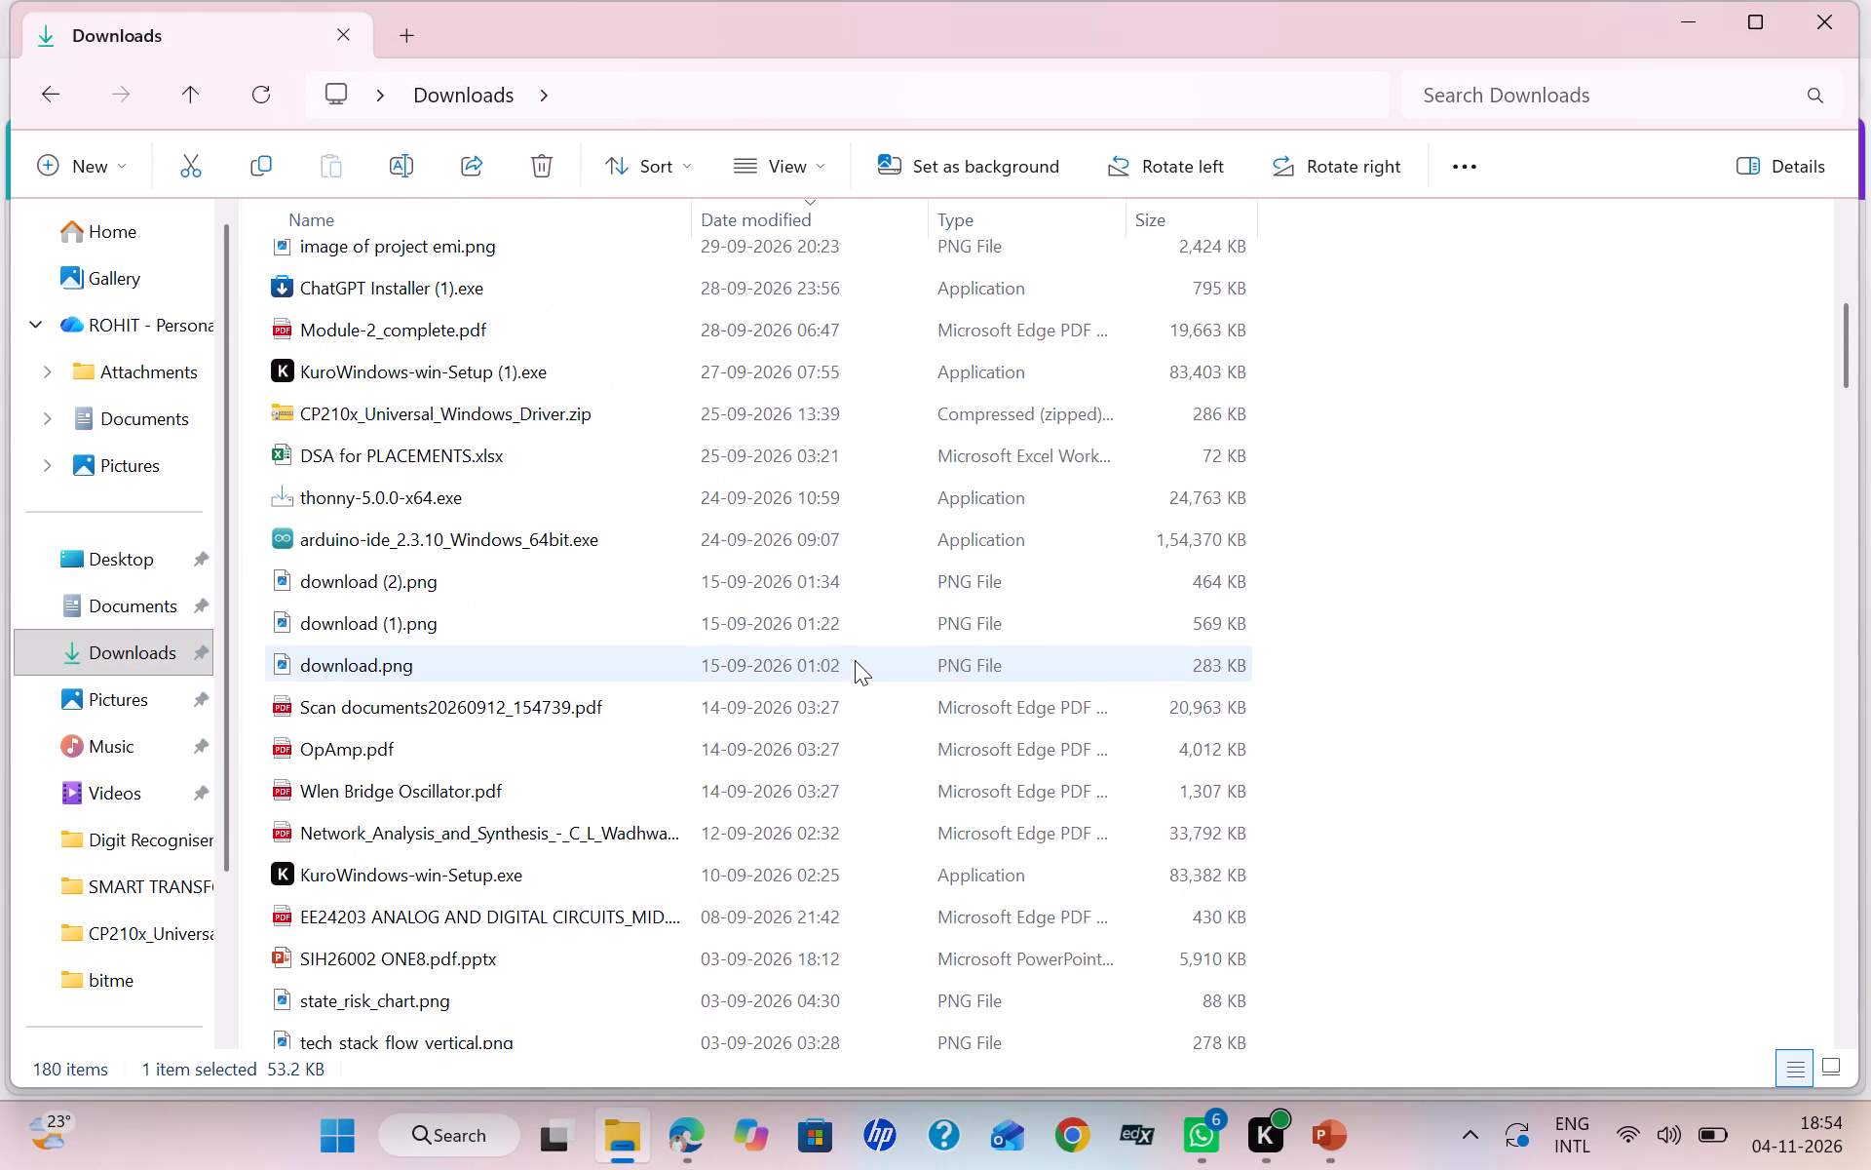
{"action": "scroll", "coordinate": [855, 660], "scroll_direction": "up", "scroll_amount": 3}
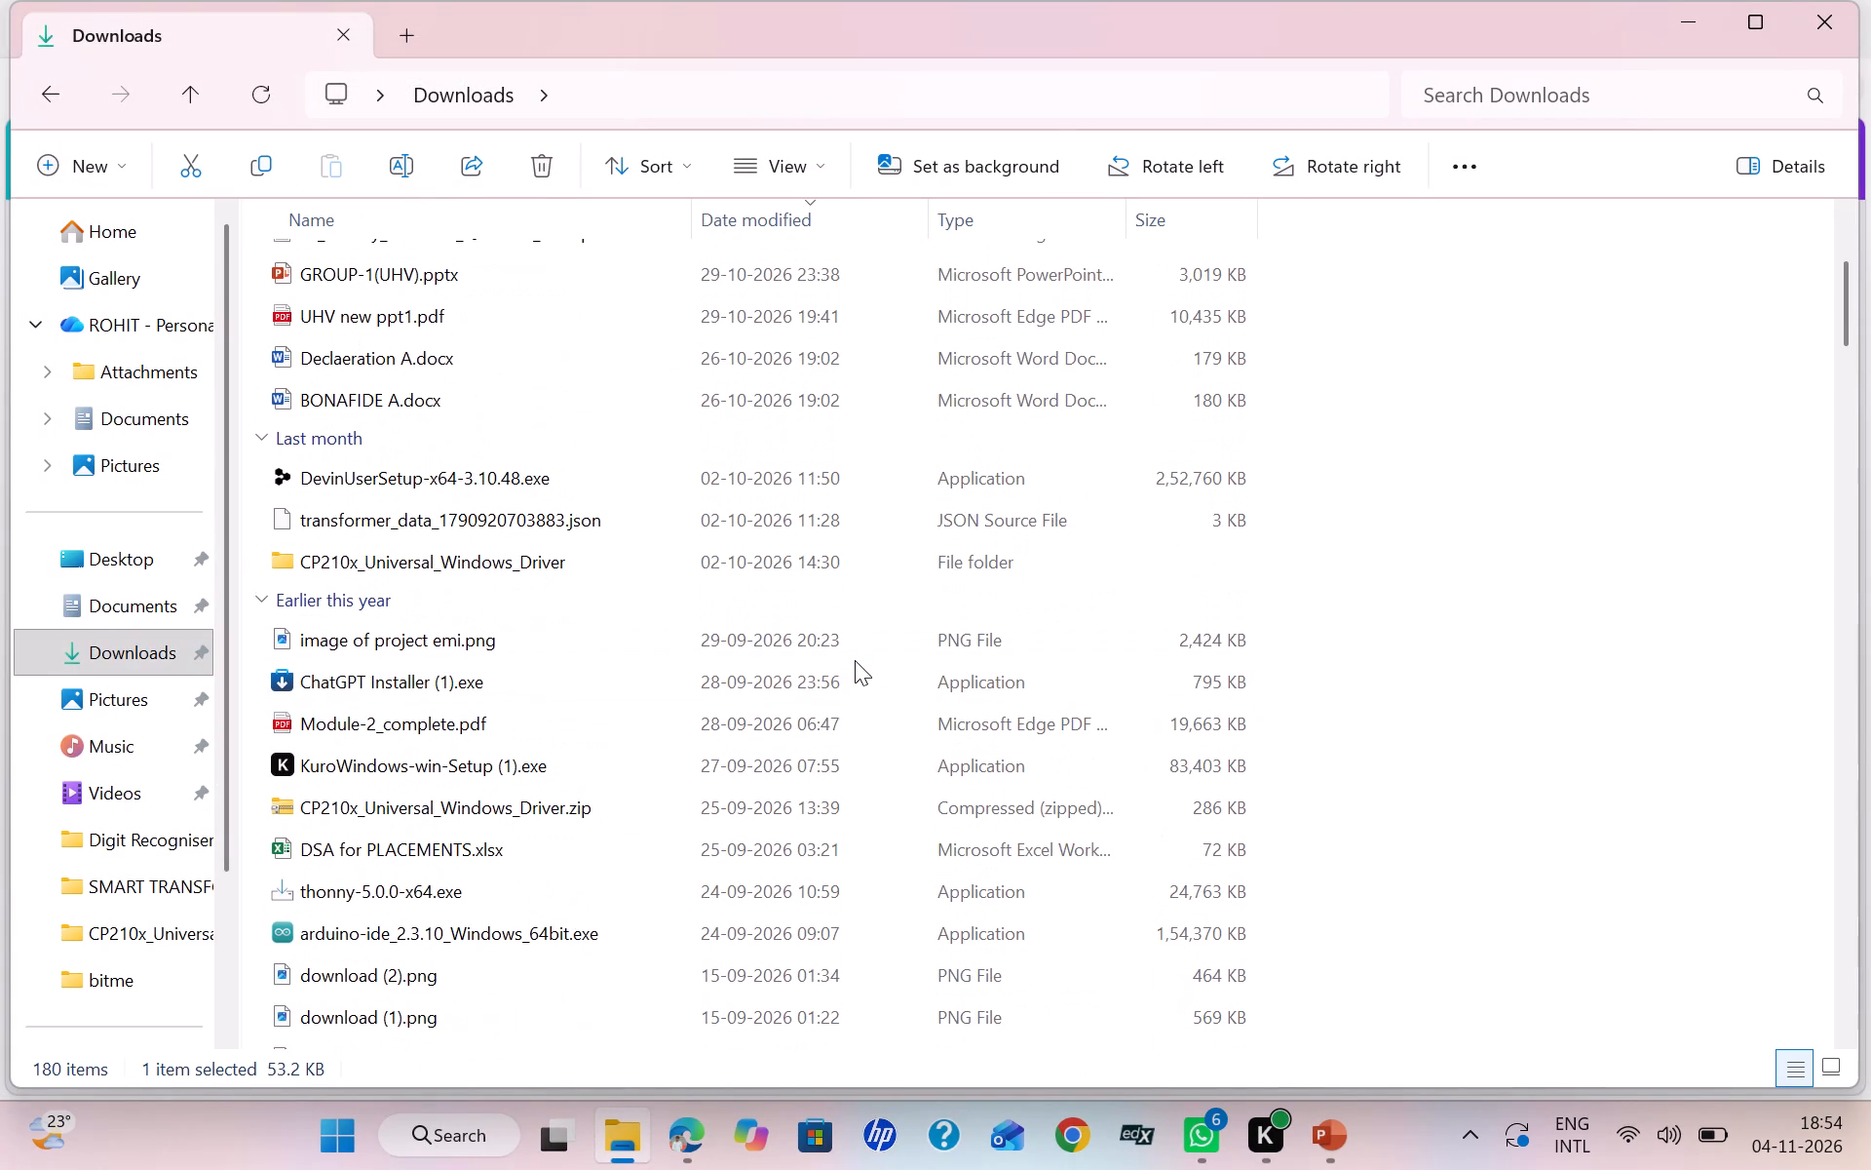
{"action": "right_click", "coordinate": [855, 660]}
{"action": "double_click", "coordinate": [755, 646]}
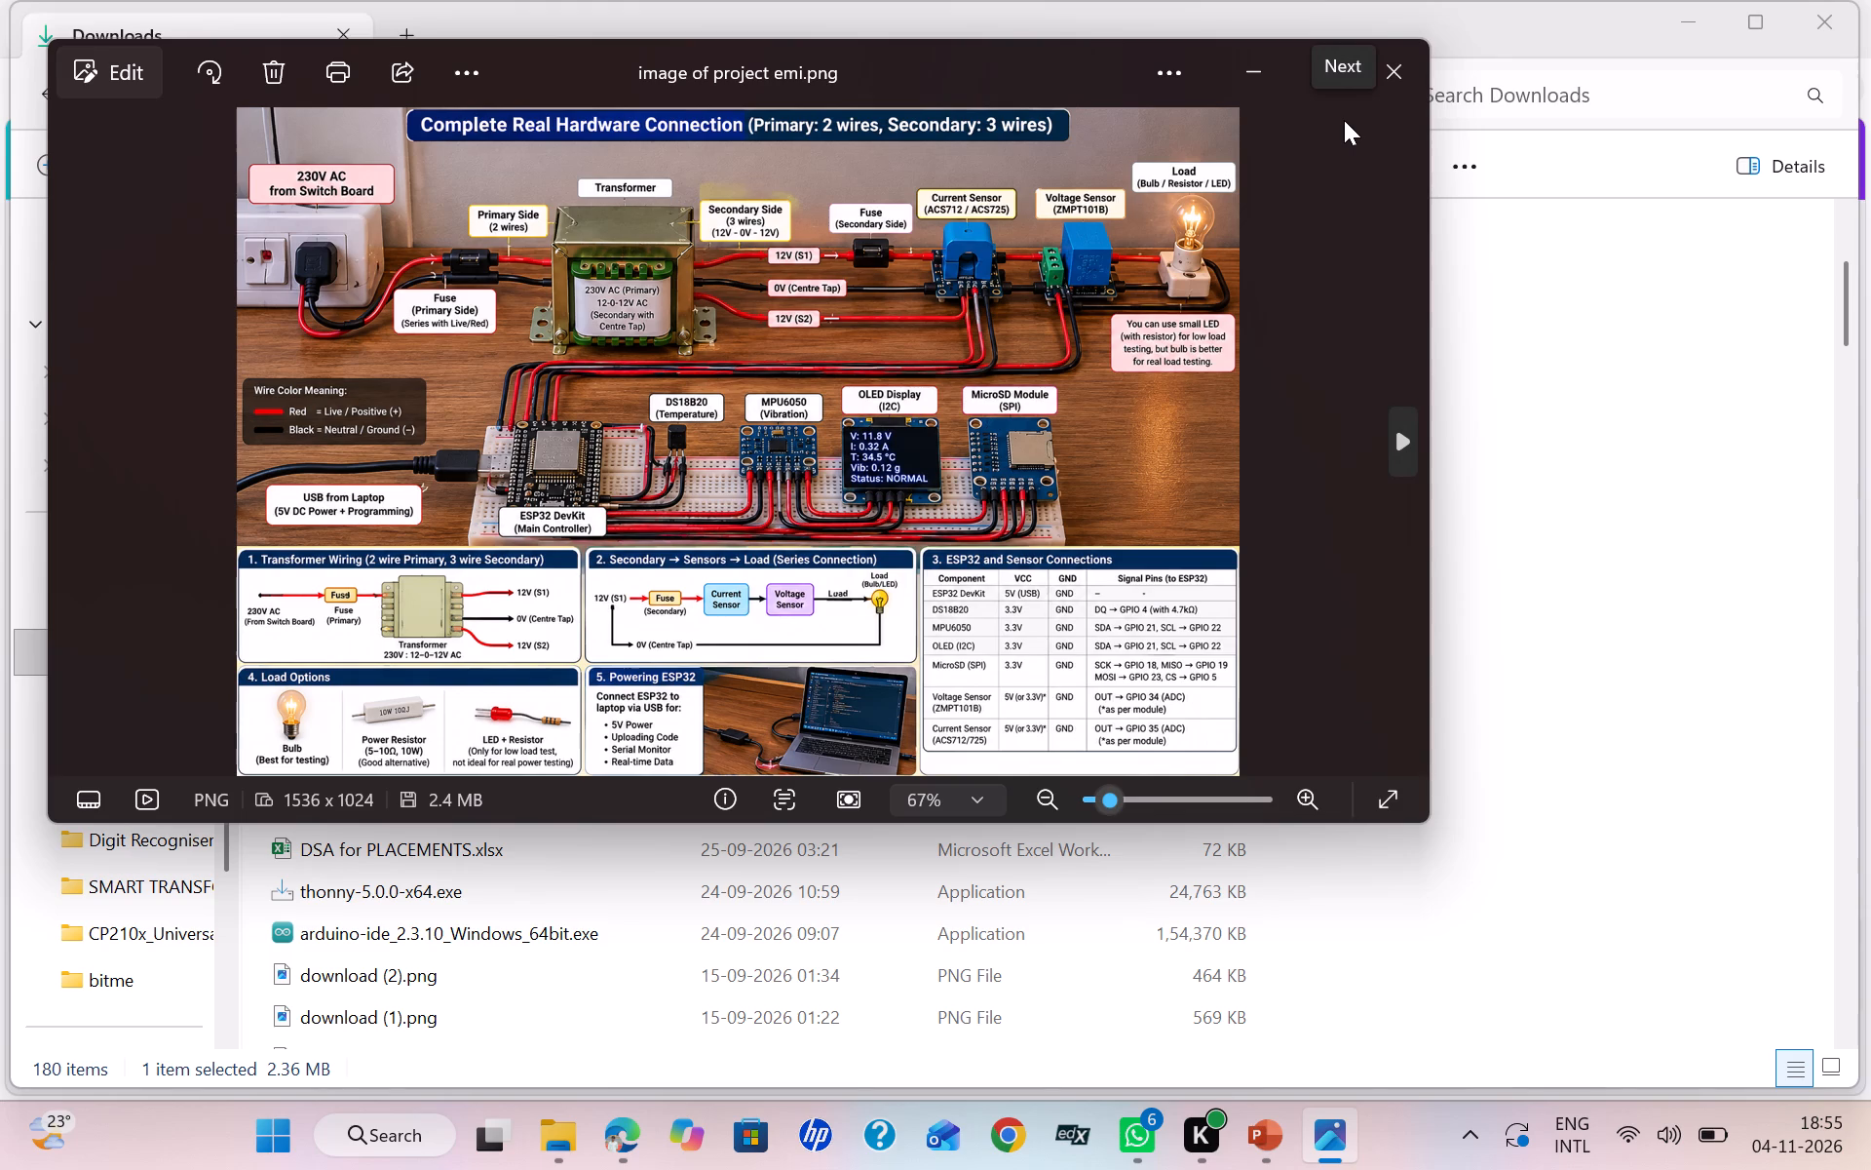
{"action": "left_click", "coordinate": [1385, 59]}
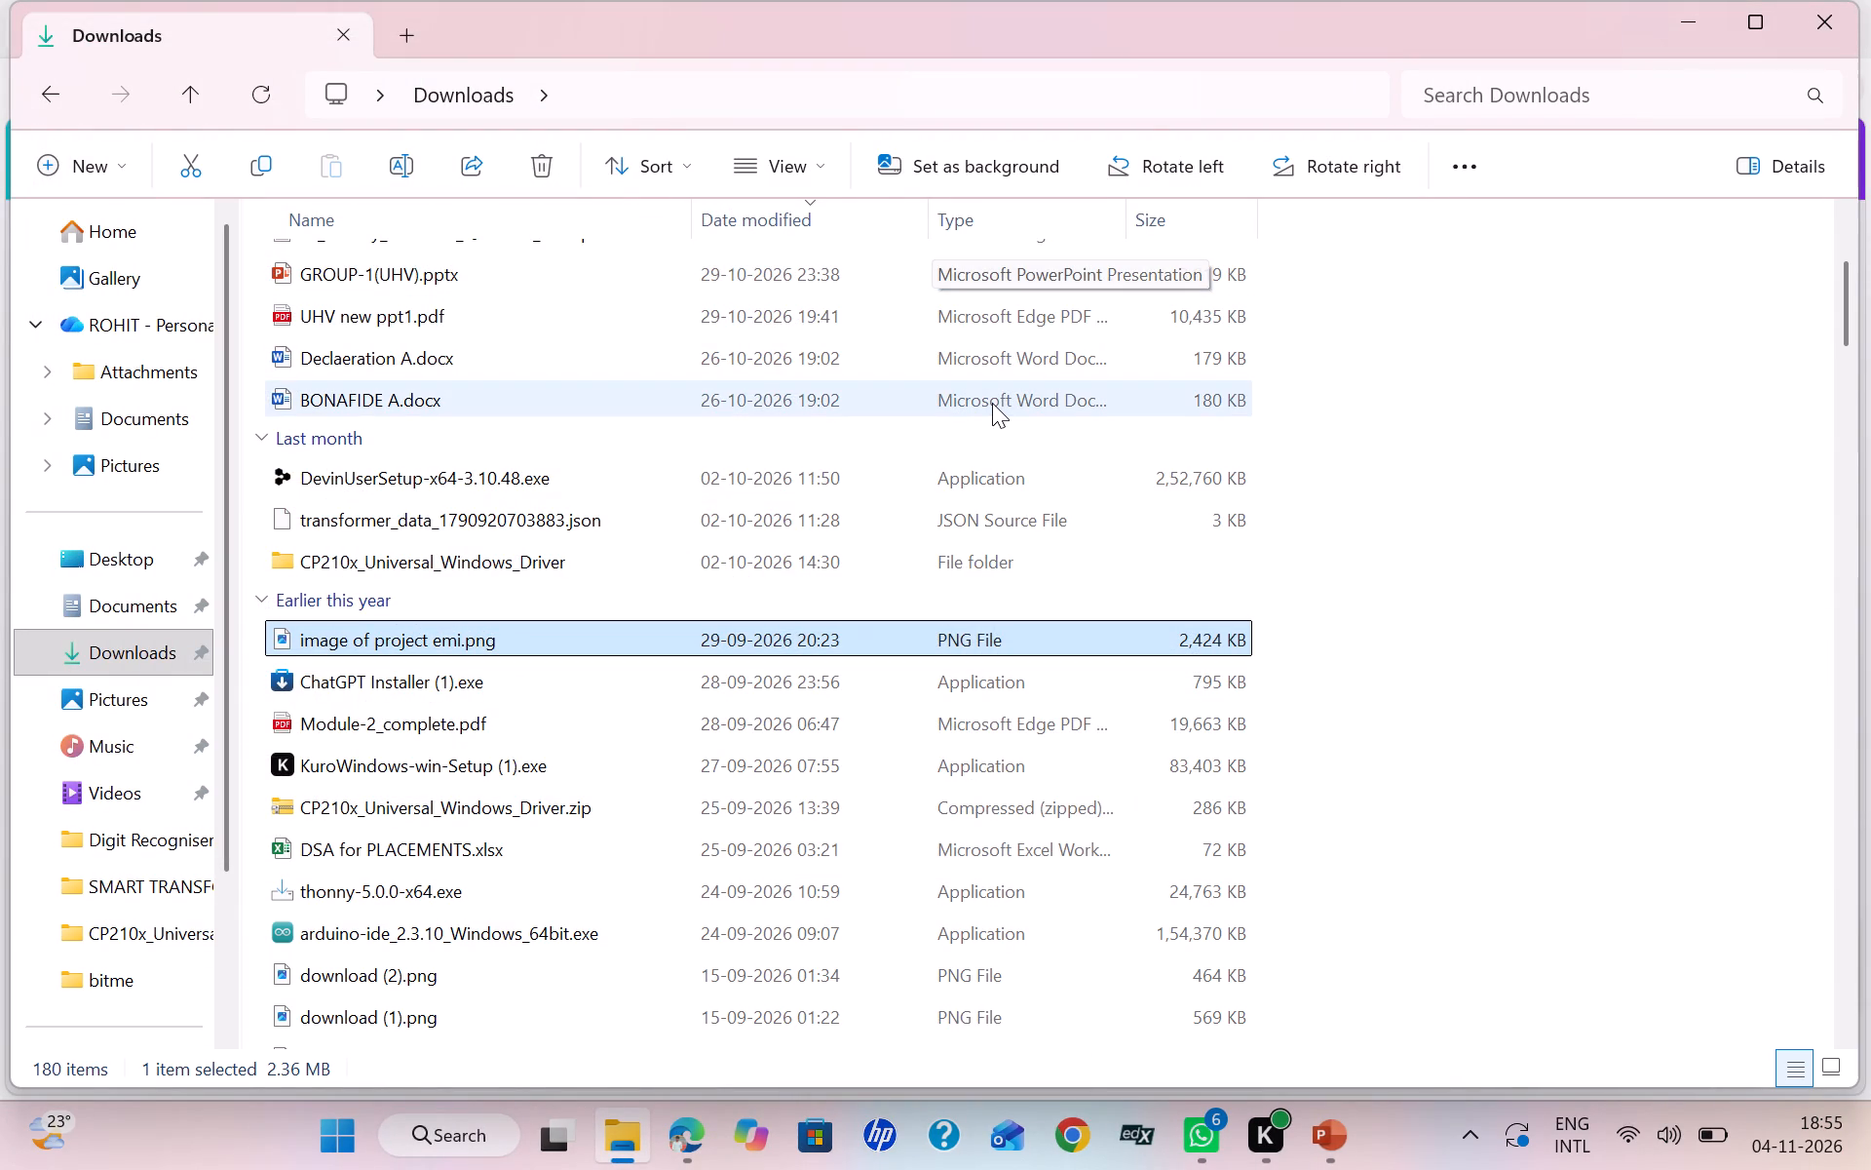
{"action": "scroll", "coordinate": [992, 403], "scroll_direction": "up", "scroll_amount": 3}
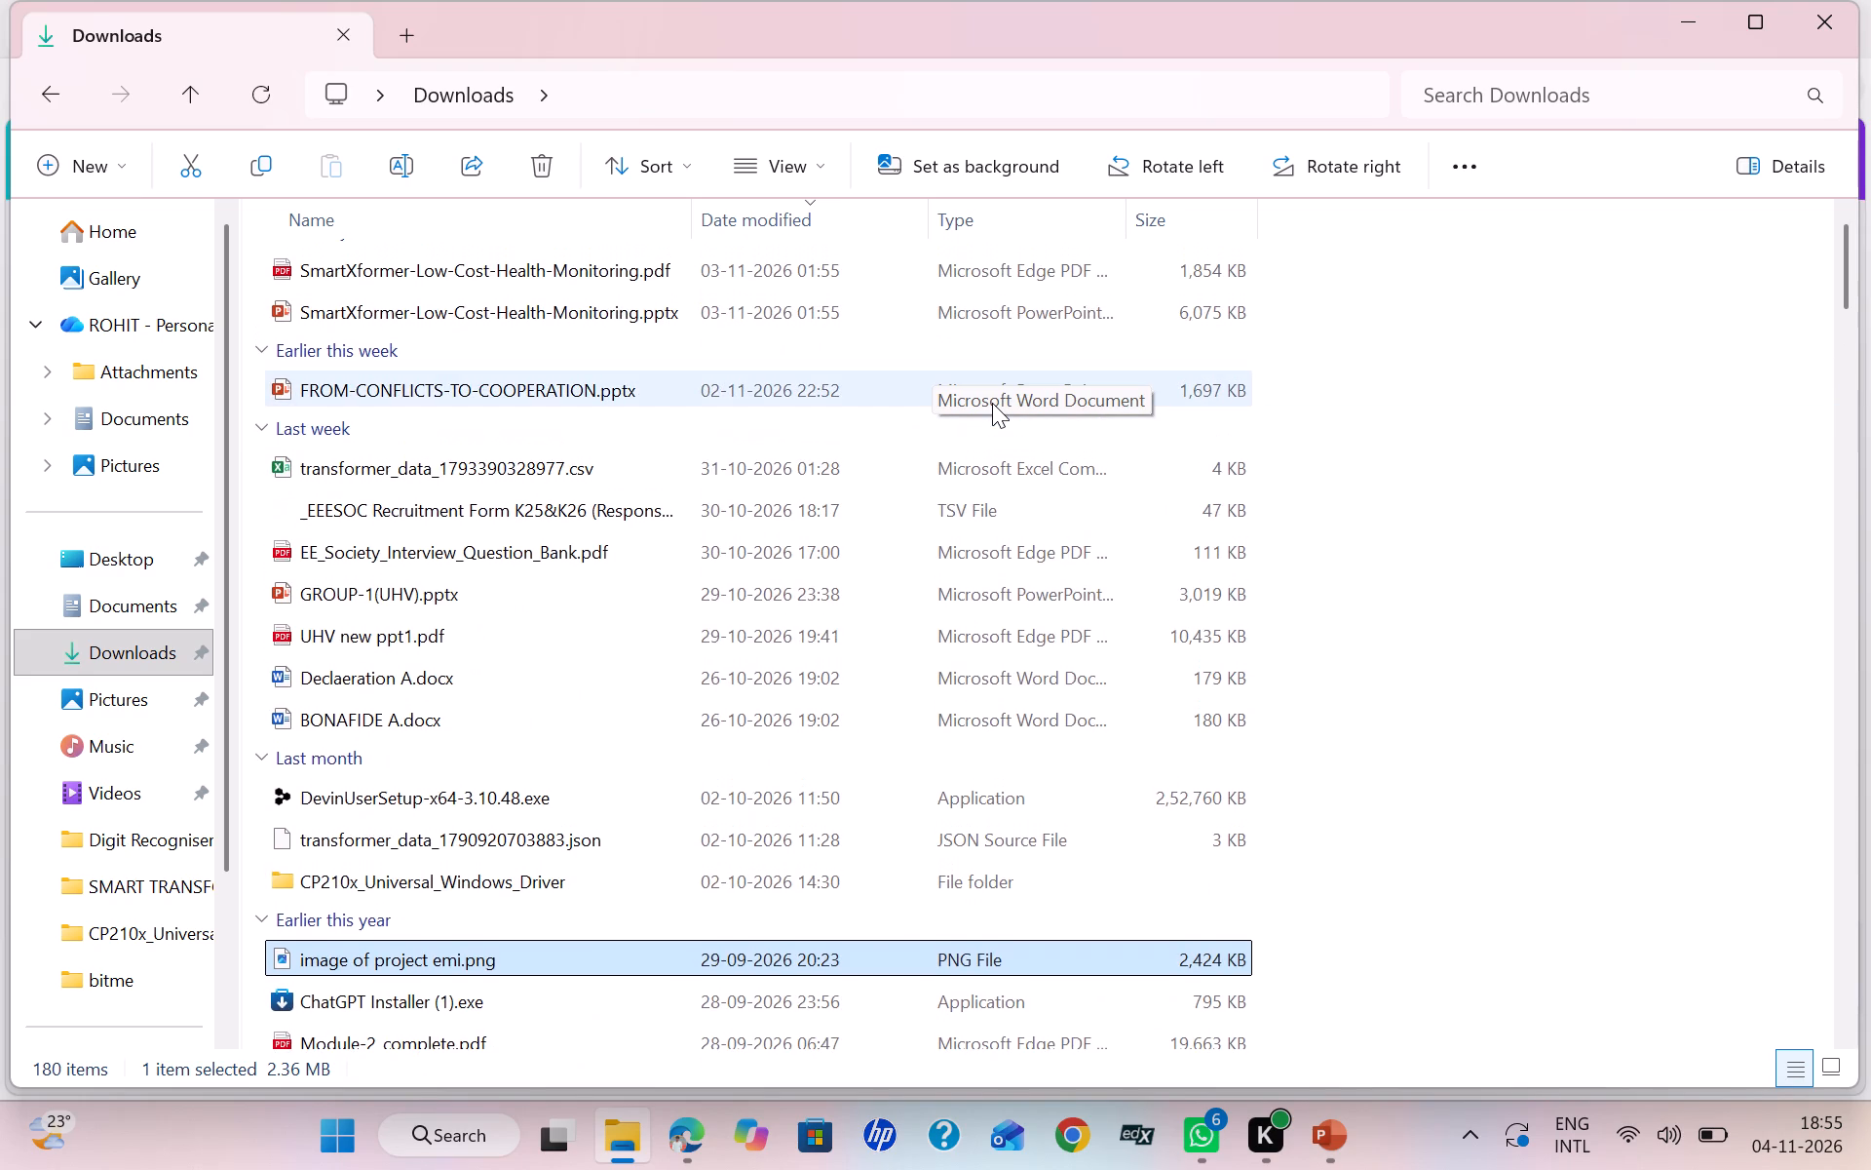
{"action": "scroll", "coordinate": [992, 403], "scroll_direction": "down", "scroll_amount": 2}
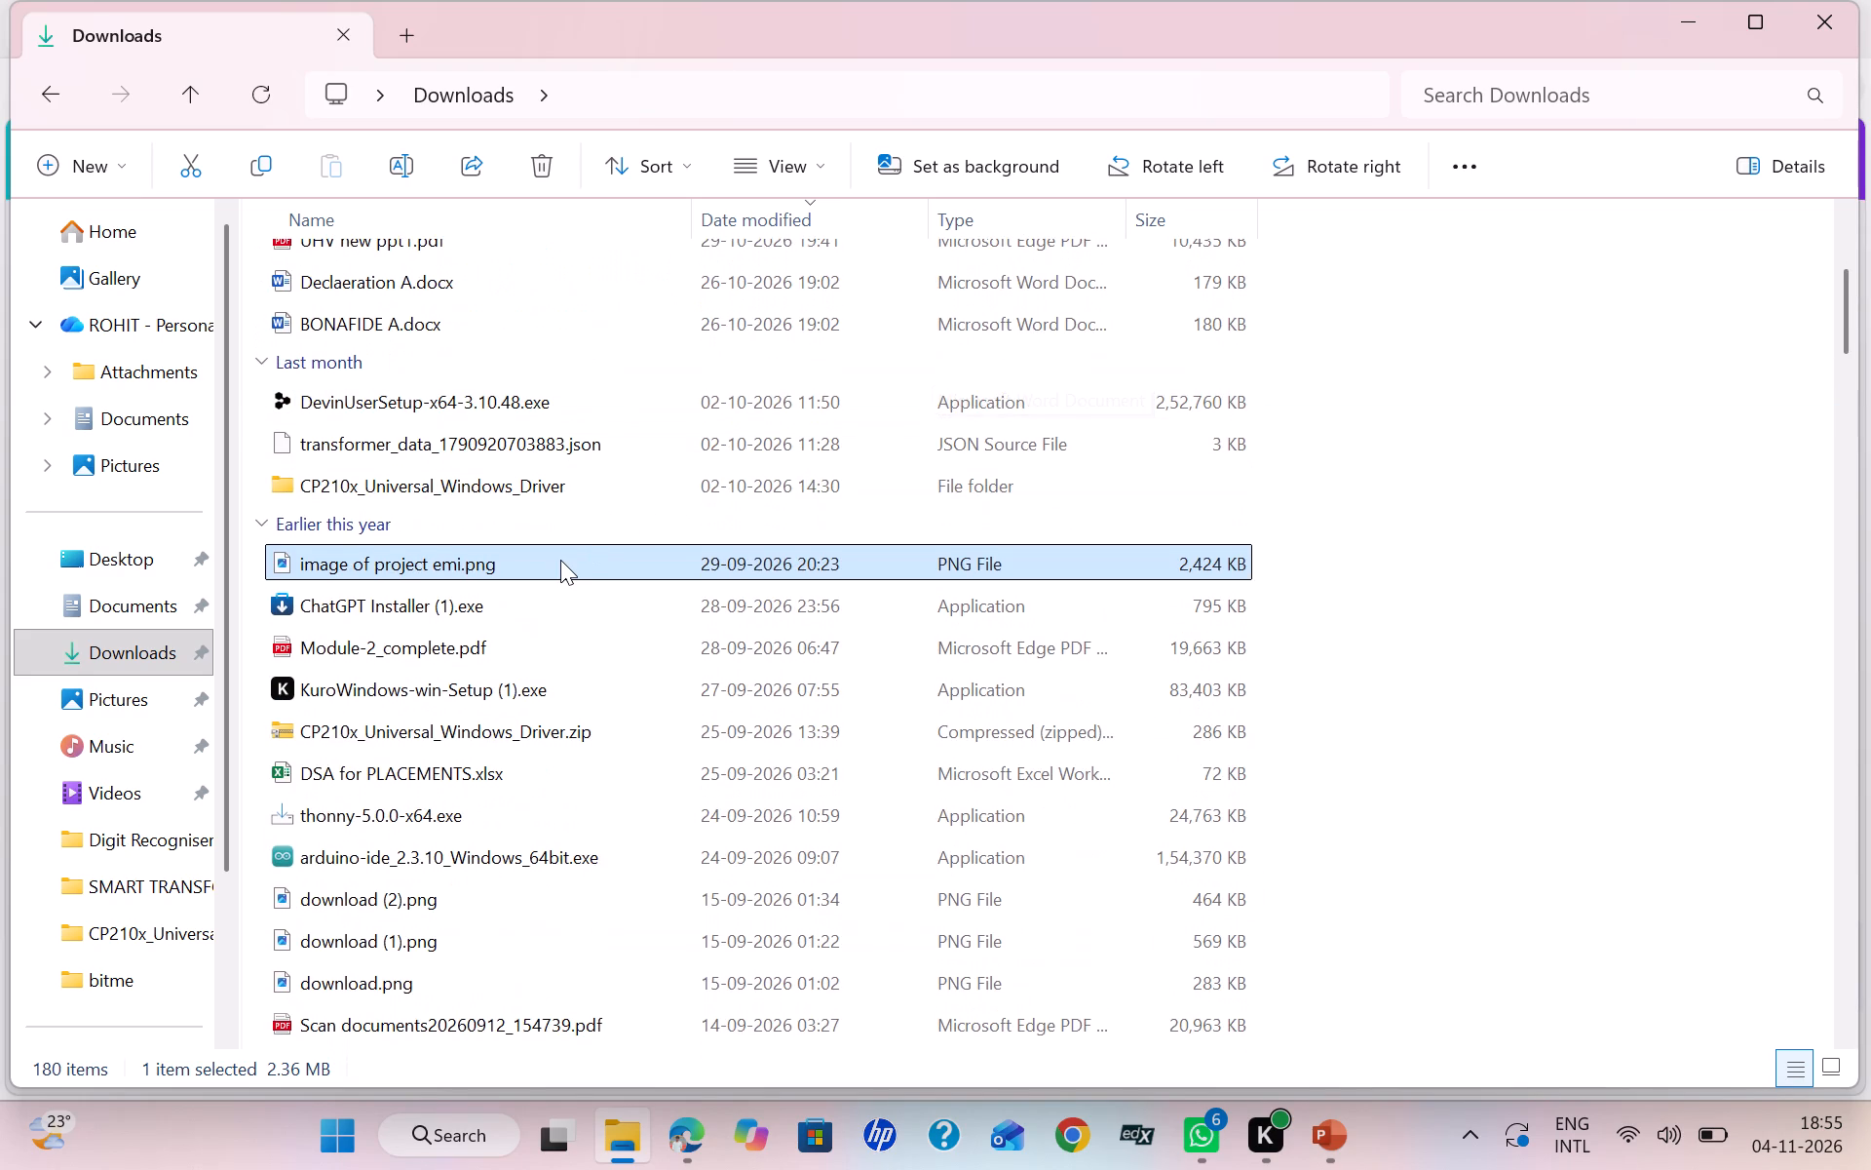
{"action": "double_click", "coordinate": [560, 560]}
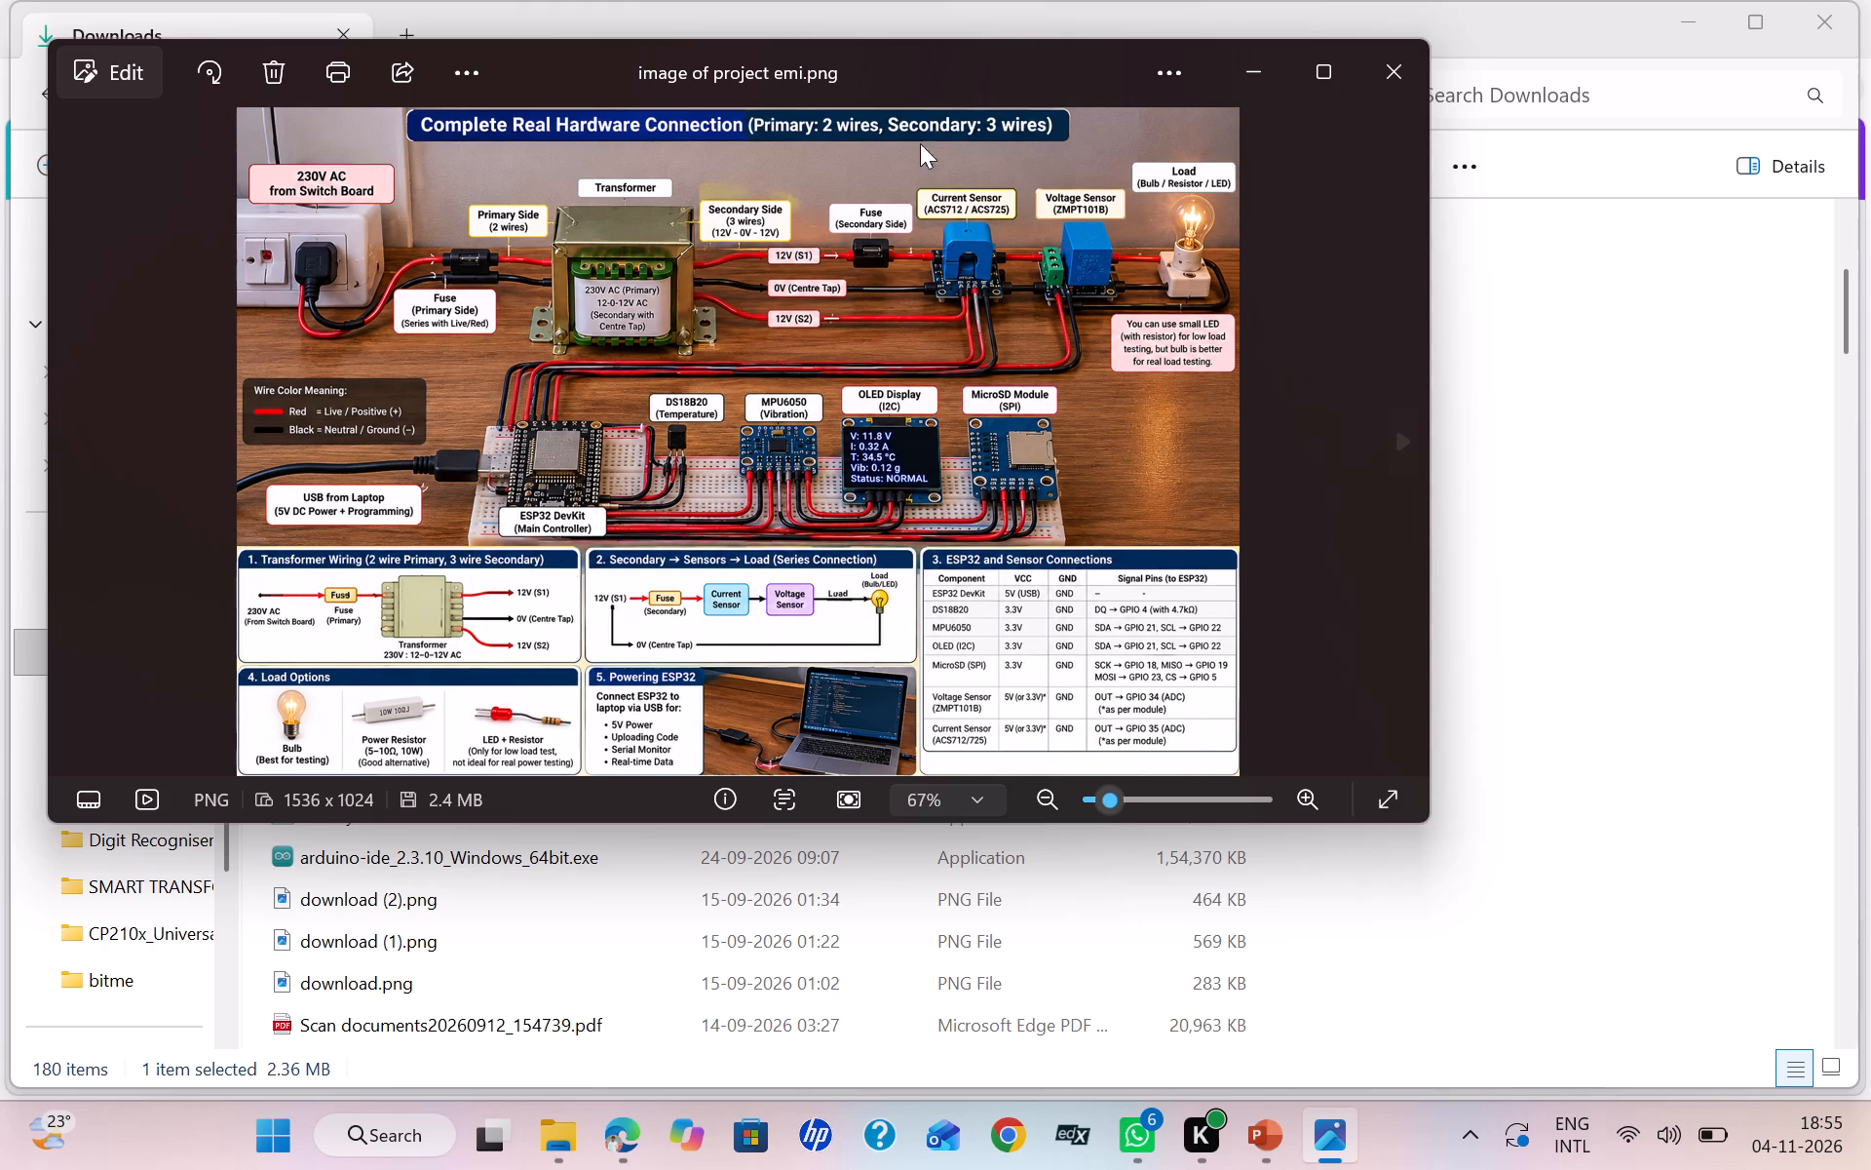
{"action": "left_click", "coordinate": [1389, 81]}
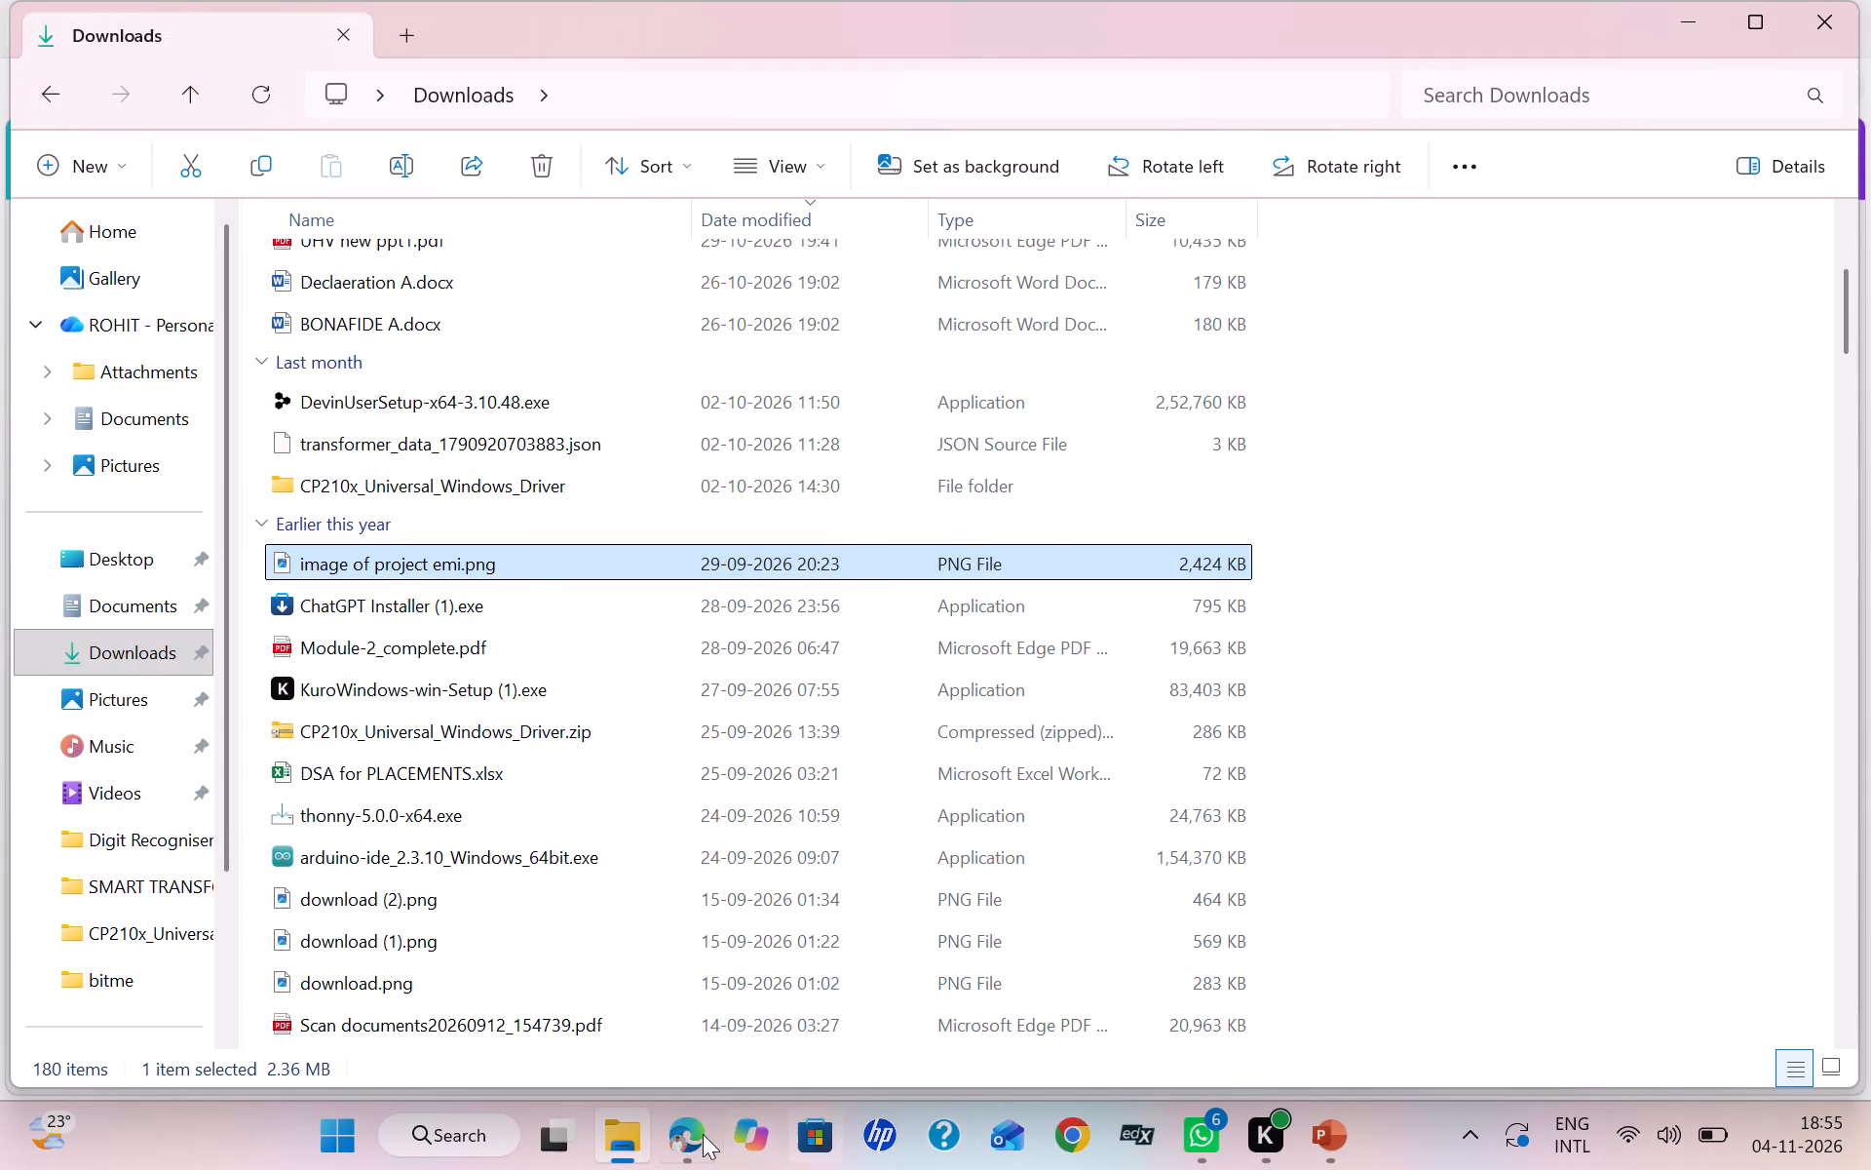
Switch to the Canva presentation in Edge and upload image of project emi.png from the Downloads folder.
{"action": "left_click", "coordinate": [668, 1144]}
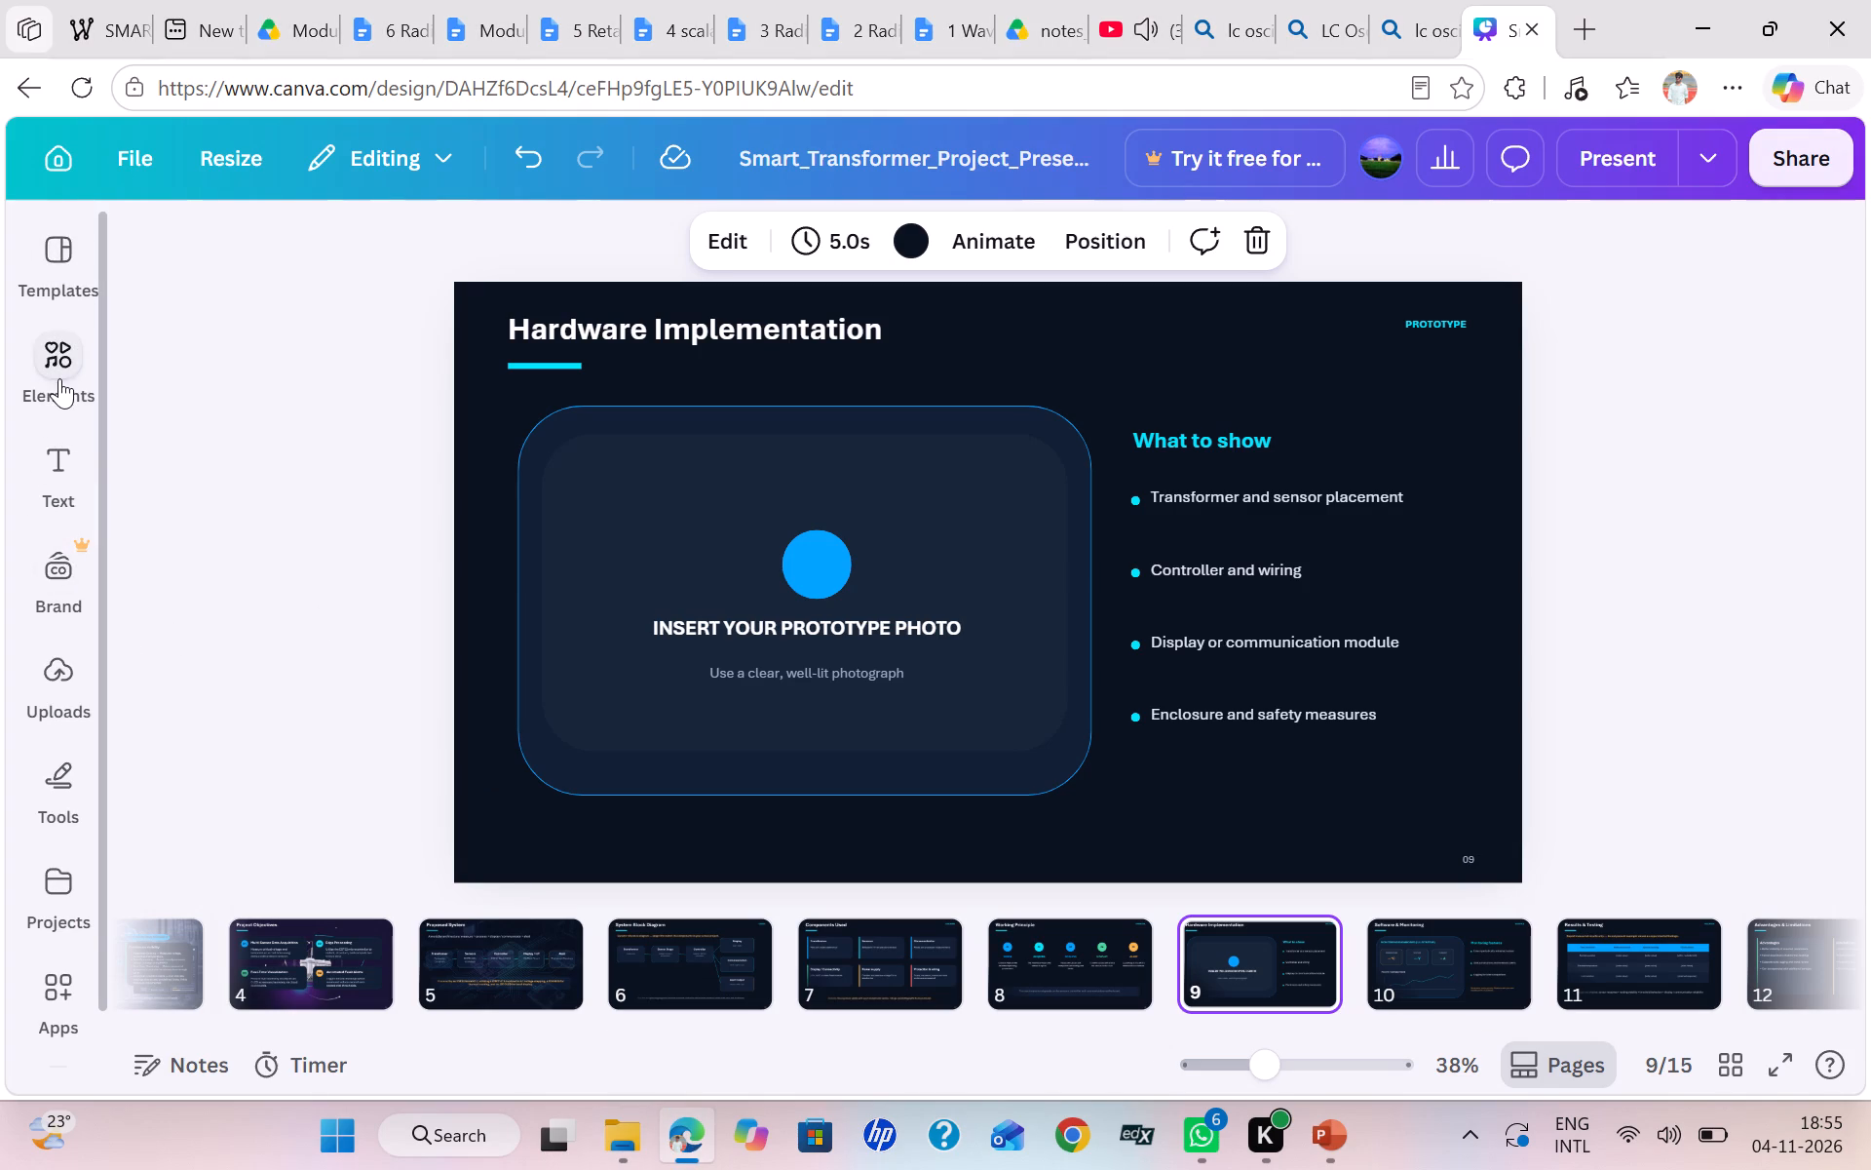
{"action": "left_click", "coordinate": [782, 595]}
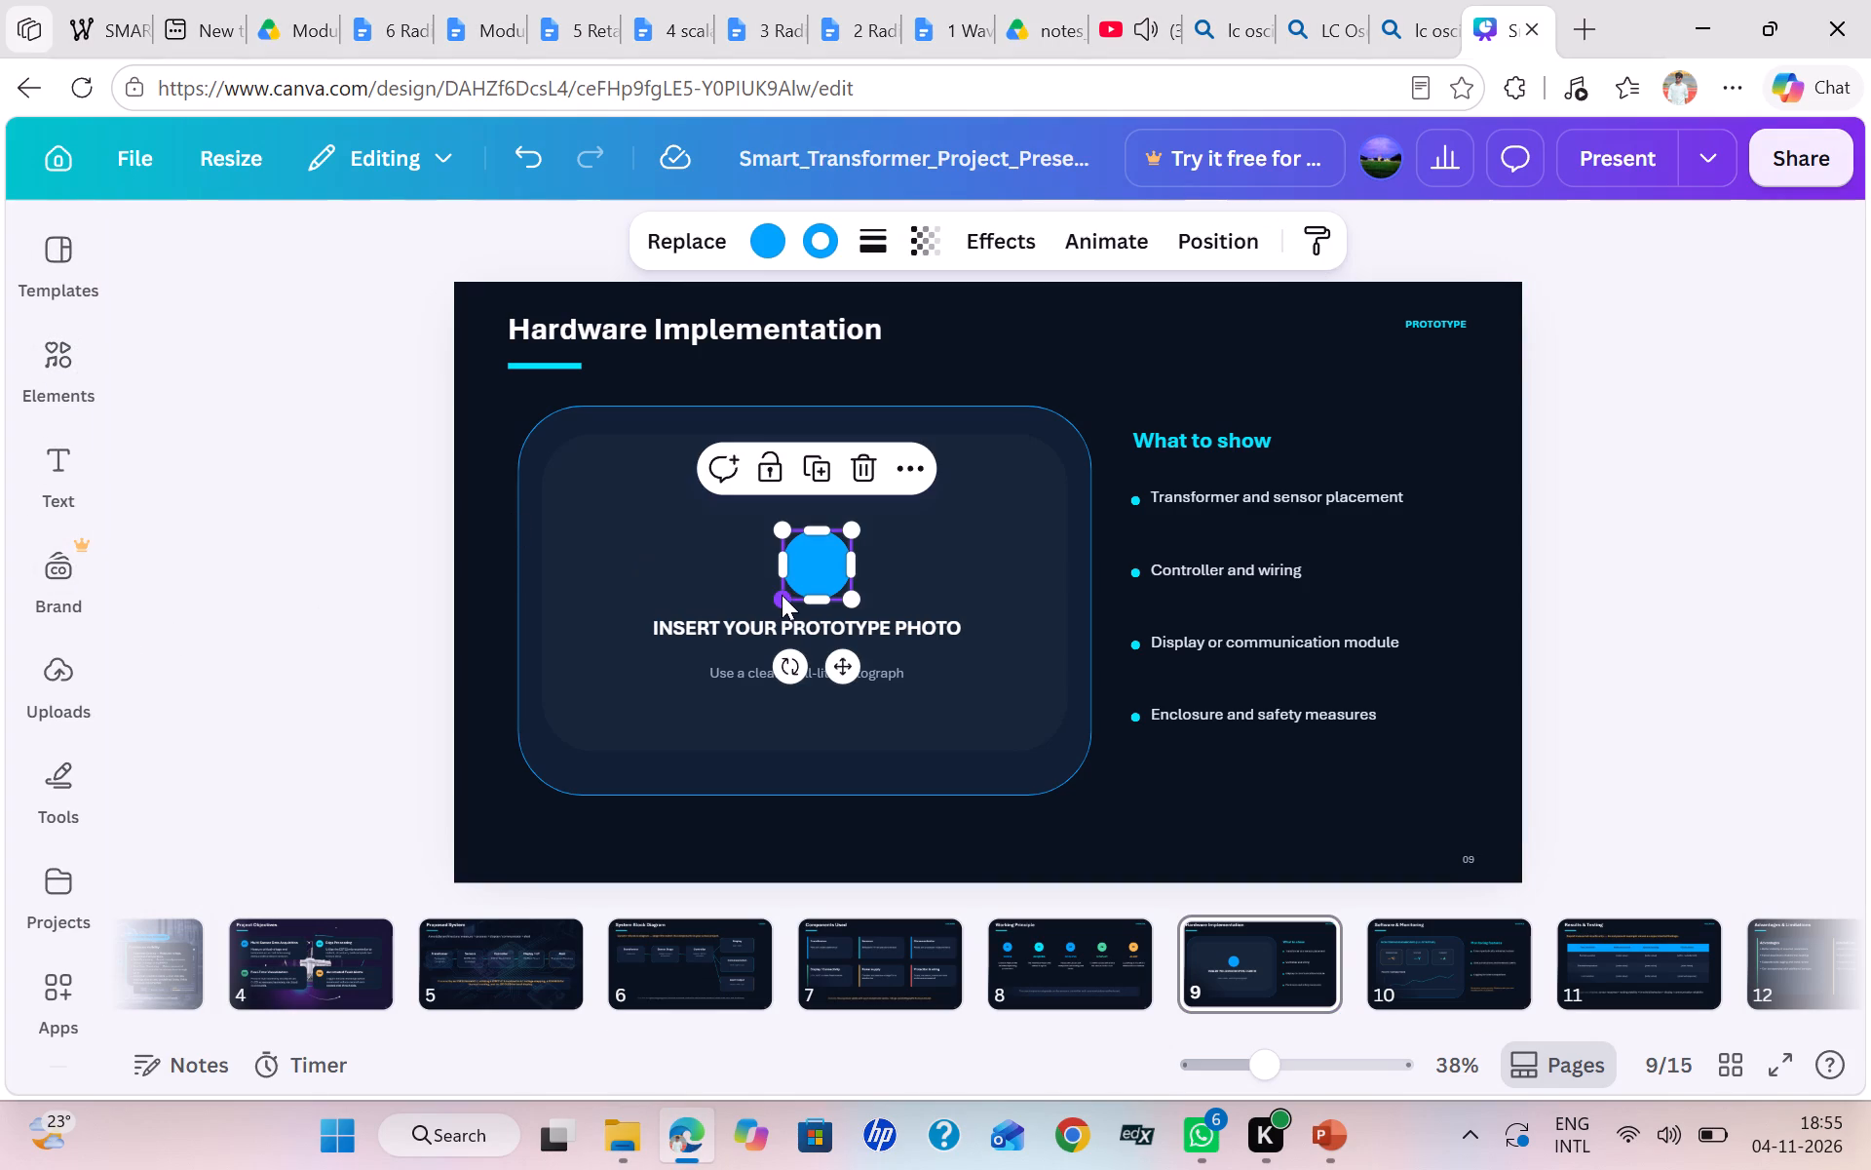
{"action": "left_click", "coordinate": [60, 364]}
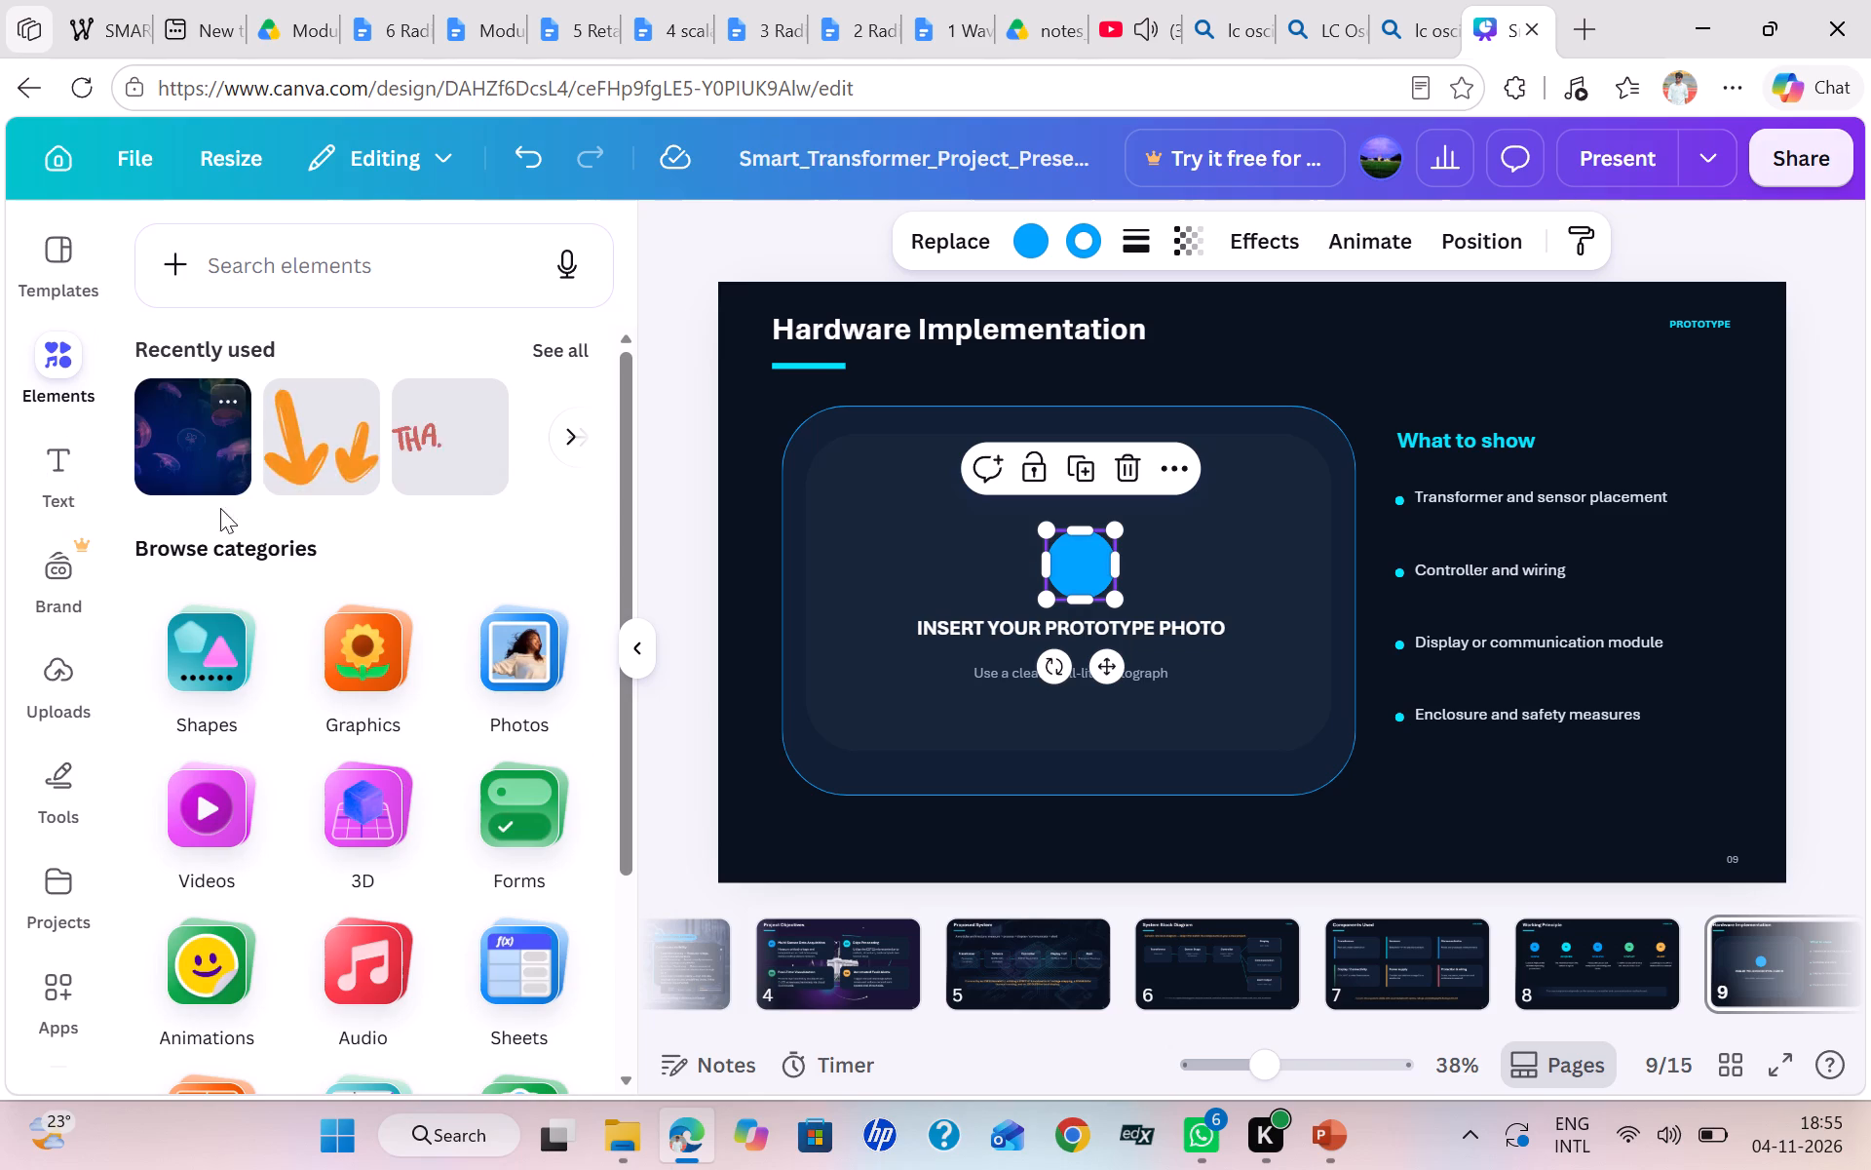
{"action": "scroll", "coordinate": [313, 661], "scroll_direction": "down", "scroll_amount": 6}
{"action": "scroll", "coordinate": [313, 661], "scroll_direction": "up", "scroll_amount": 3}
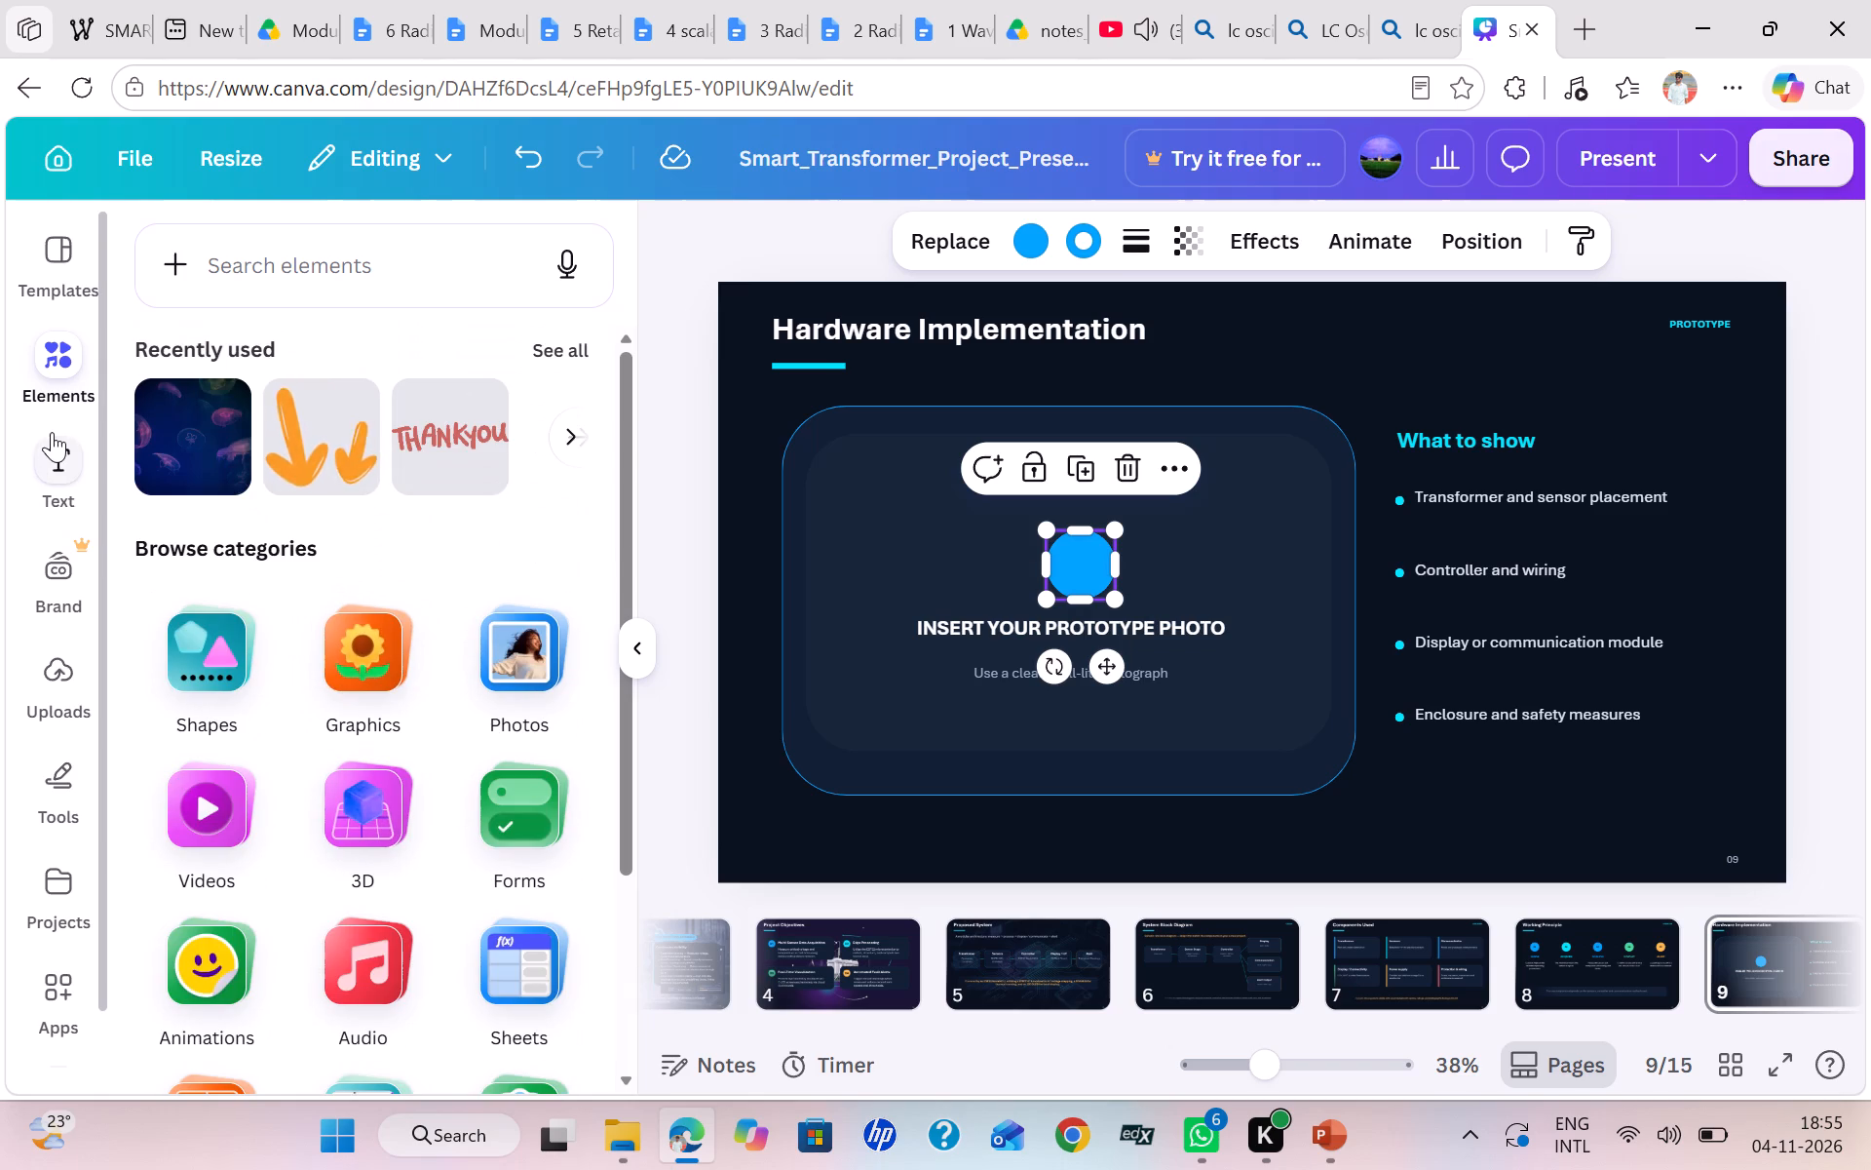
{"action": "left_click", "coordinate": [52, 432]}
{"action": "left_click", "coordinate": [22, 685]}
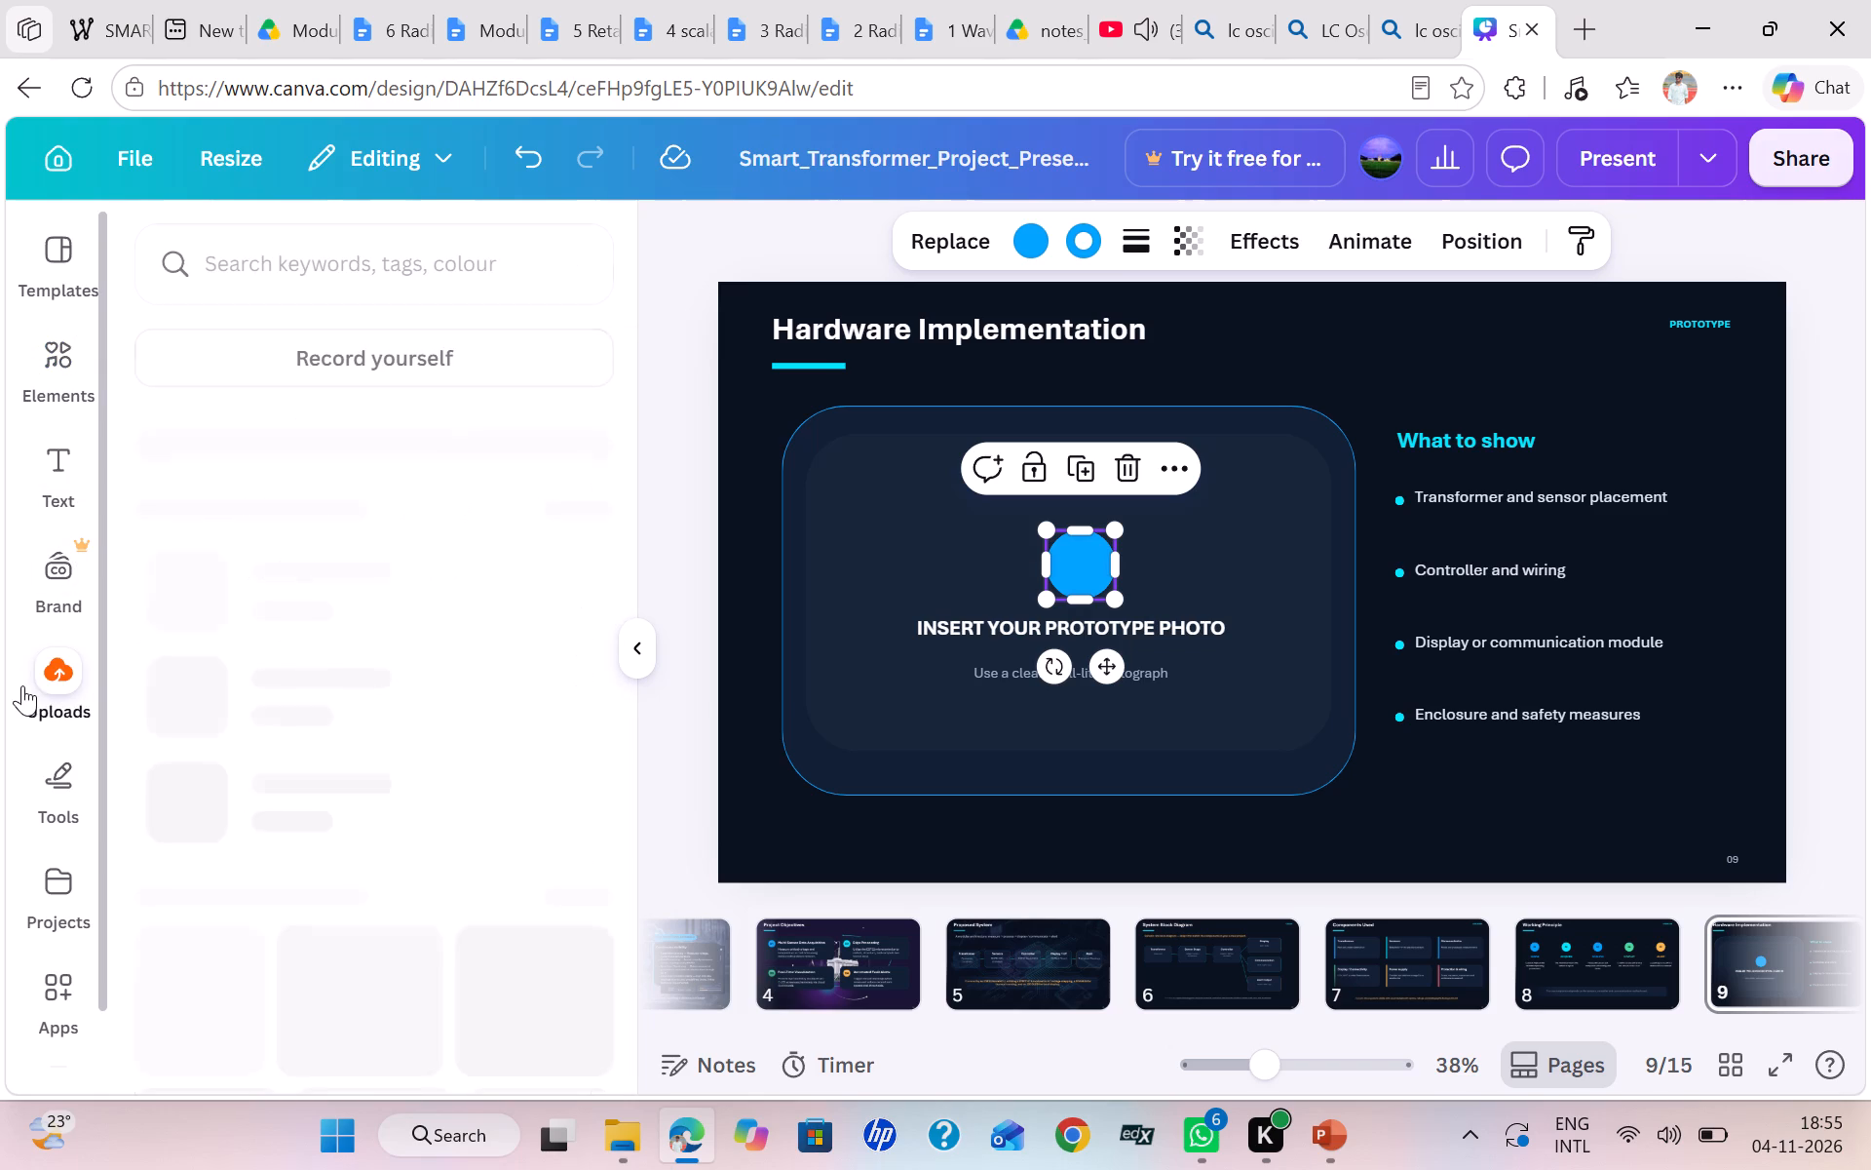
{"action": "left_click", "coordinate": [367, 339]}
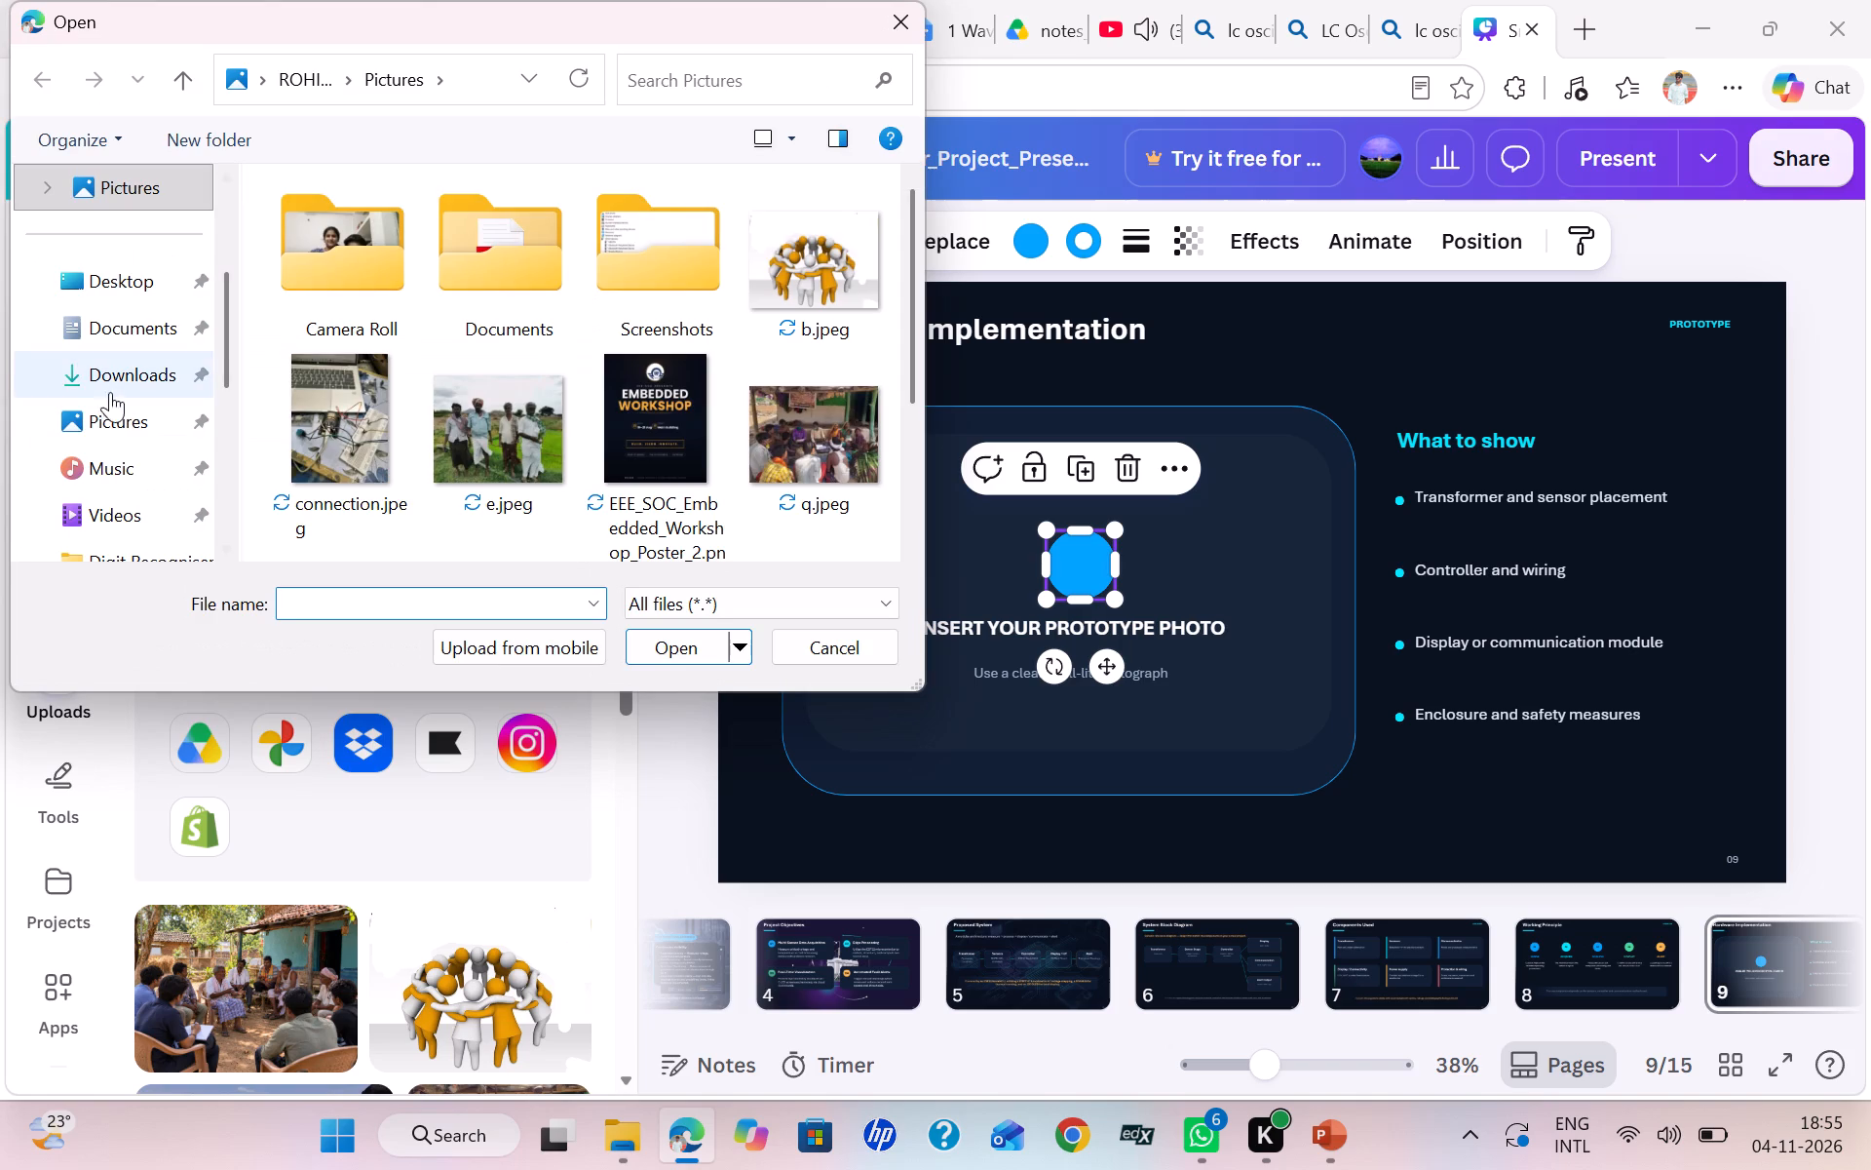
{"action": "left_click", "coordinate": [145, 329]}
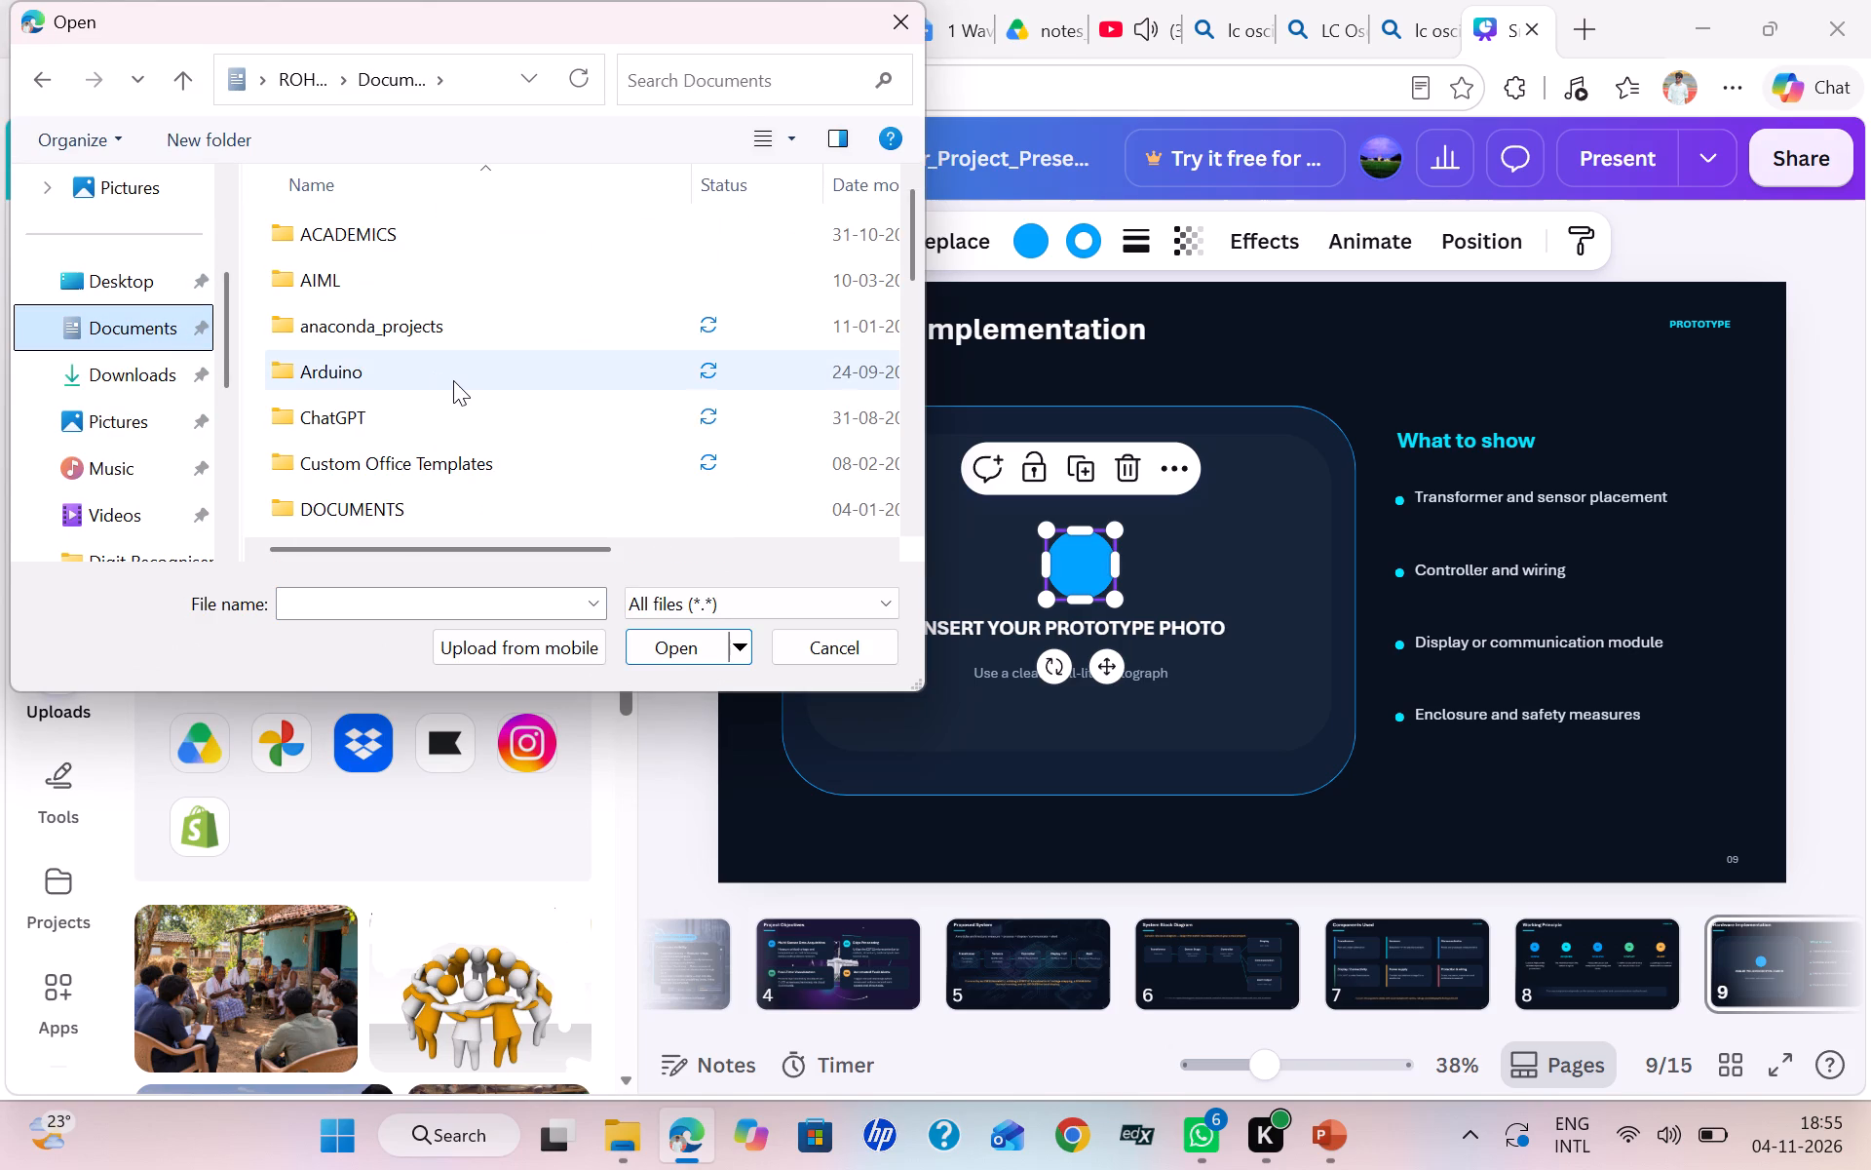
{"action": "scroll", "coordinate": [454, 380], "scroll_direction": "down", "scroll_amount": 1}
{"action": "left_click", "coordinate": [171, 370]}
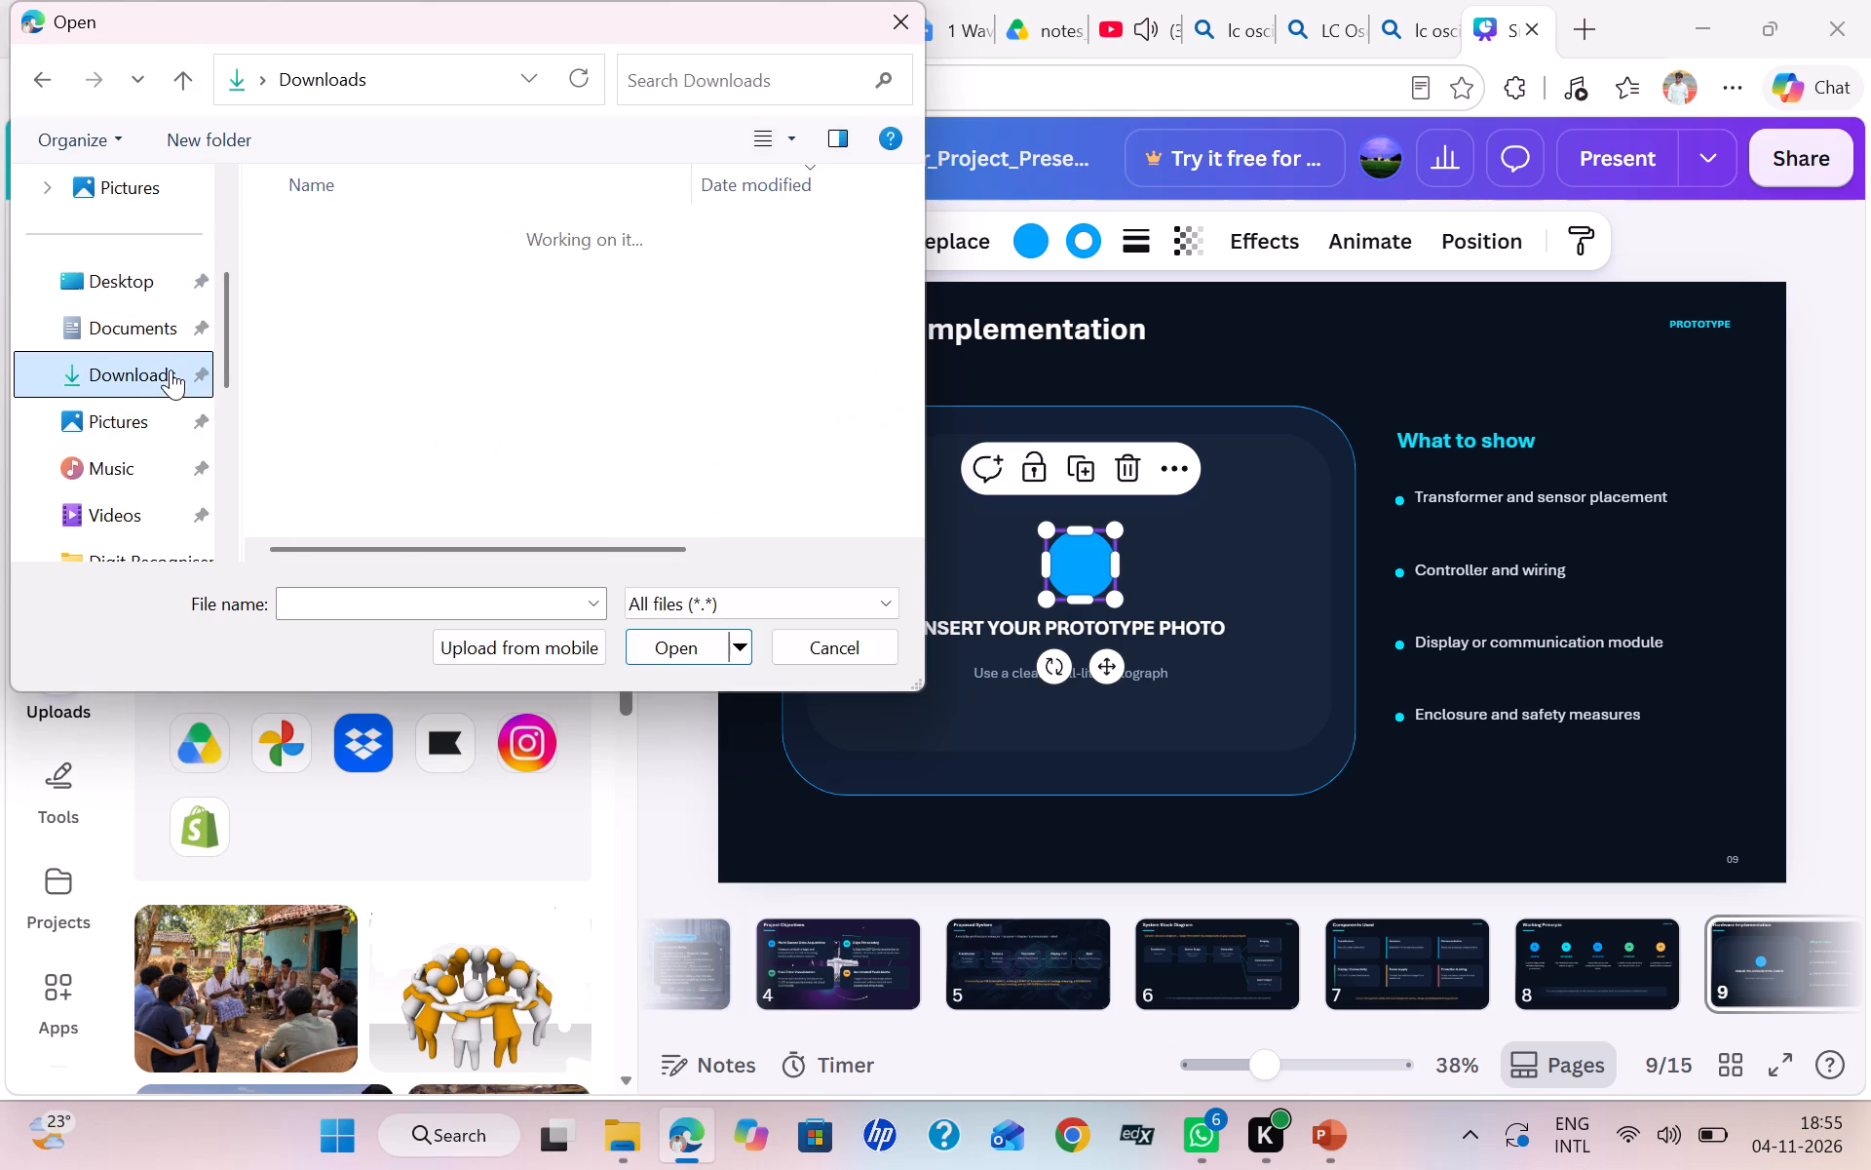
{"action": "scroll", "coordinate": [572, 408], "scroll_direction": "down", "scroll_amount": 1}
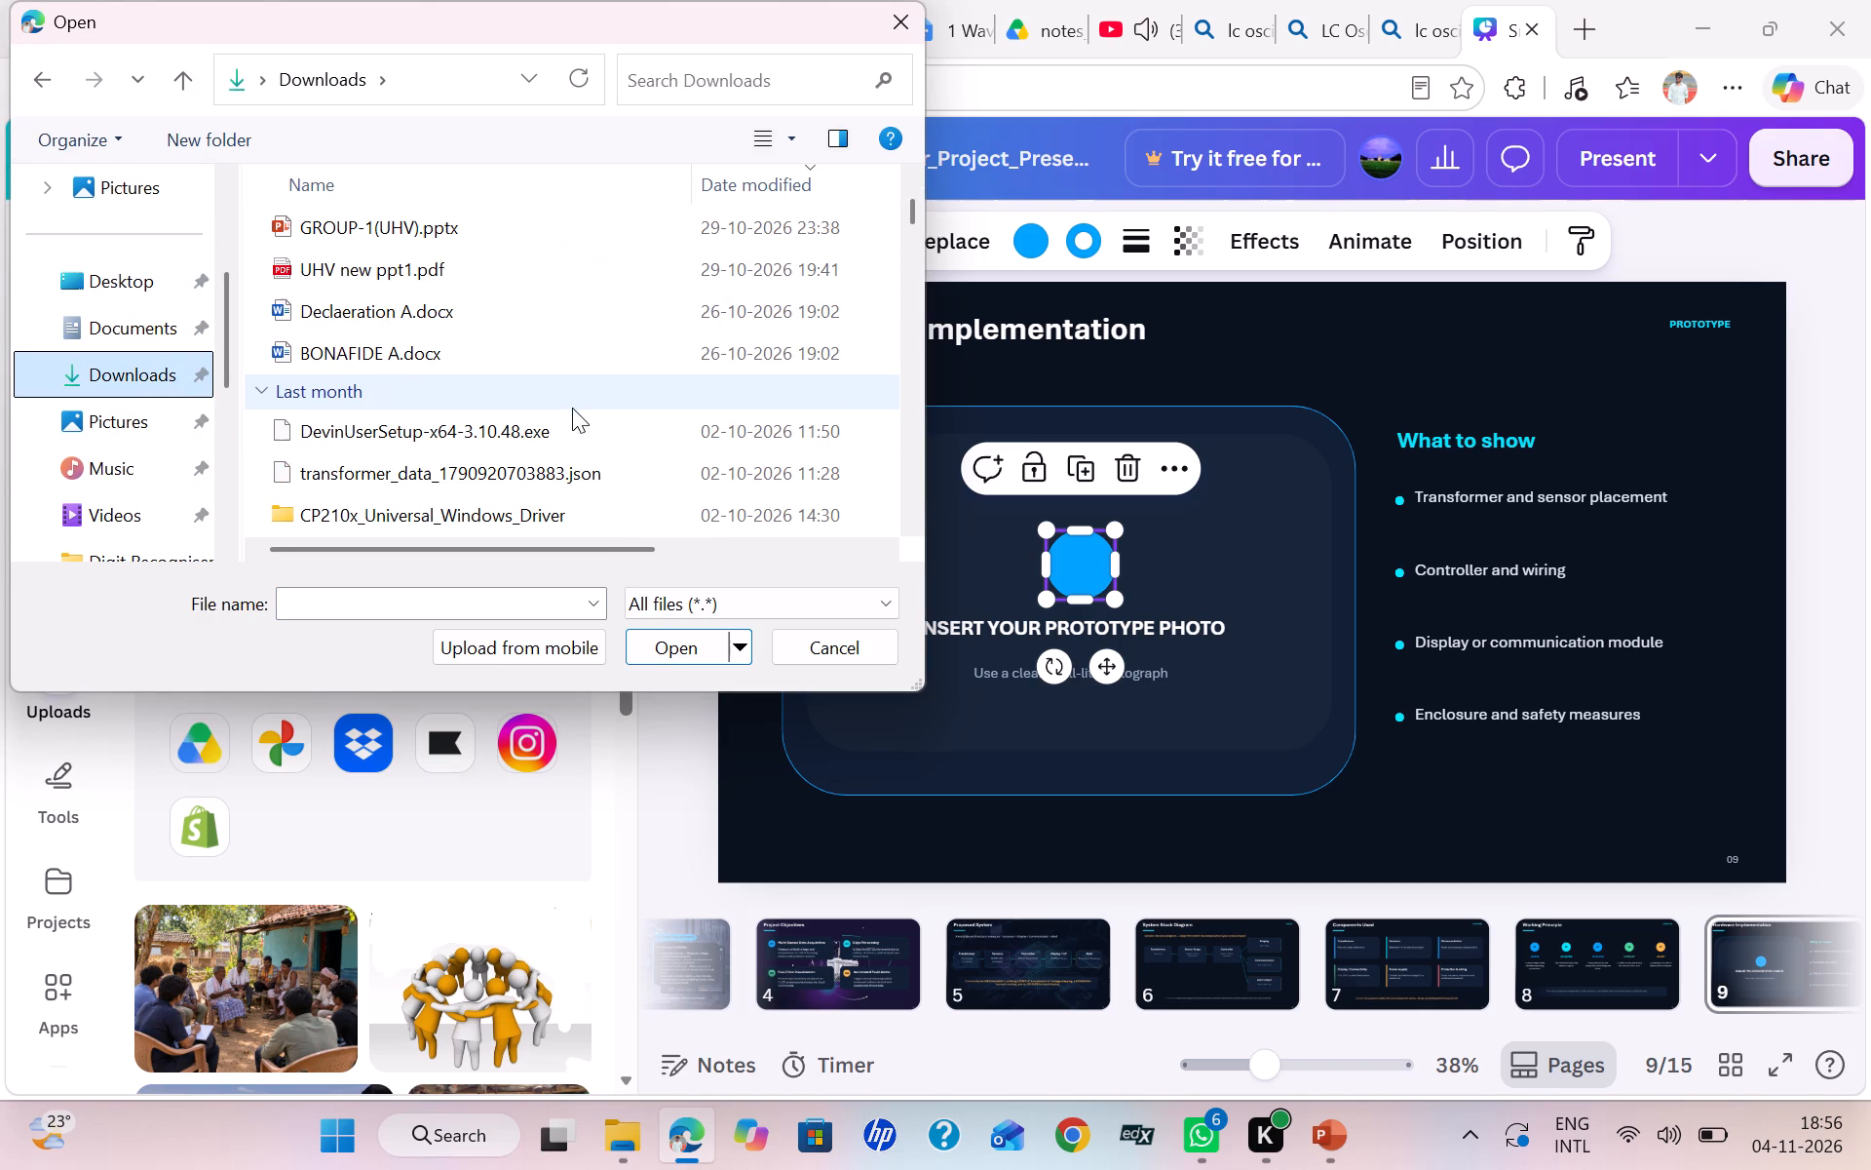
{"action": "scroll", "coordinate": [569, 304], "scroll_direction": "down", "scroll_amount": 1}
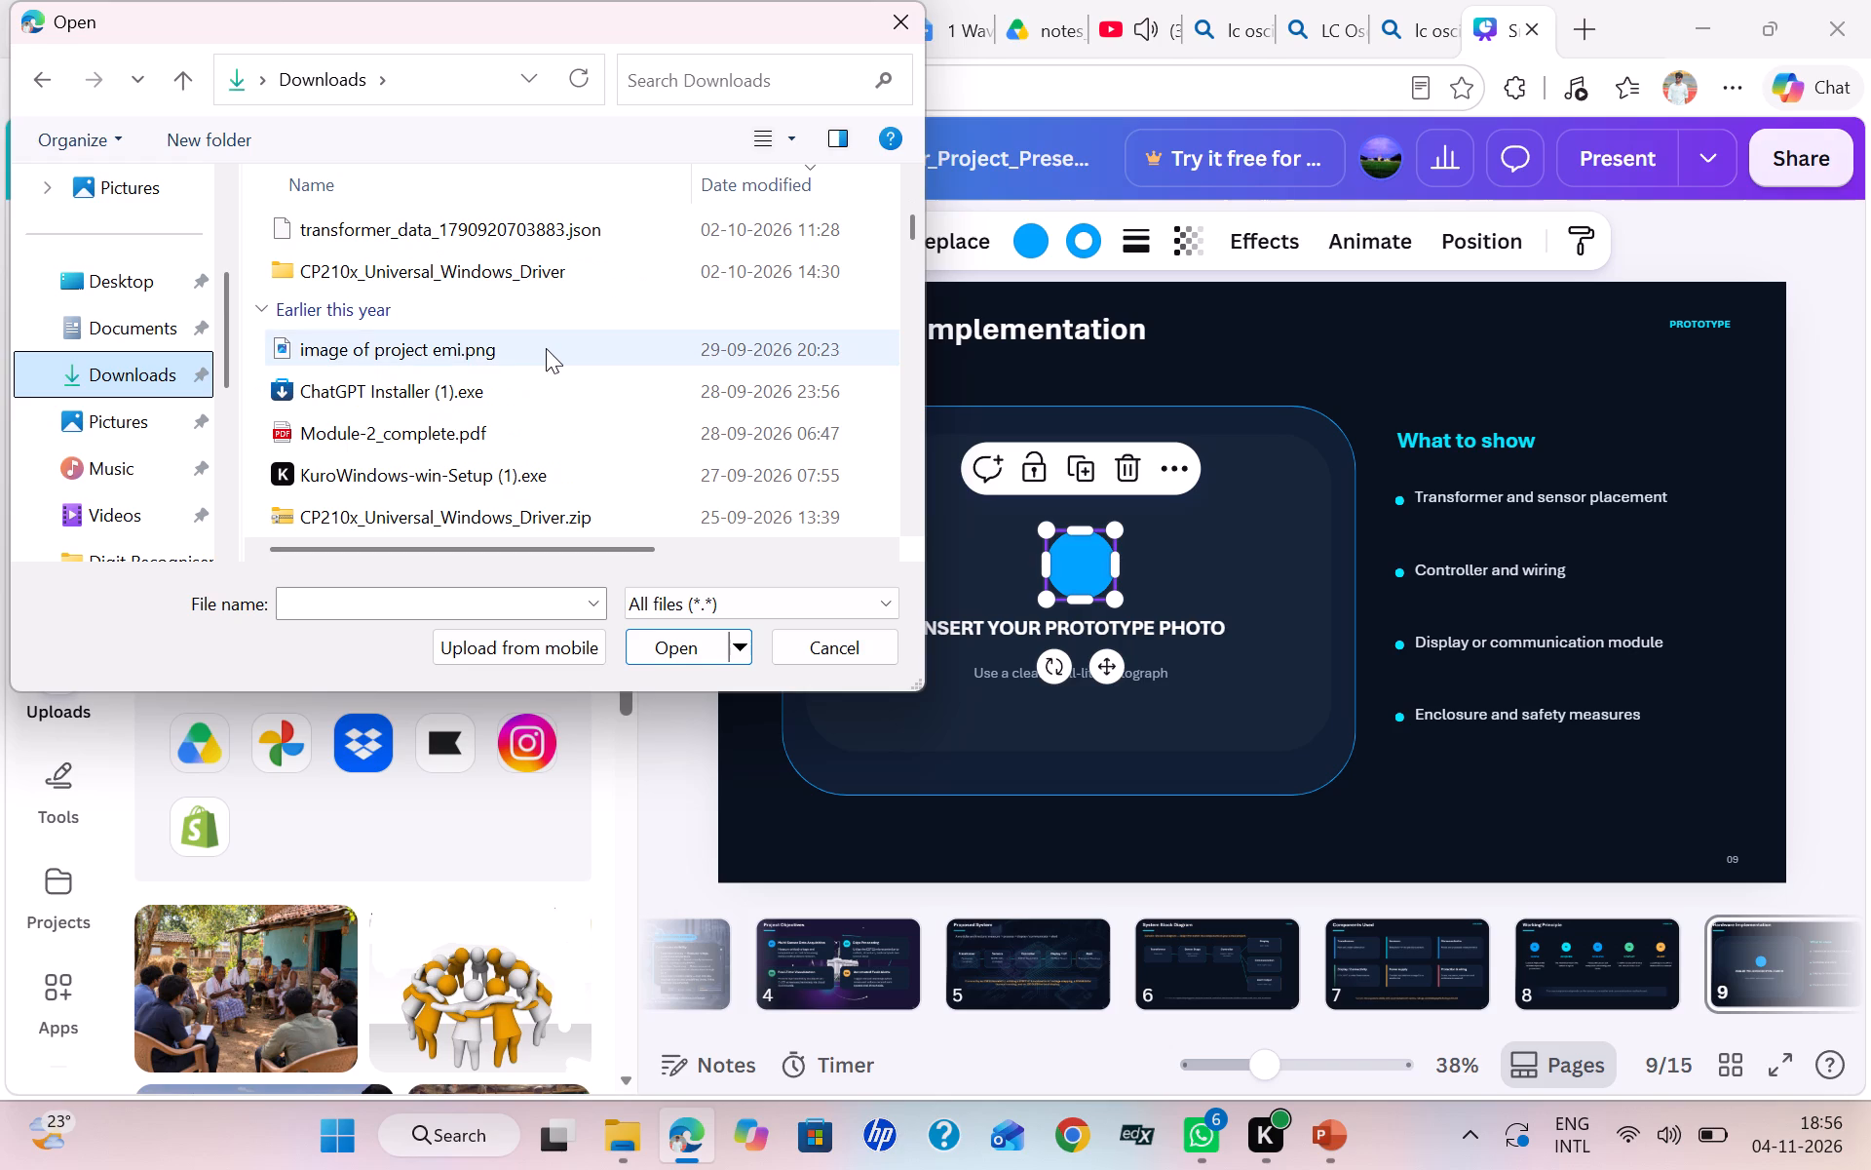
{"action": "double_click", "coordinate": [546, 348]}
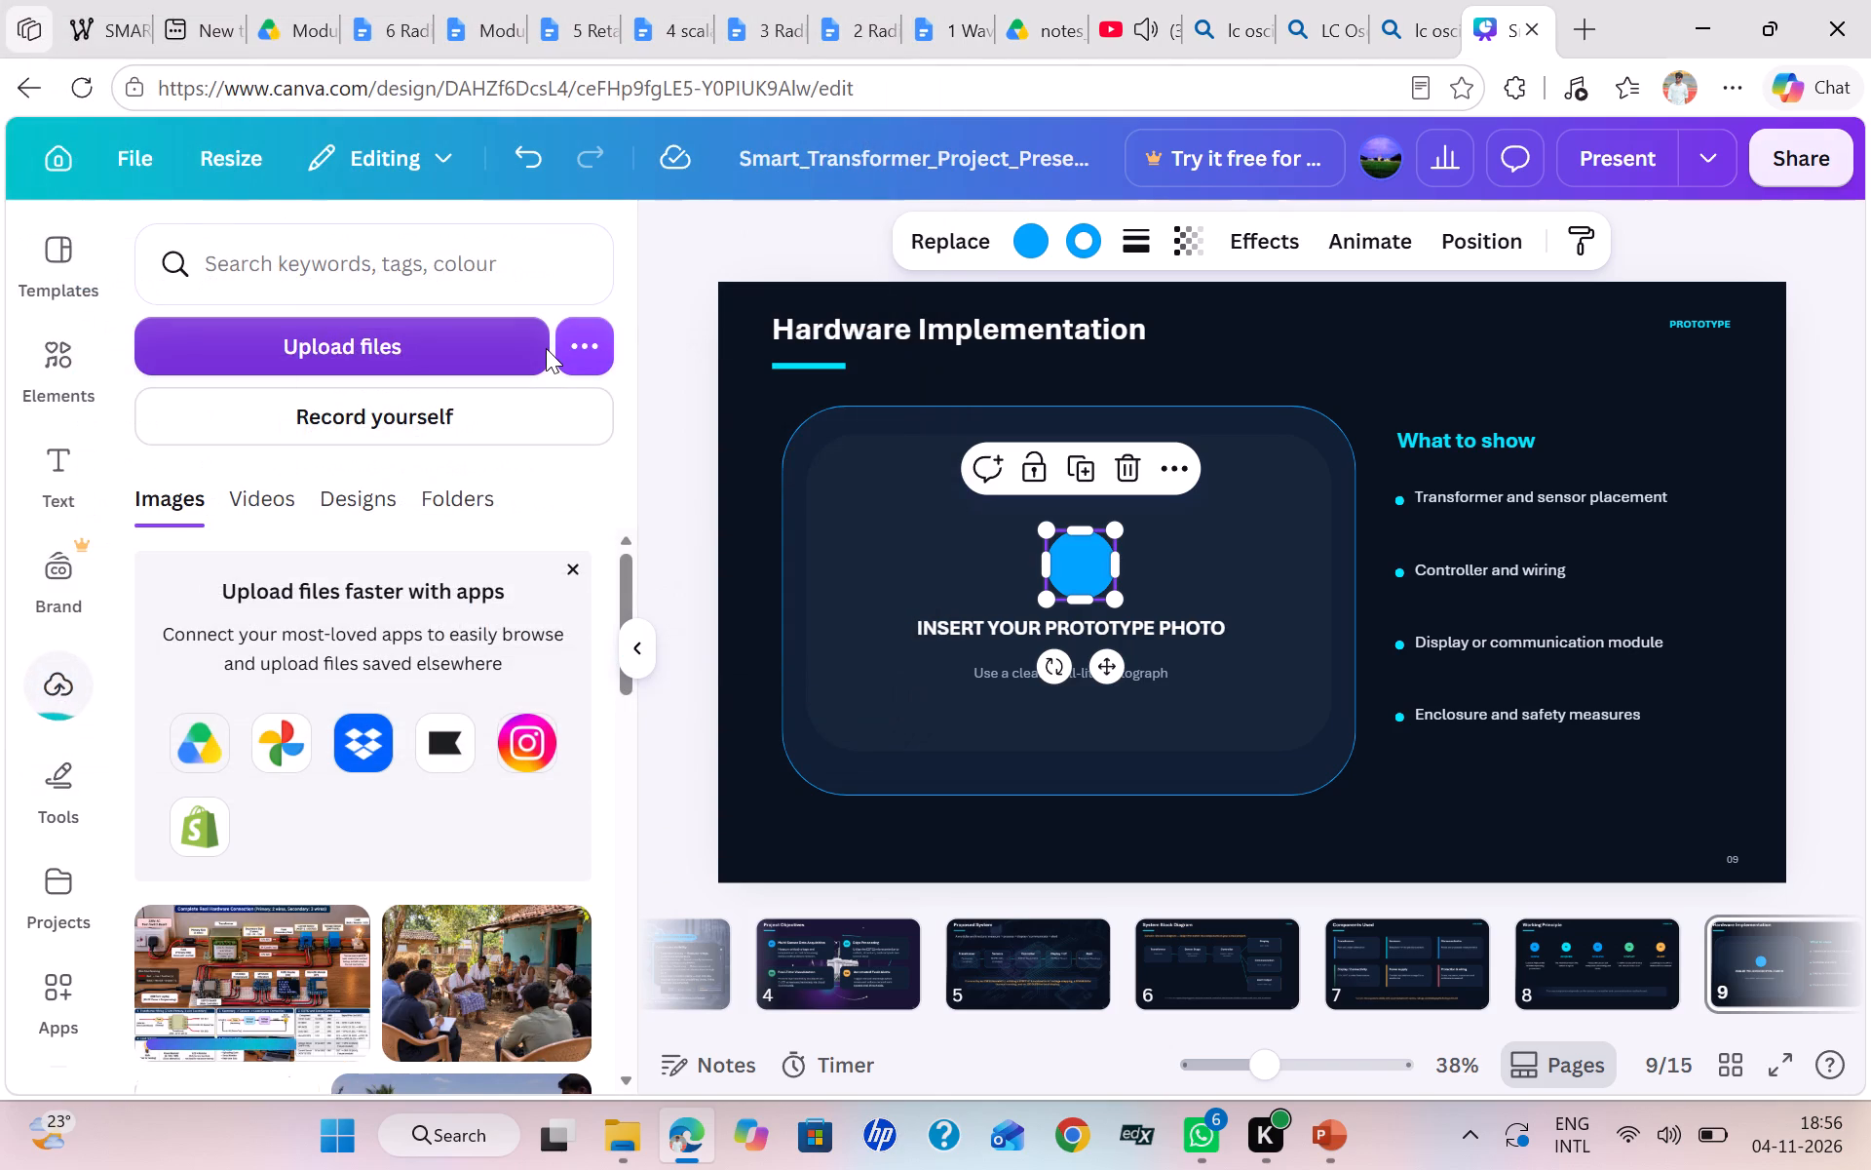
Place the uploaded hardware connection image into the rounded prototype photo frame on the Hardware Implementation slide.
{"action": "scroll", "coordinate": [325, 835], "scroll_direction": "down", "scroll_amount": 1}
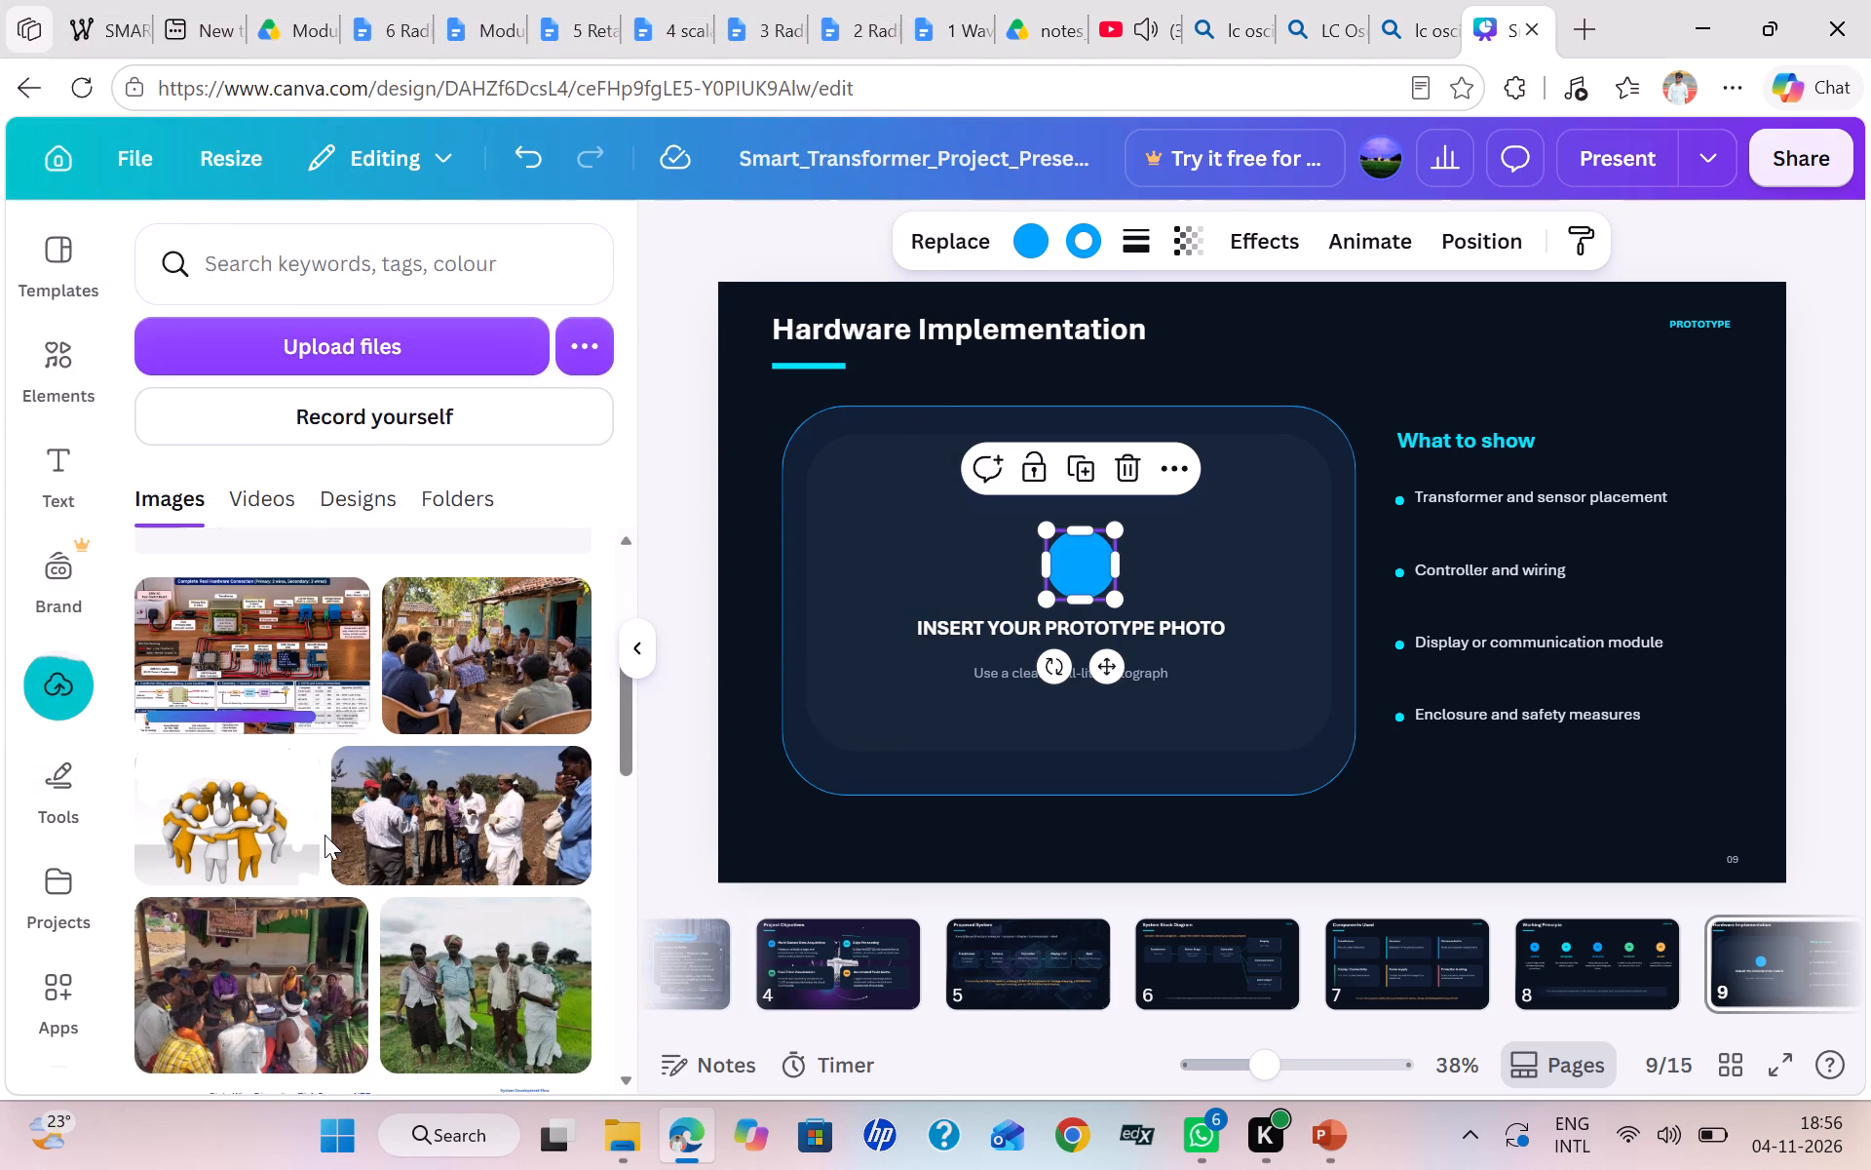
{"action": "scroll", "coordinate": [325, 835], "scroll_direction": "down", "scroll_amount": 1}
{"action": "left_click_drag", "start_coordinate": [297, 702], "coordinate": [988, 649]}
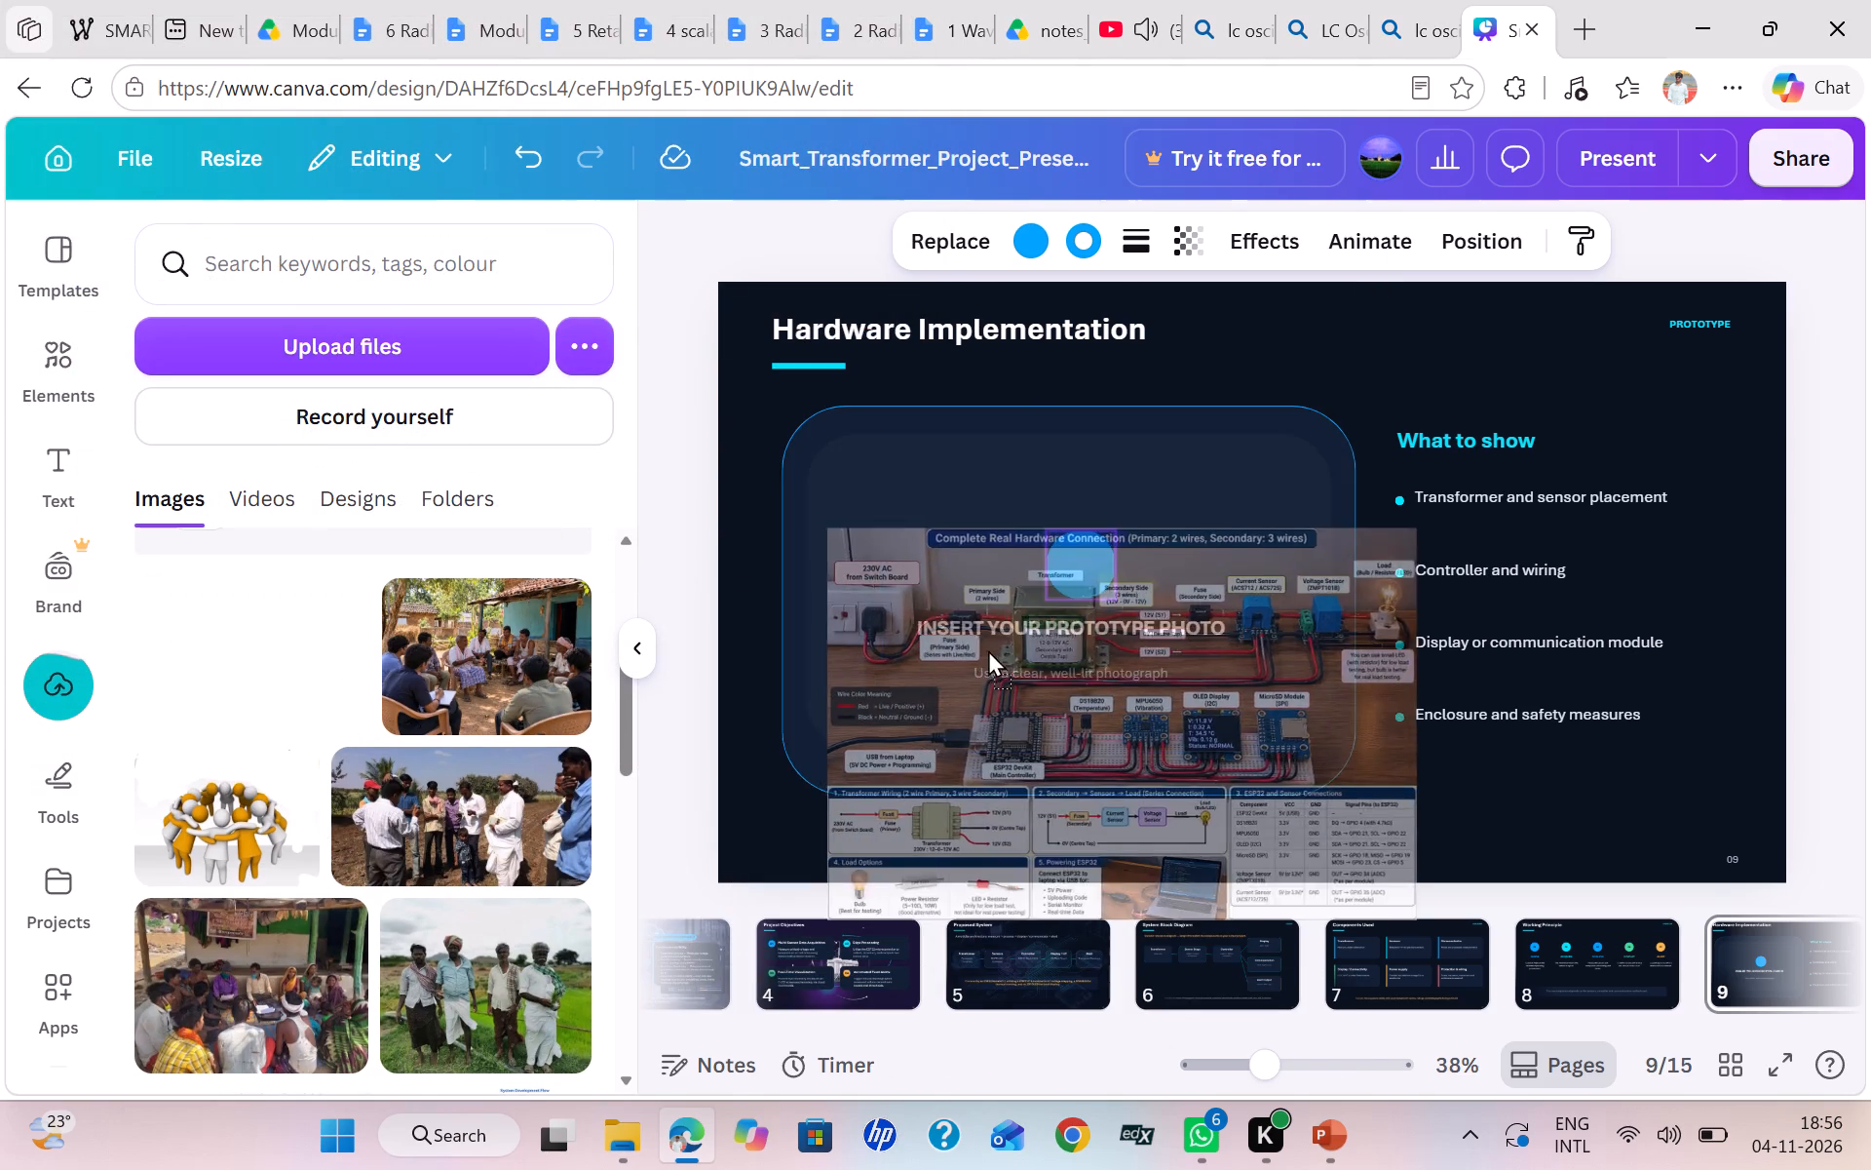
{"action": "left_click_drag", "start_coordinate": [988, 649], "coordinate": [916, 575]}
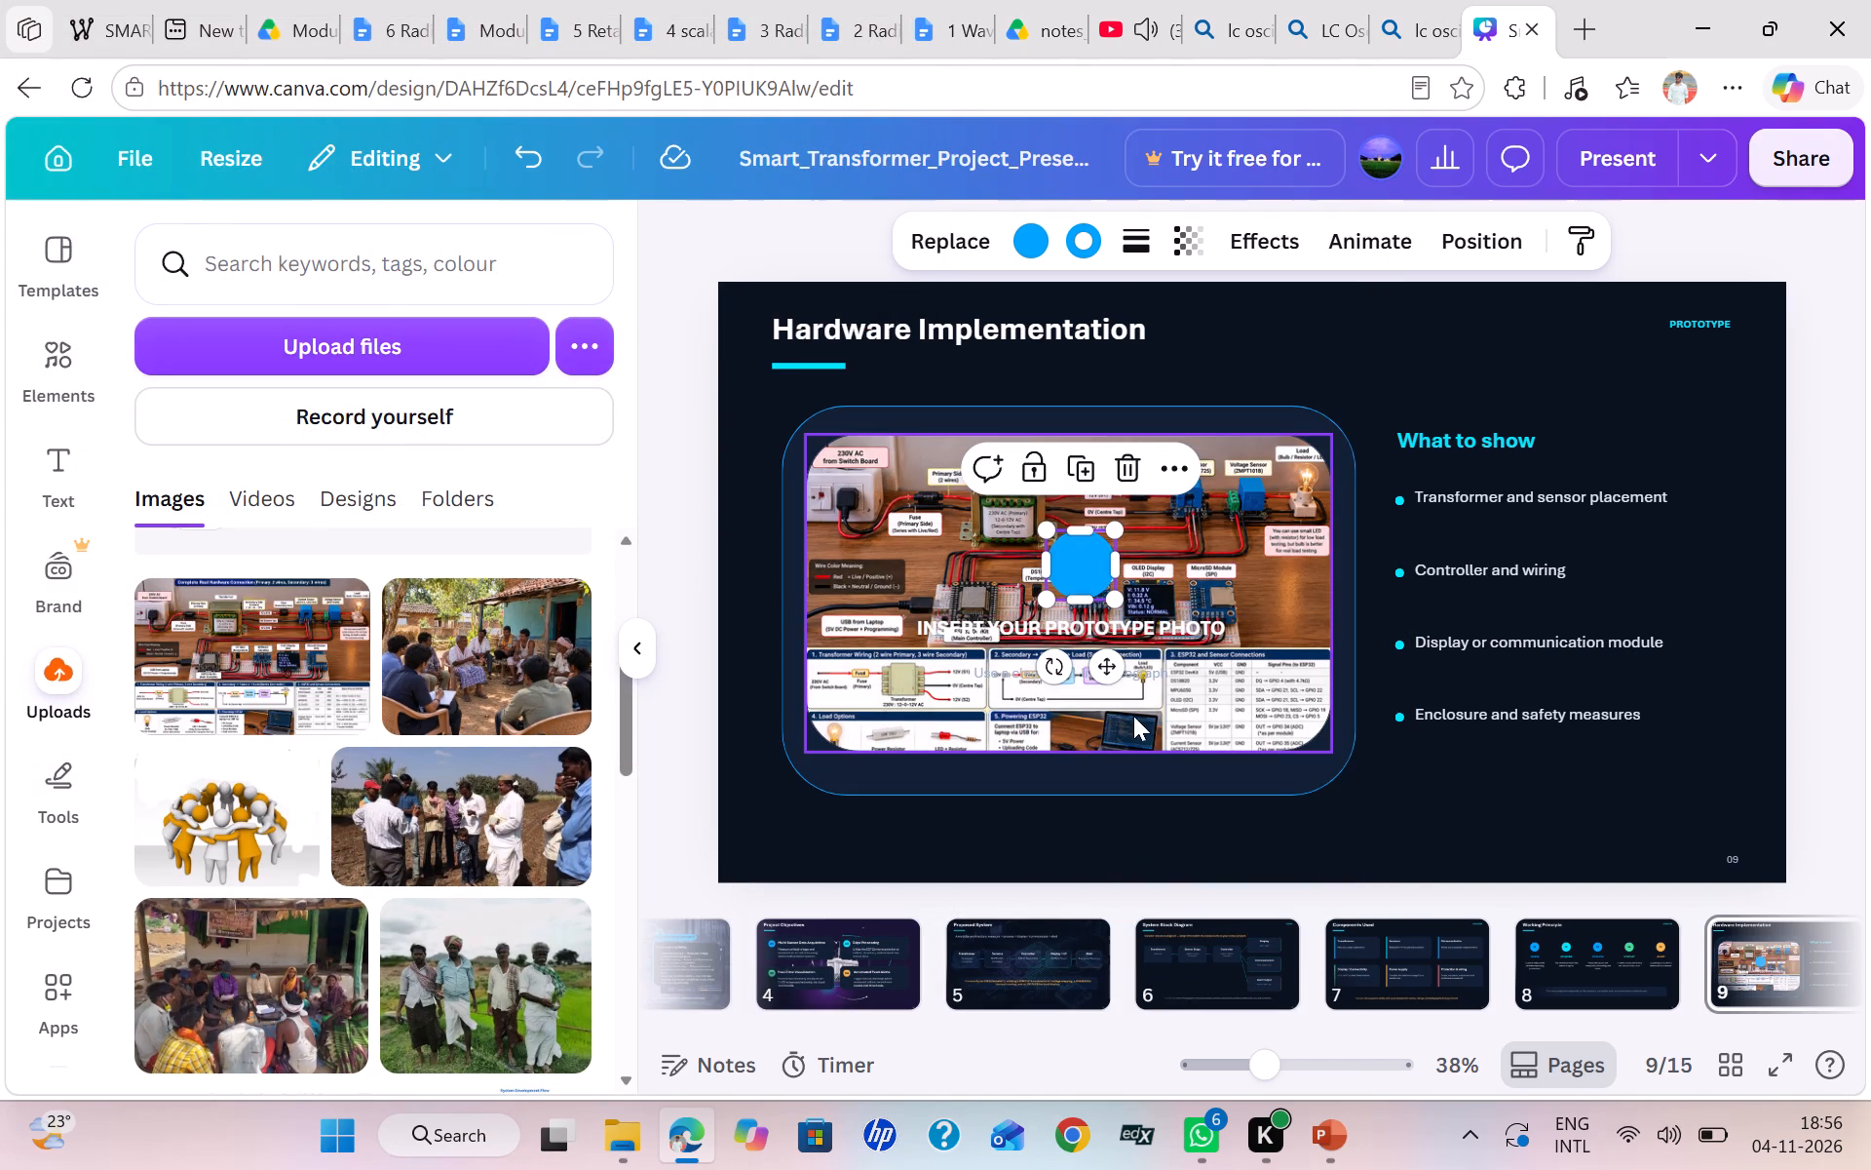
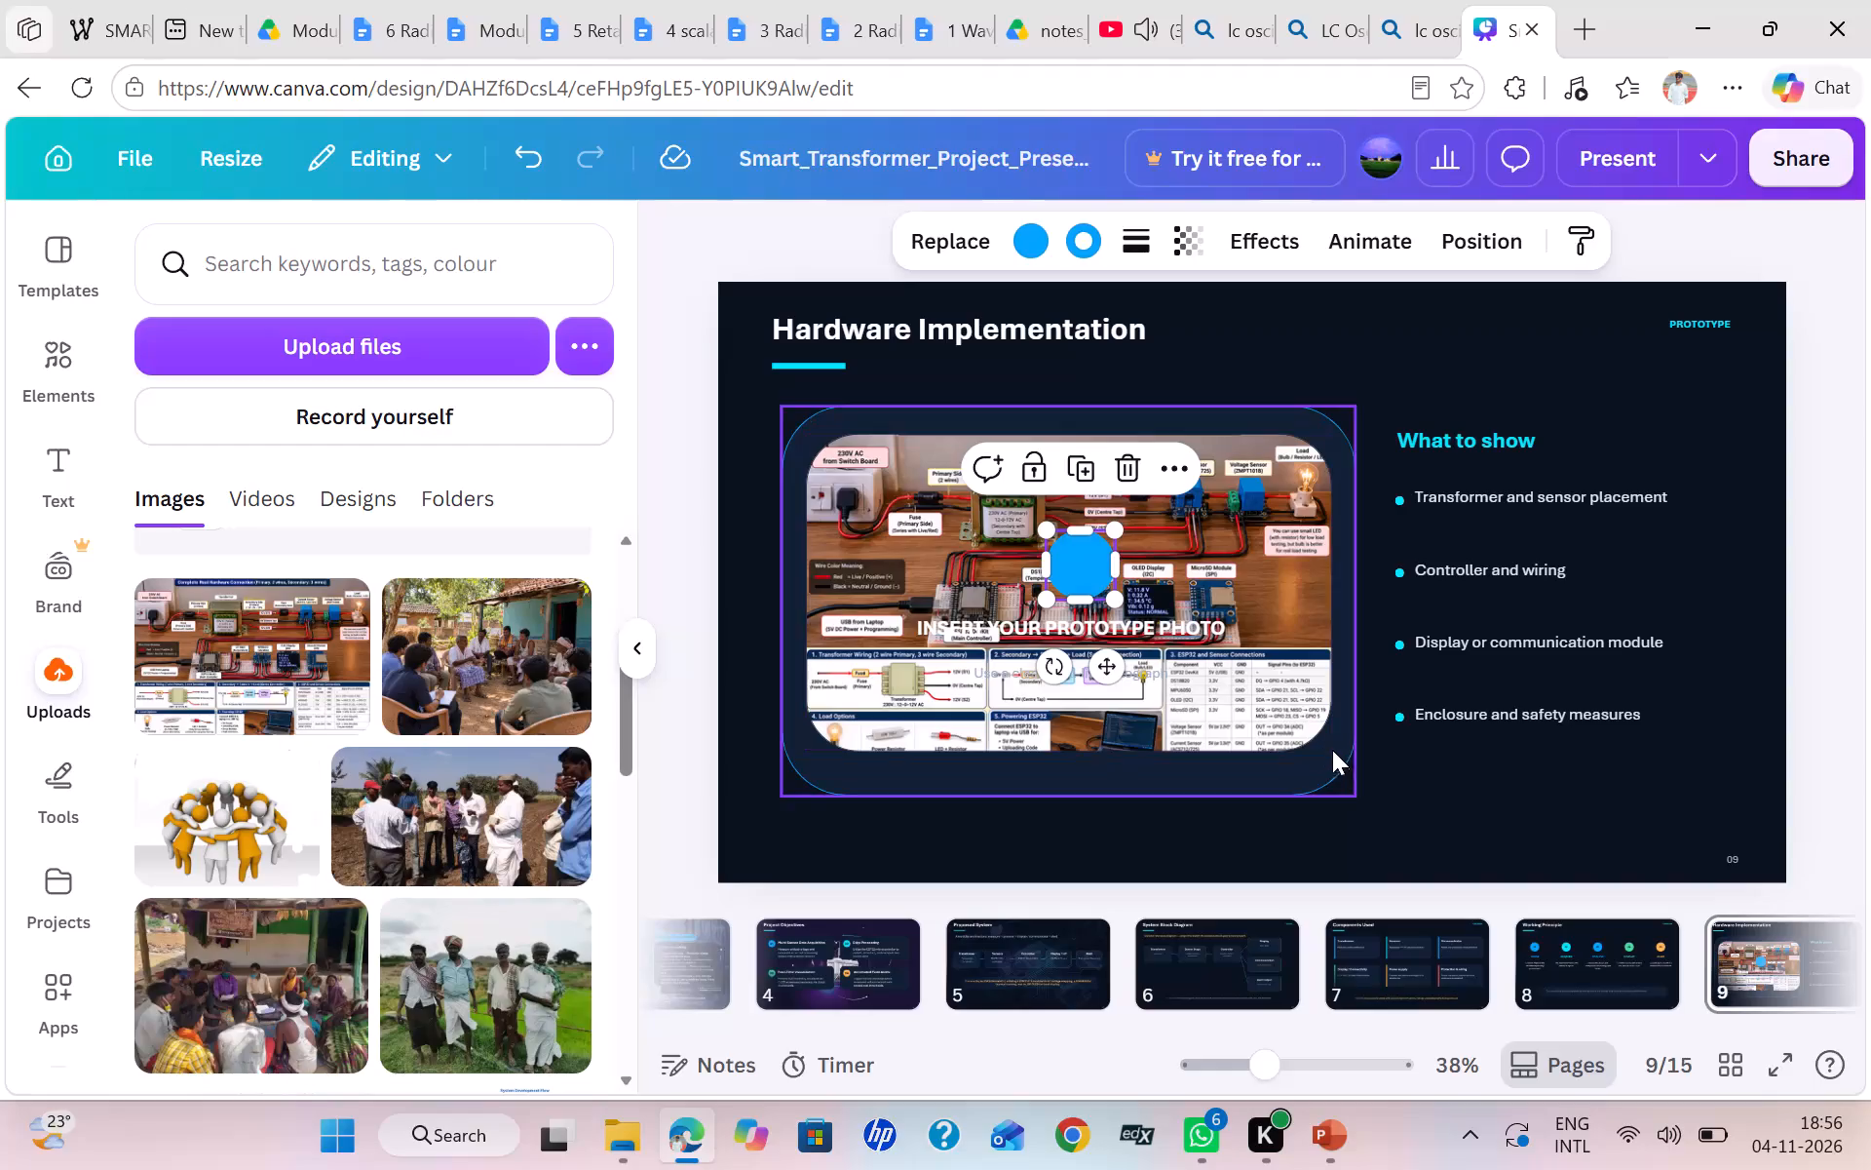
Reposition the hardware connection image so it sits centred inside the rounded frame on the Hardware Implementation slide.
{"action": "left_click_drag", "start_coordinate": [1277, 710], "coordinate": [1268, 727]}
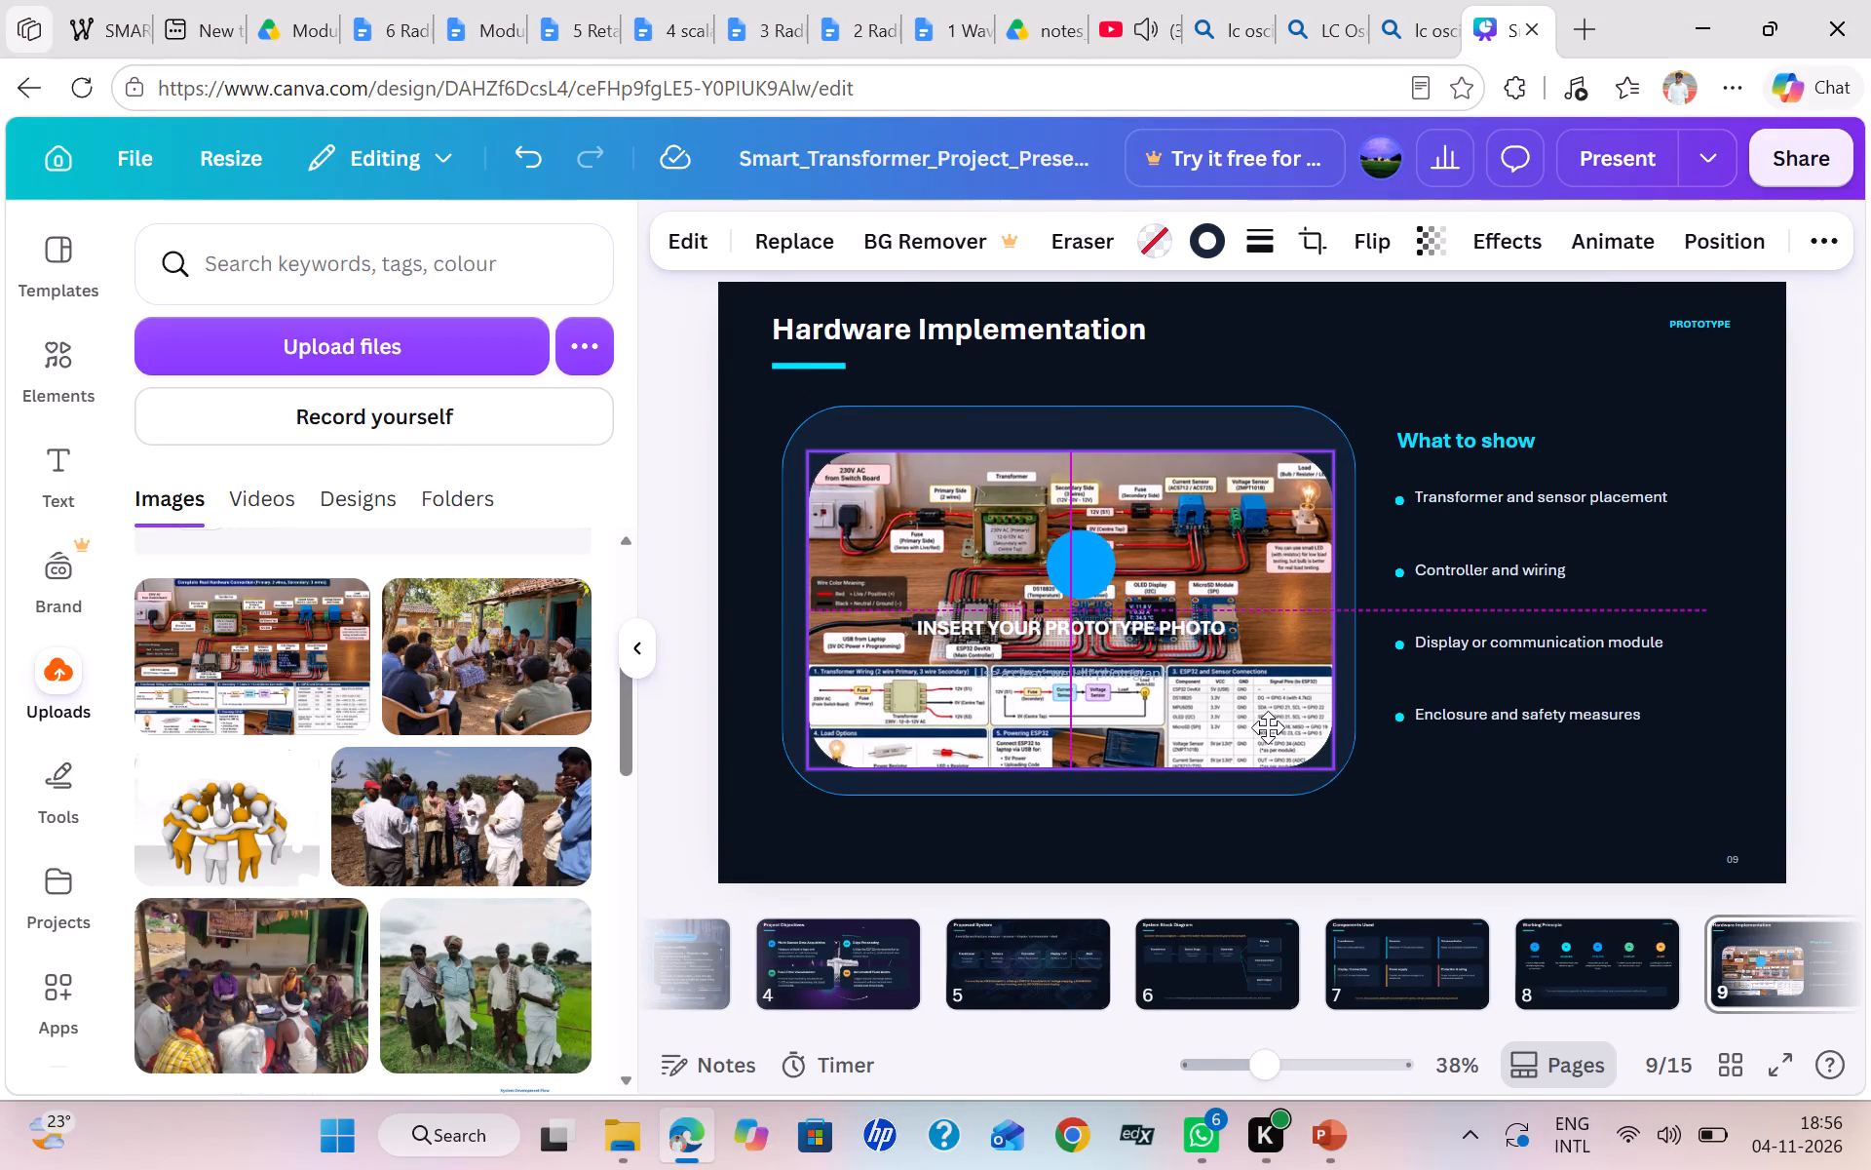
{"action": "left_click_drag", "start_coordinate": [1268, 727], "coordinate": [1276, 723]}
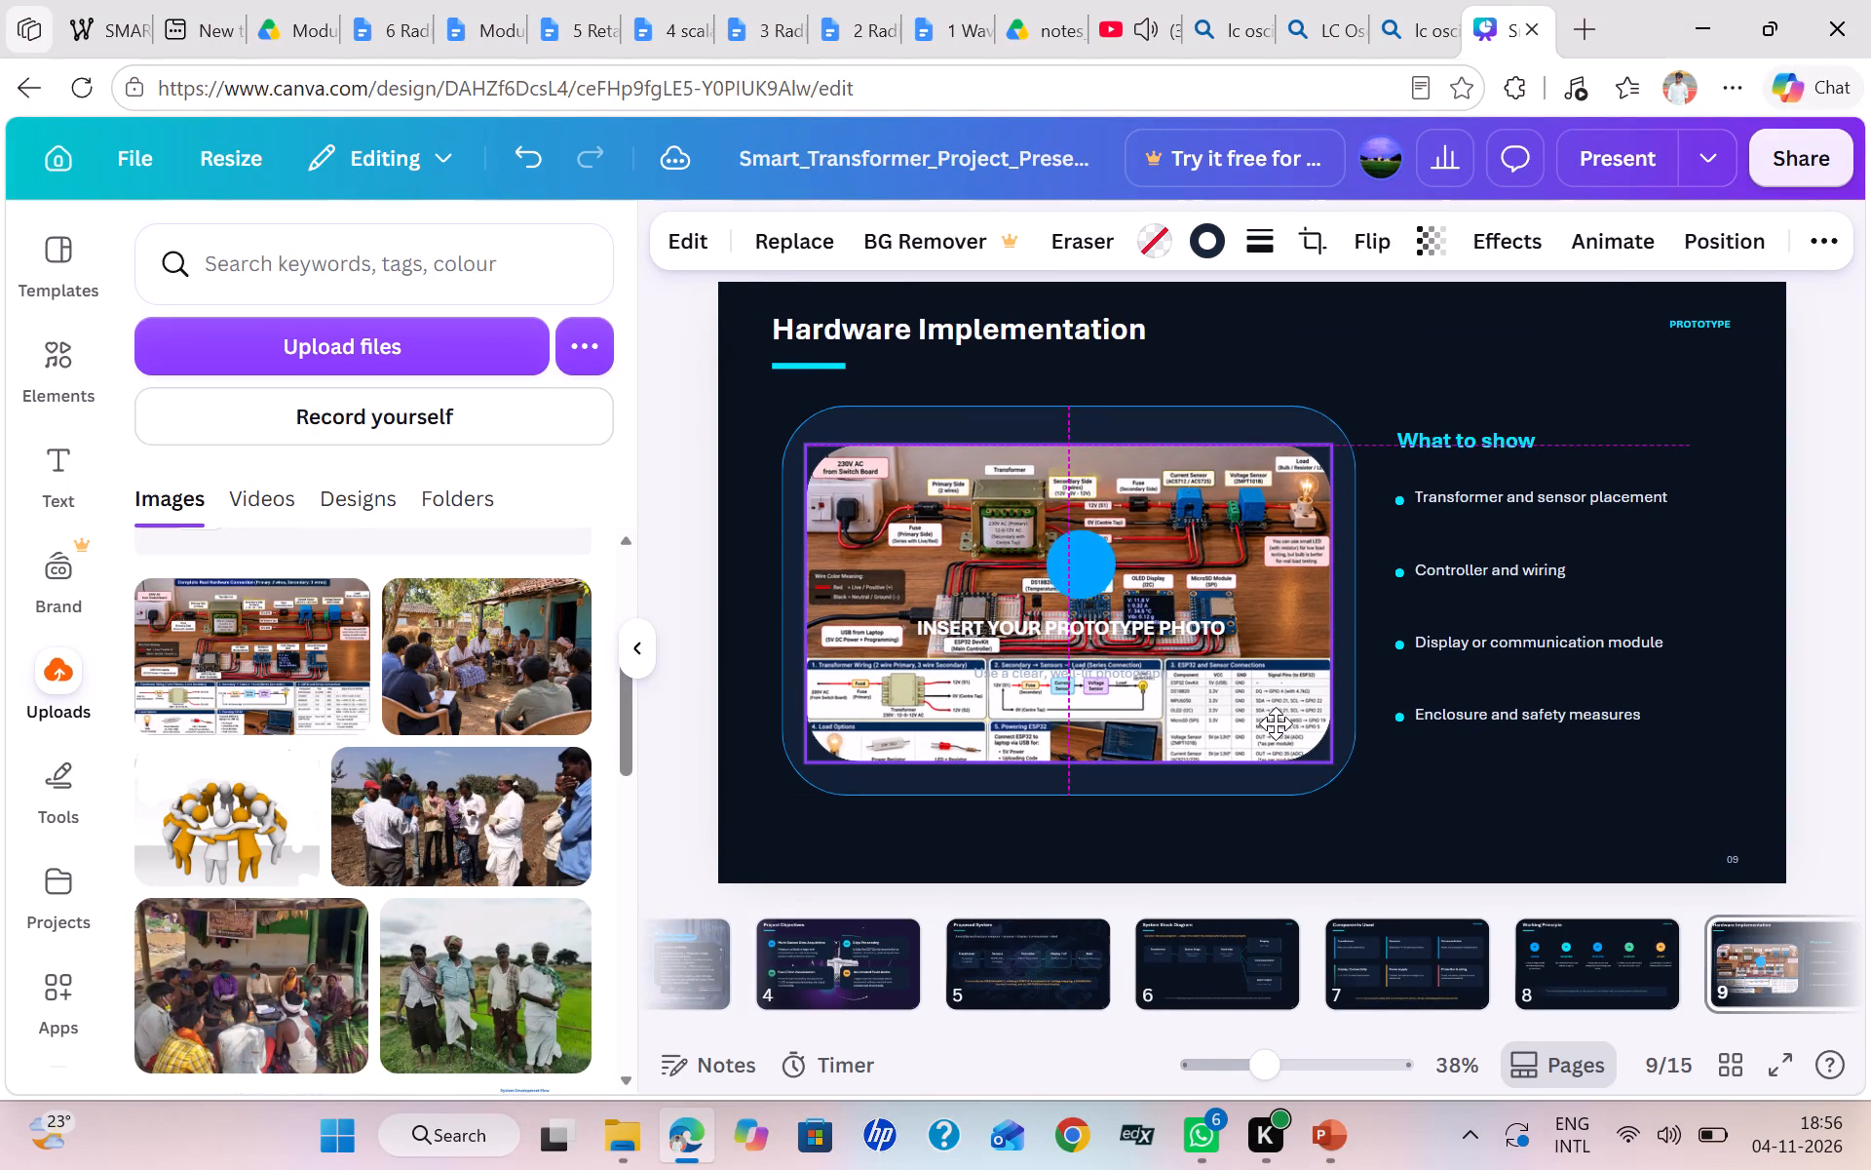
{"action": "left_click_drag", "start_coordinate": [1276, 723], "coordinate": [1279, 723]}
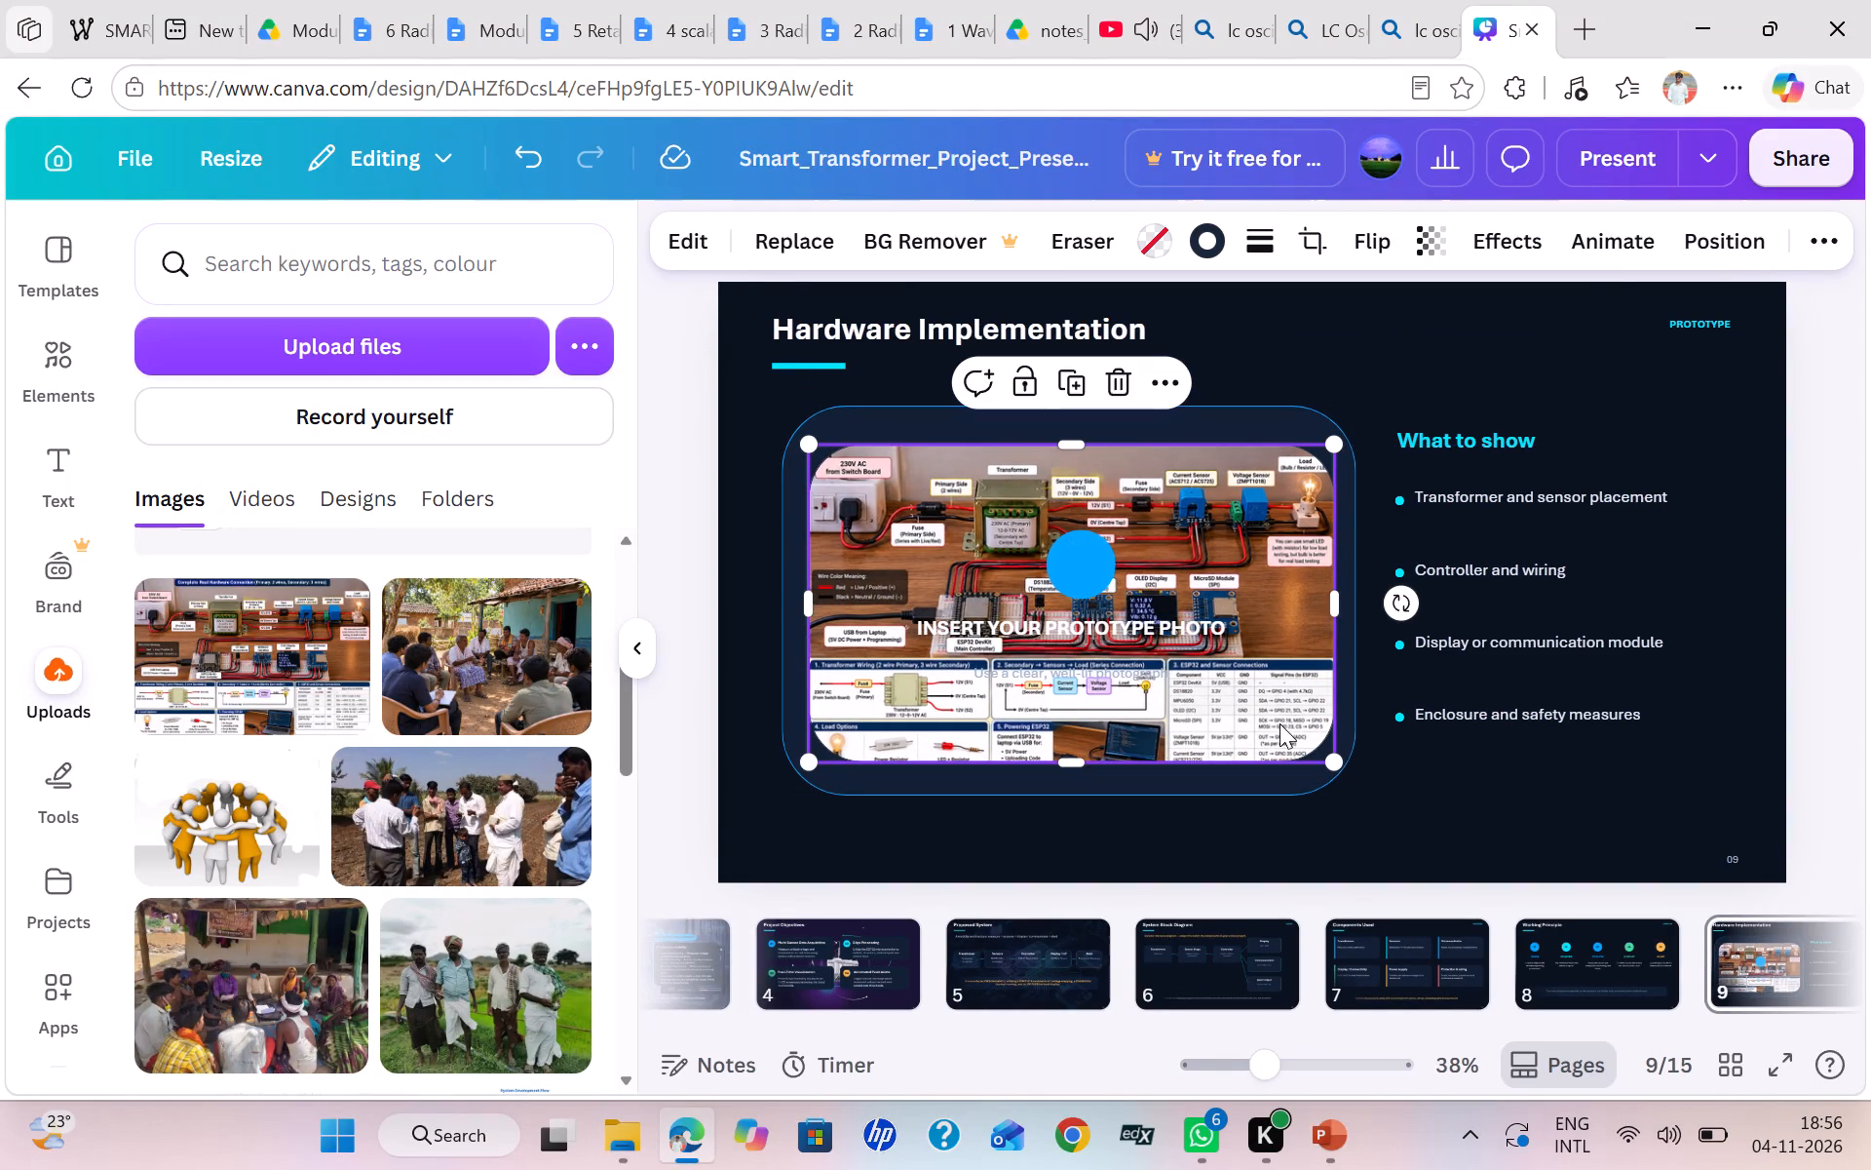
Extend the hardware connection image on all four sides to fill the rounded frame, about 1,032 wide.
{"action": "left_click", "coordinate": [1076, 448]}
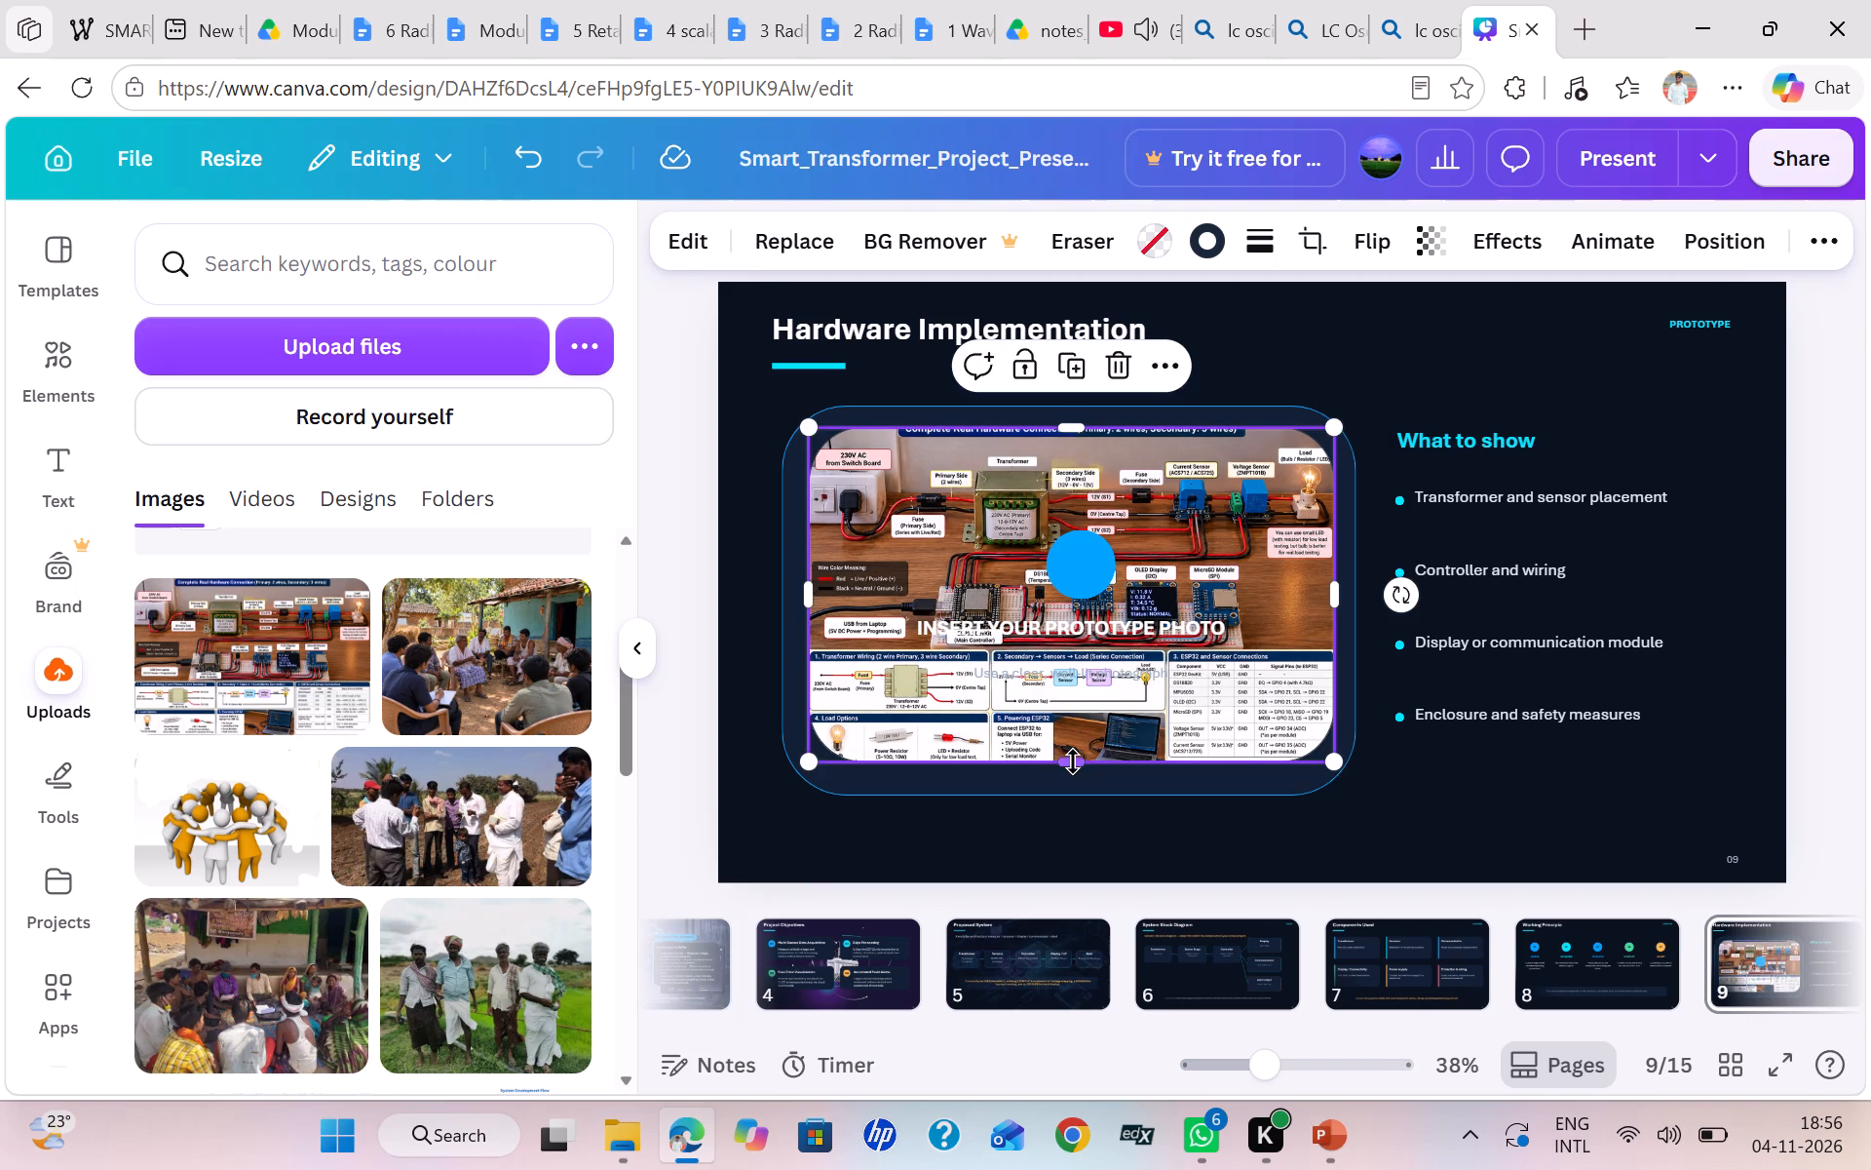
{"action": "left_click_drag", "start_coordinate": [1072, 763], "coordinate": [1072, 775]}
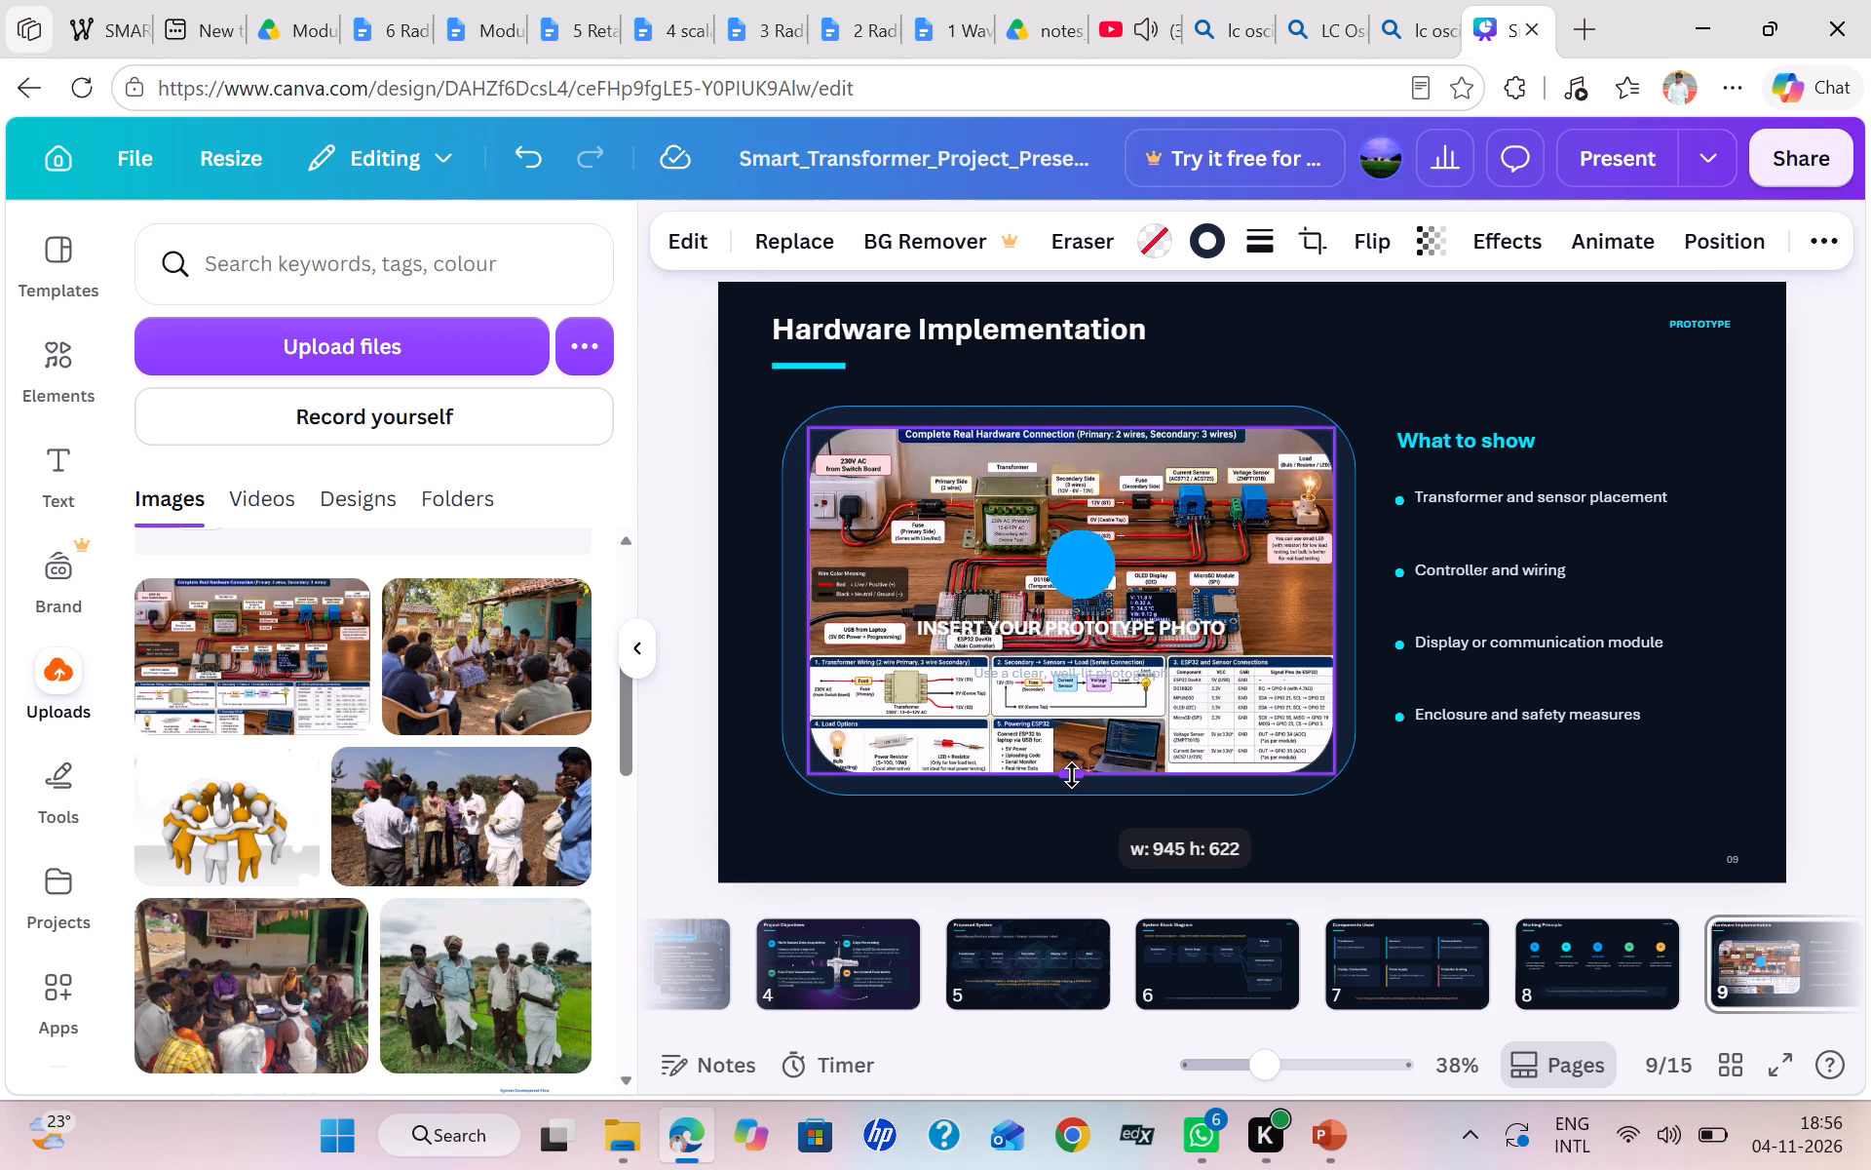
{"action": "left_click_drag", "start_coordinate": [1072, 775], "coordinate": [1072, 778]}
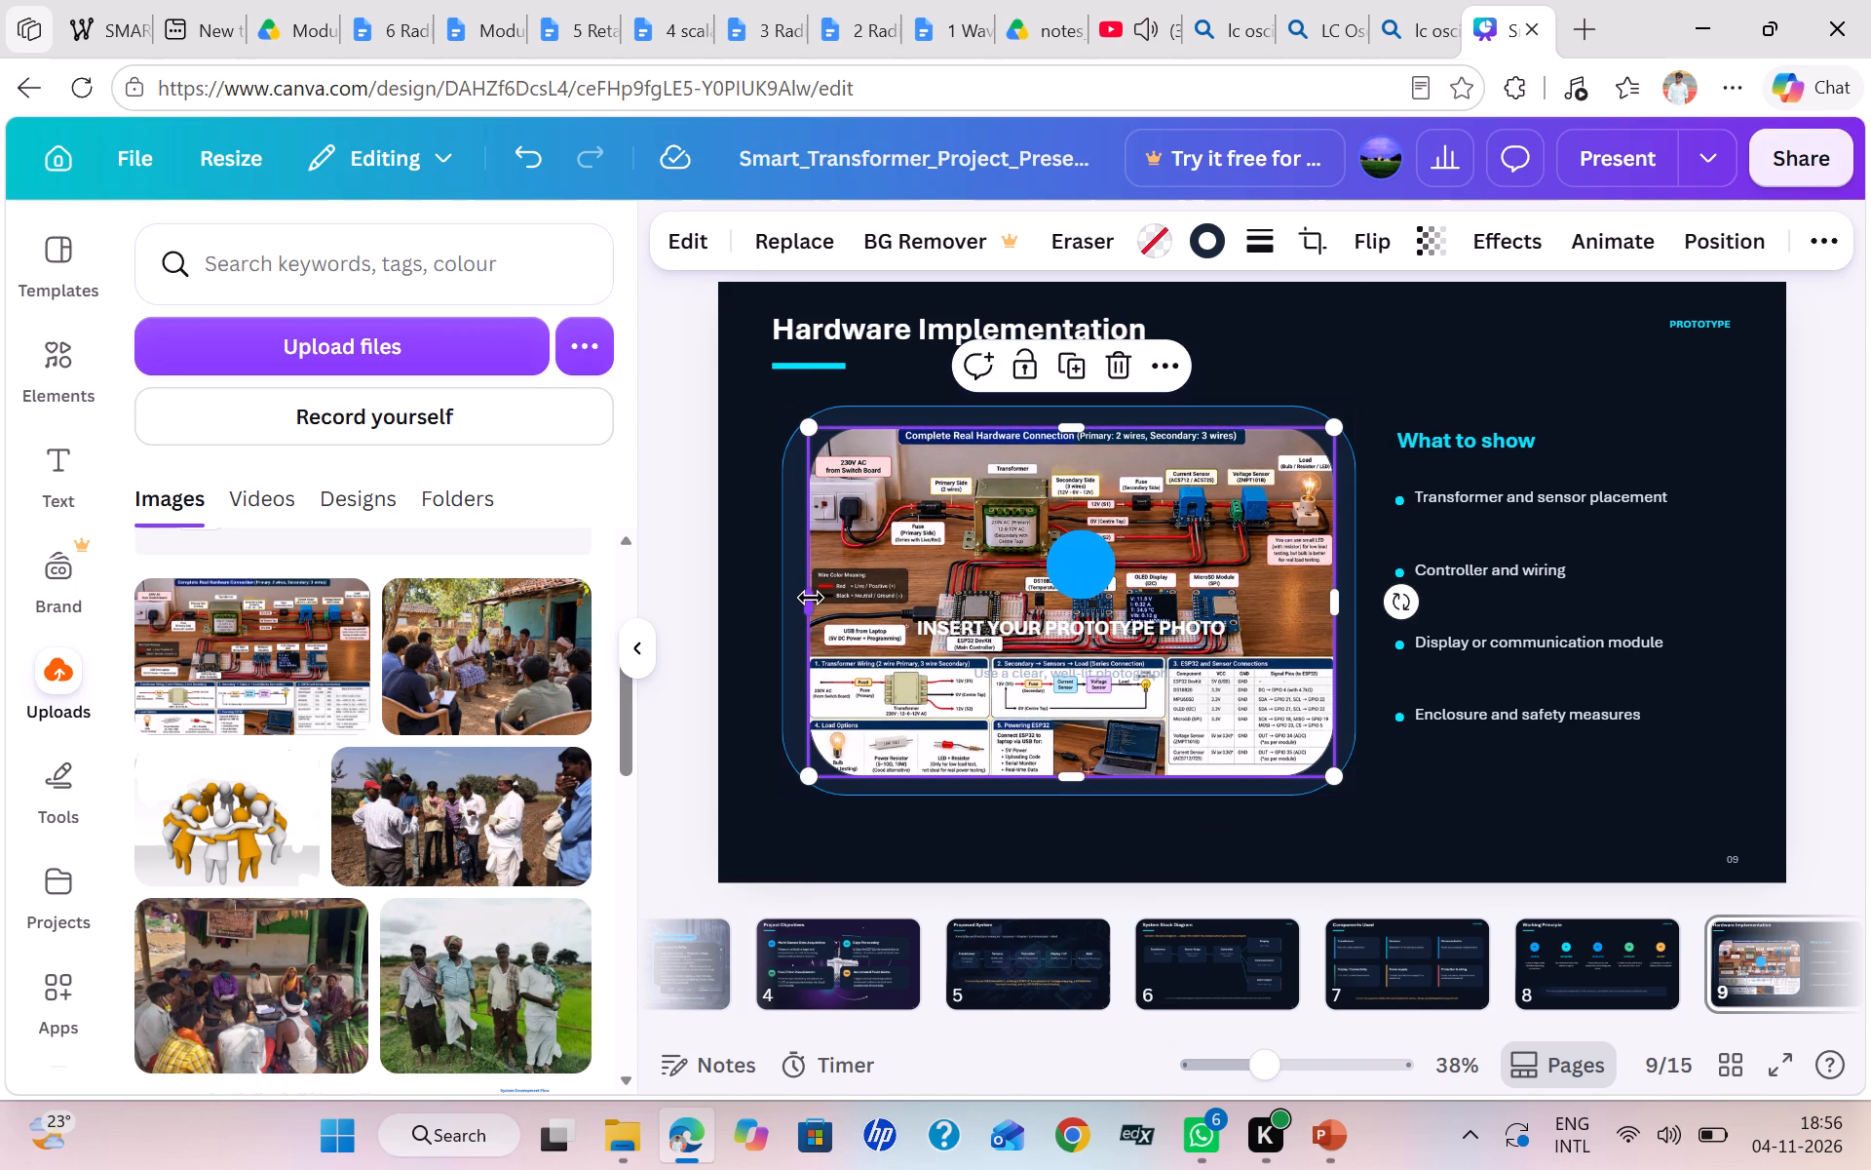
{"action": "left_click_drag", "start_coordinate": [811, 598], "coordinate": [788, 598]}
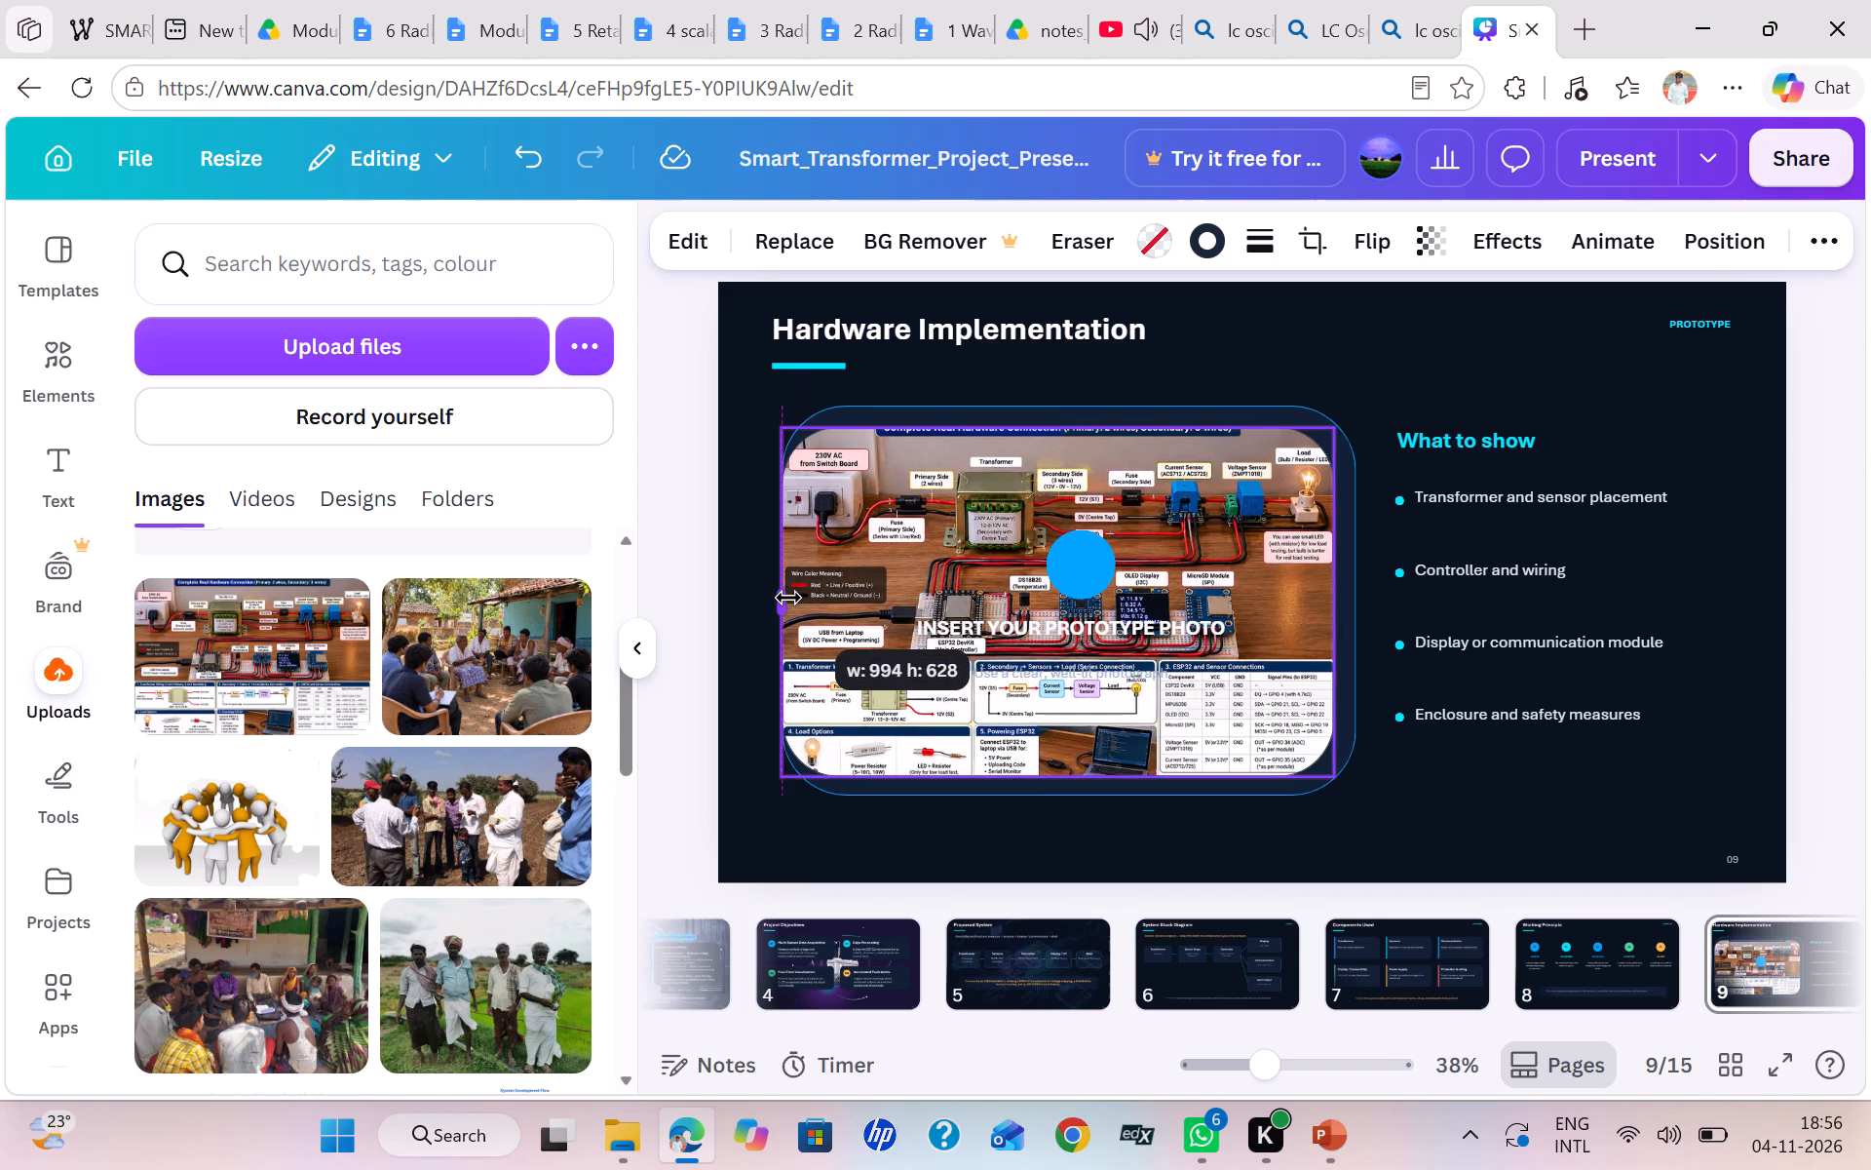
{"action": "left_click_drag", "start_coordinate": [788, 598], "coordinate": [788, 601]}
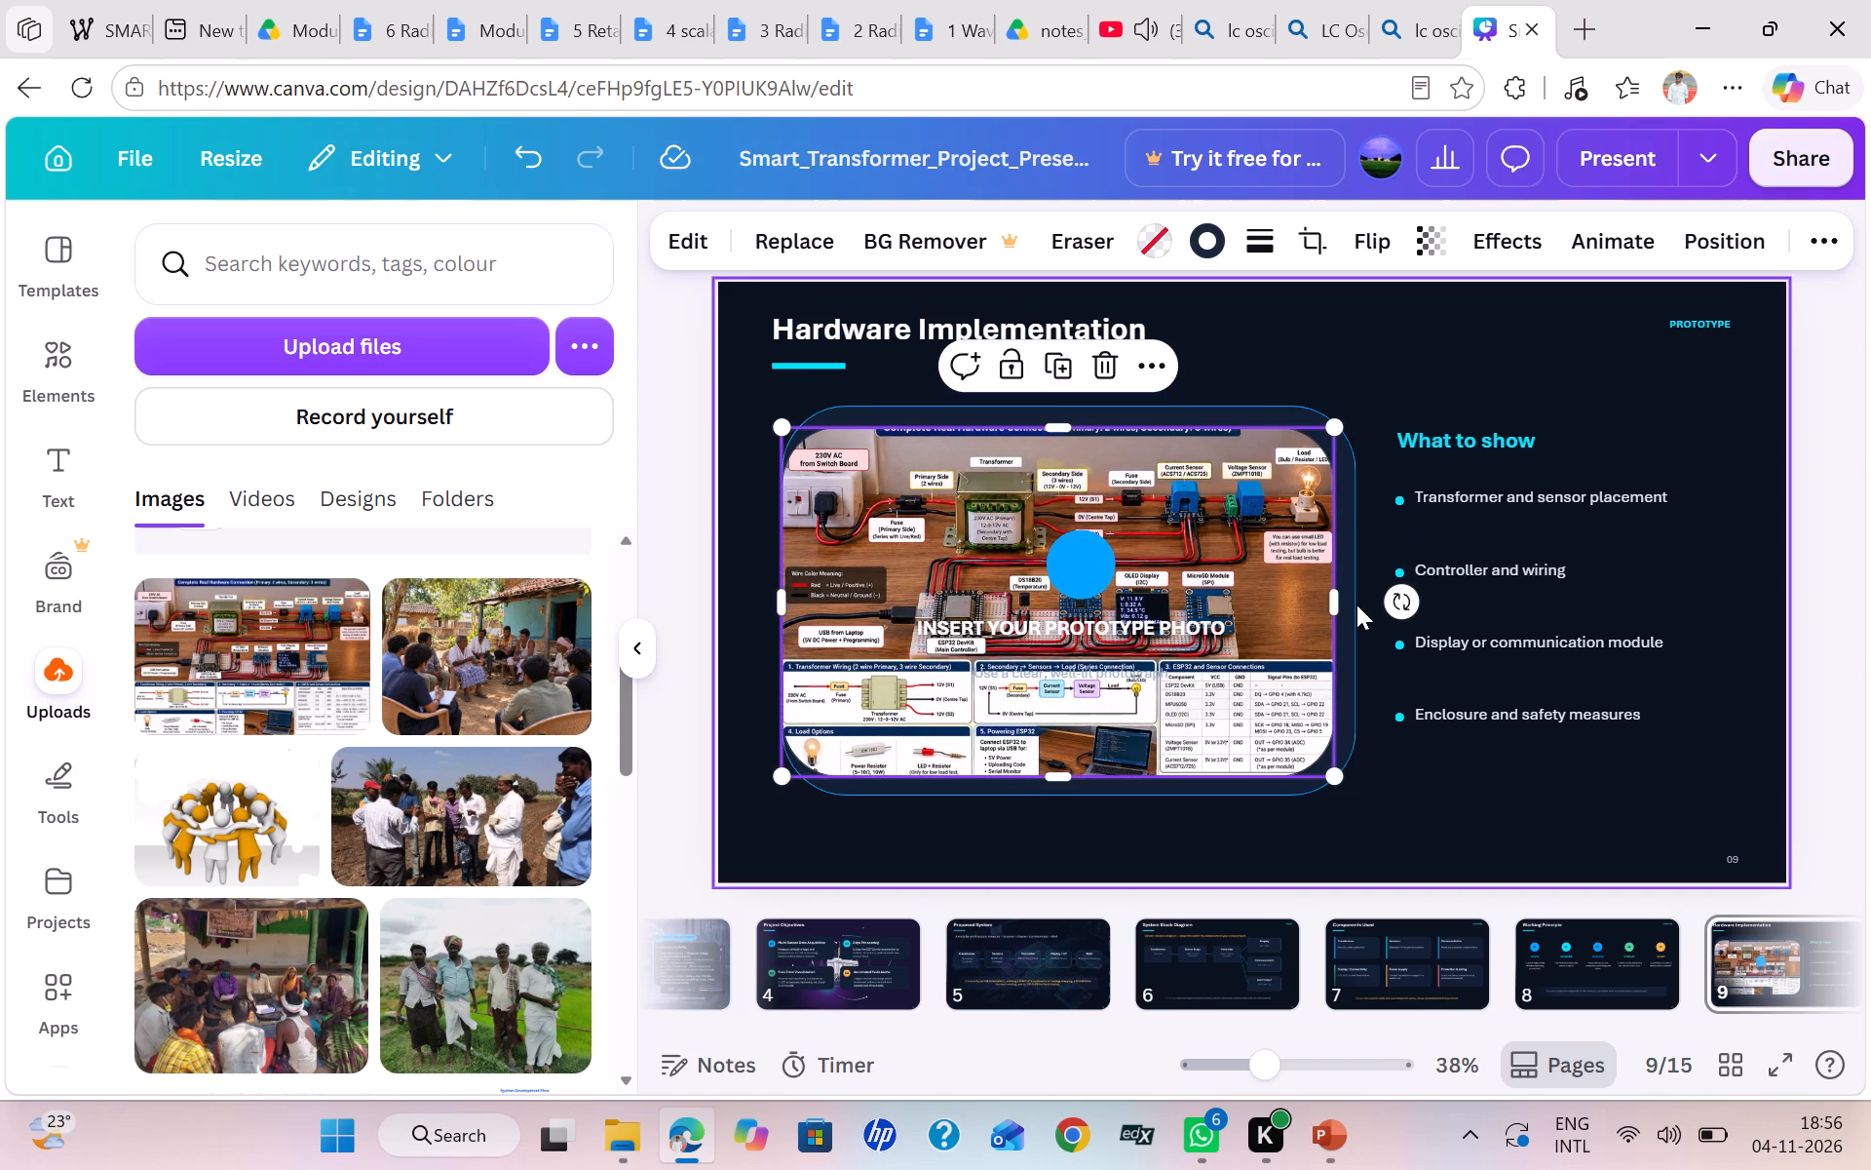
{"action": "left_click_drag", "start_coordinate": [1341, 606], "coordinate": [1394, 641]}
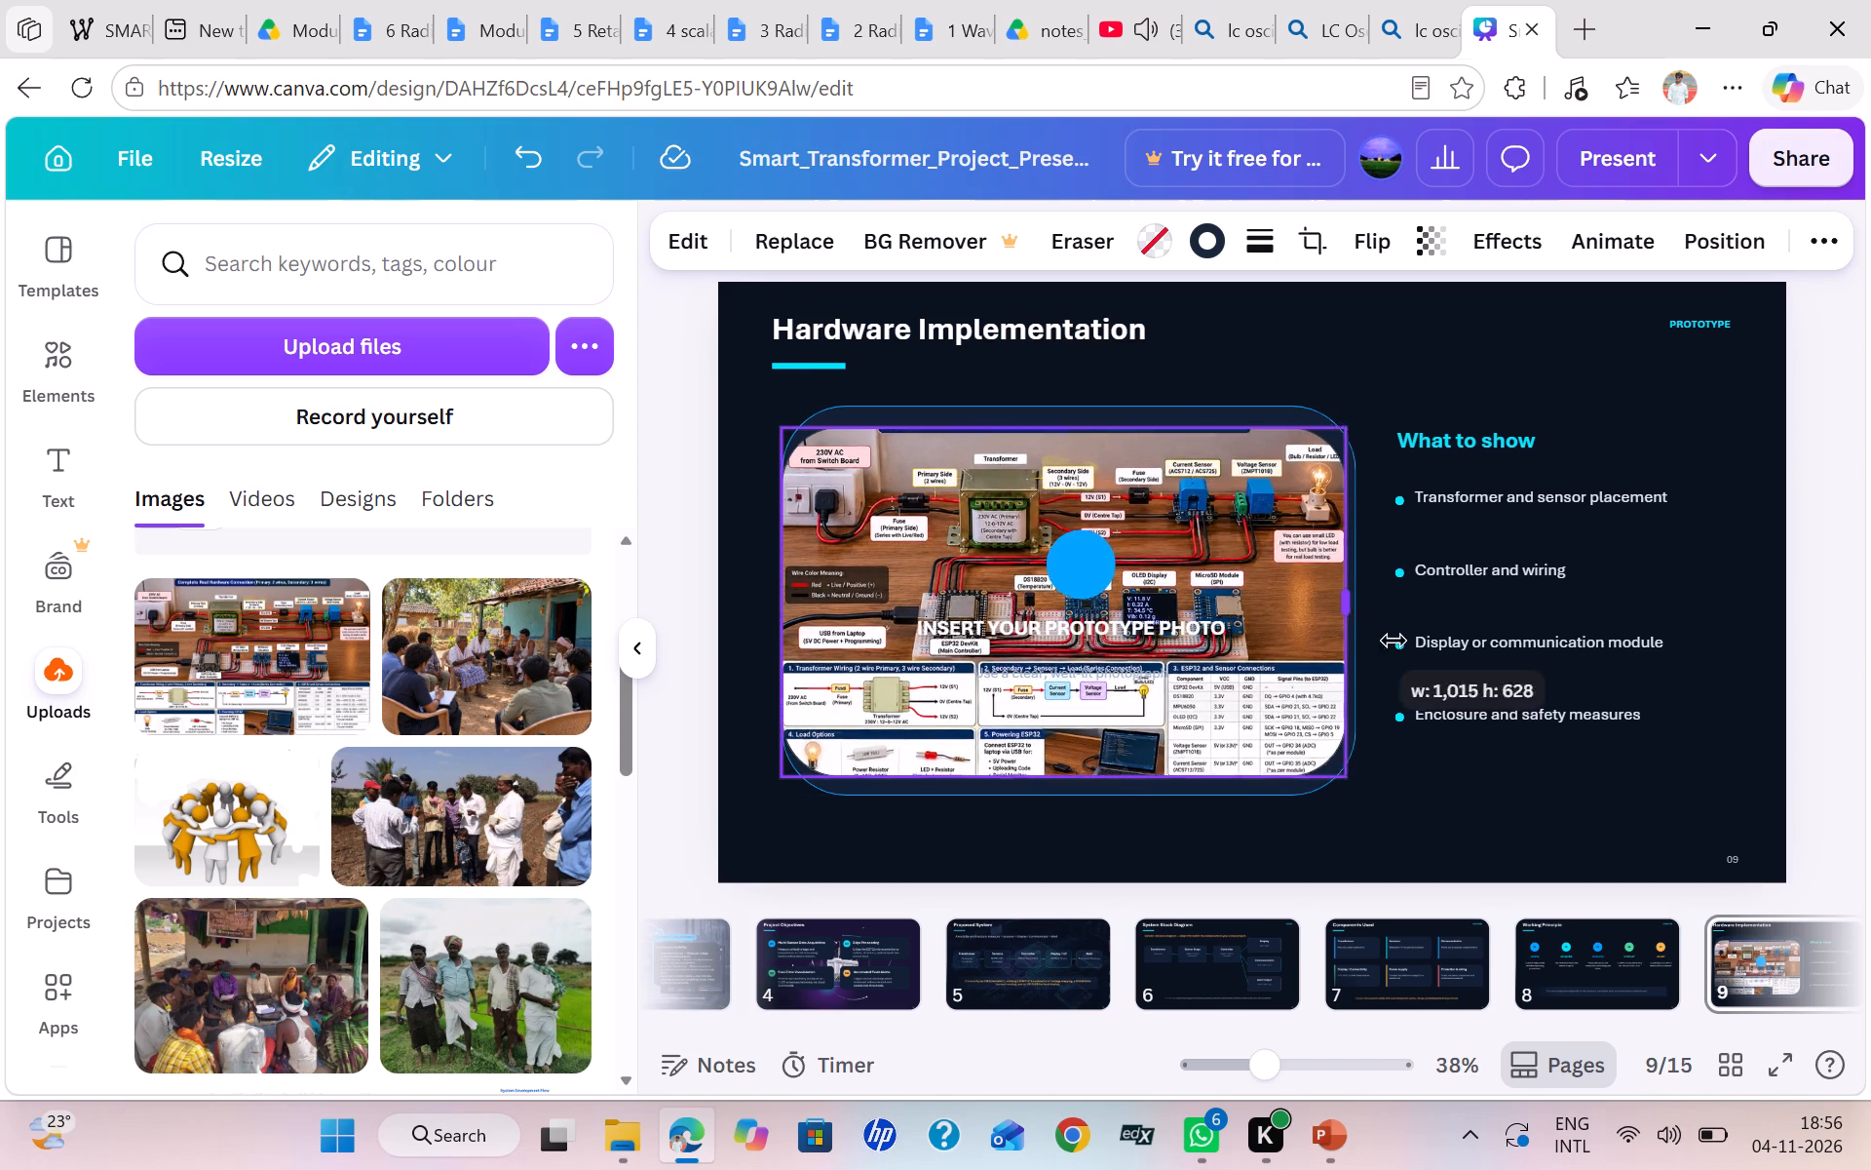
{"action": "left_click_drag", "start_coordinate": [1394, 641], "coordinate": [1360, 637]}
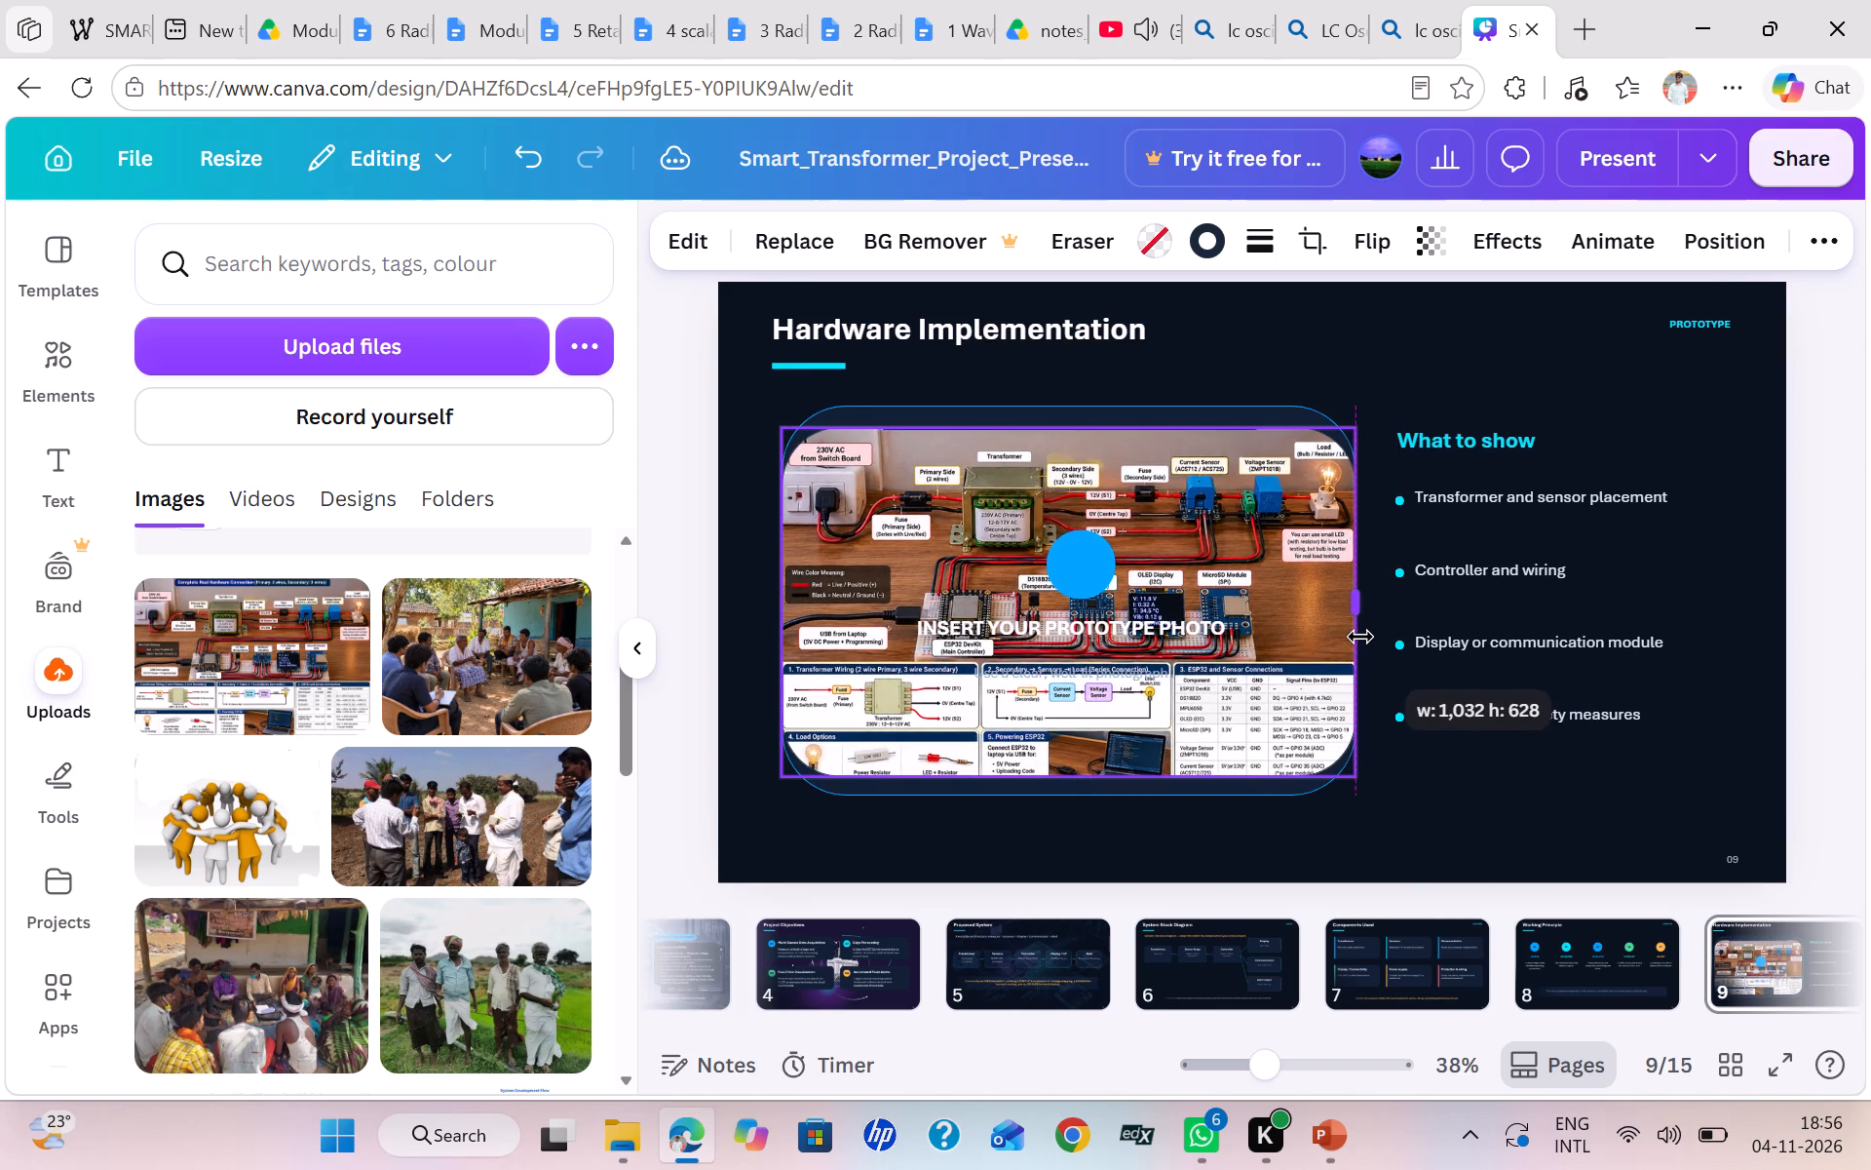
{"action": "left_click_drag", "start_coordinate": [1360, 637], "coordinate": [1362, 637]}
{"action": "left_click_drag", "start_coordinate": [1070, 424], "coordinate": [1070, 410]}
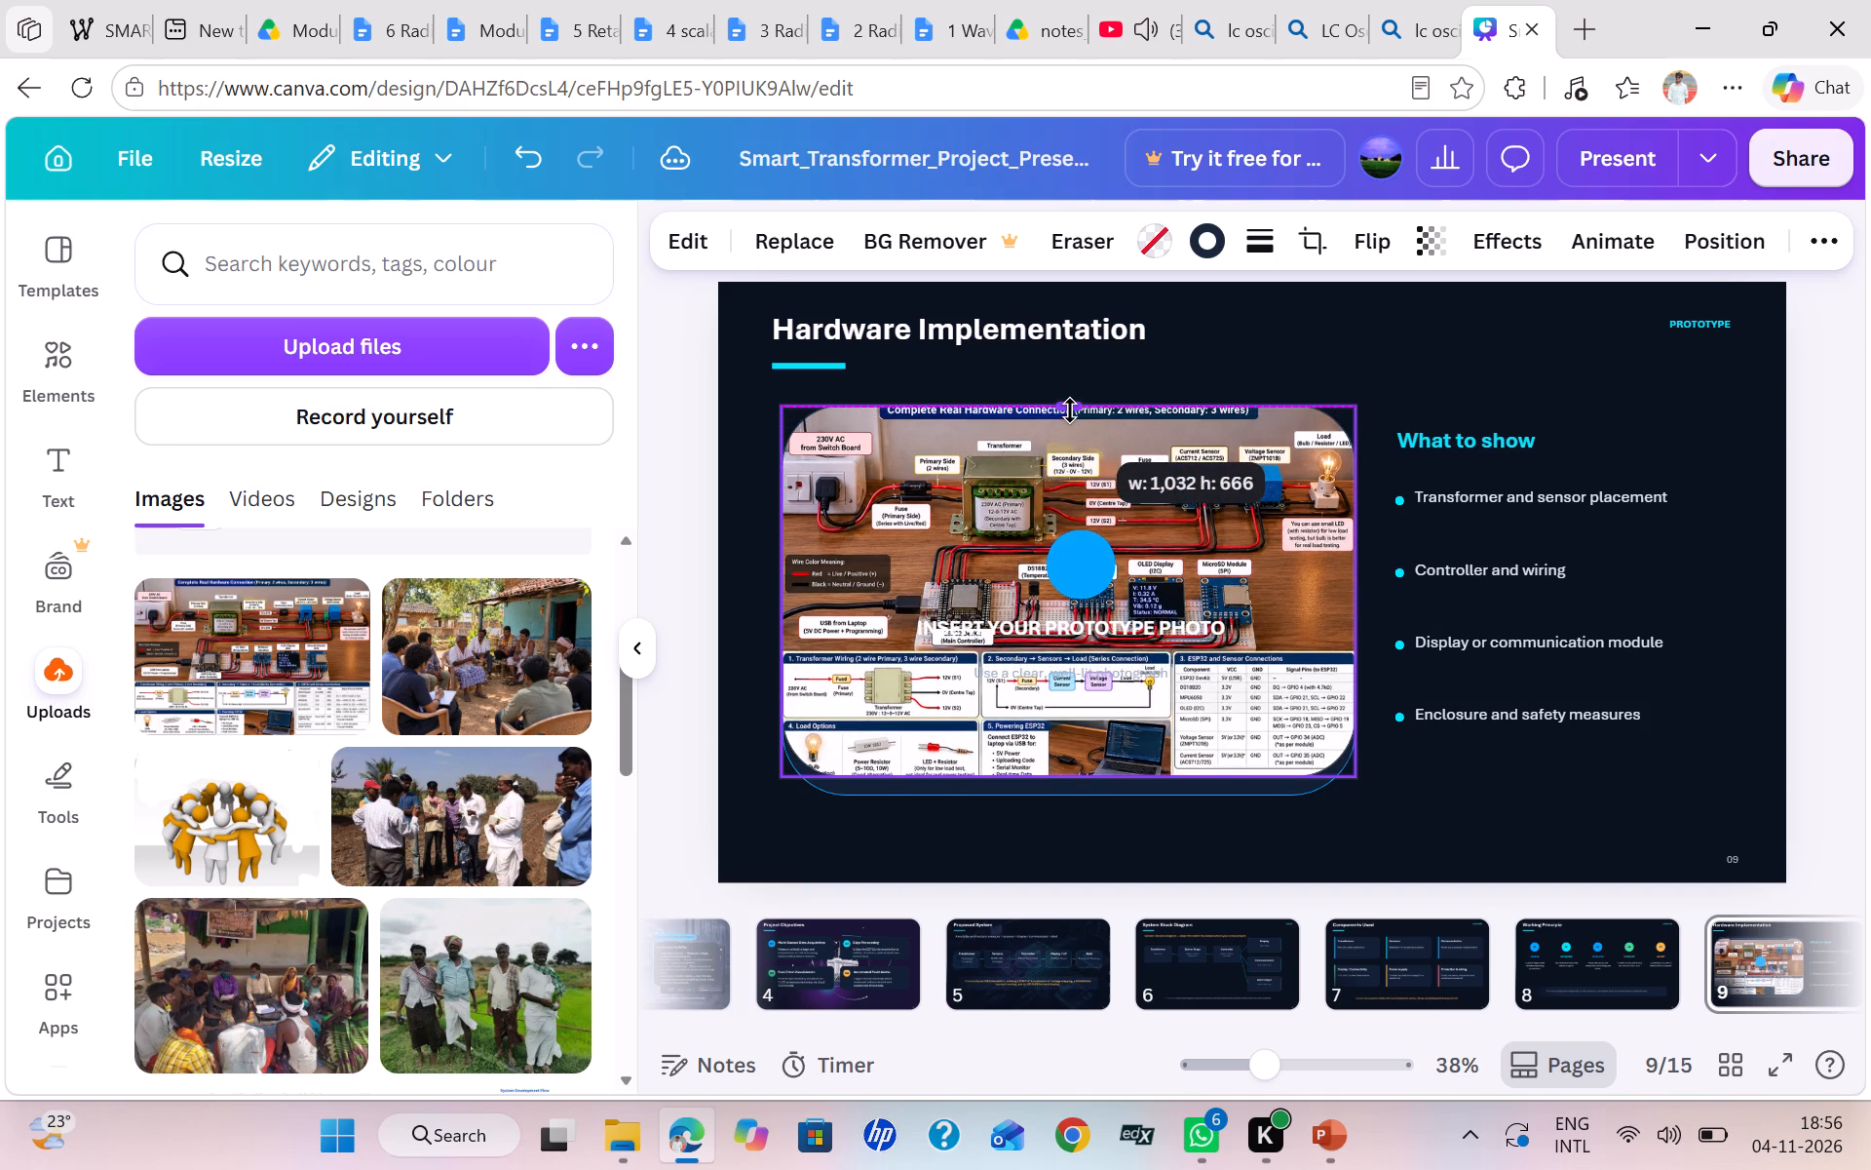
{"action": "left_click_drag", "start_coordinate": [1070, 410], "coordinate": [1072, 414]}
{"action": "left_click", "coordinate": [1071, 412]}
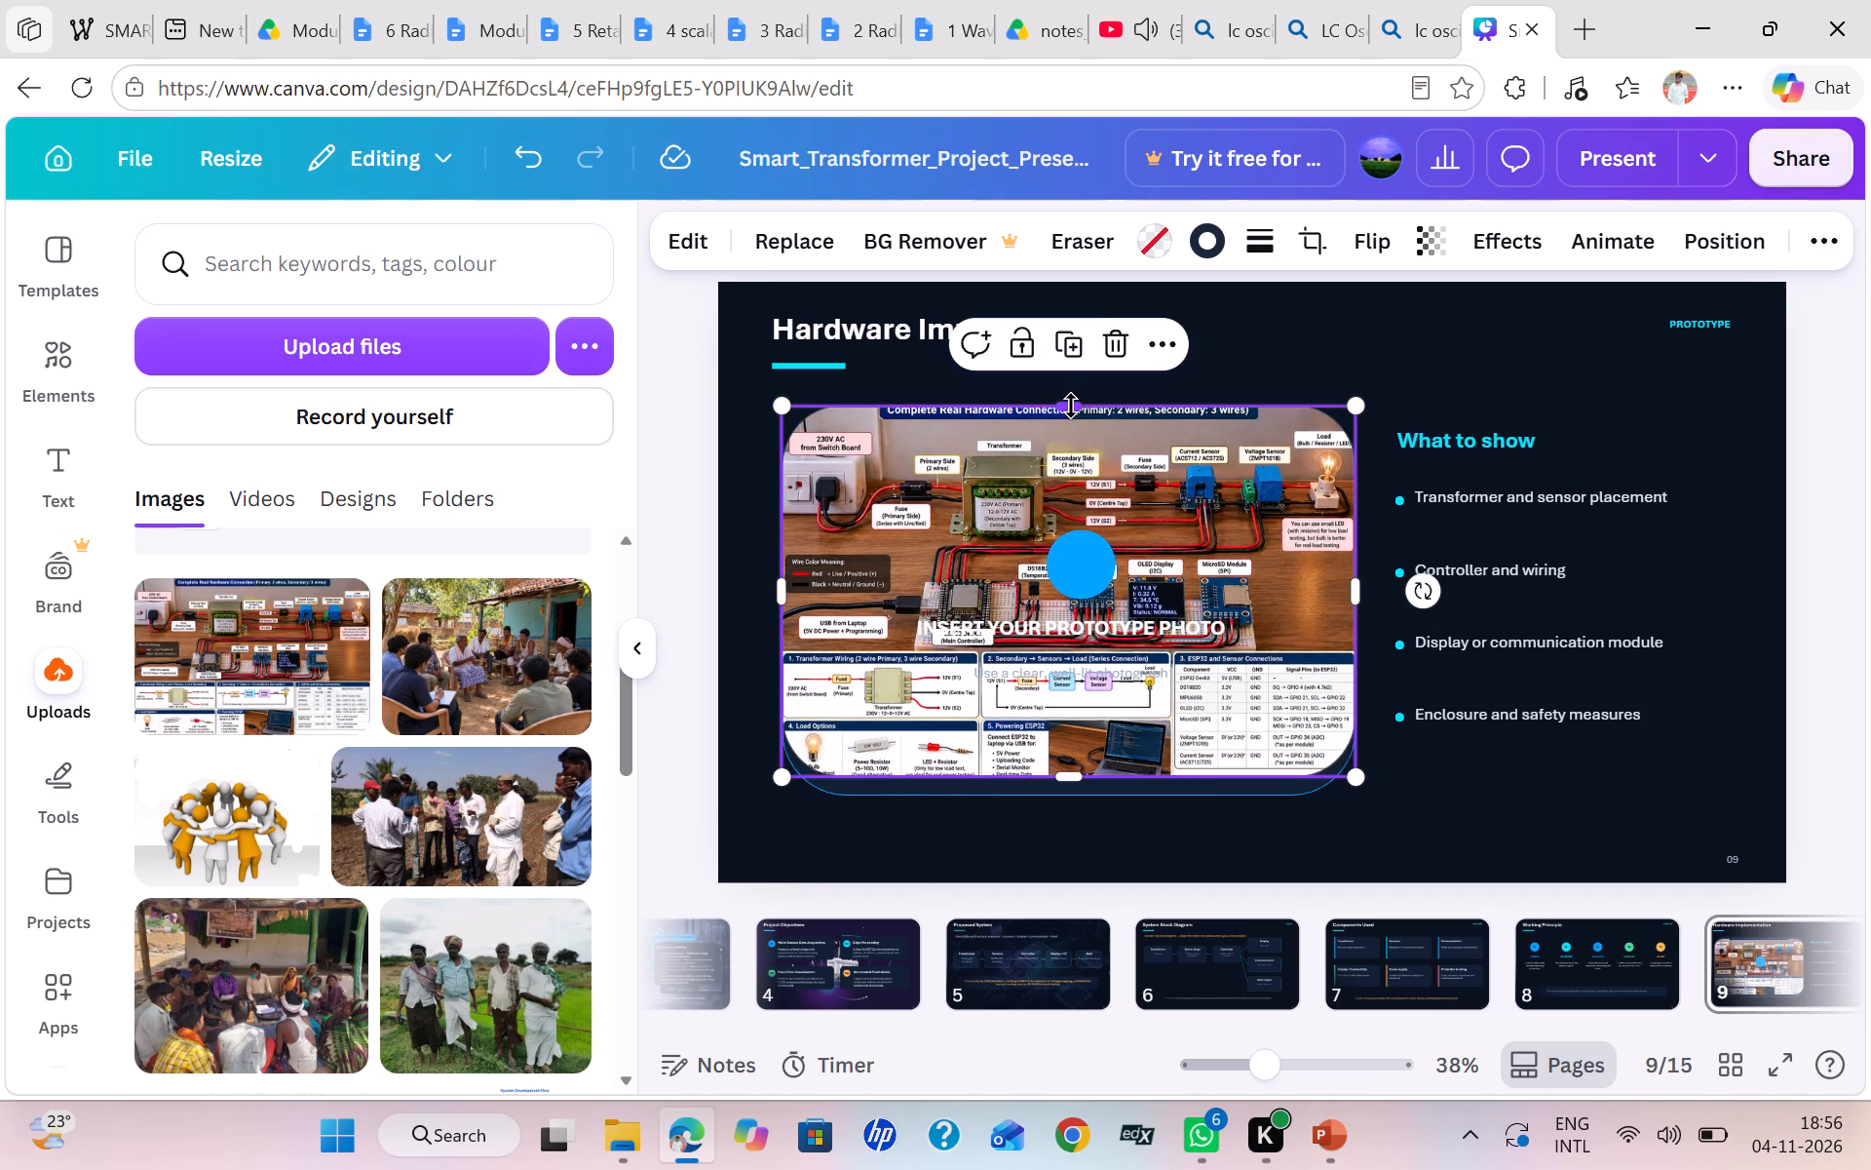
{"action": "left_click_drag", "start_coordinate": [1070, 778], "coordinate": [1070, 783]}
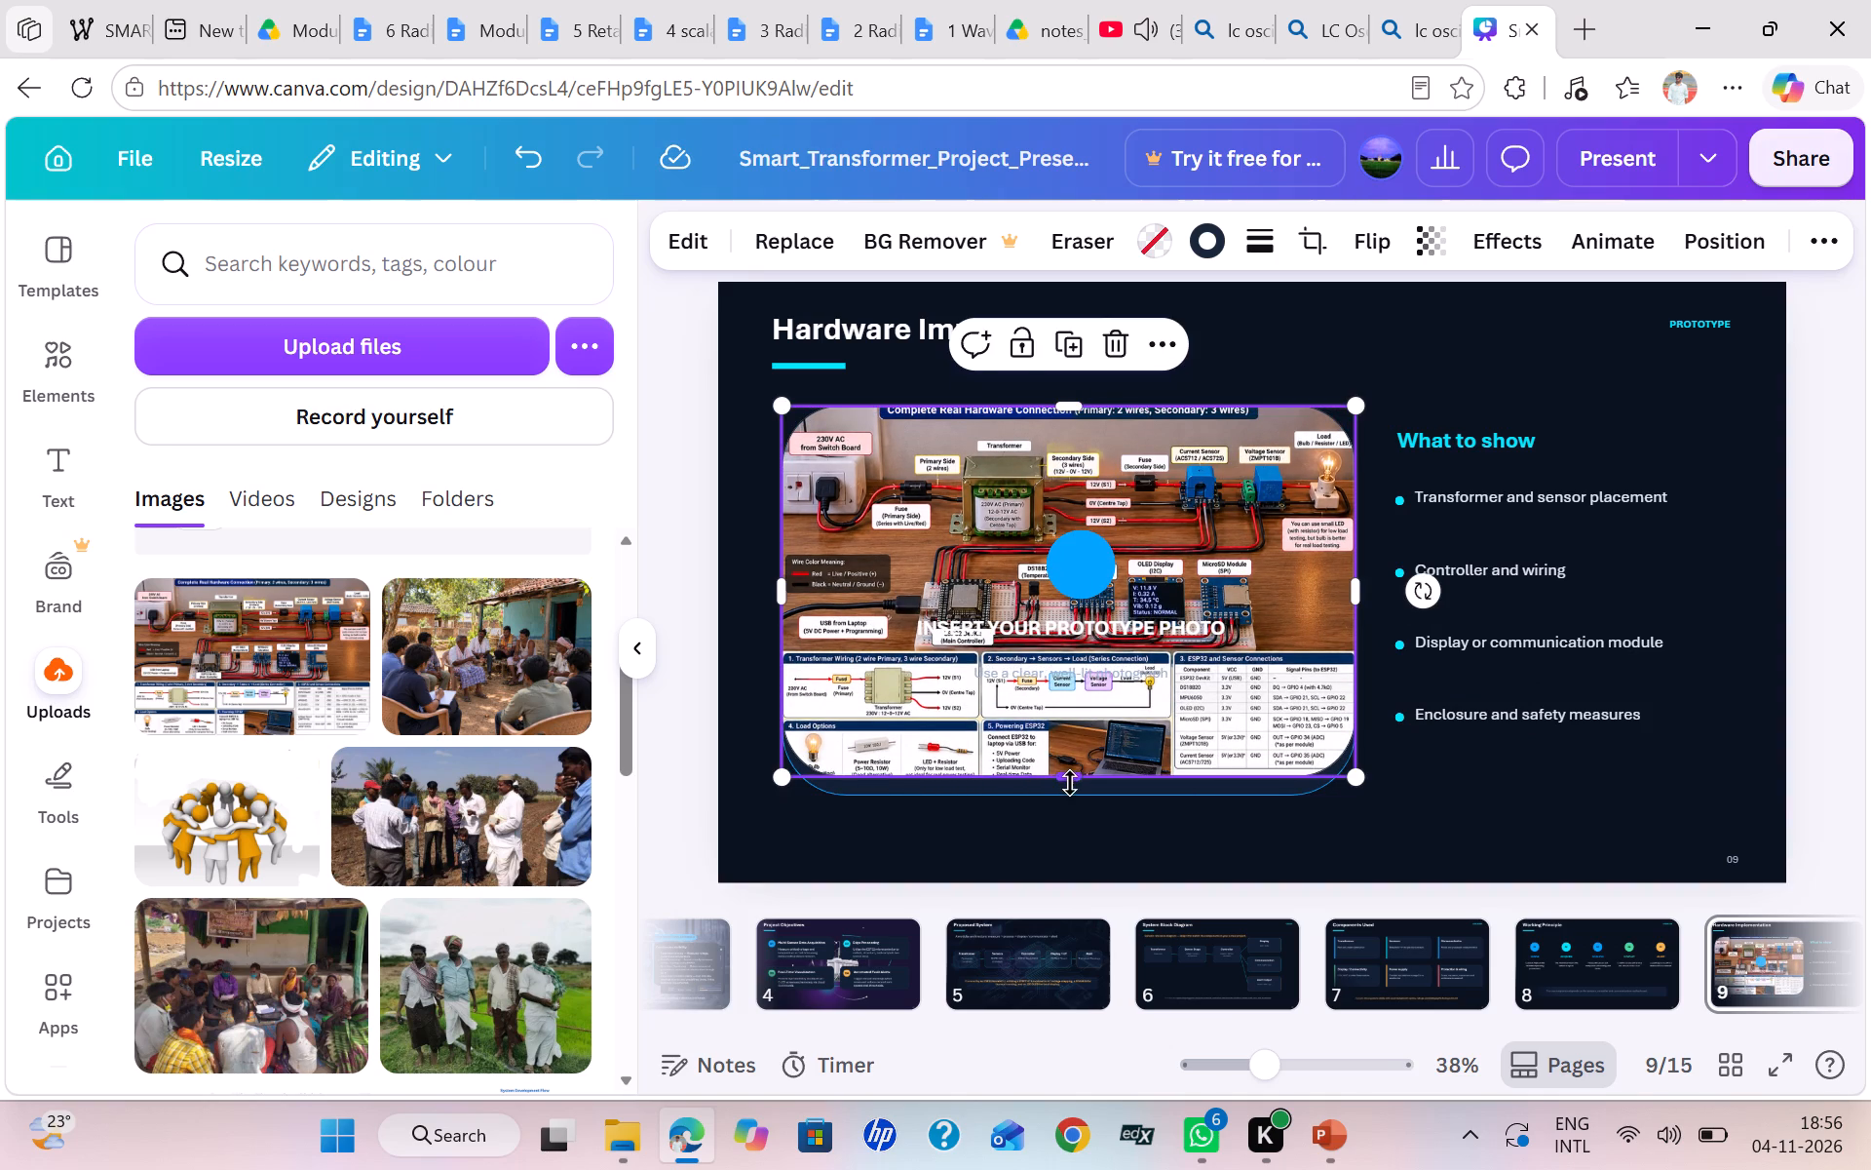
{"action": "left_click_drag", "start_coordinate": [1070, 783], "coordinate": [1070, 791]}
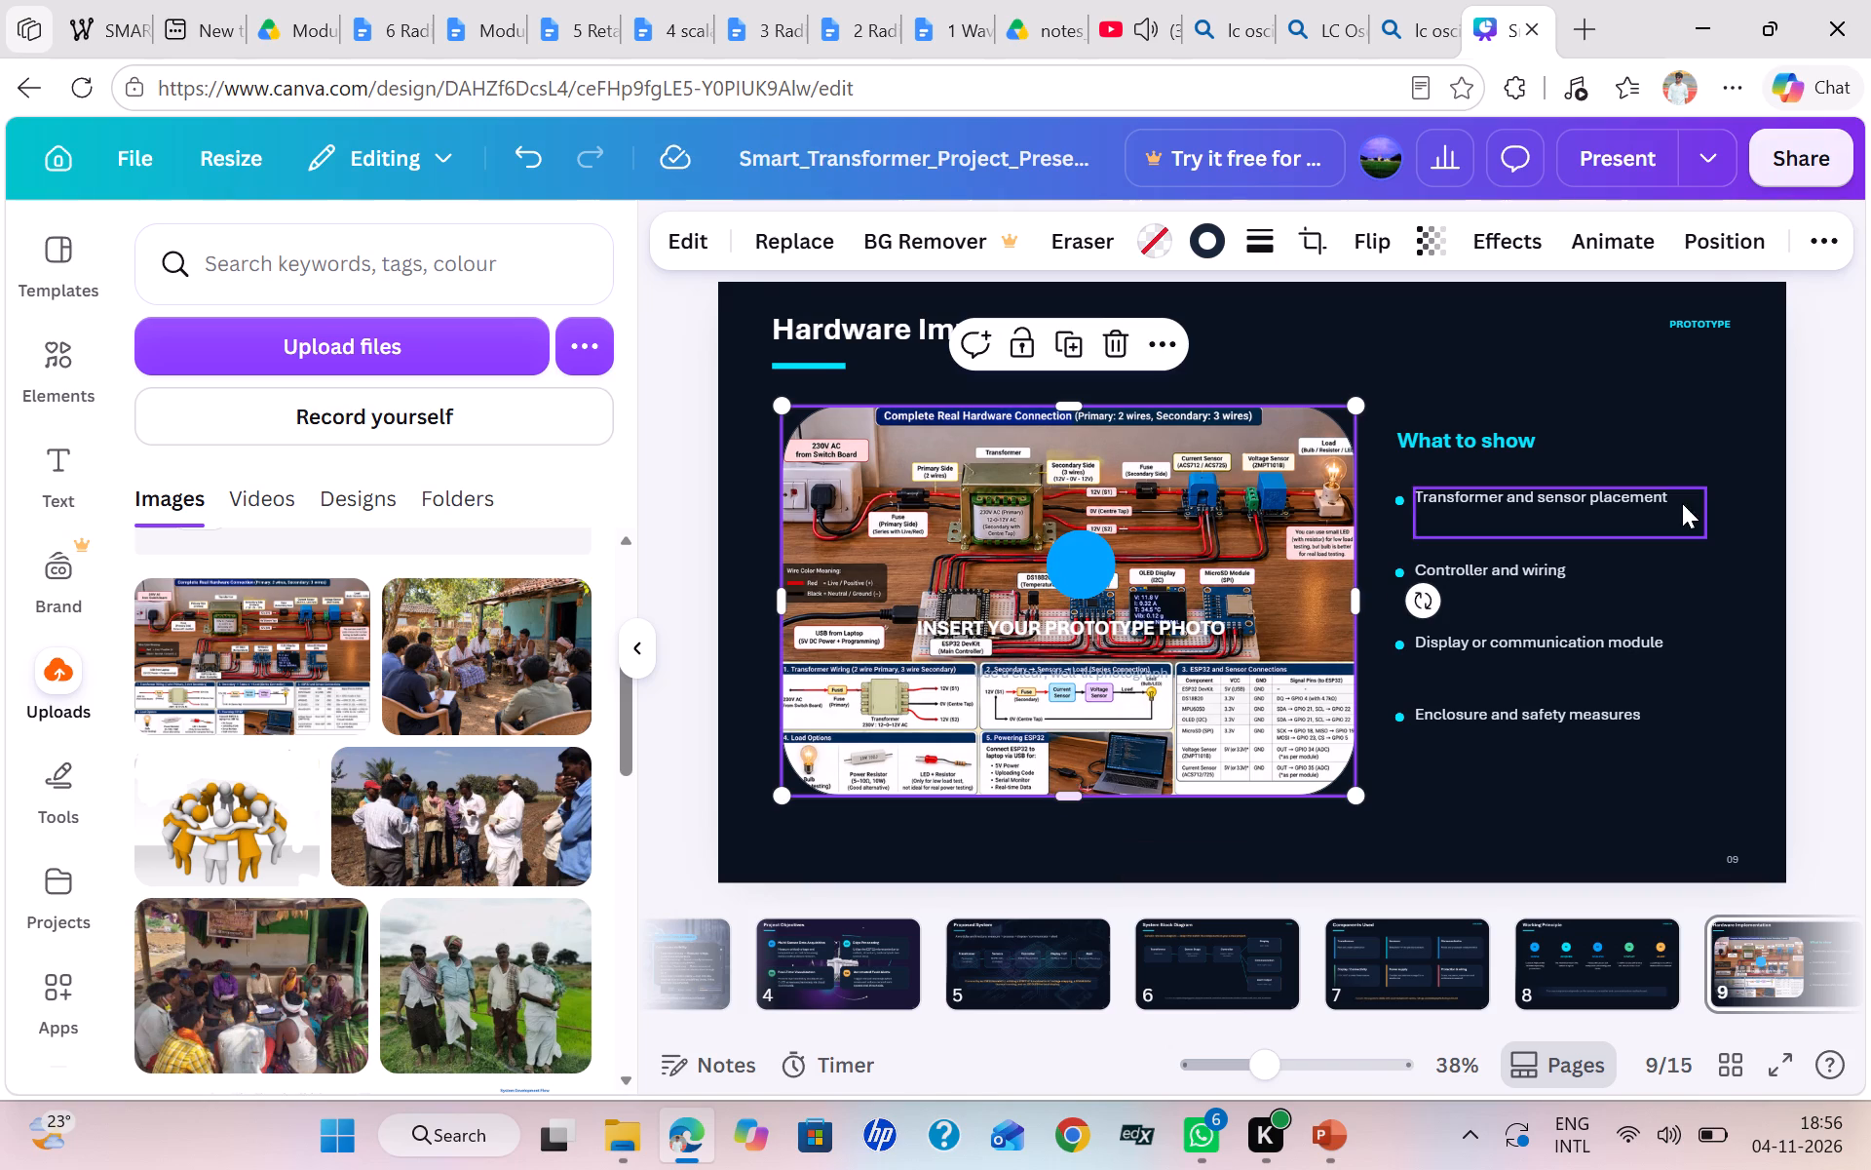
{"action": "left_click", "coordinate": [1842, 429]}
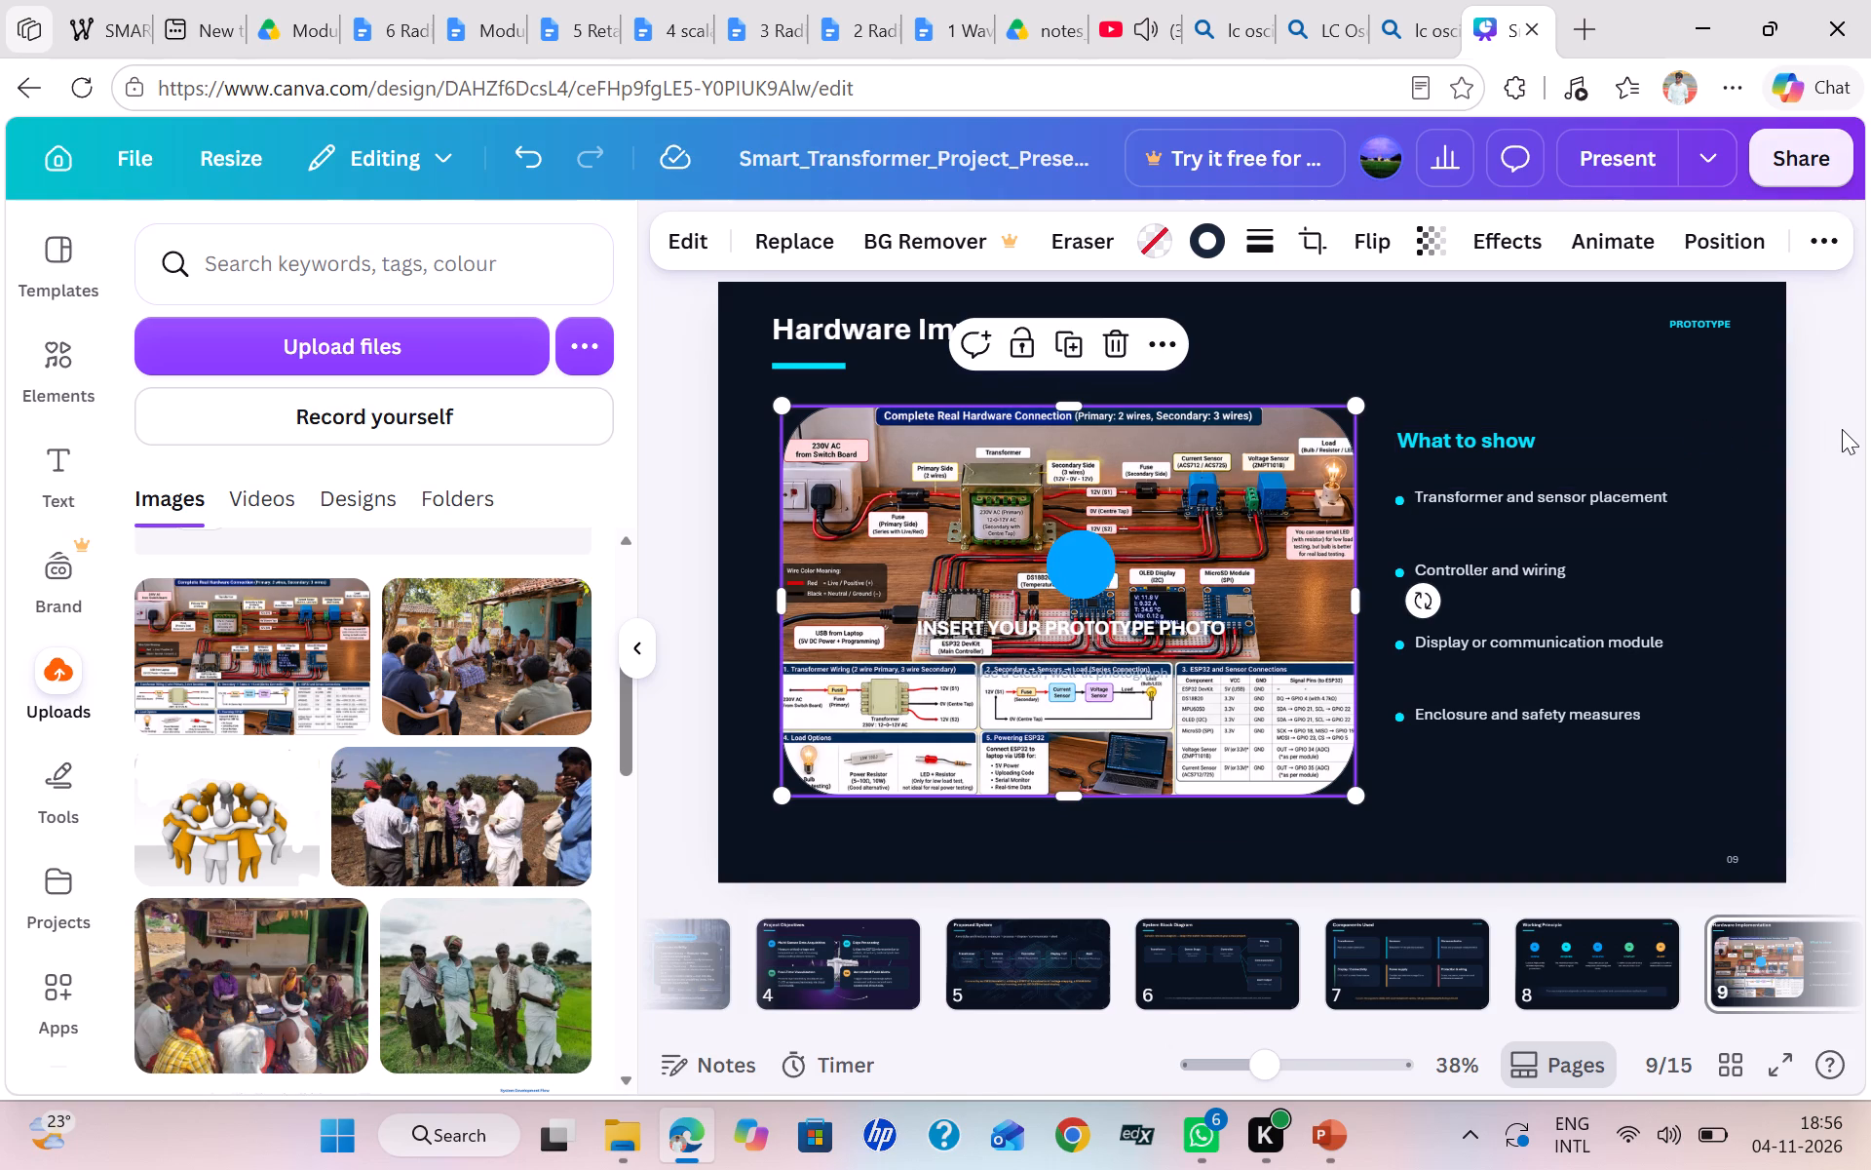
Delete the blue circle and the "INSERT YOUR PROTOTYPE PHOTO" placeholder text overlapping the hardware image.
{"action": "left_click", "coordinate": [1073, 571]}
{"action": "left_click", "coordinate": [1122, 476]}
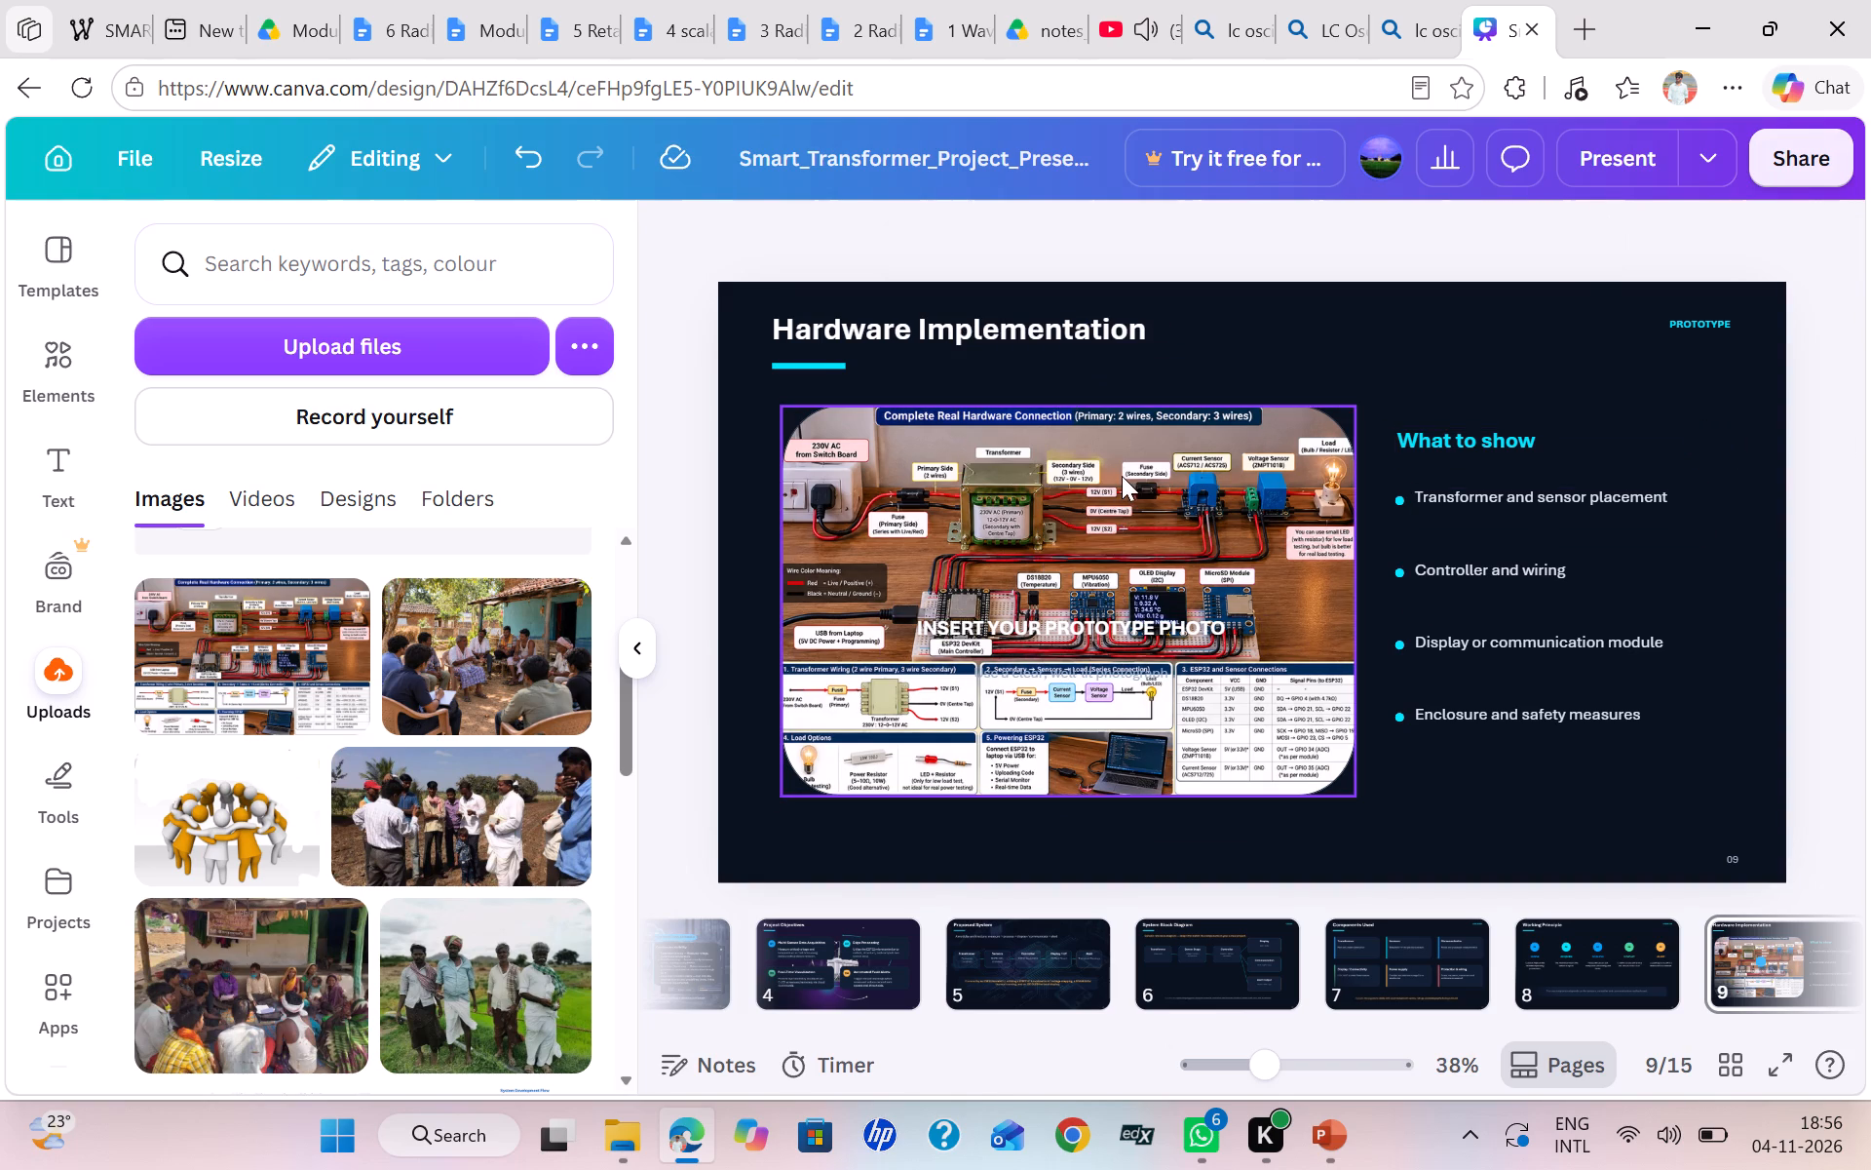
{"action": "left_click", "coordinate": [1101, 634]}
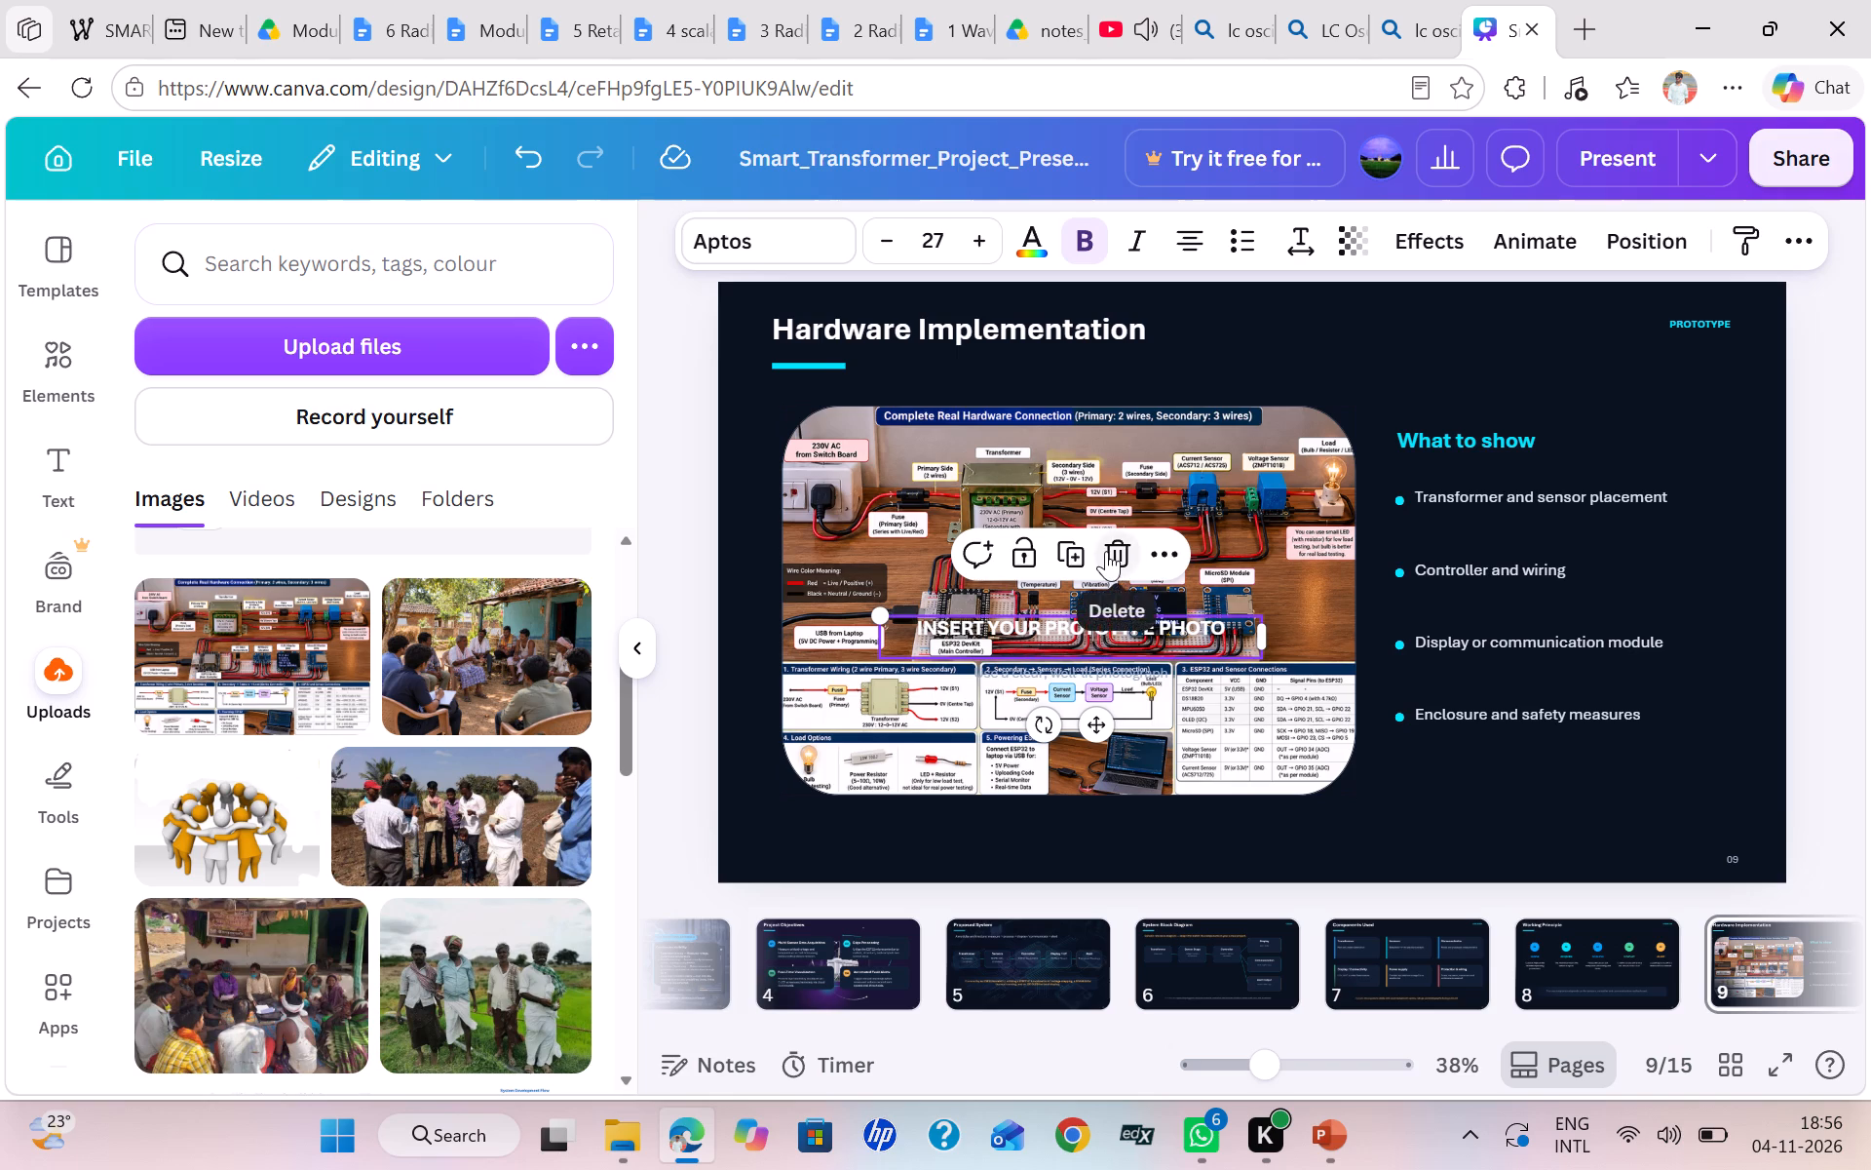
{"action": "left_click", "coordinate": [1106, 551]}
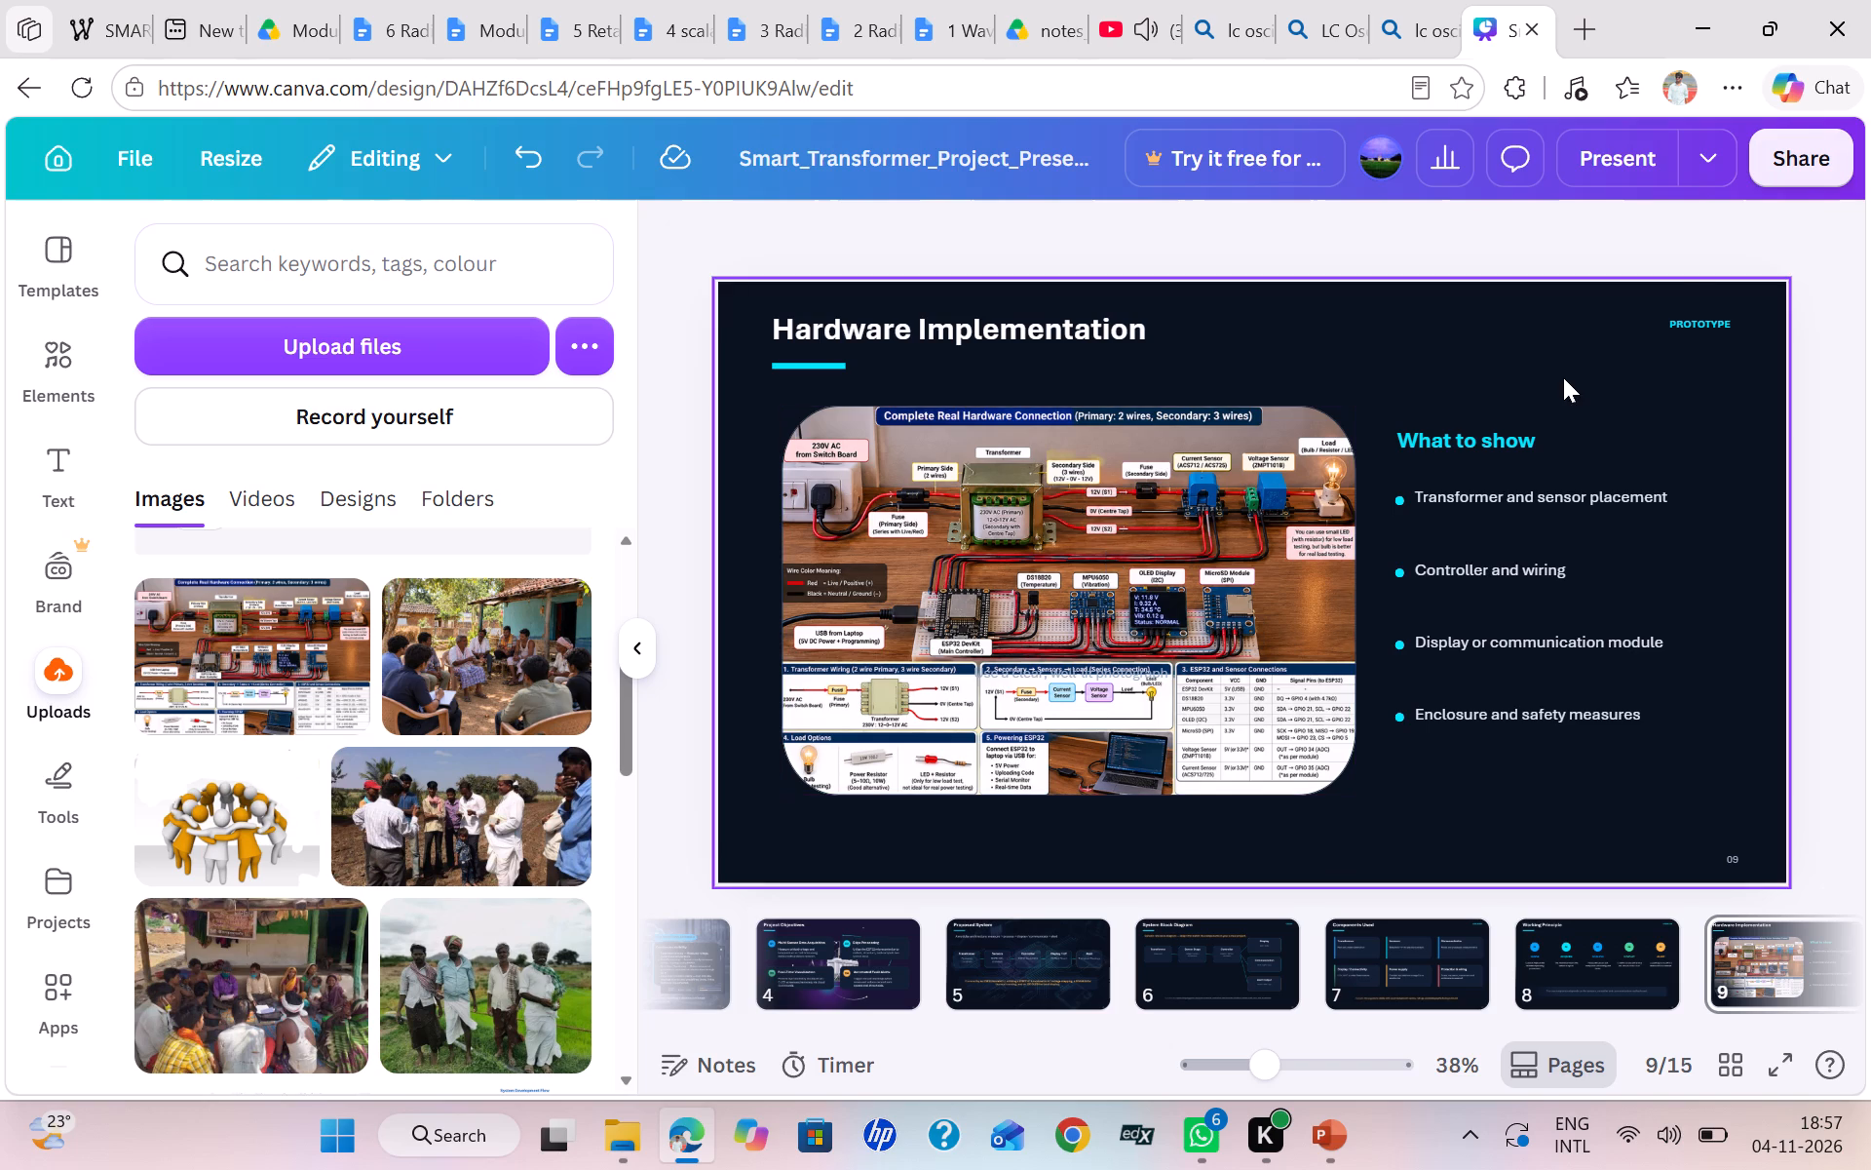
Delete the PROTOTYPE corner label from the Hardware Implementation slide.
{"action": "left_click", "coordinate": [1701, 325]}
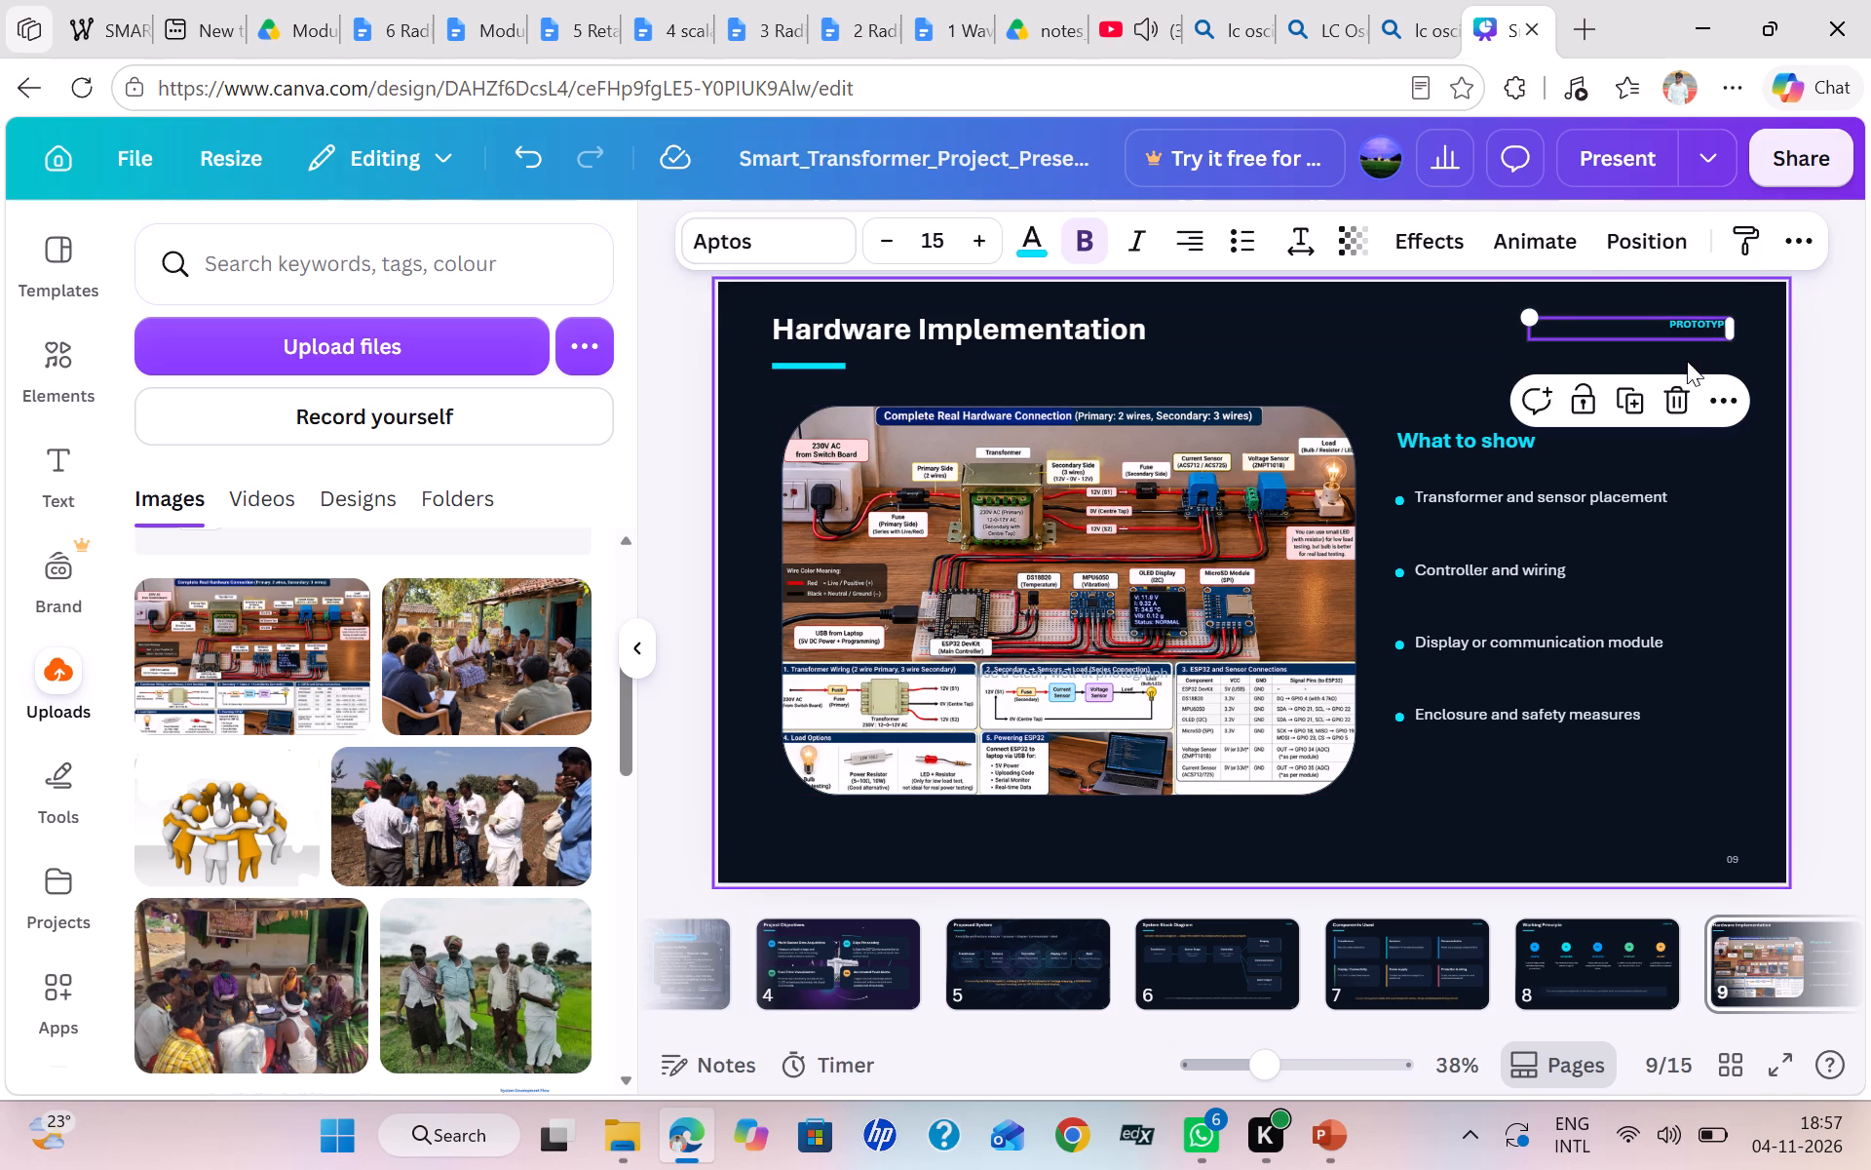
{"action": "left_click", "coordinate": [1674, 385]}
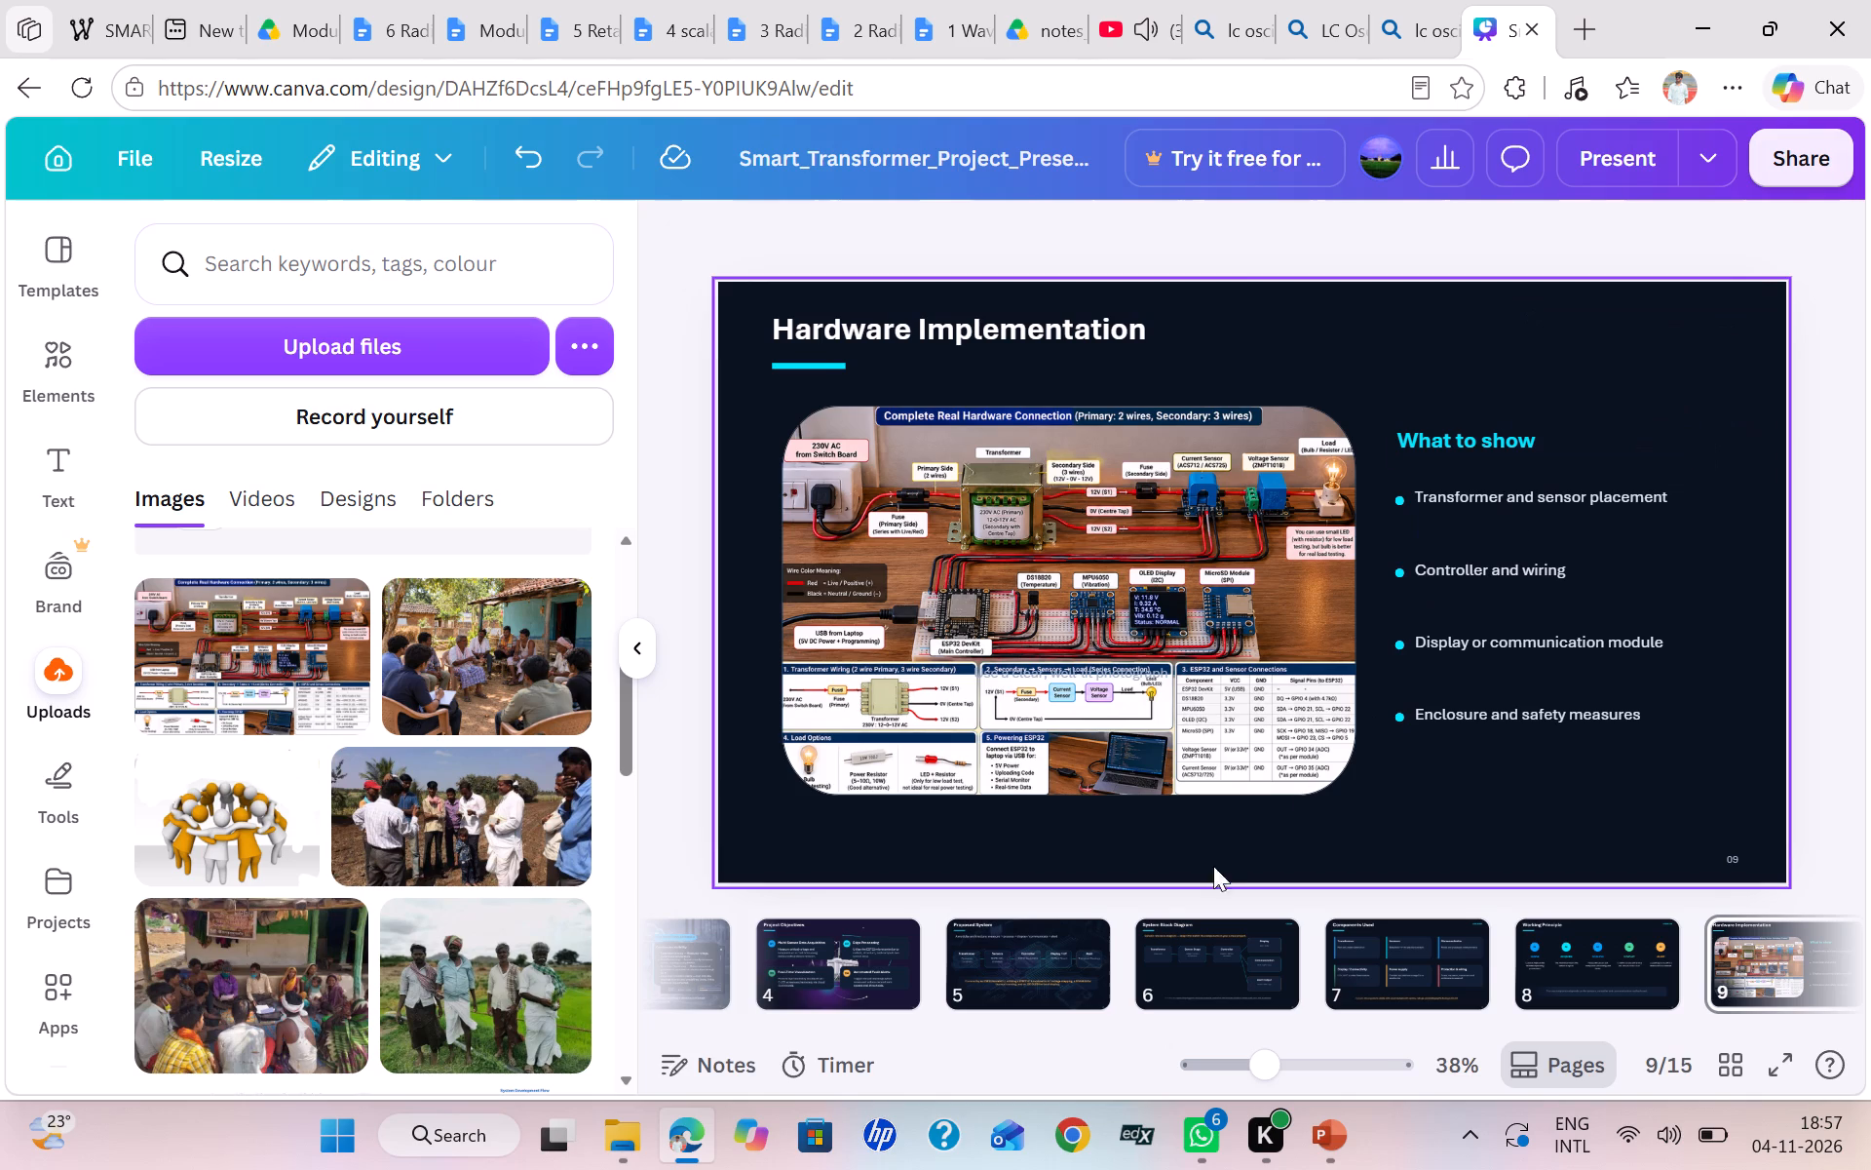
Review the opening slides of the presentation in order, from the title slide through Proposed System.
{"action": "scroll", "coordinate": [914, 962], "scroll_direction": "right", "scroll_amount": 5}
{"action": "left_click", "coordinate": [752, 960]}
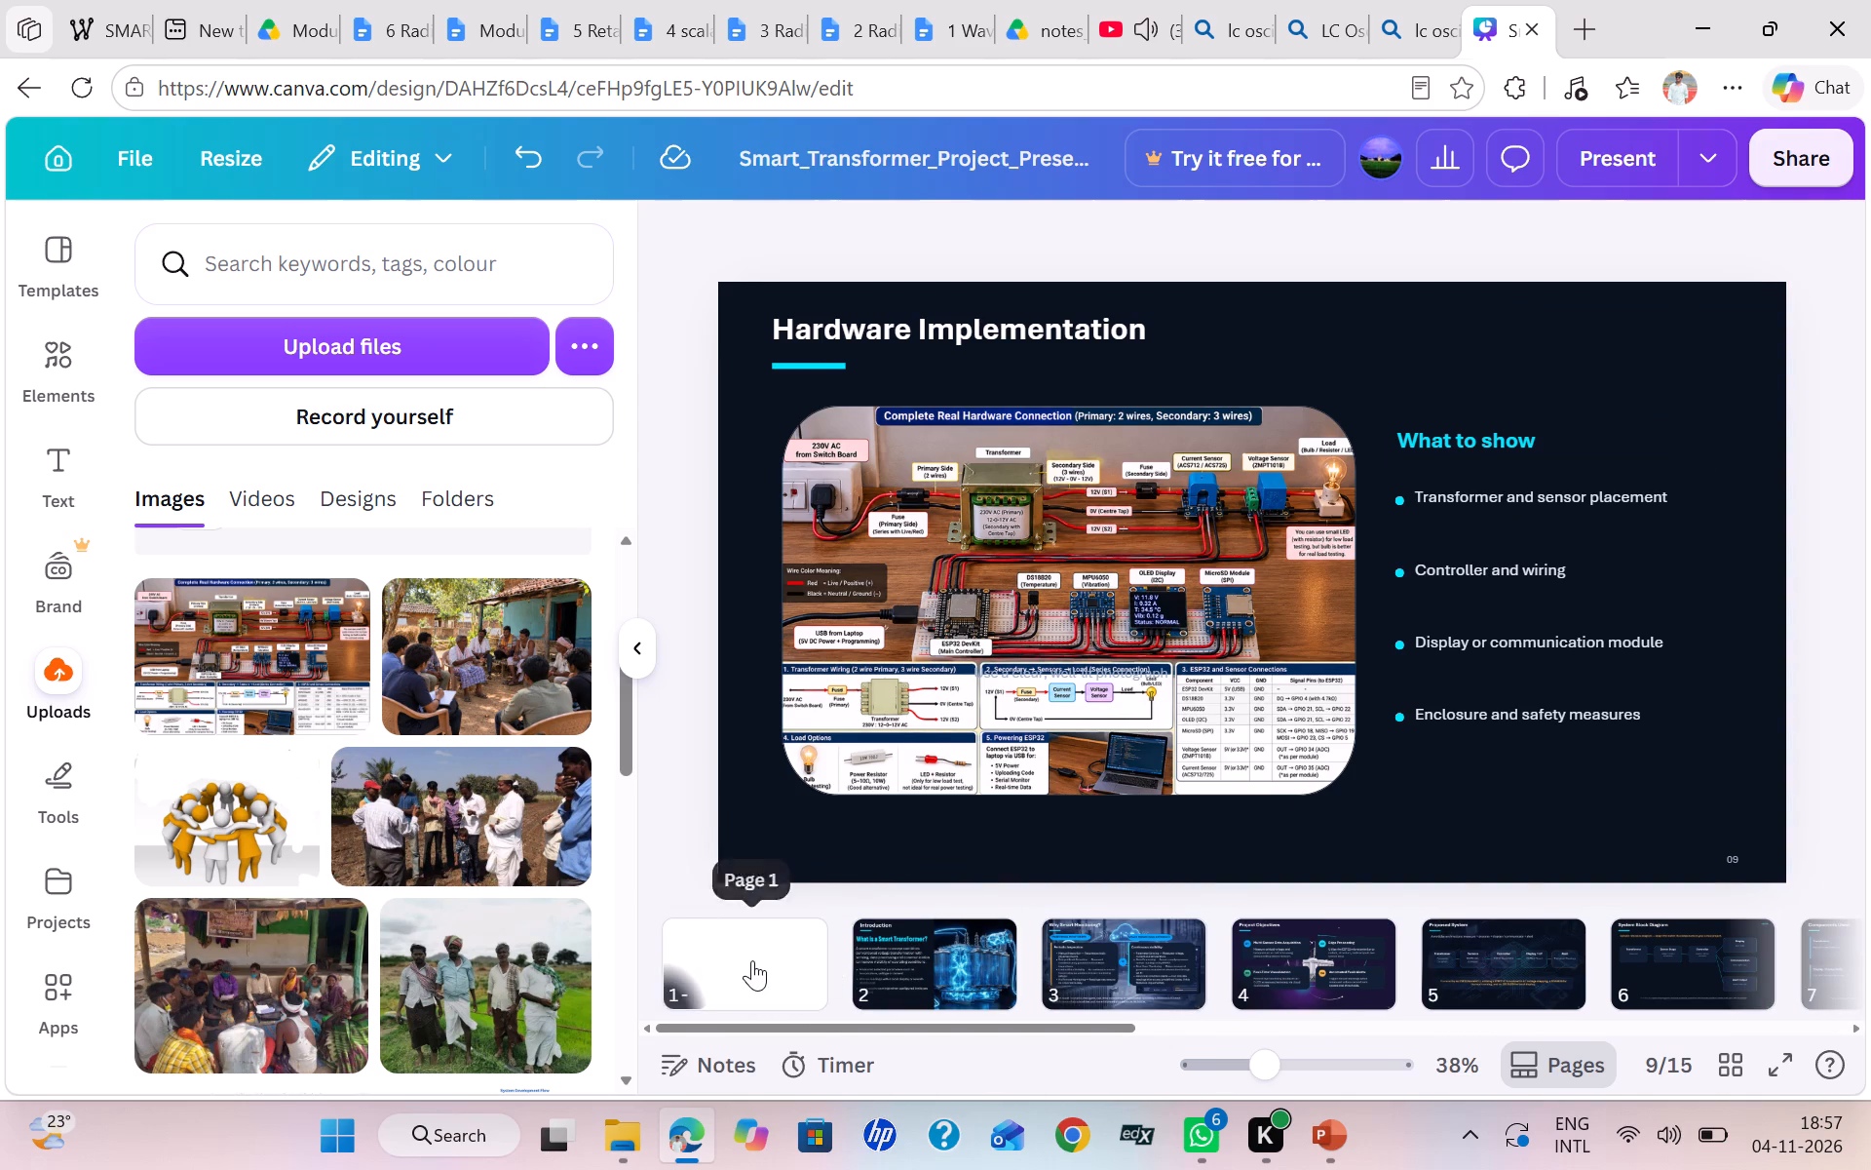
{"action": "left_click", "coordinate": [900, 975]}
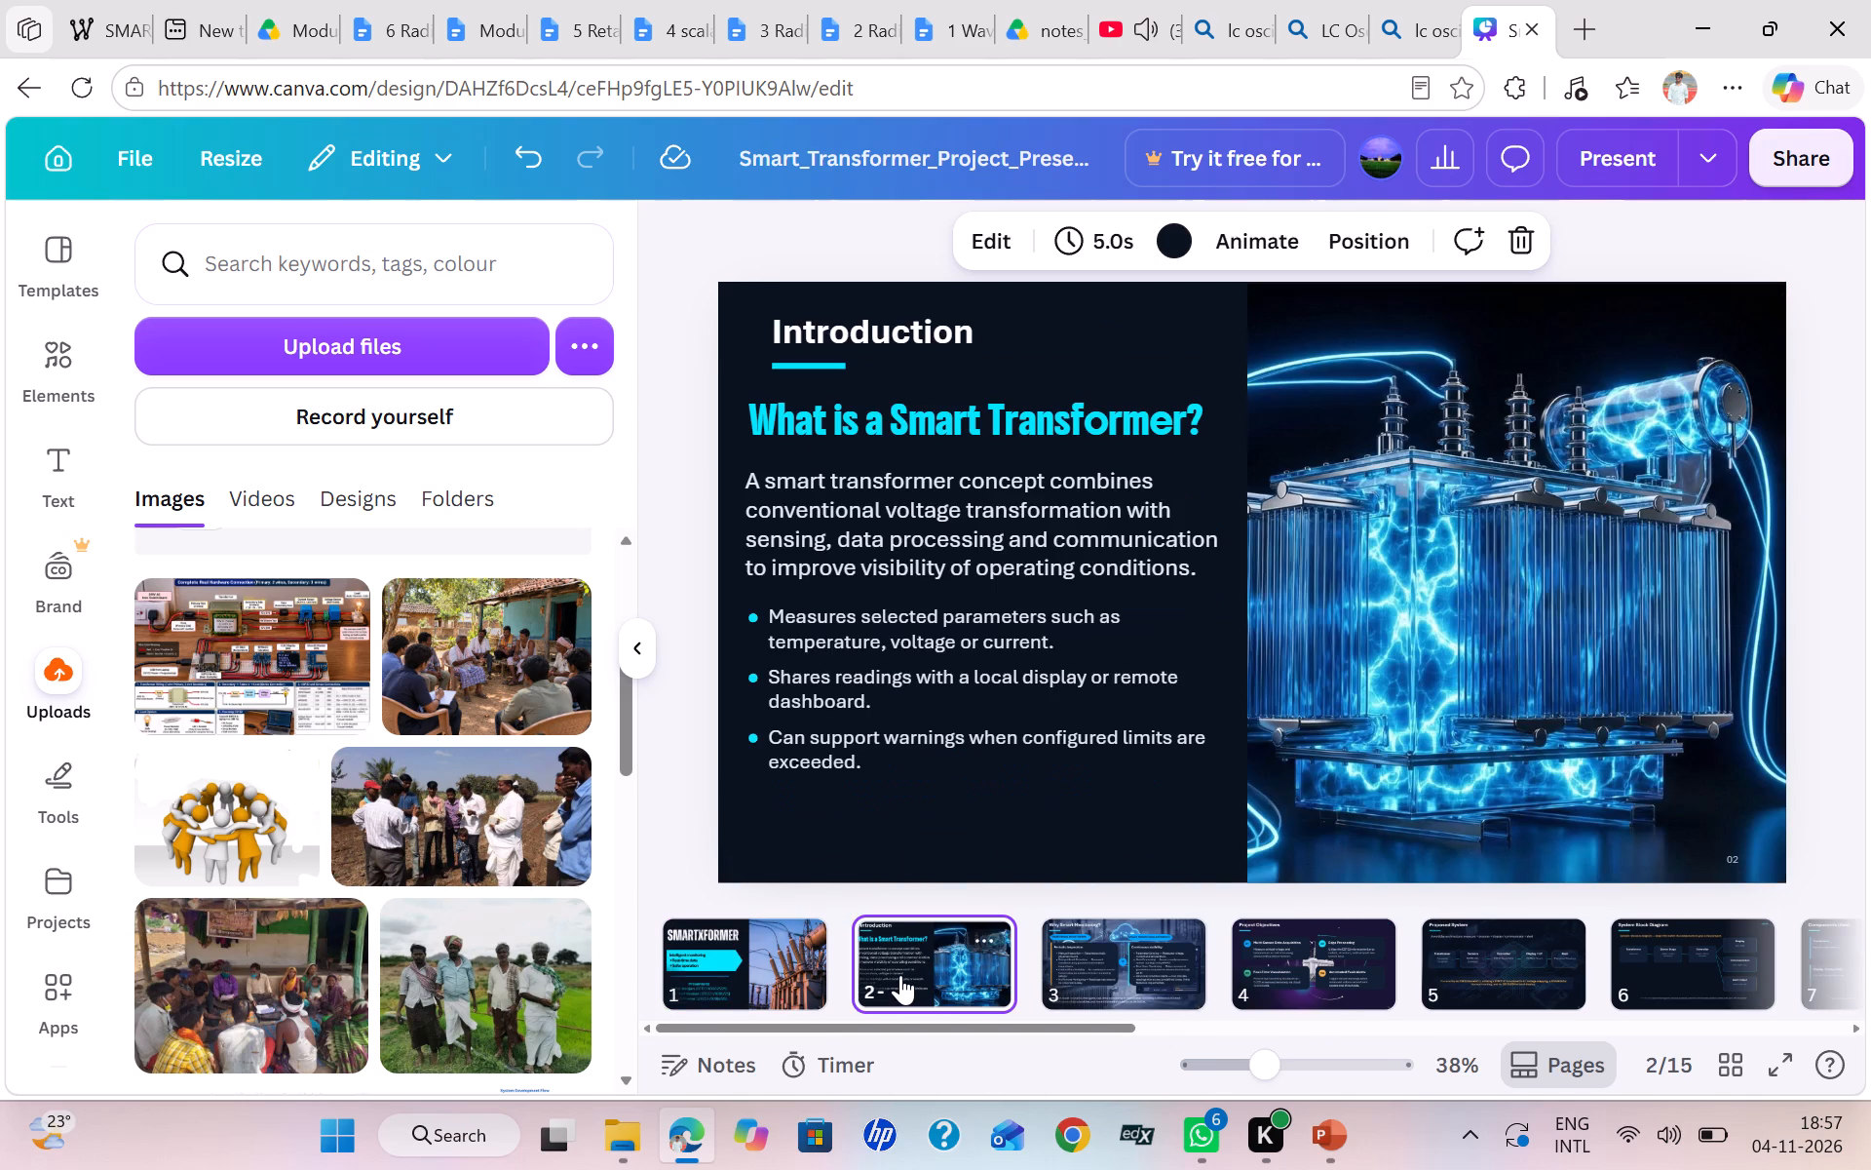
{"action": "left_click", "coordinate": [1119, 948]}
{"action": "left_click", "coordinate": [1334, 960]}
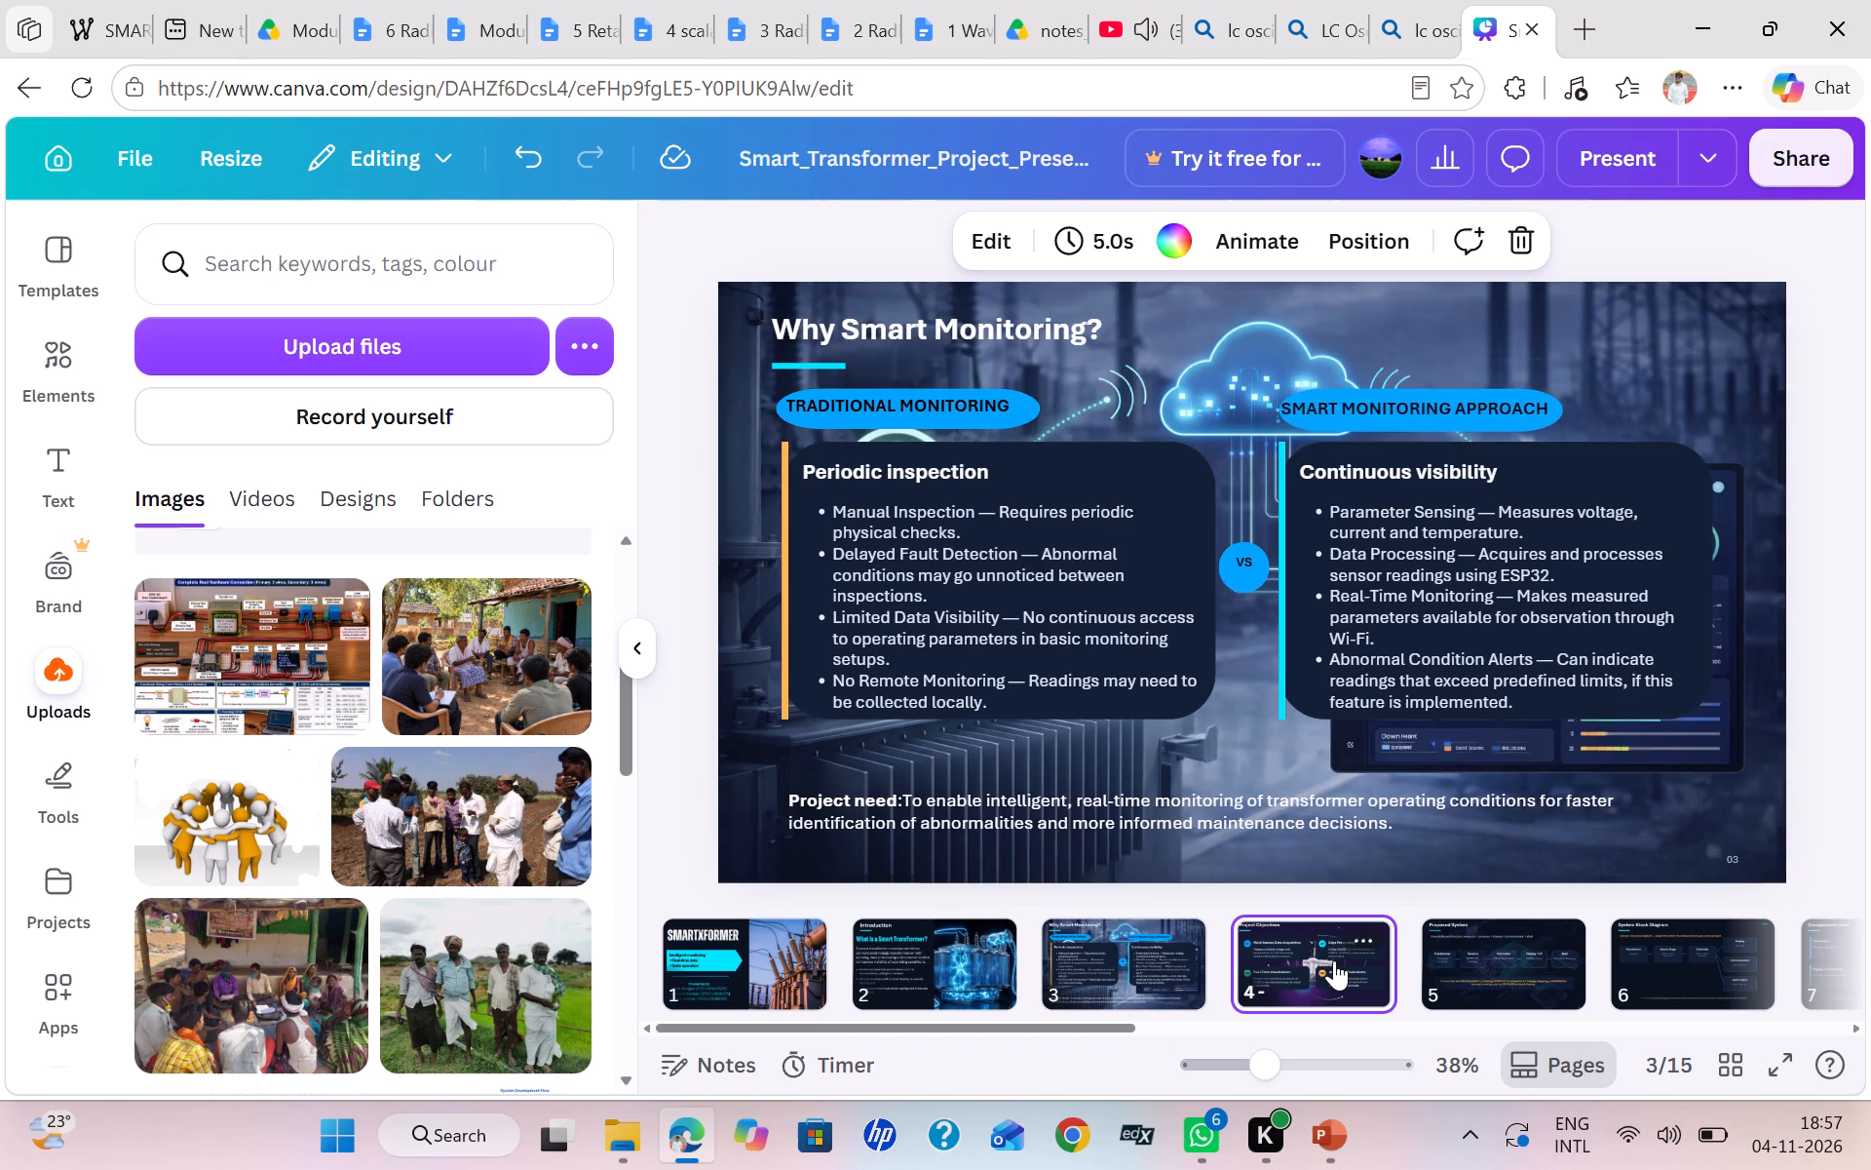
{"action": "scroll", "coordinate": [1334, 960], "scroll_direction": "left", "scroll_amount": 1}
{"action": "left_click", "coordinate": [1334, 960]}
{"action": "scroll", "coordinate": [1334, 960], "scroll_direction": "left", "scroll_amount": 1}
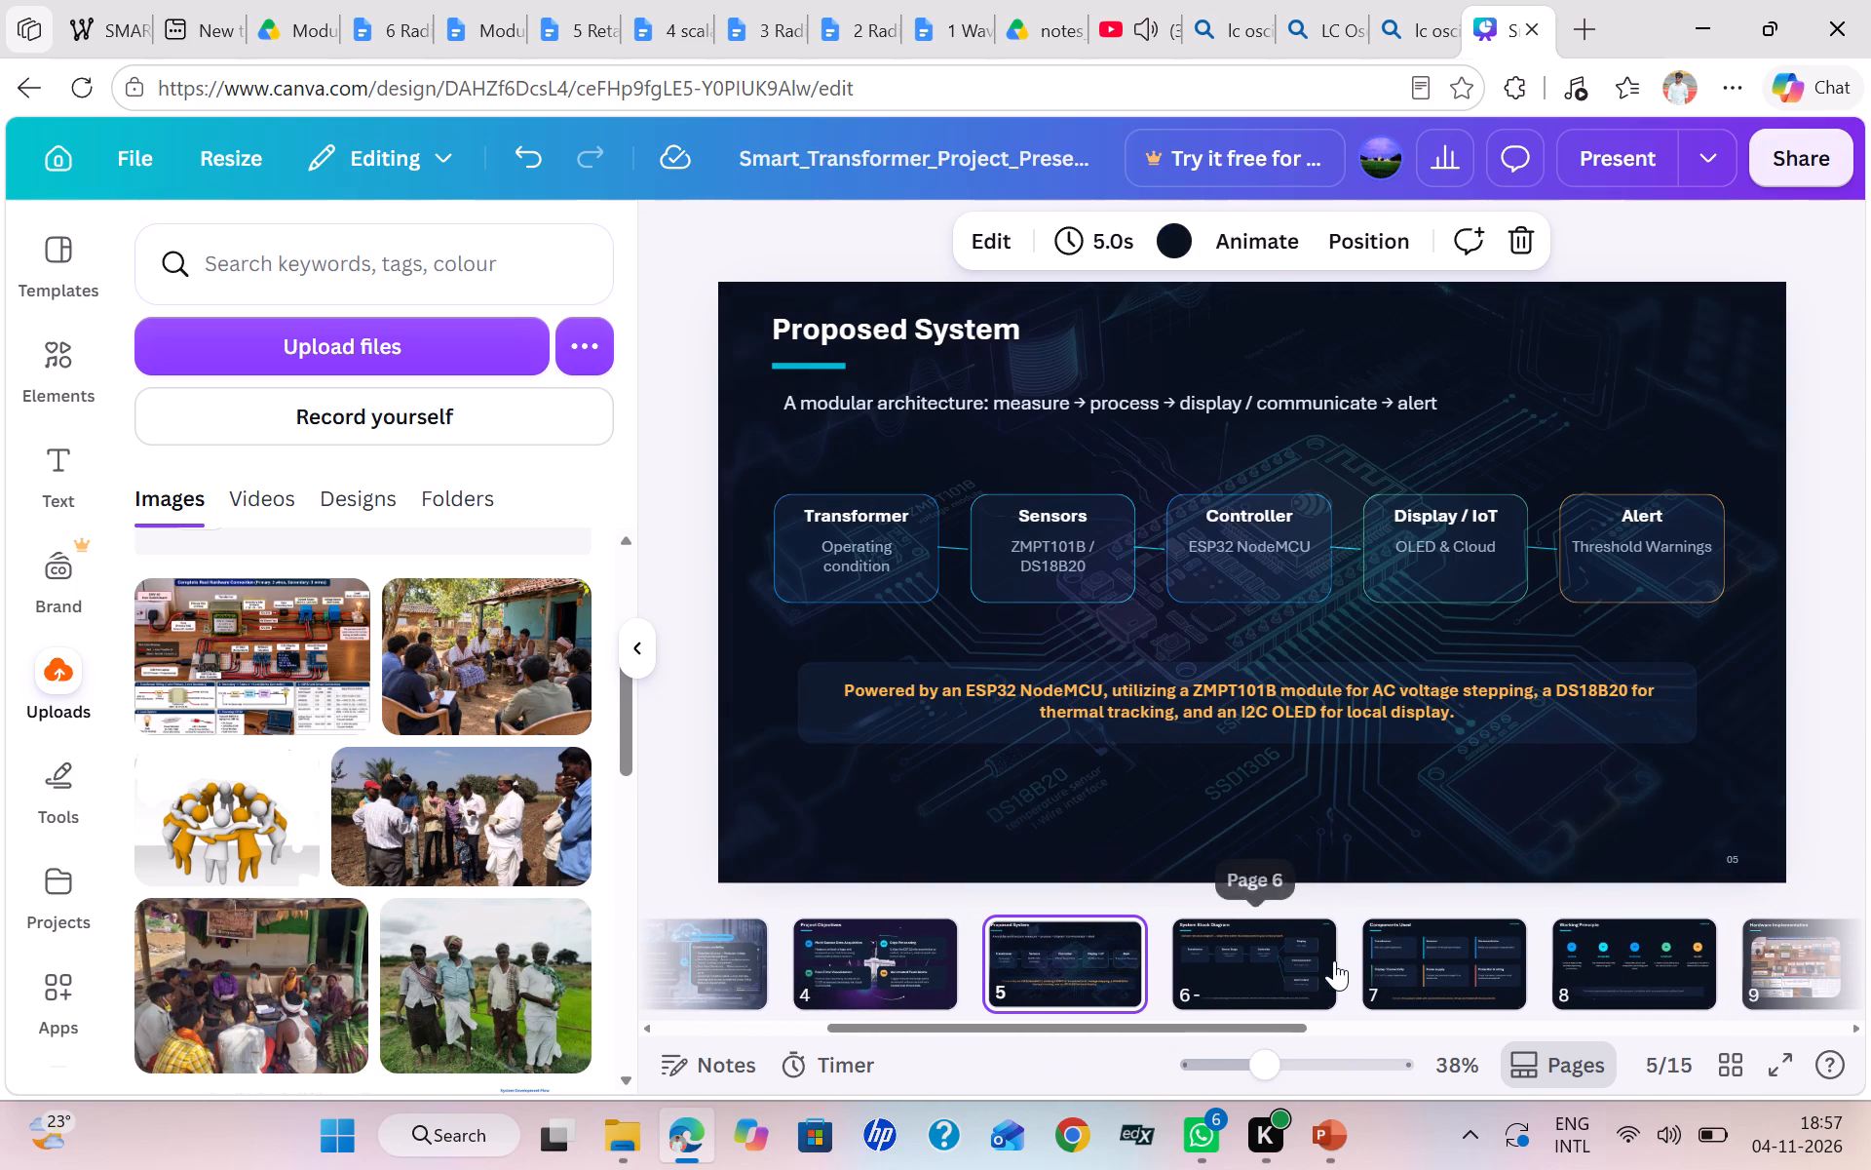
Go to the System Block Diagram slide and delete its DESIGN corner label.
{"action": "left_click", "coordinate": [1247, 966]}
{"action": "scroll", "coordinate": [1247, 966], "scroll_direction": "left", "scroll_amount": 1}
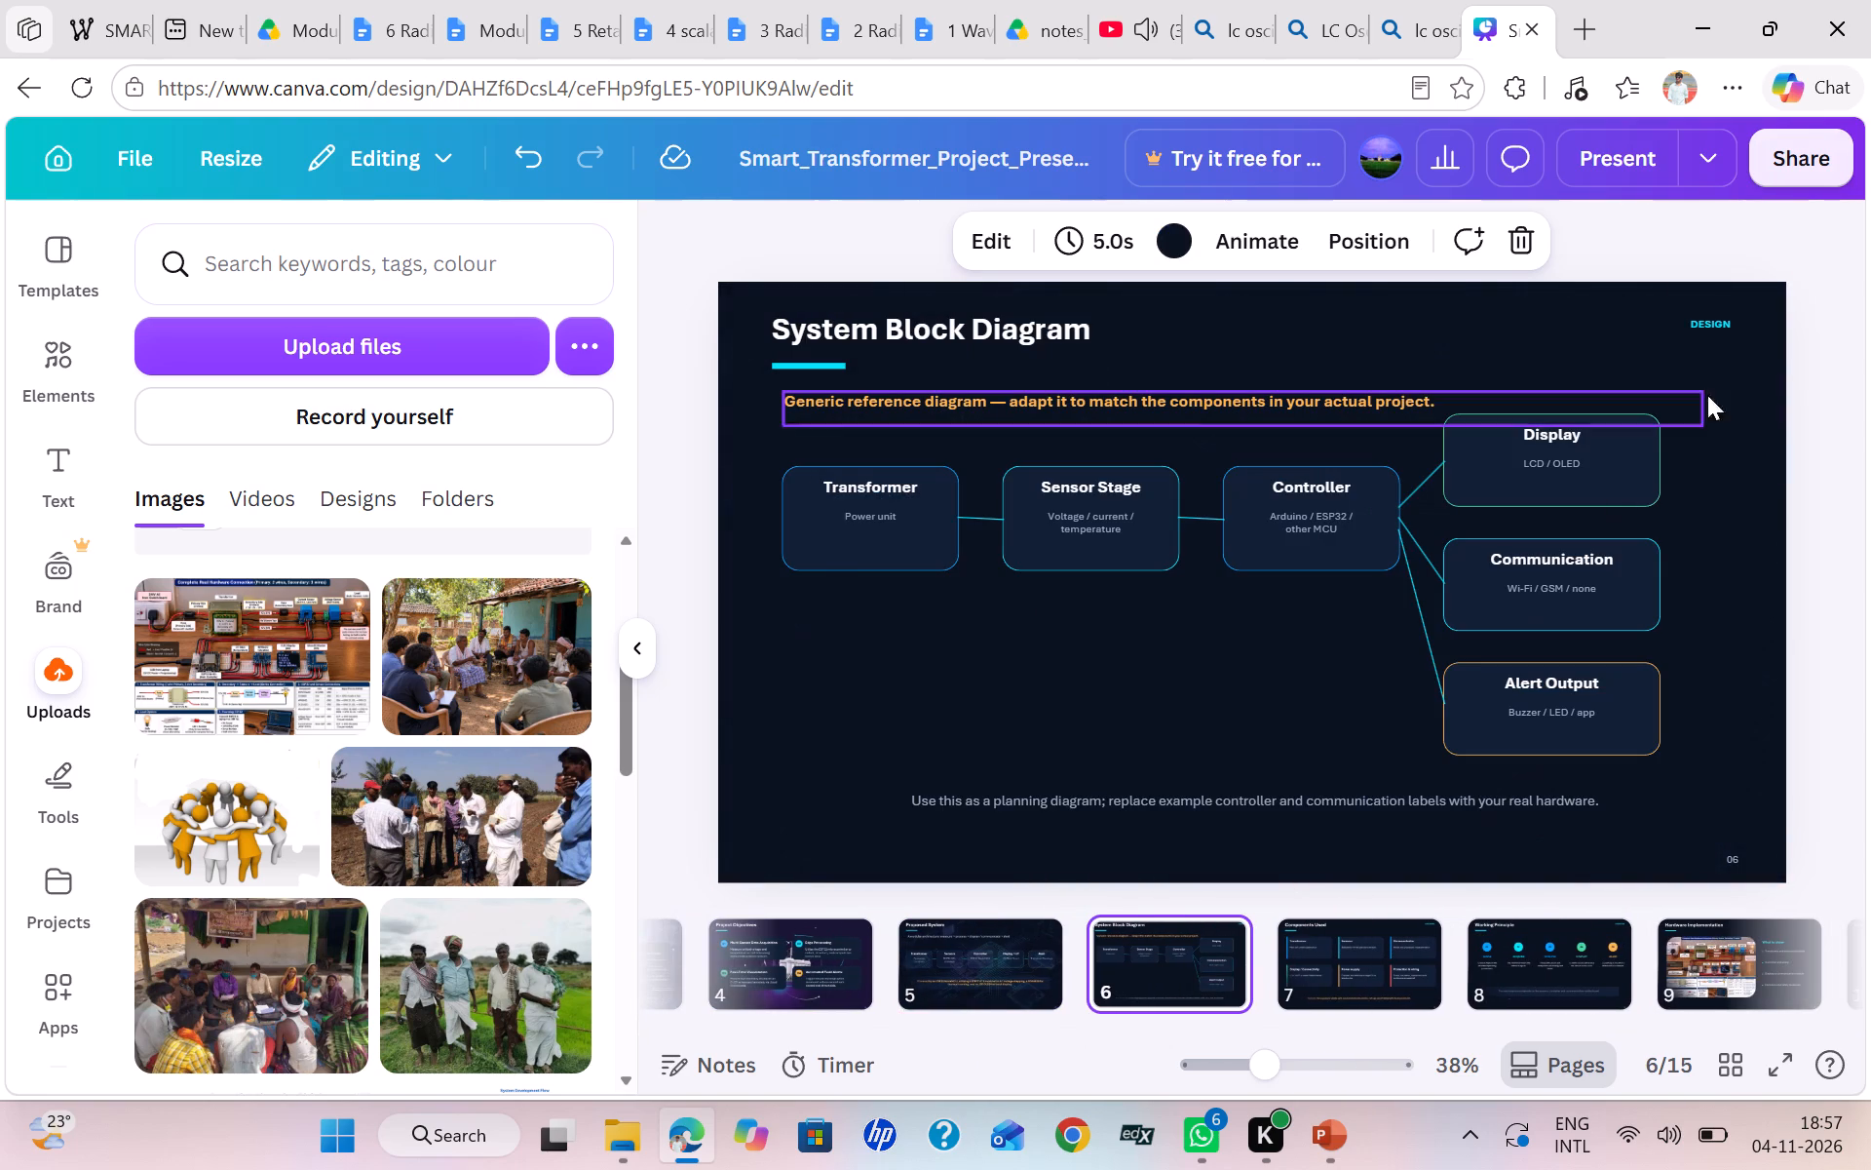
{"action": "left_click", "coordinate": [1707, 320]}
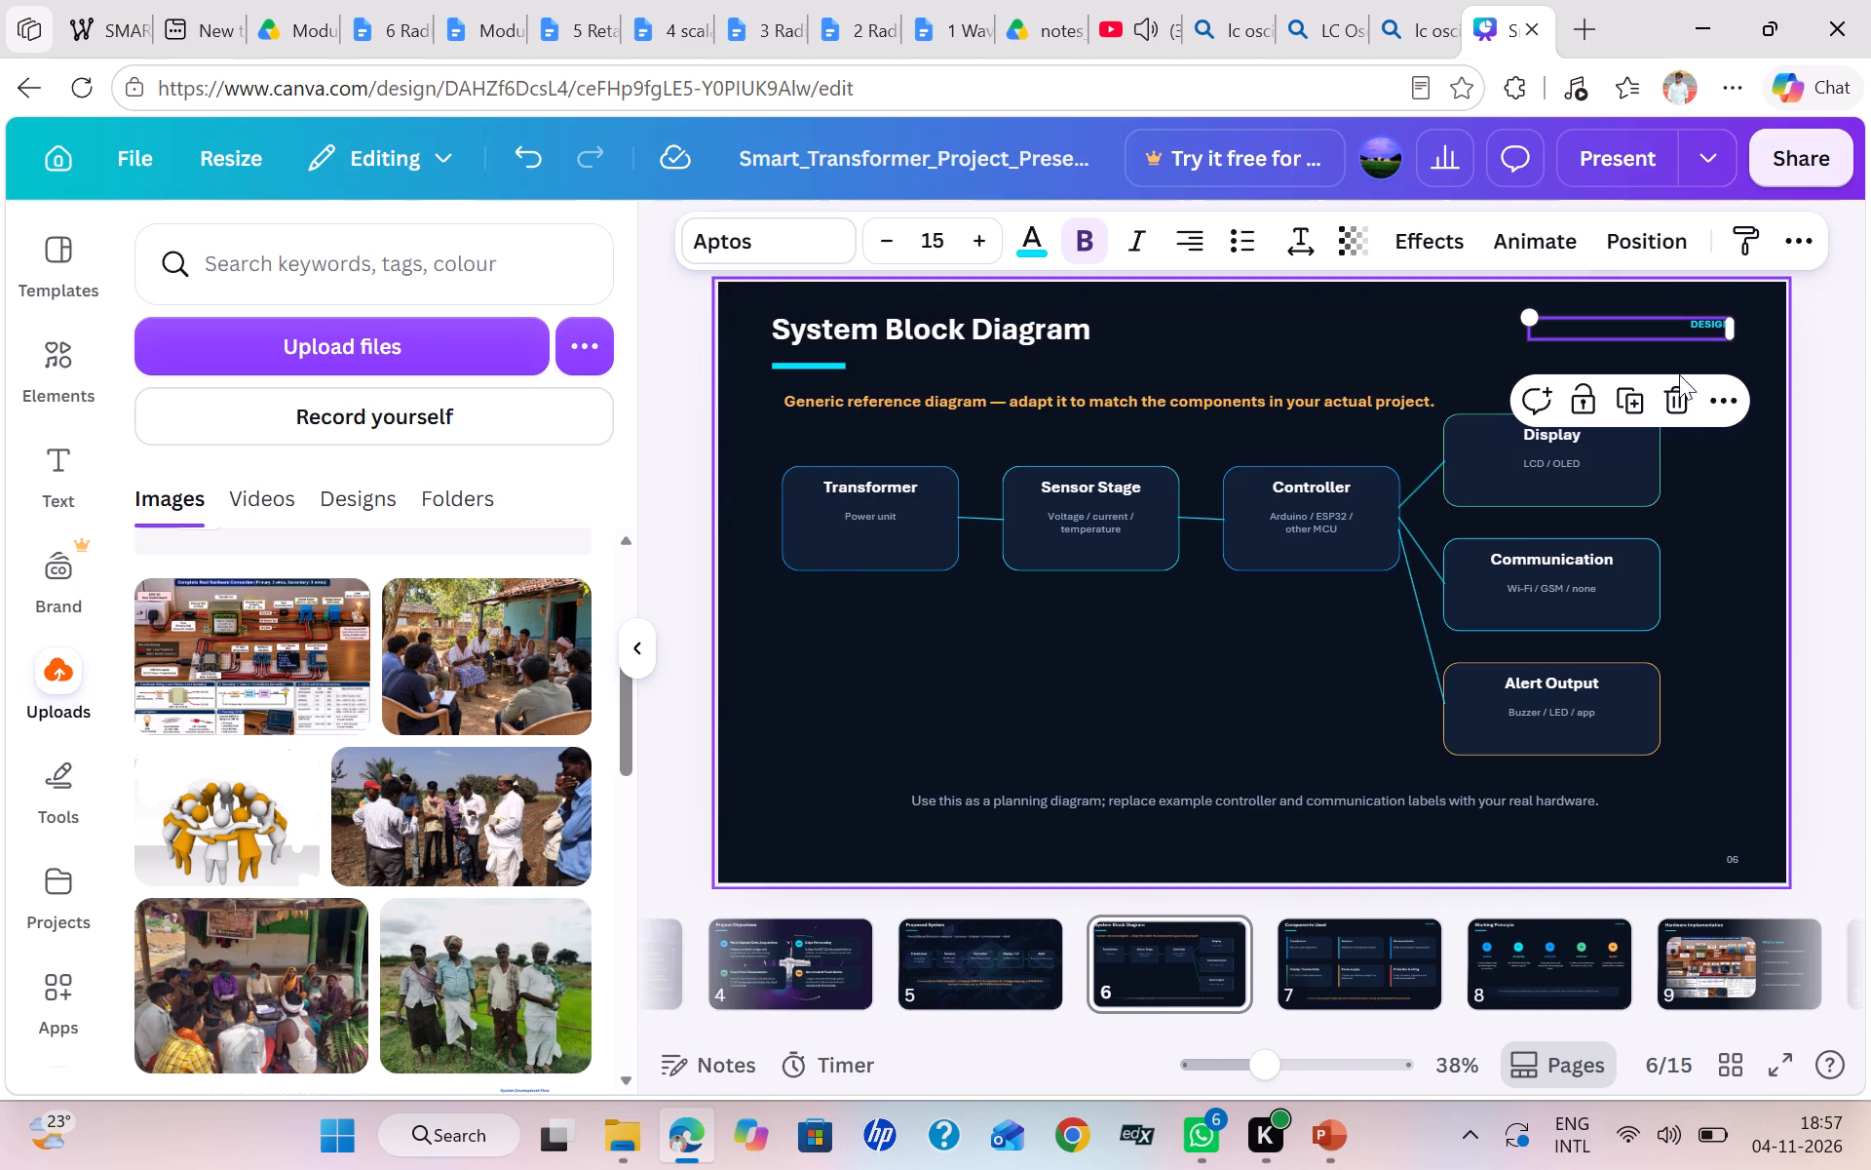
{"action": "left_click", "coordinate": [1673, 390]}
Look over the Components Used slide and proceed to slide 8.
{"action": "left_click", "coordinate": [1360, 978]}
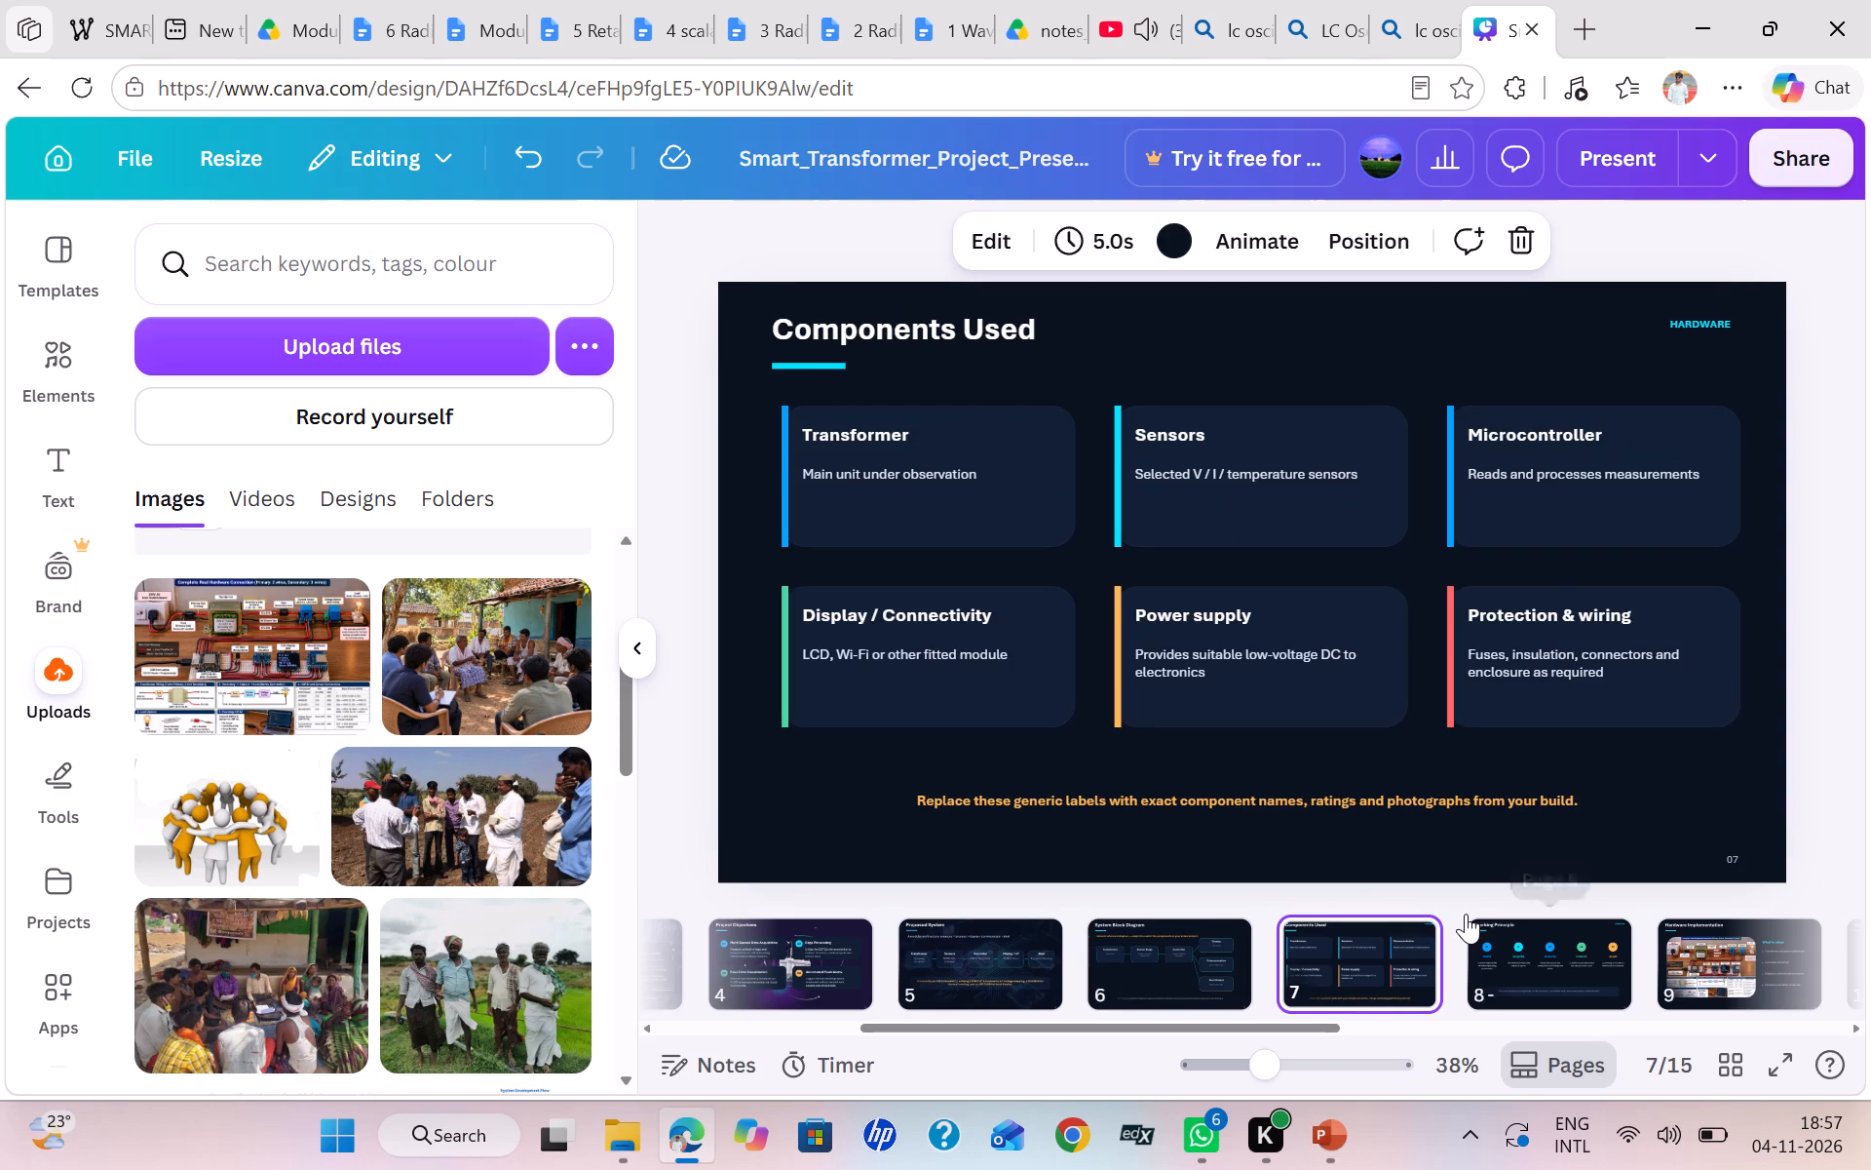
{"action": "left_click", "coordinate": [1512, 954]}
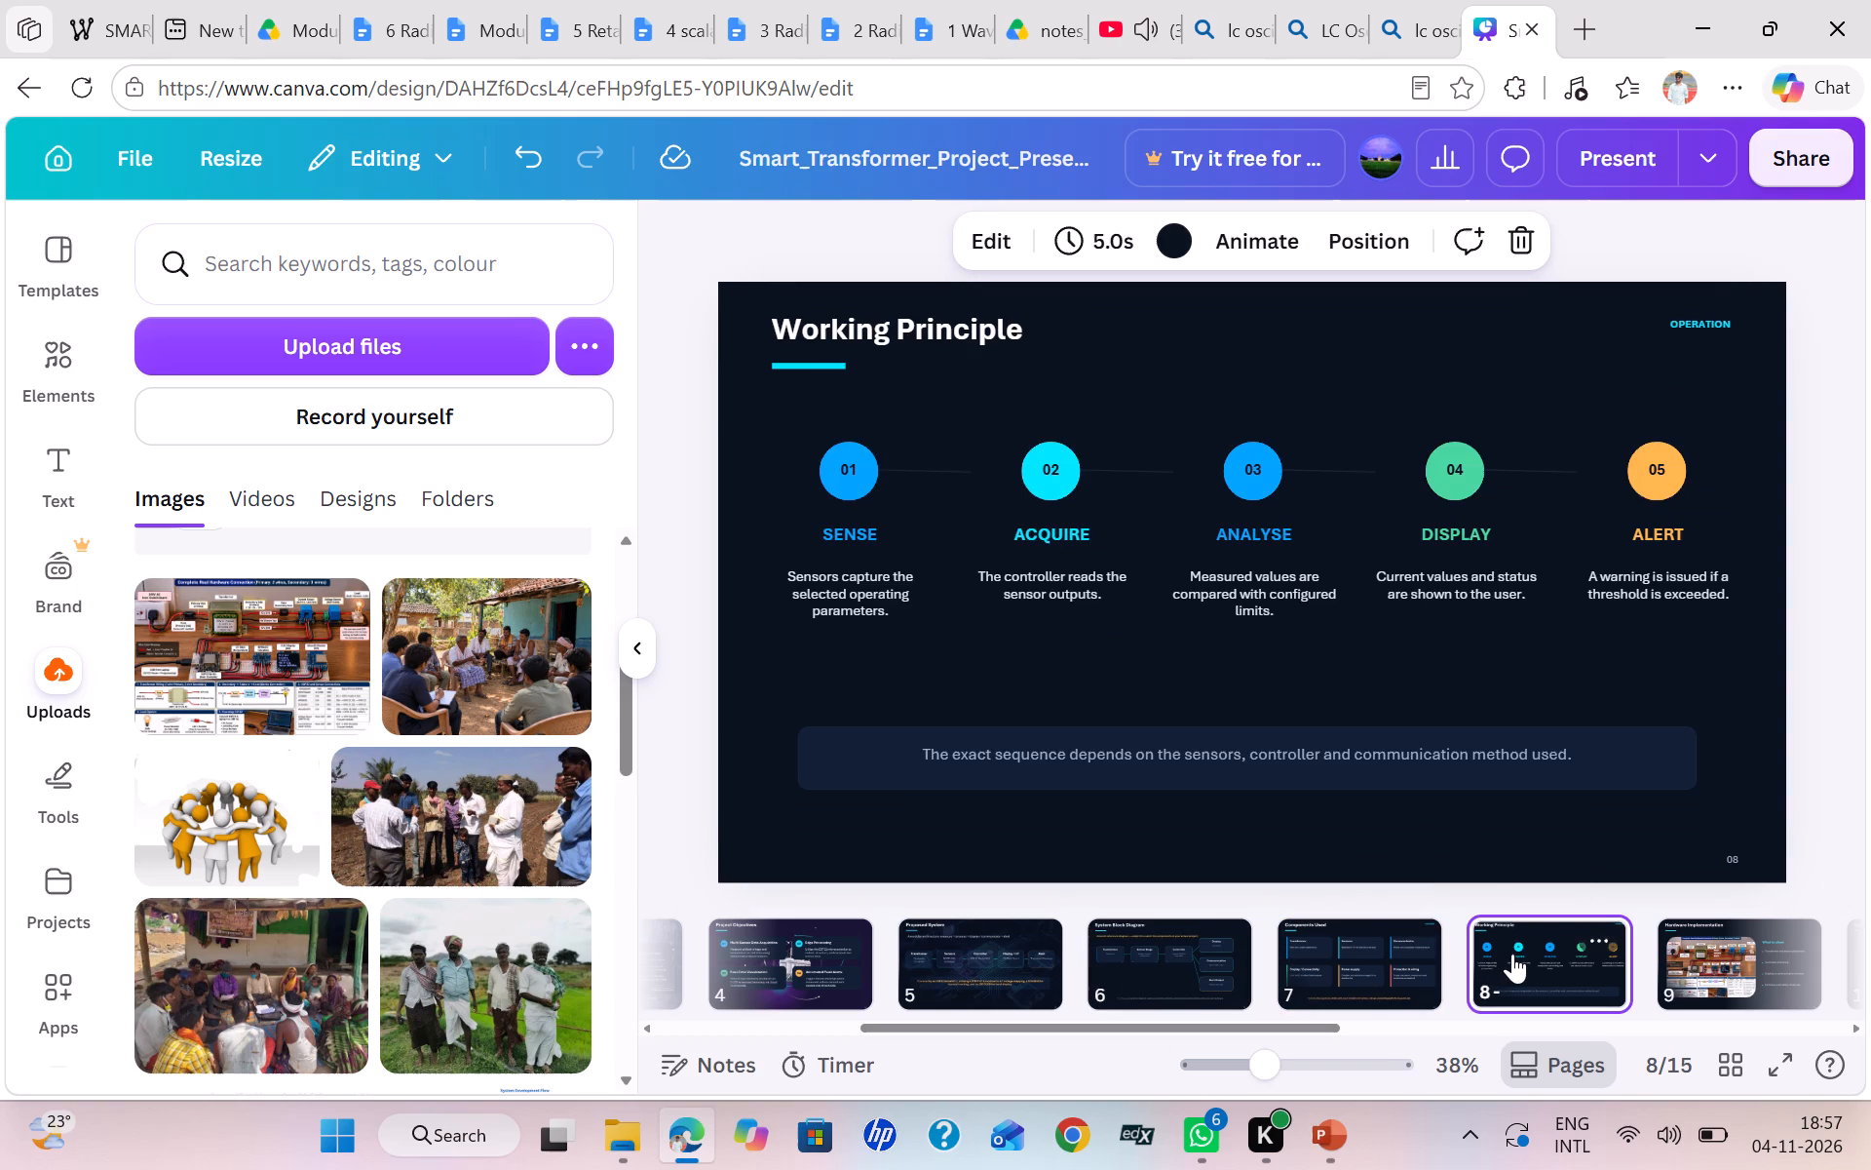
Move on from the Working Principle slide past Hardware Implementation to the Software & Monitoring slide.
{"action": "scroll", "coordinate": [1512, 954], "scroll_direction": "left", "scroll_amount": 2}
{"action": "scroll", "coordinate": [1512, 954], "scroll_direction": "right", "scroll_amount": 1}
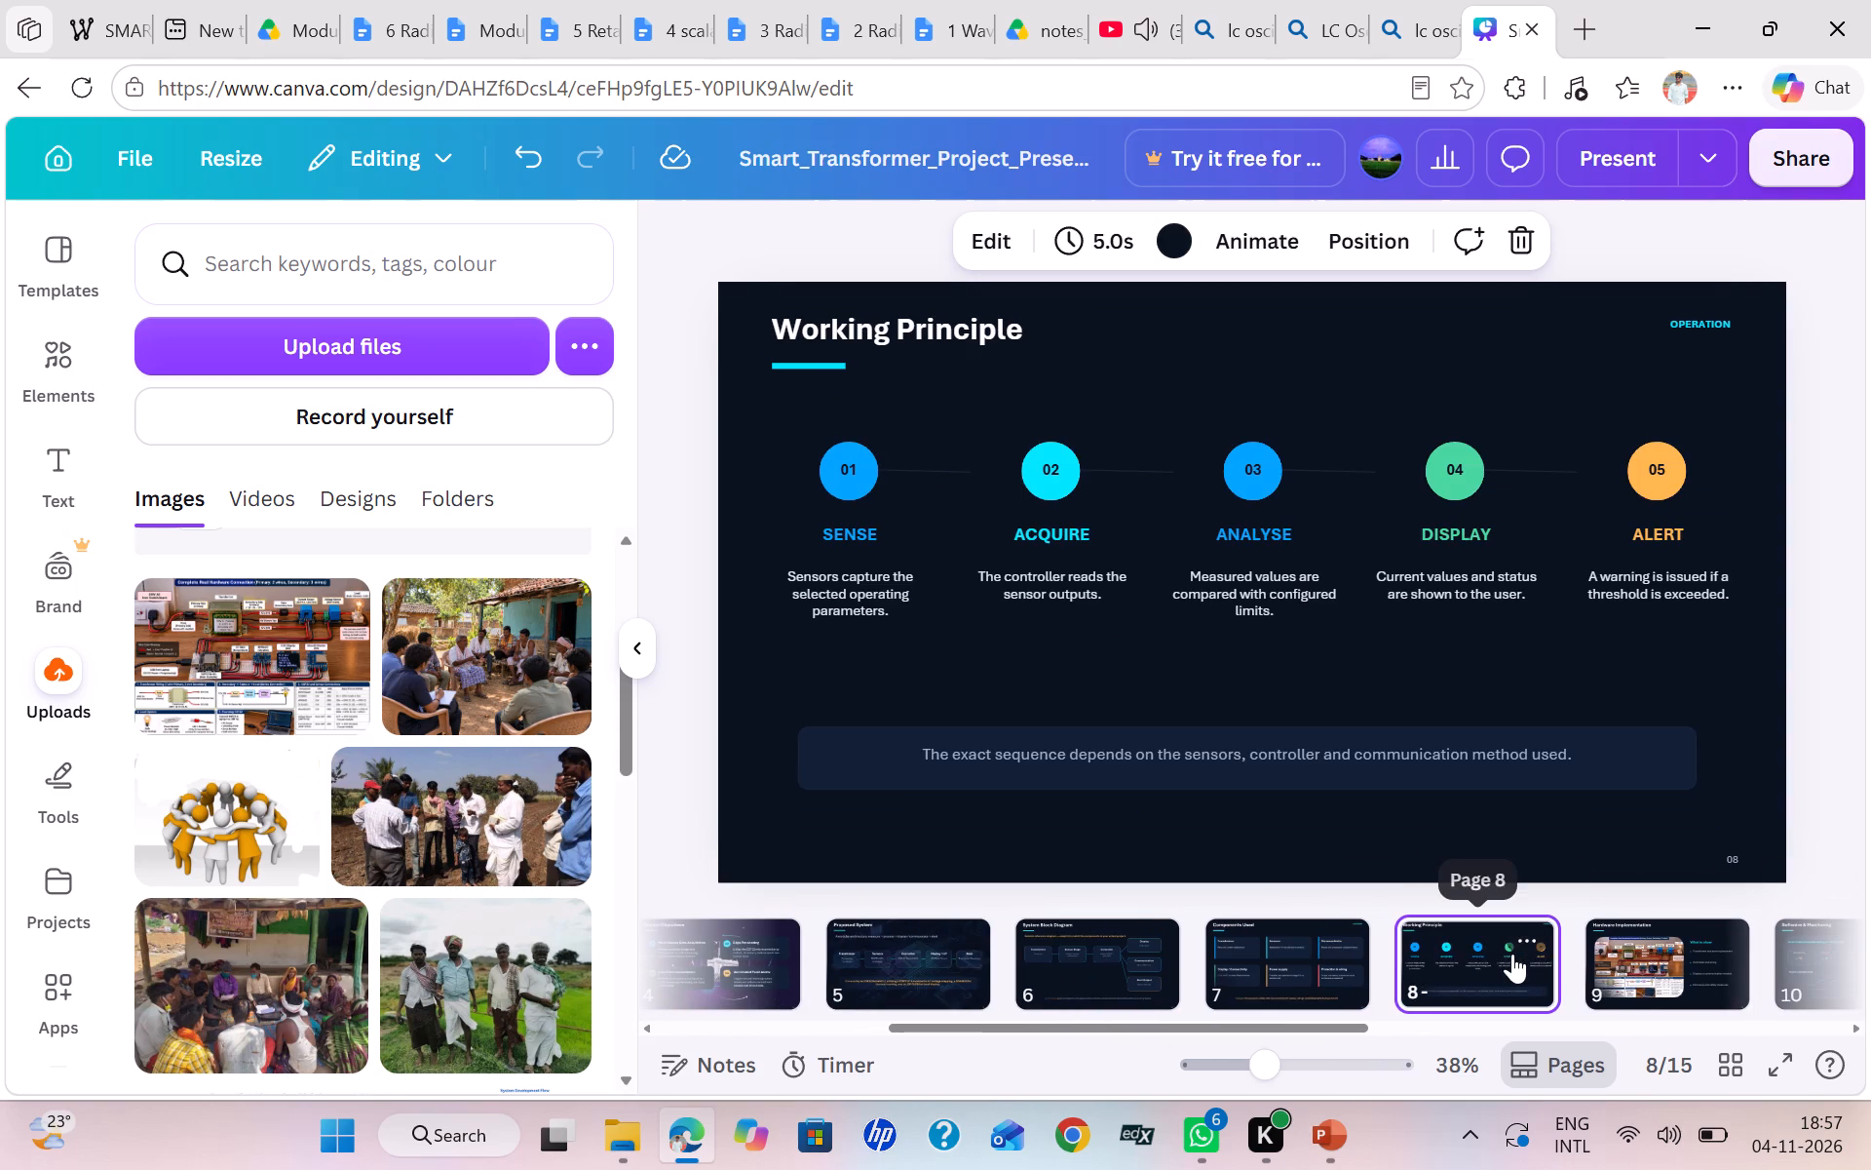
{"action": "scroll", "coordinate": [1512, 954], "scroll_direction": "left", "scroll_amount": 1}
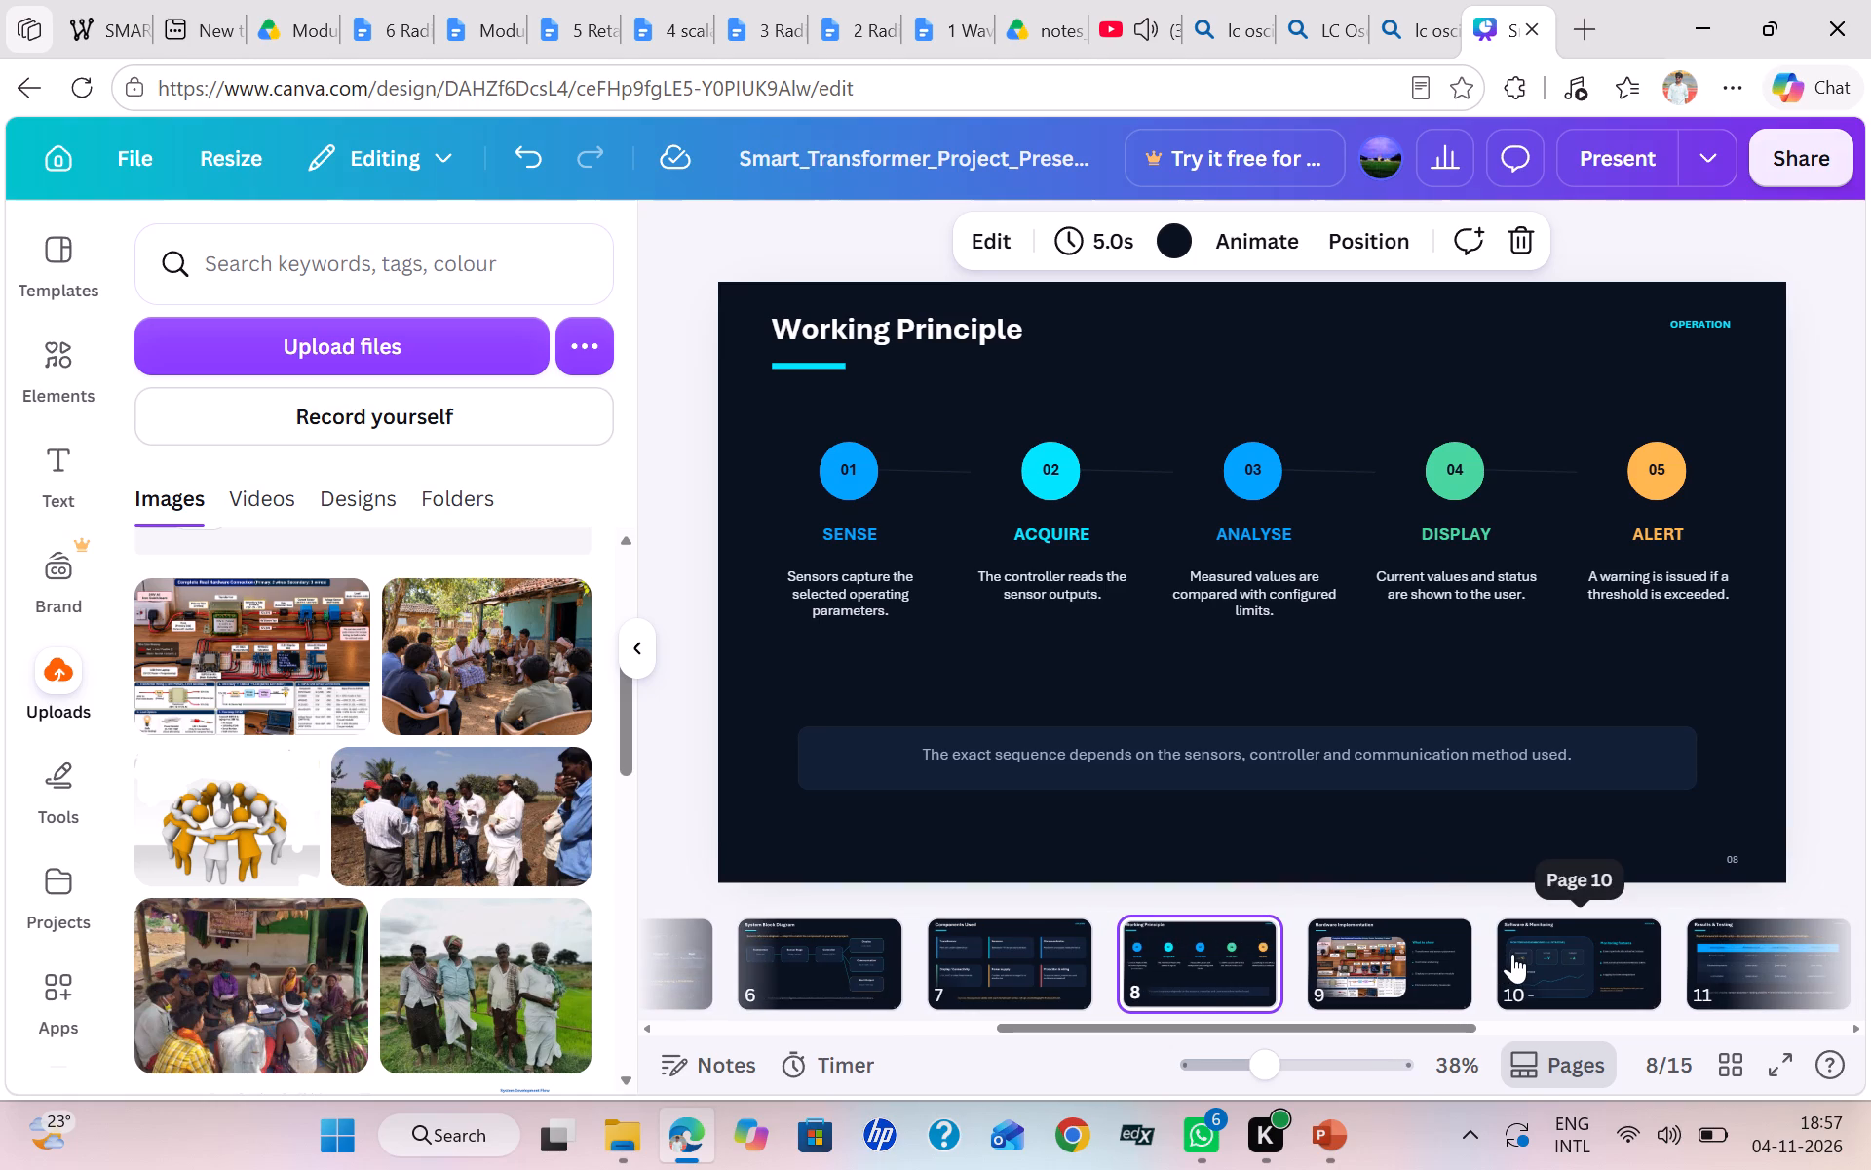
{"action": "left_click", "coordinate": [1404, 975]}
{"action": "scroll", "coordinate": [1404, 975], "scroll_direction": "left", "scroll_amount": 1}
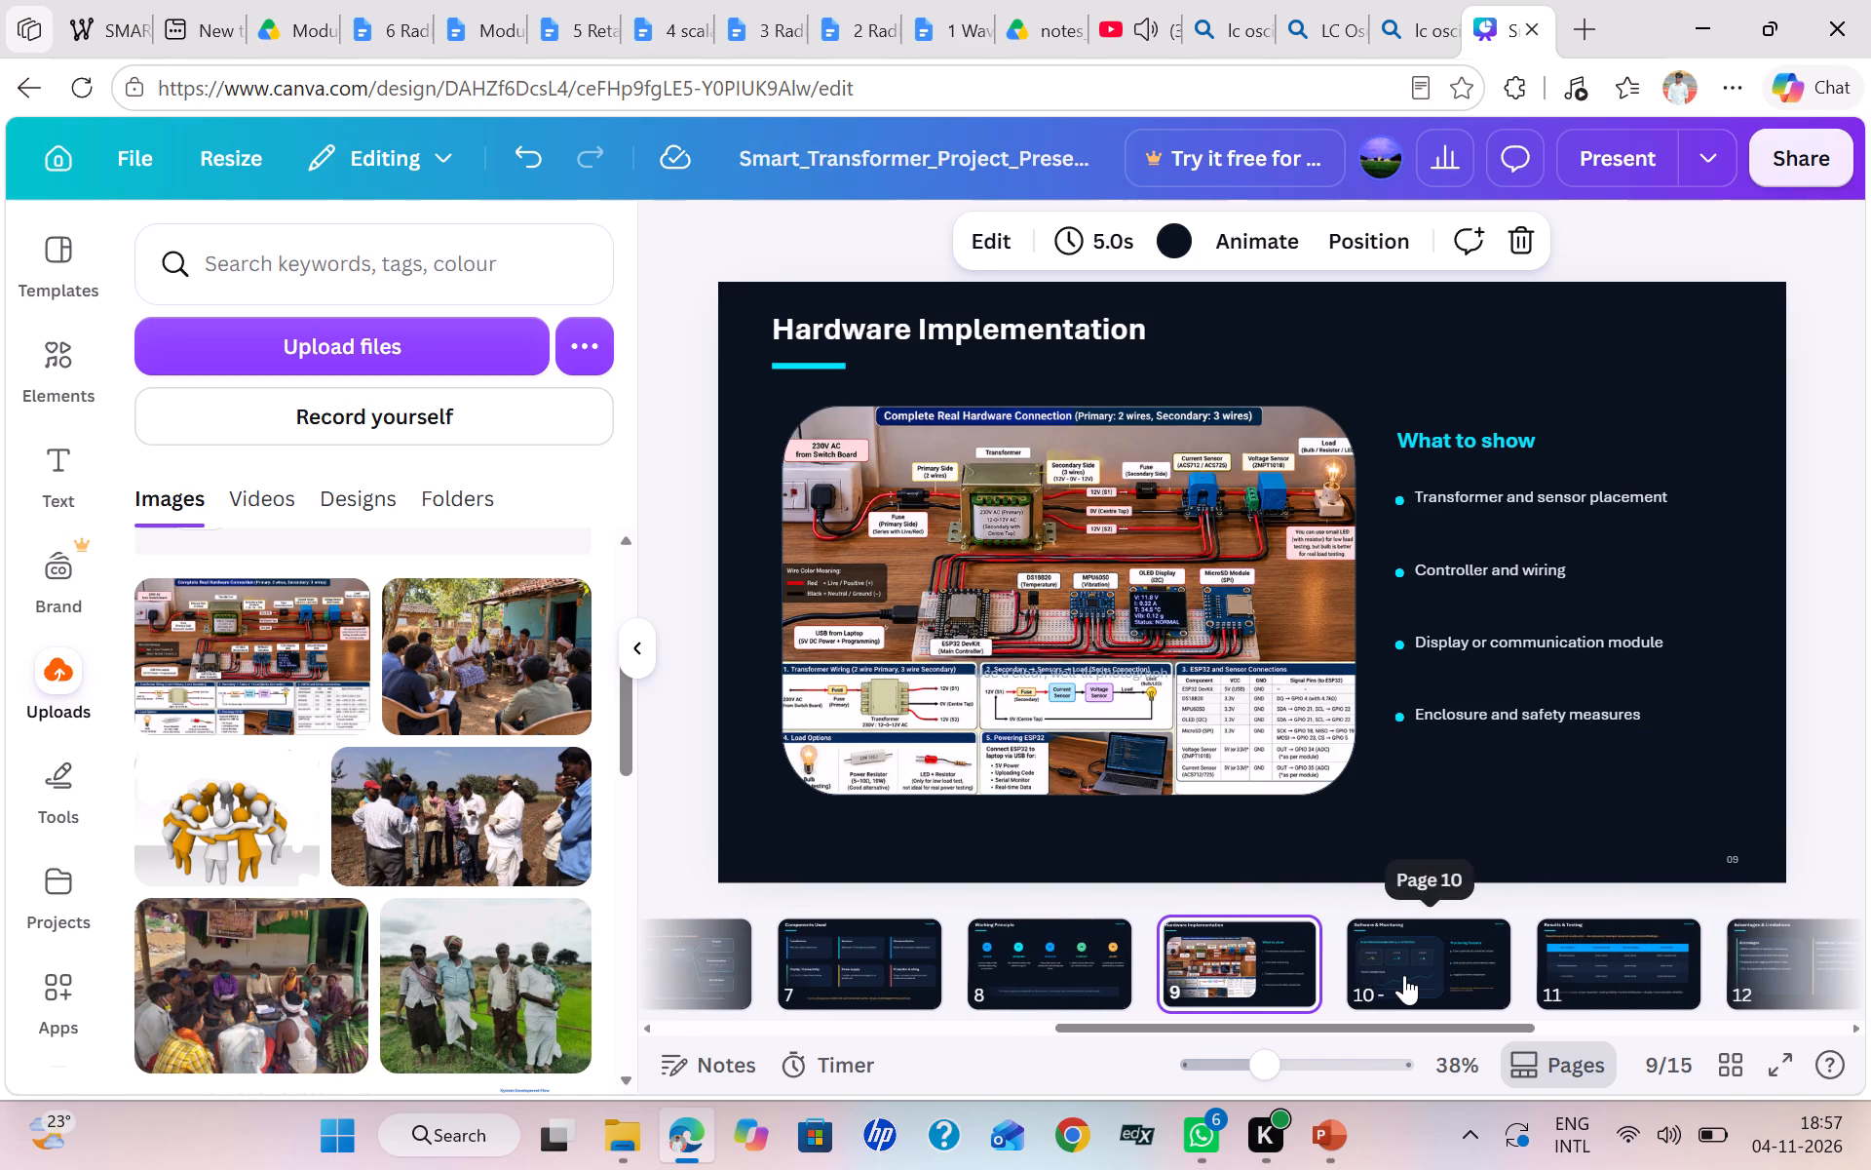
{"action": "left_click", "coordinate": [1404, 975]}
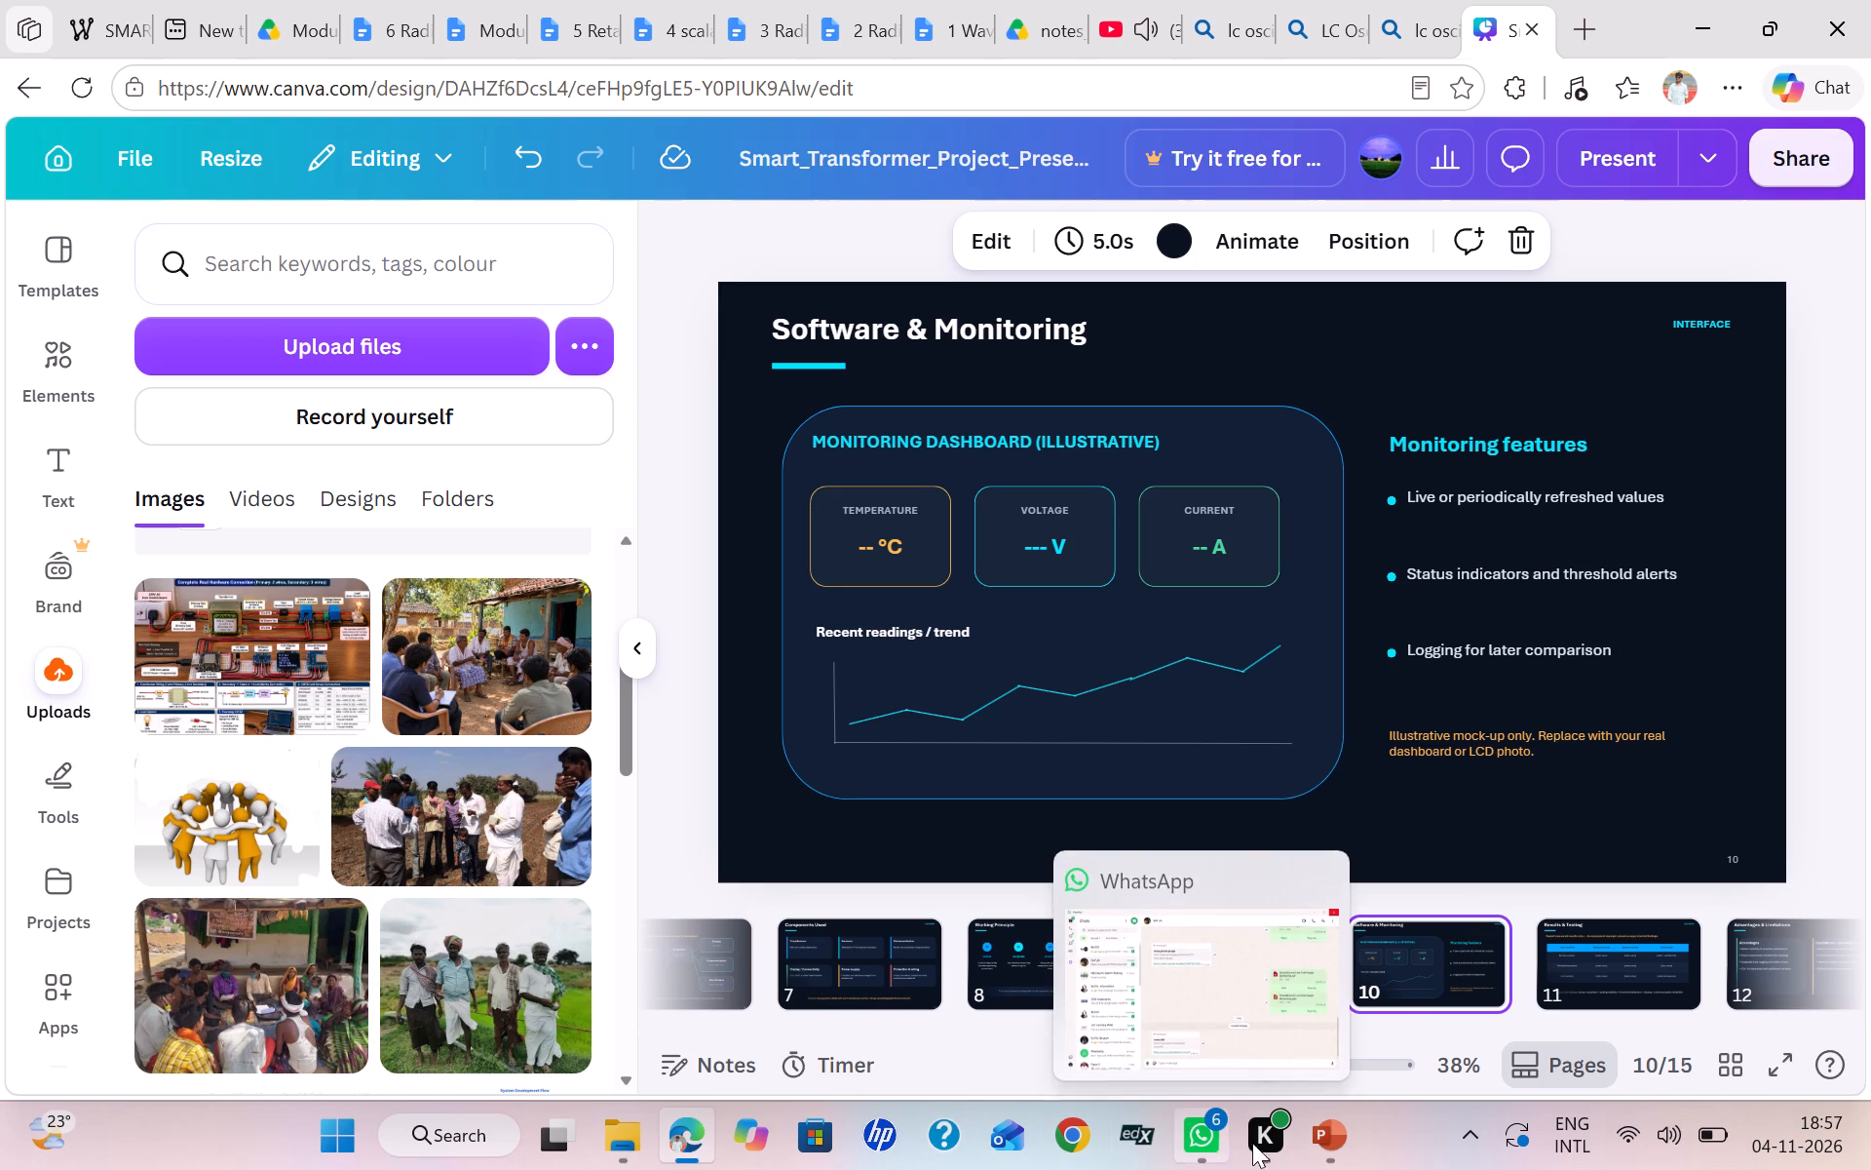
Switch to File Explorer and open smartxfrmdashboard.html from the SMART TRANSFORMER folder in the browser.
{"action": "left_click", "coordinate": [587, 1157]}
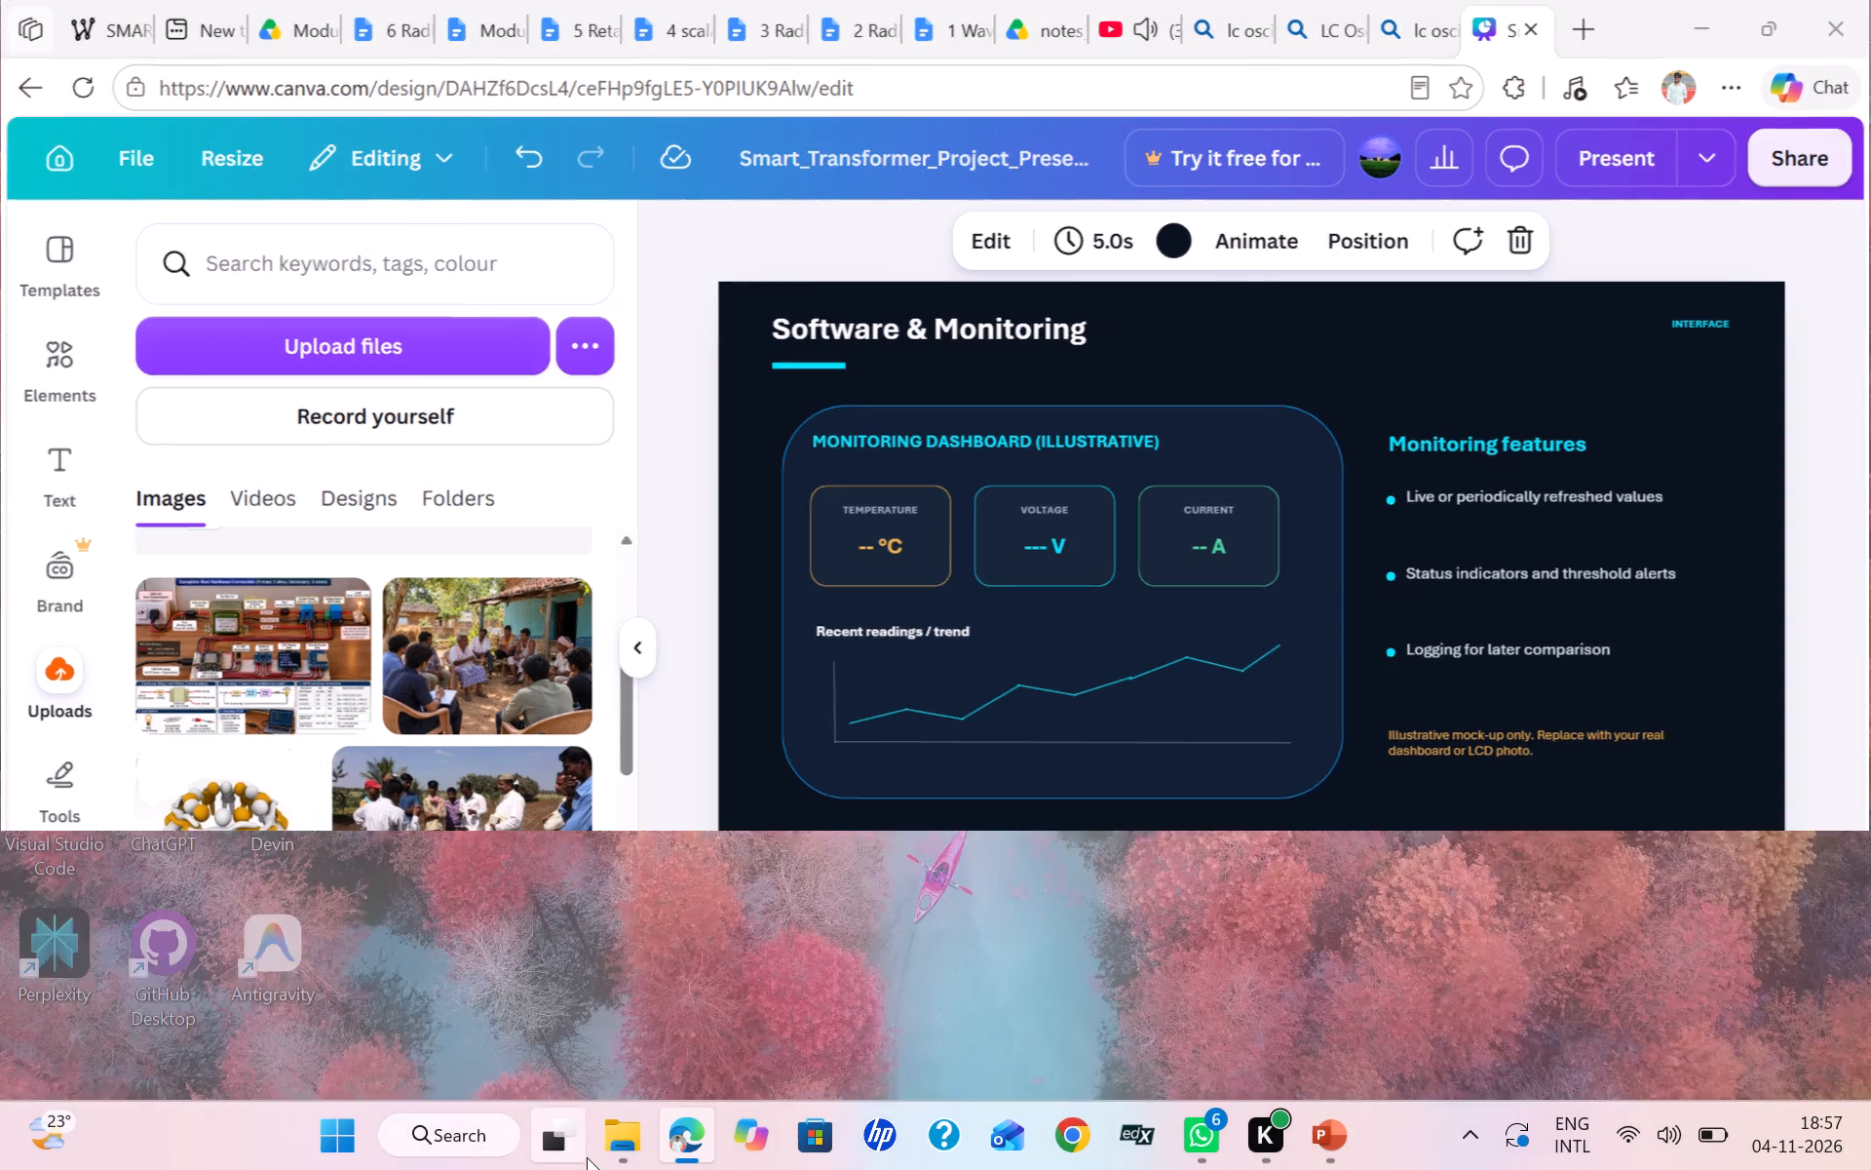
{"action": "left_click", "coordinate": [726, 297]}
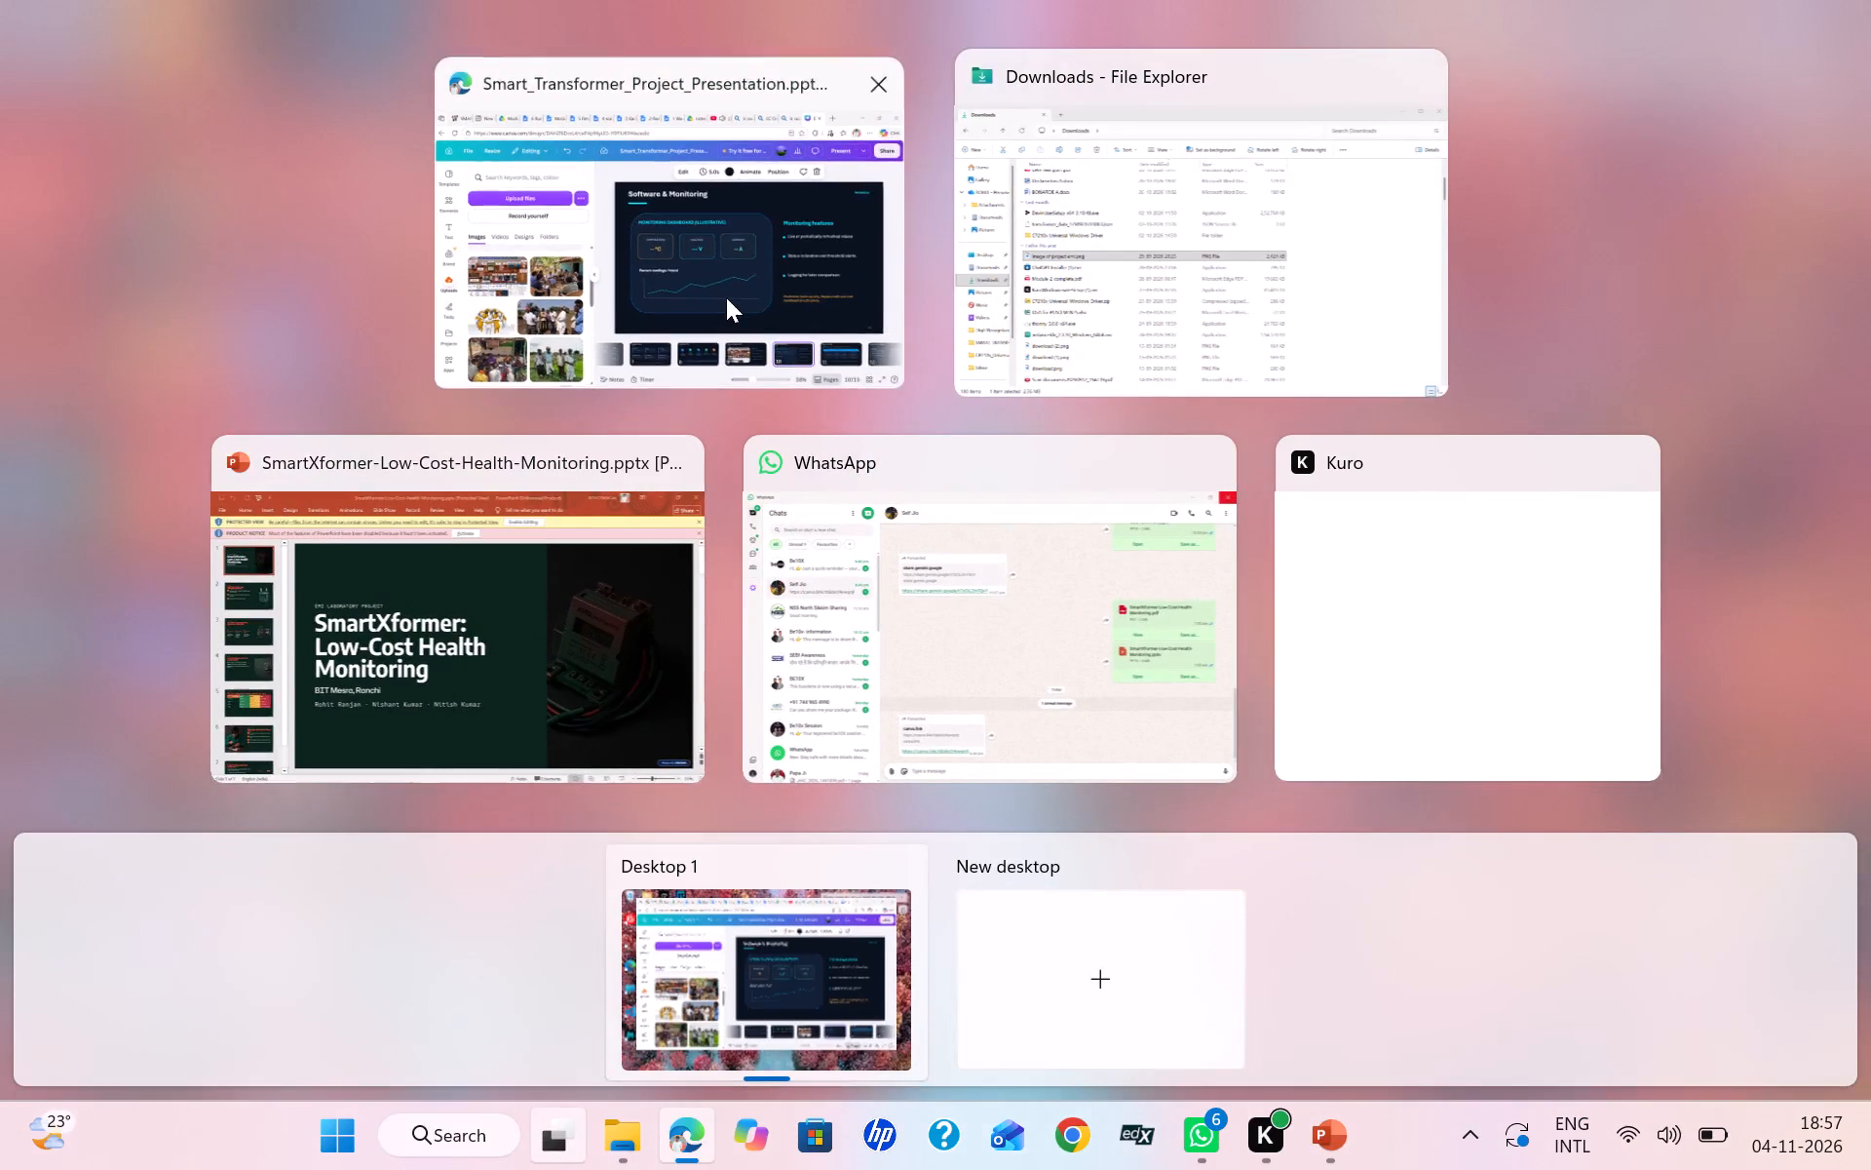
{"action": "left_click", "coordinate": [620, 1155]}
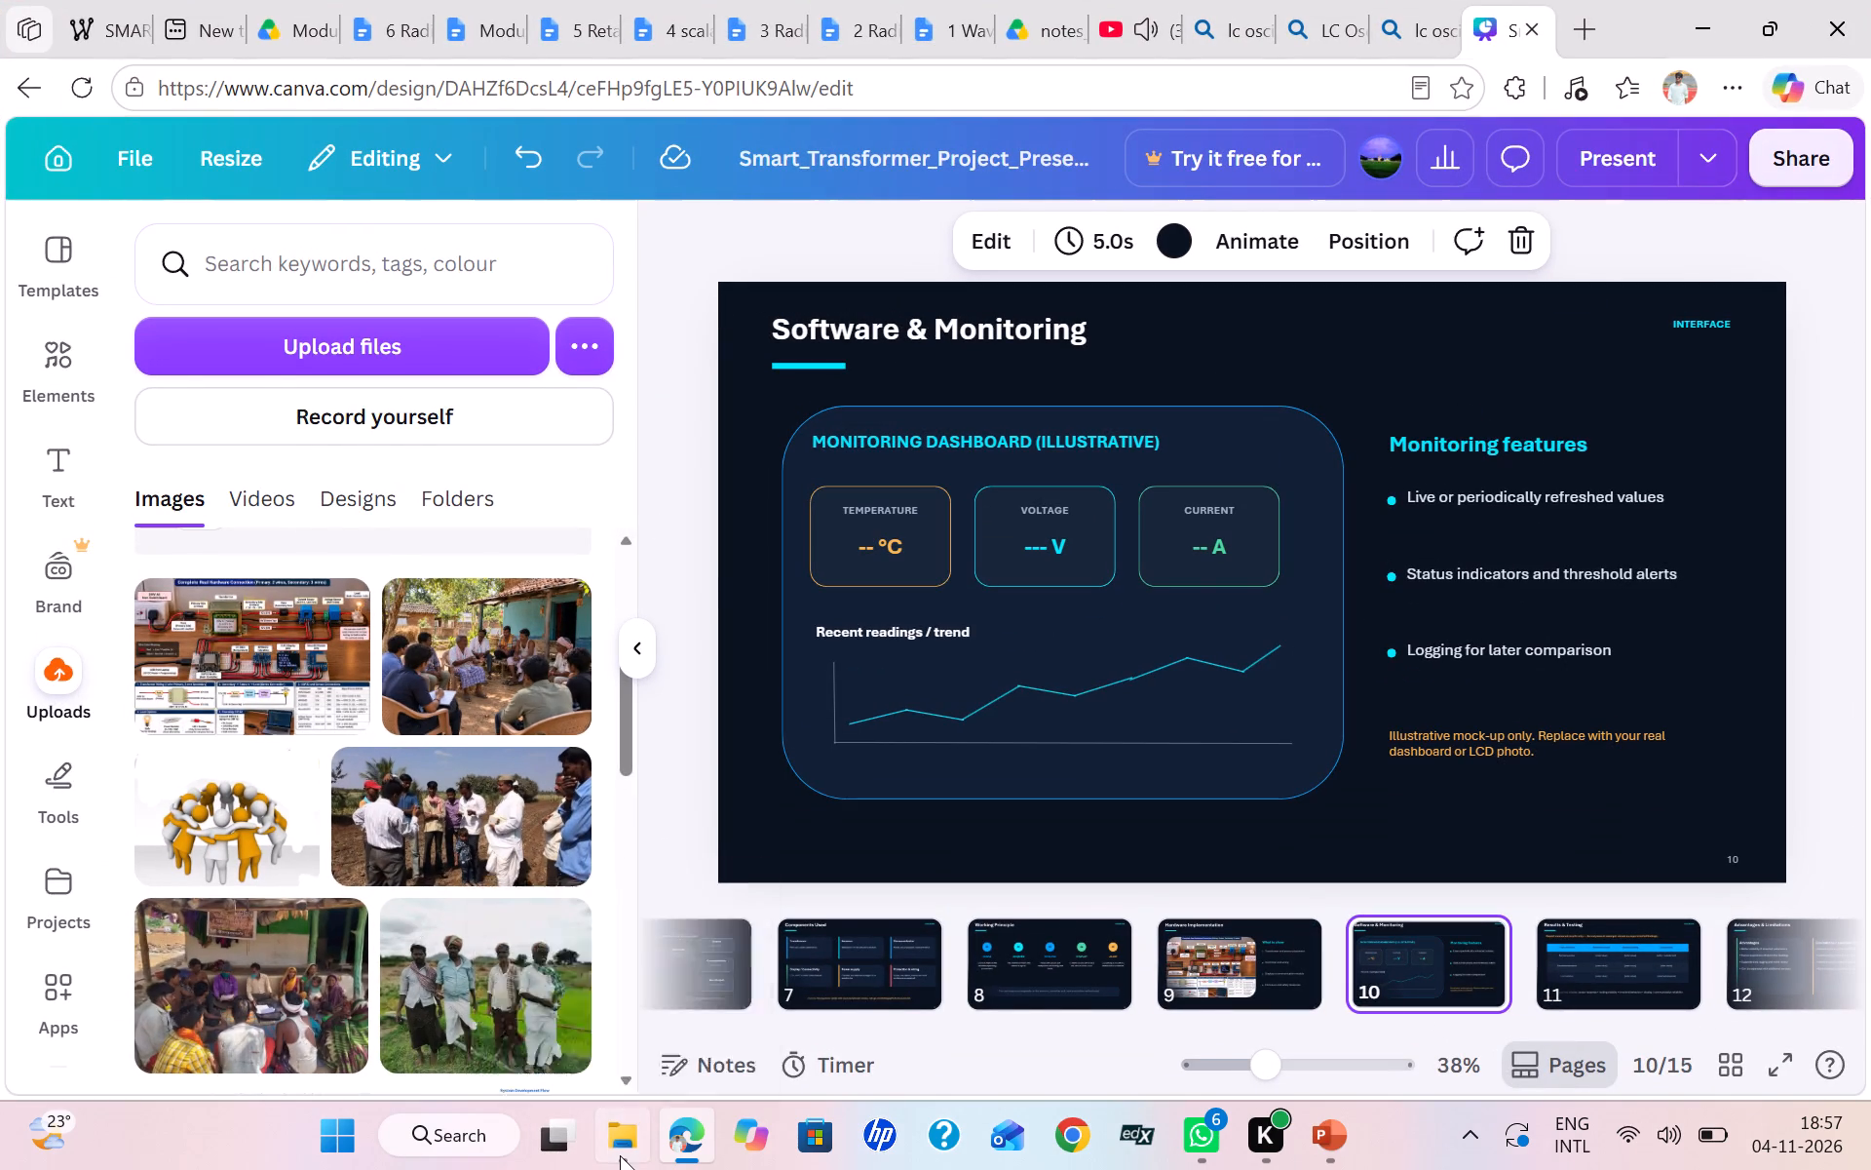
{"action": "scroll", "coordinate": [416, 514], "scroll_direction": "up", "scroll_amount": 3}
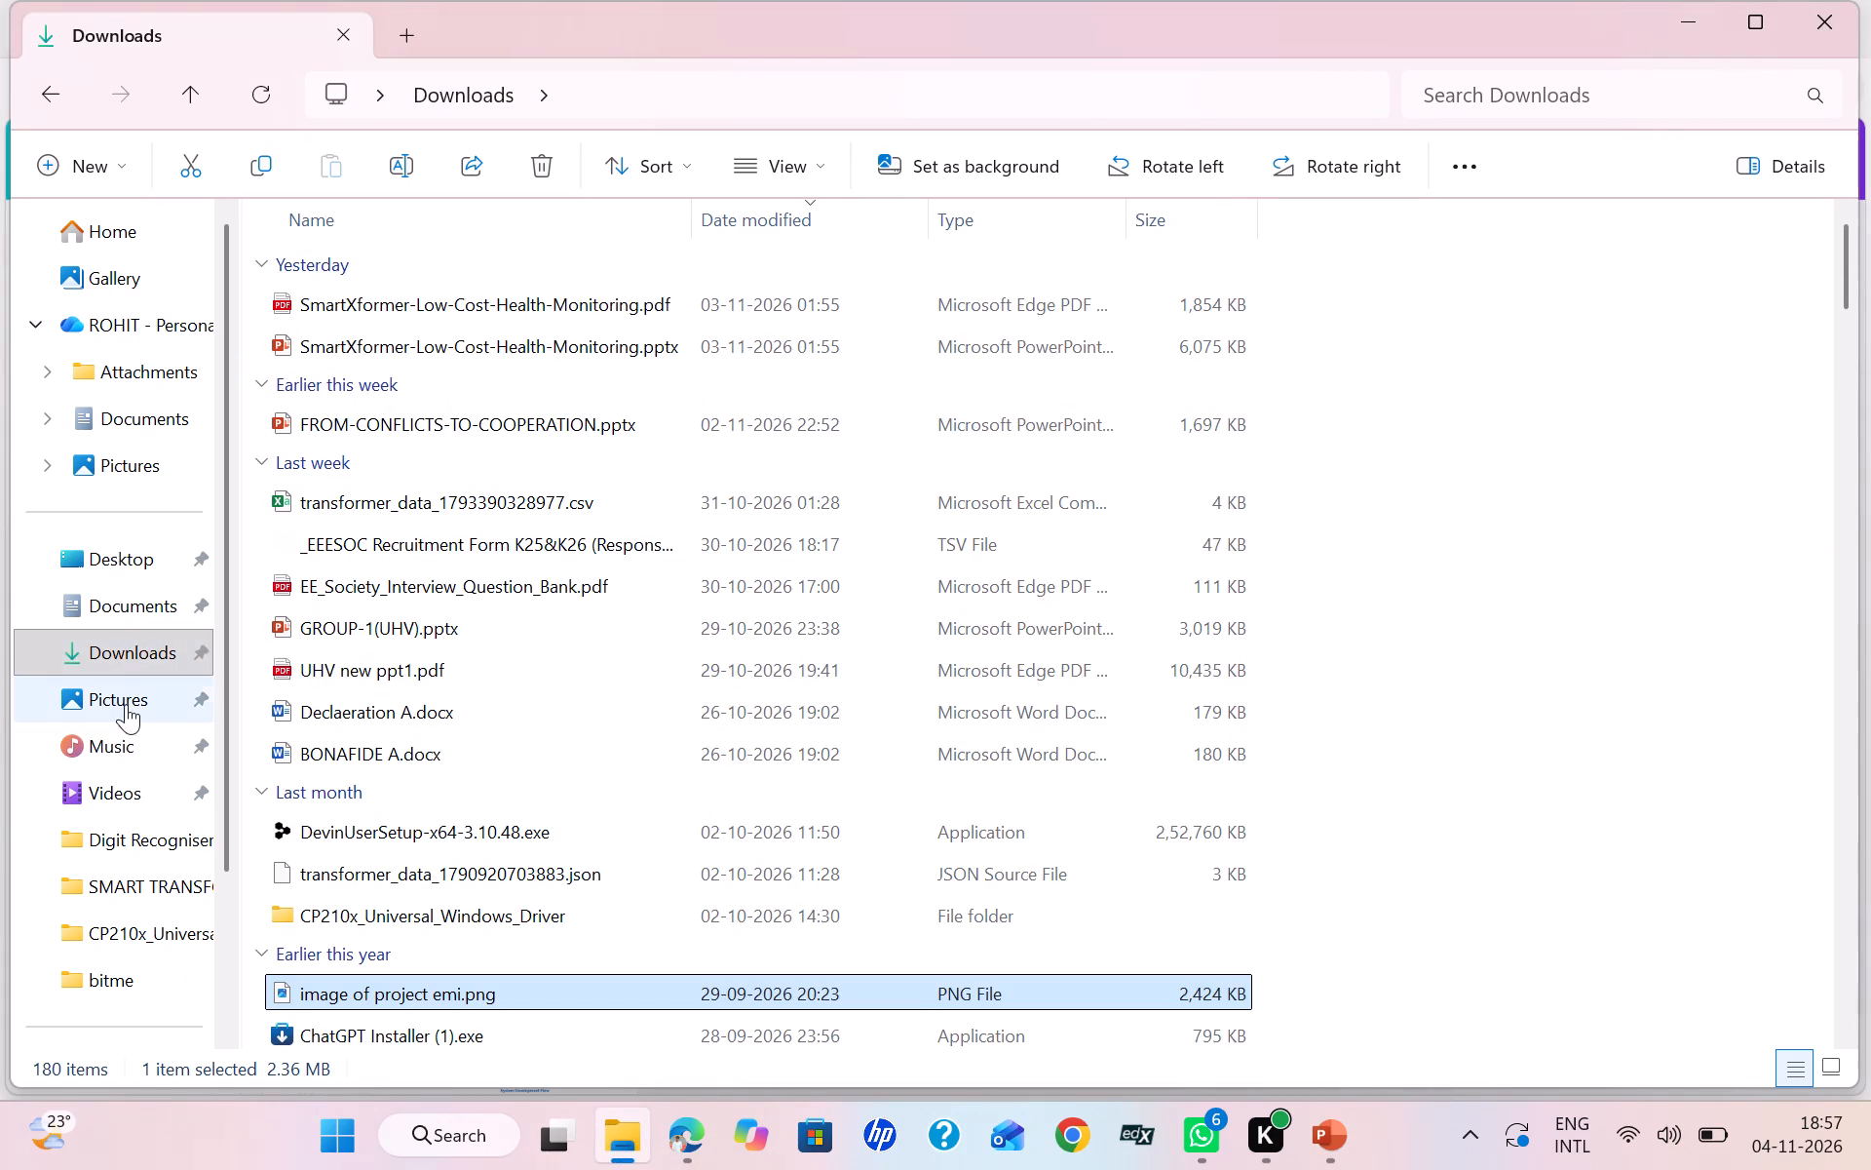
{"action": "double_click", "coordinate": [116, 872]}
{"action": "scroll", "coordinate": [402, 666], "scroll_direction": "down", "scroll_amount": 1}
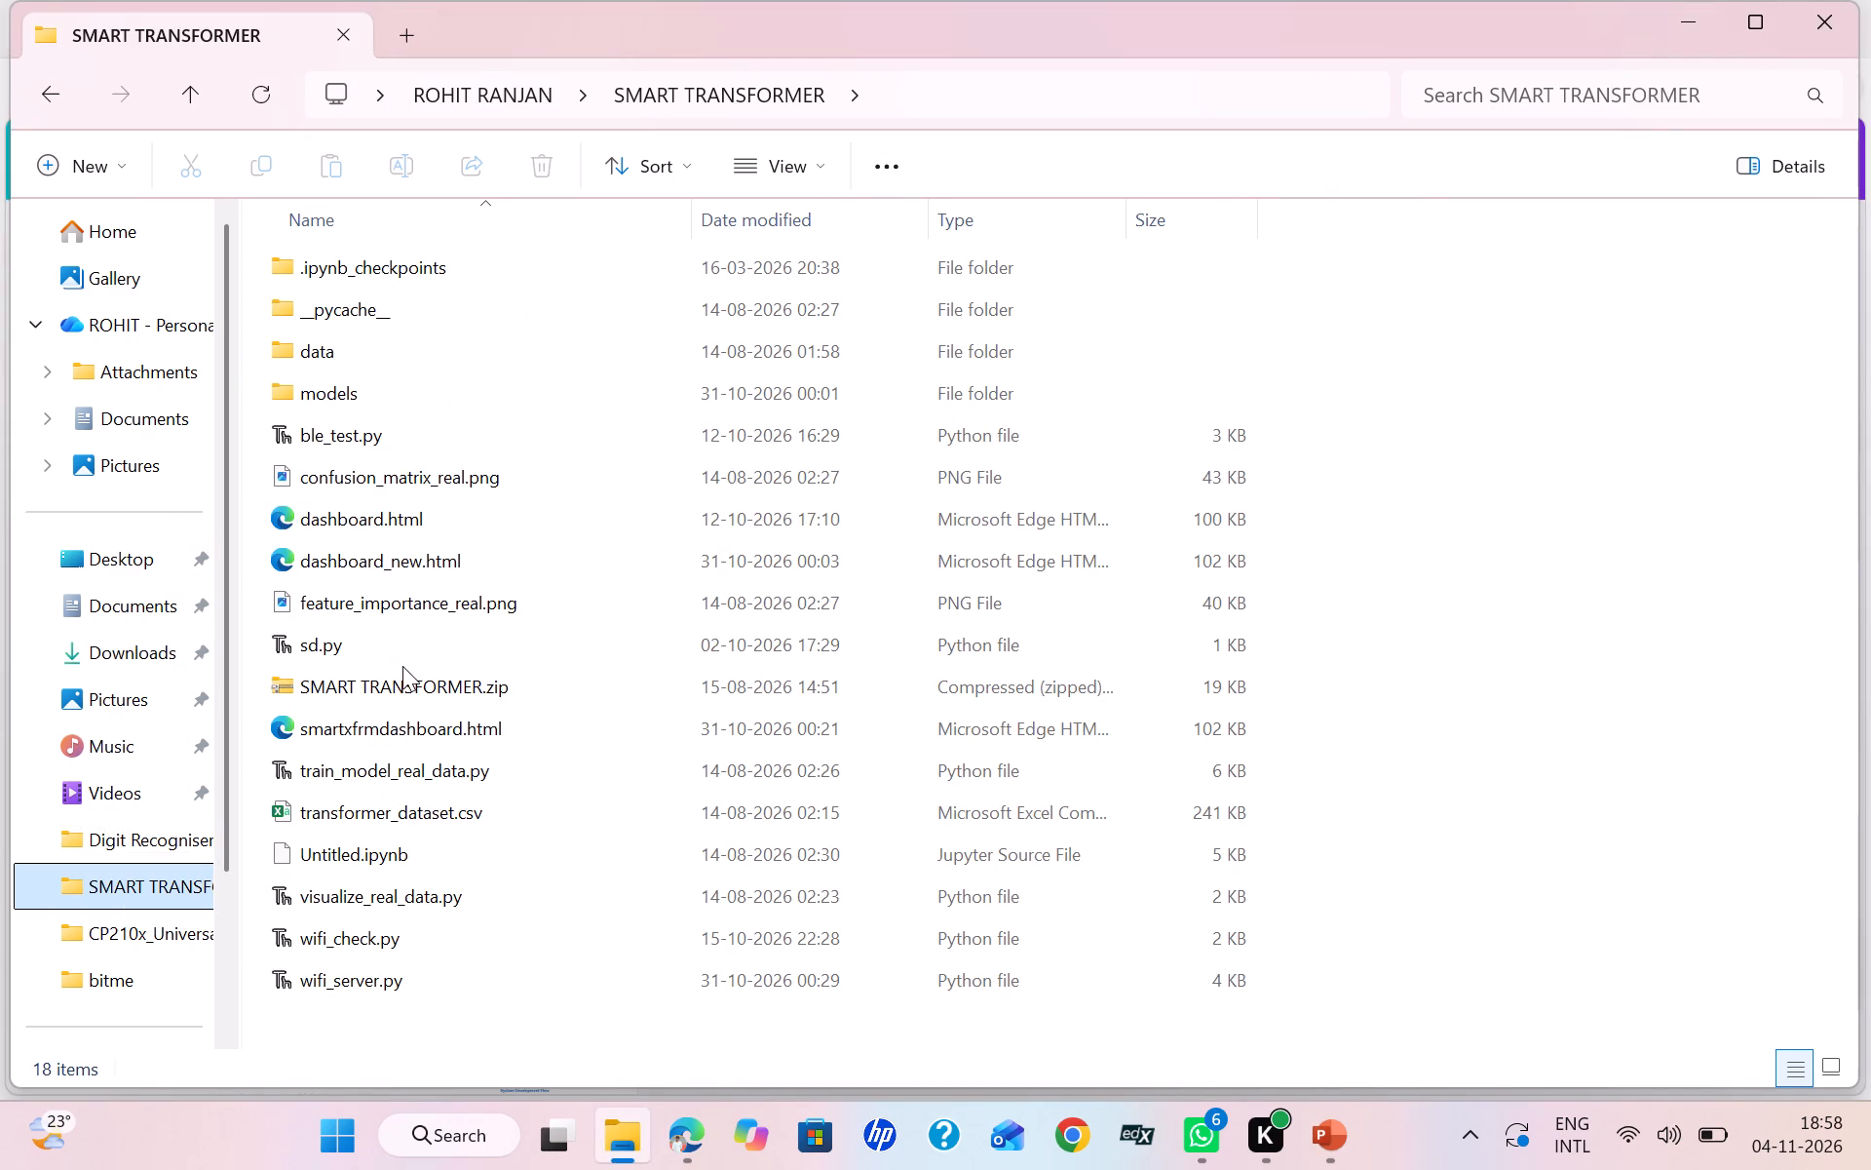
{"action": "scroll", "coordinate": [402, 666], "scroll_direction": "down", "scroll_amount": 1}
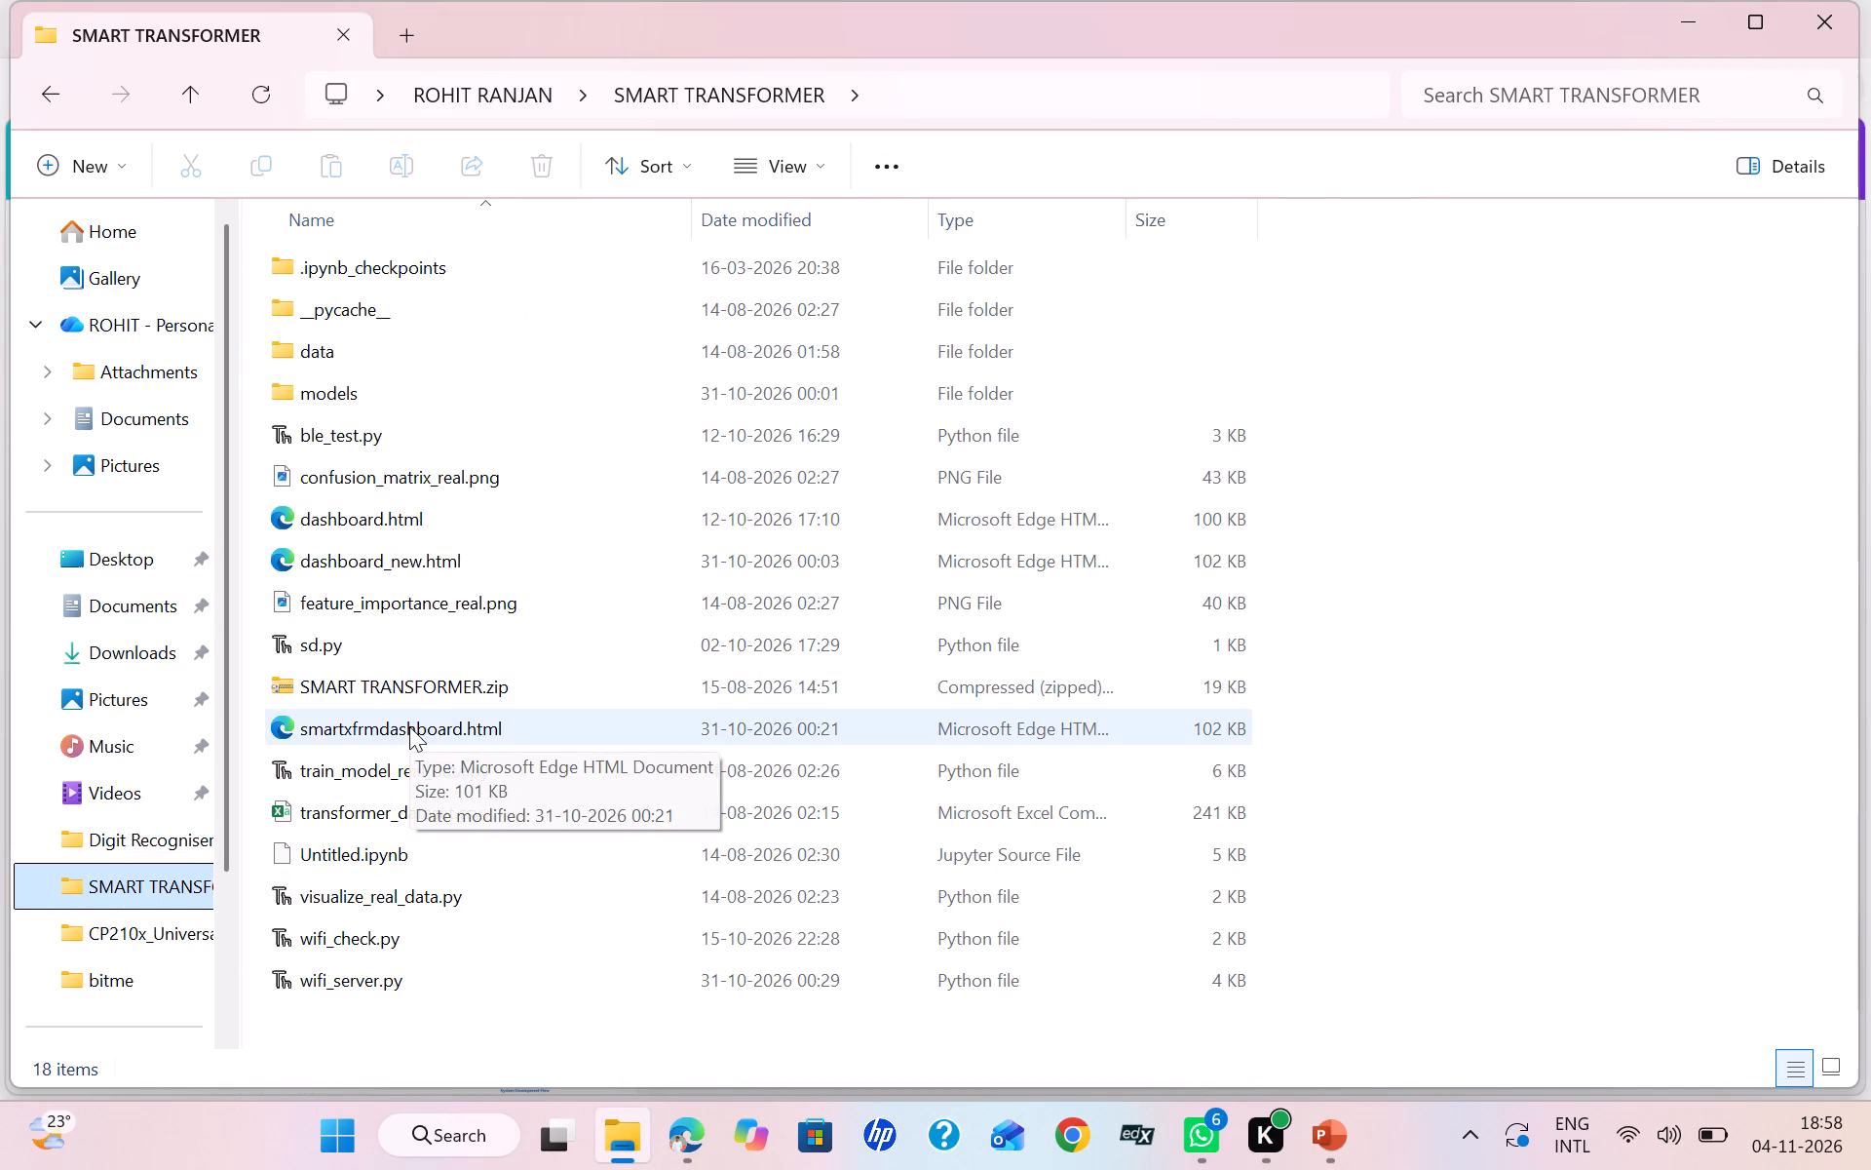
{"action": "double_click", "coordinate": [487, 737]}
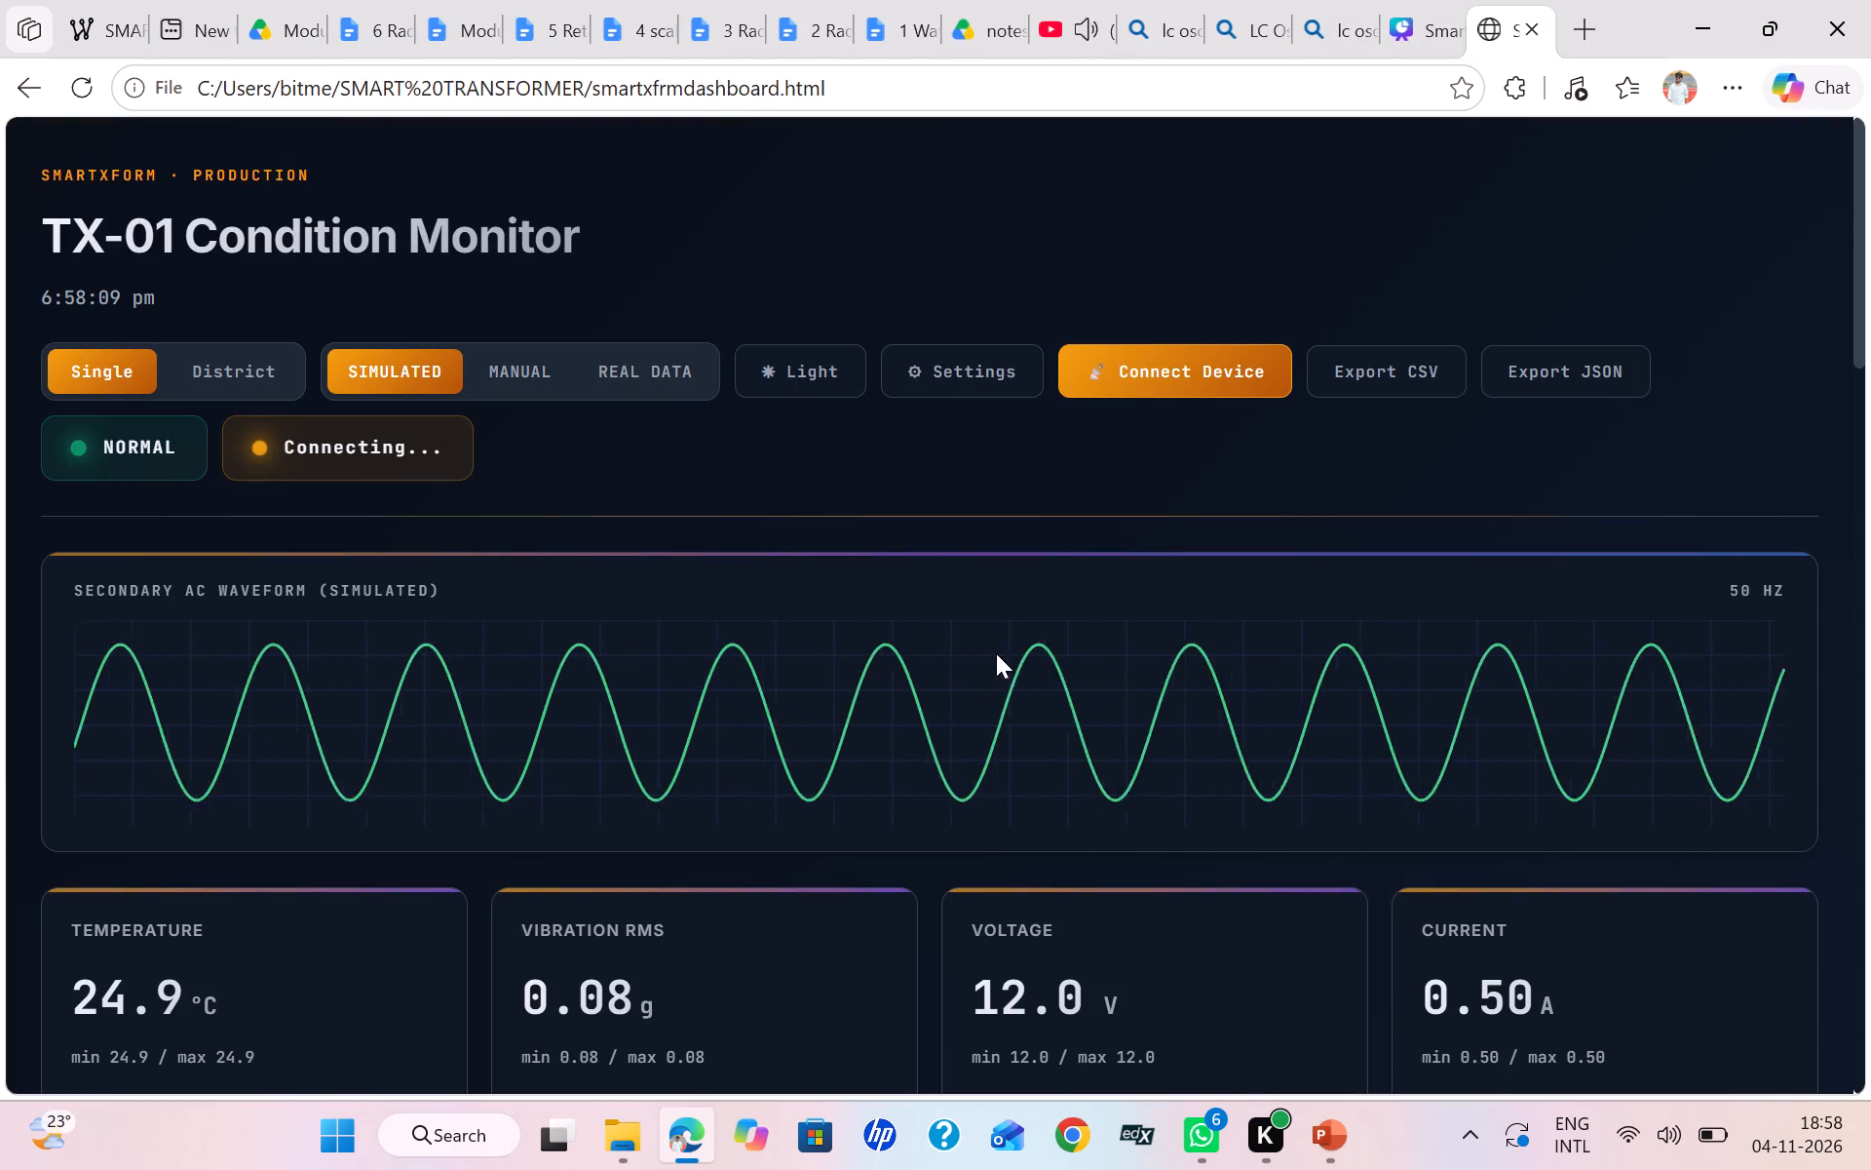
Examine the readings and maintenance sections of the TX-01 Condition Monitor page in smartxfrmdashboard.html.
{"action": "scroll", "coordinate": [996, 653], "scroll_direction": "down", "scroll_amount": 8}
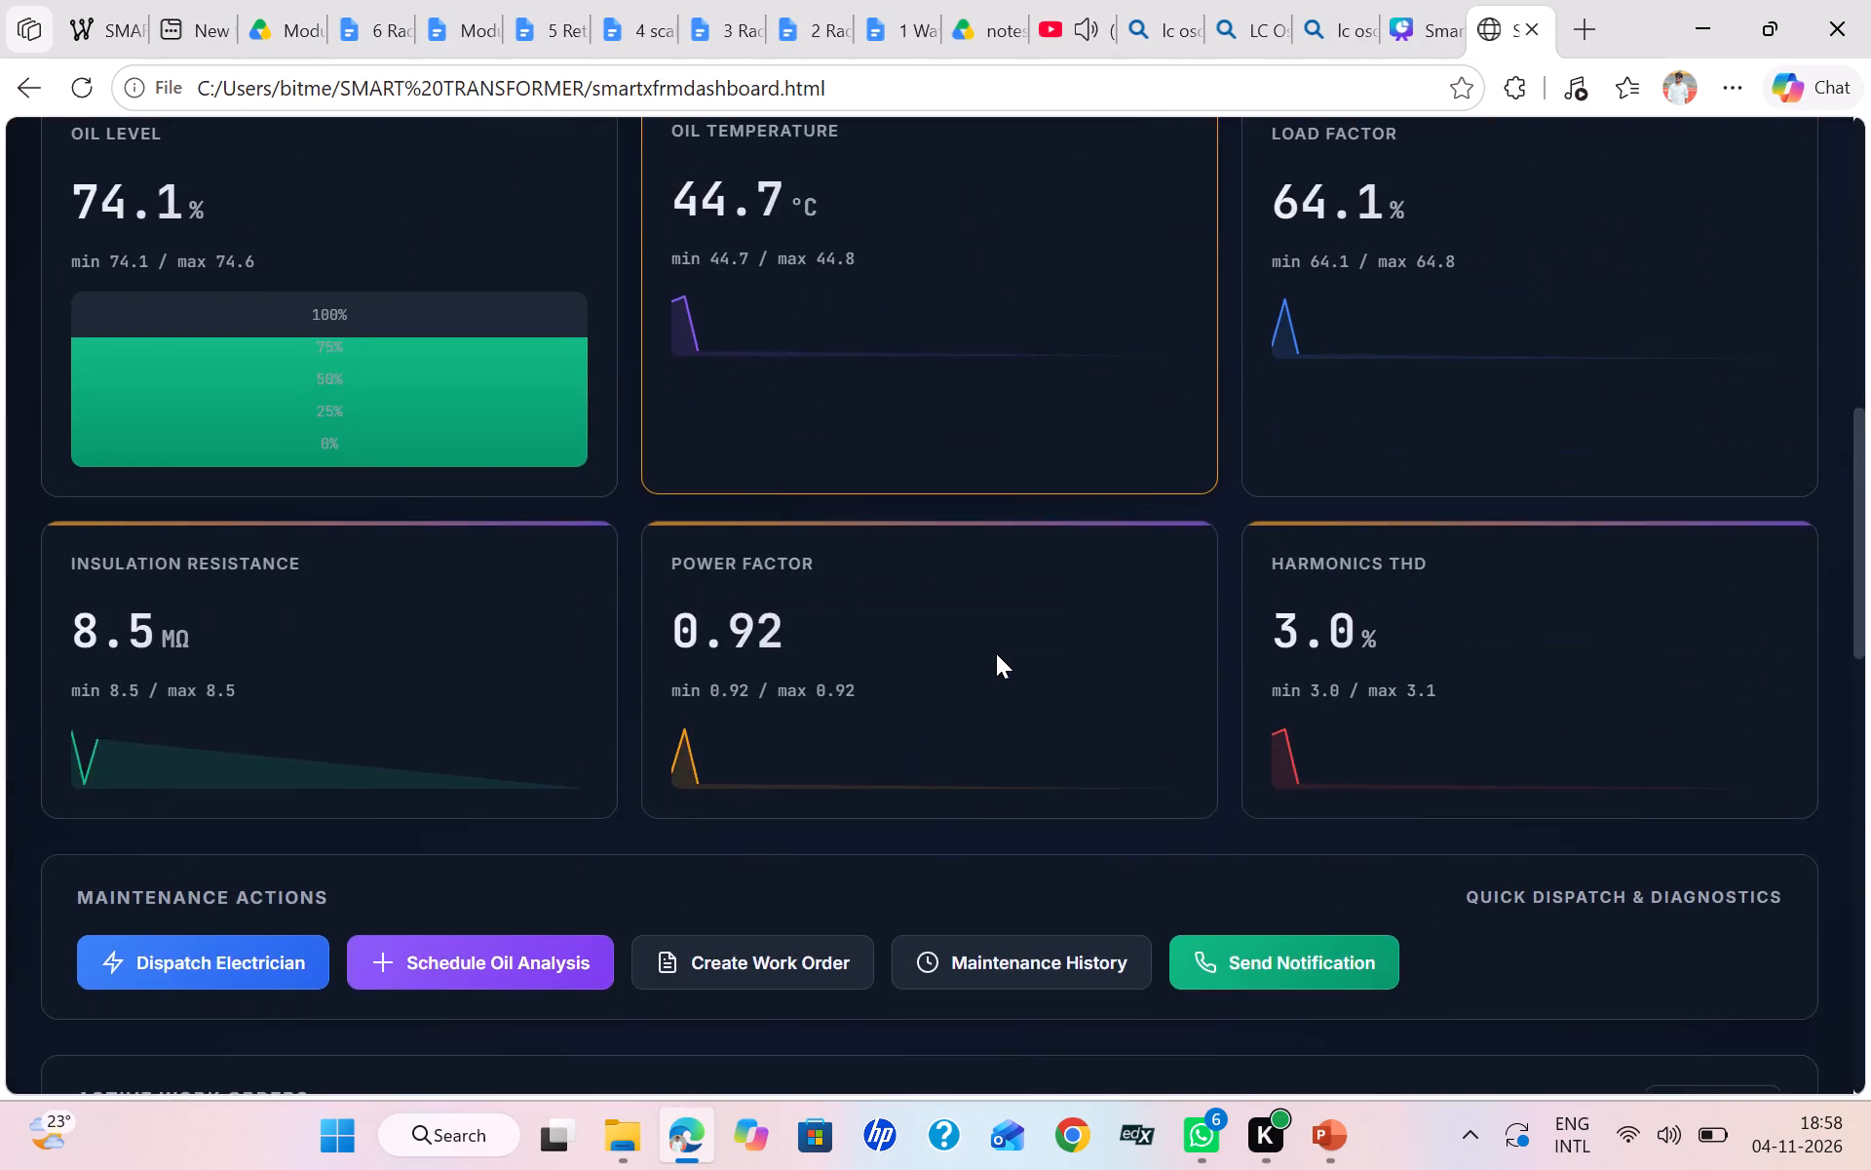
{"action": "scroll", "coordinate": [996, 653], "scroll_direction": "down", "scroll_amount": 8}
{"action": "scroll", "coordinate": [996, 653], "scroll_direction": "up", "scroll_amount": 9}
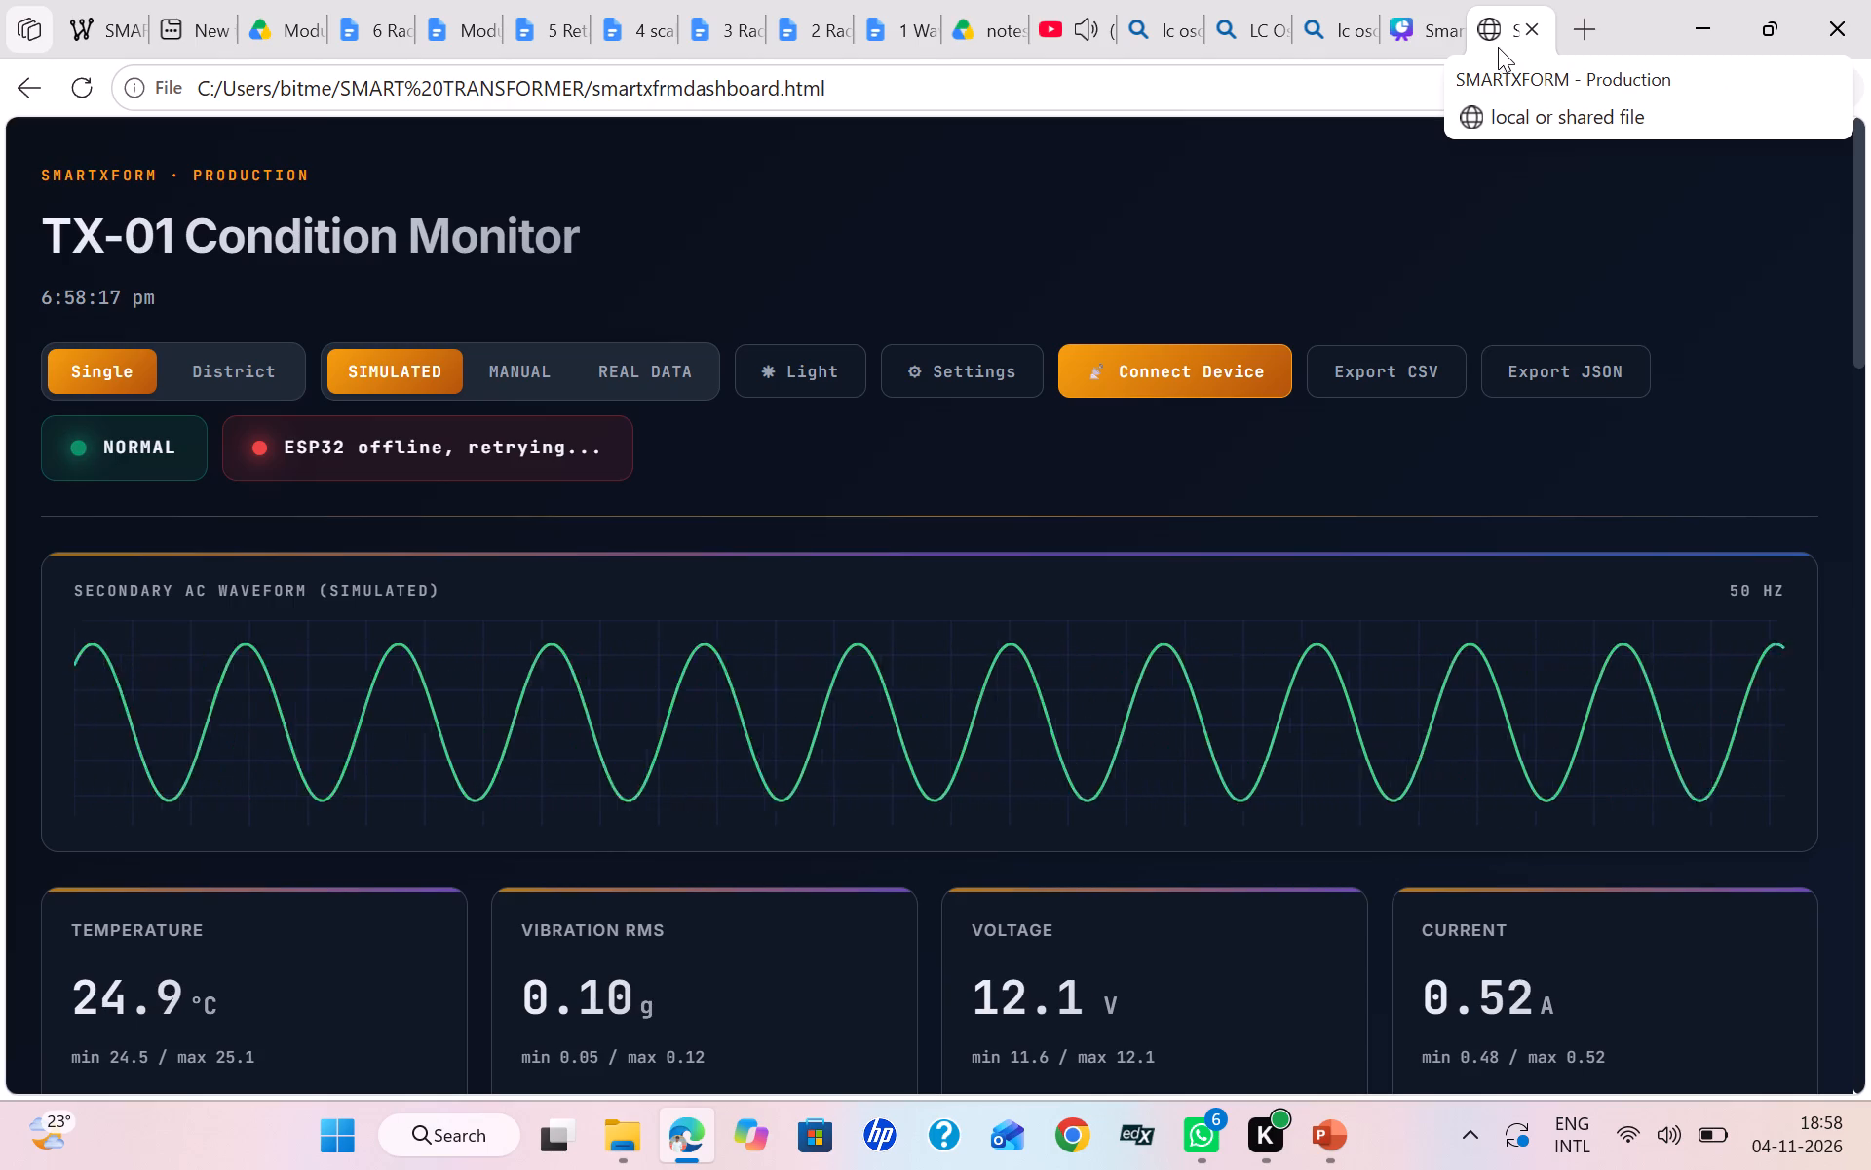
Open dashboard_new.html and dashboard.html from the SMART TRANSFORMER folder.
{"action": "left_click", "coordinate": [620, 1129]}
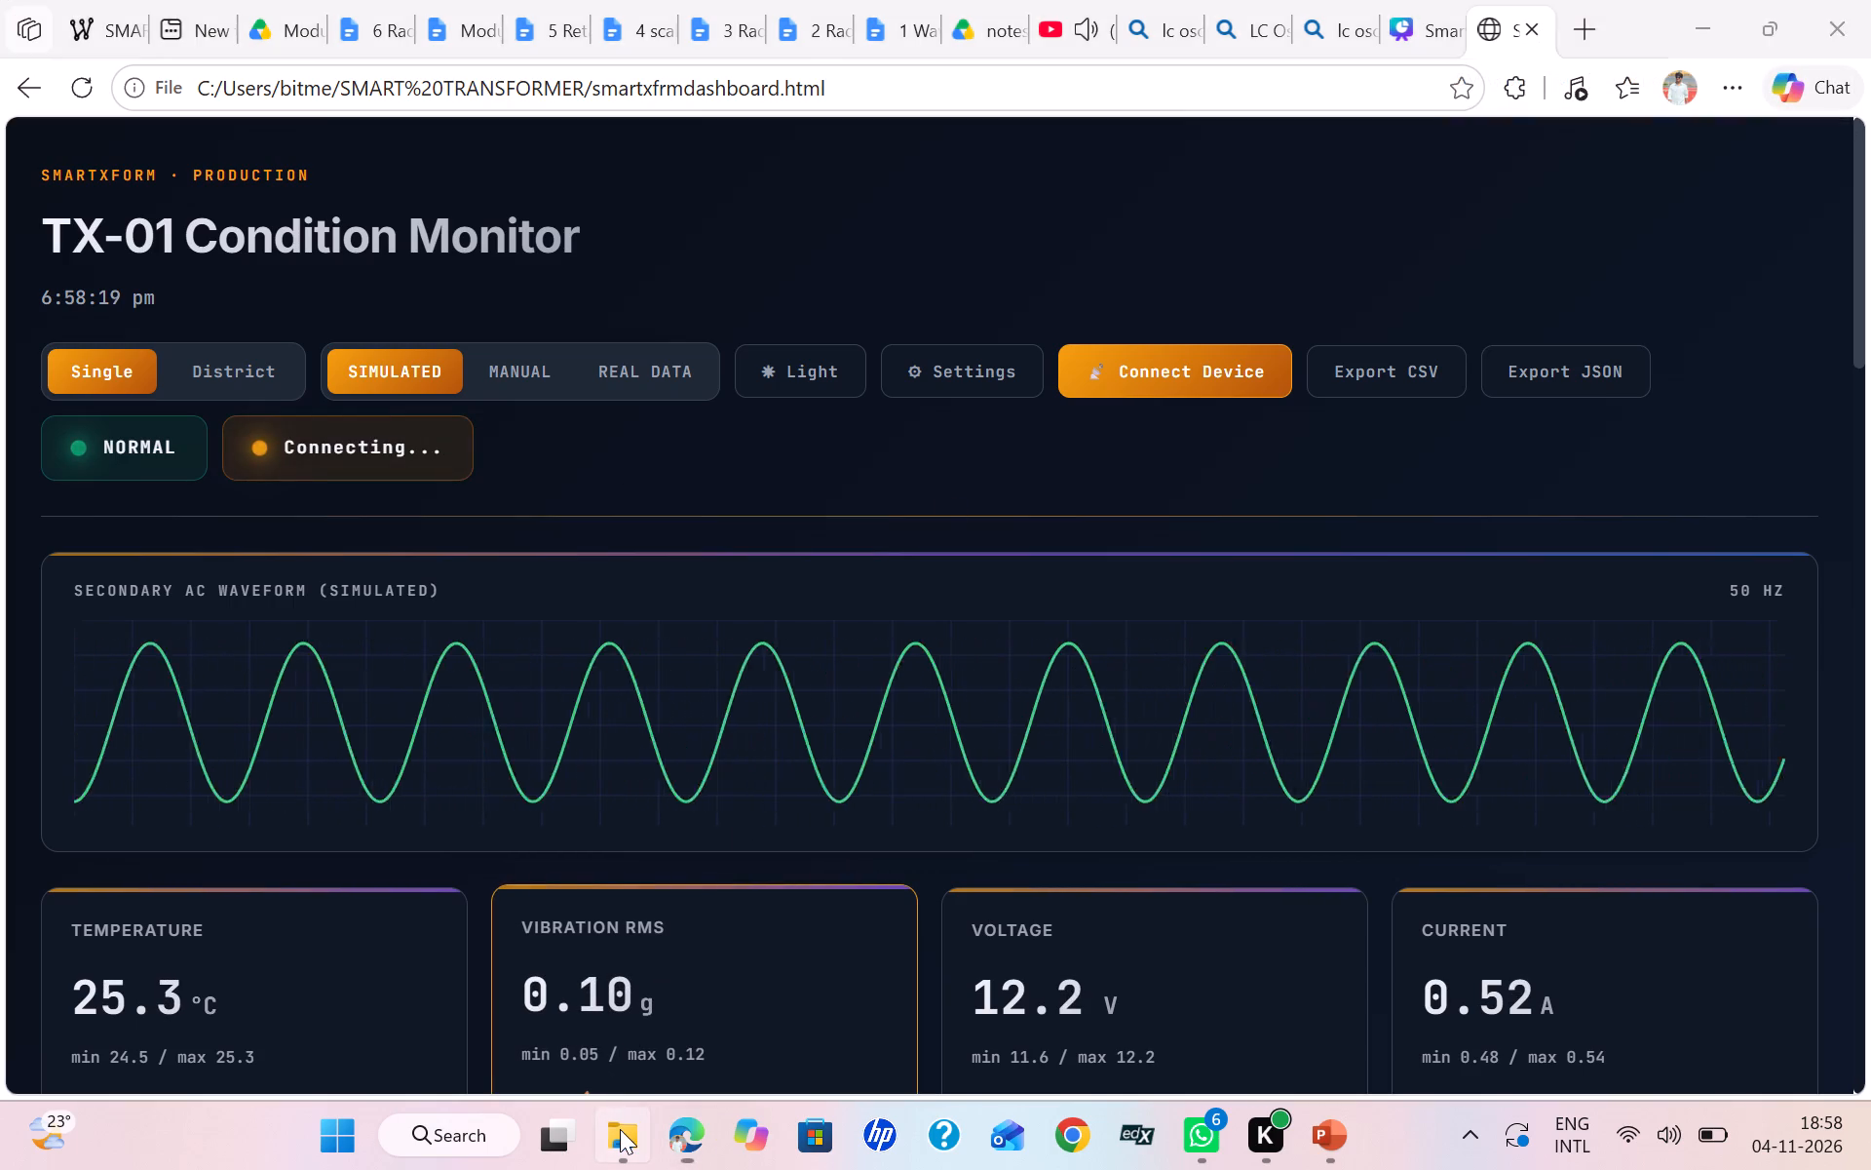
{"action": "double_click", "coordinate": [406, 549]}
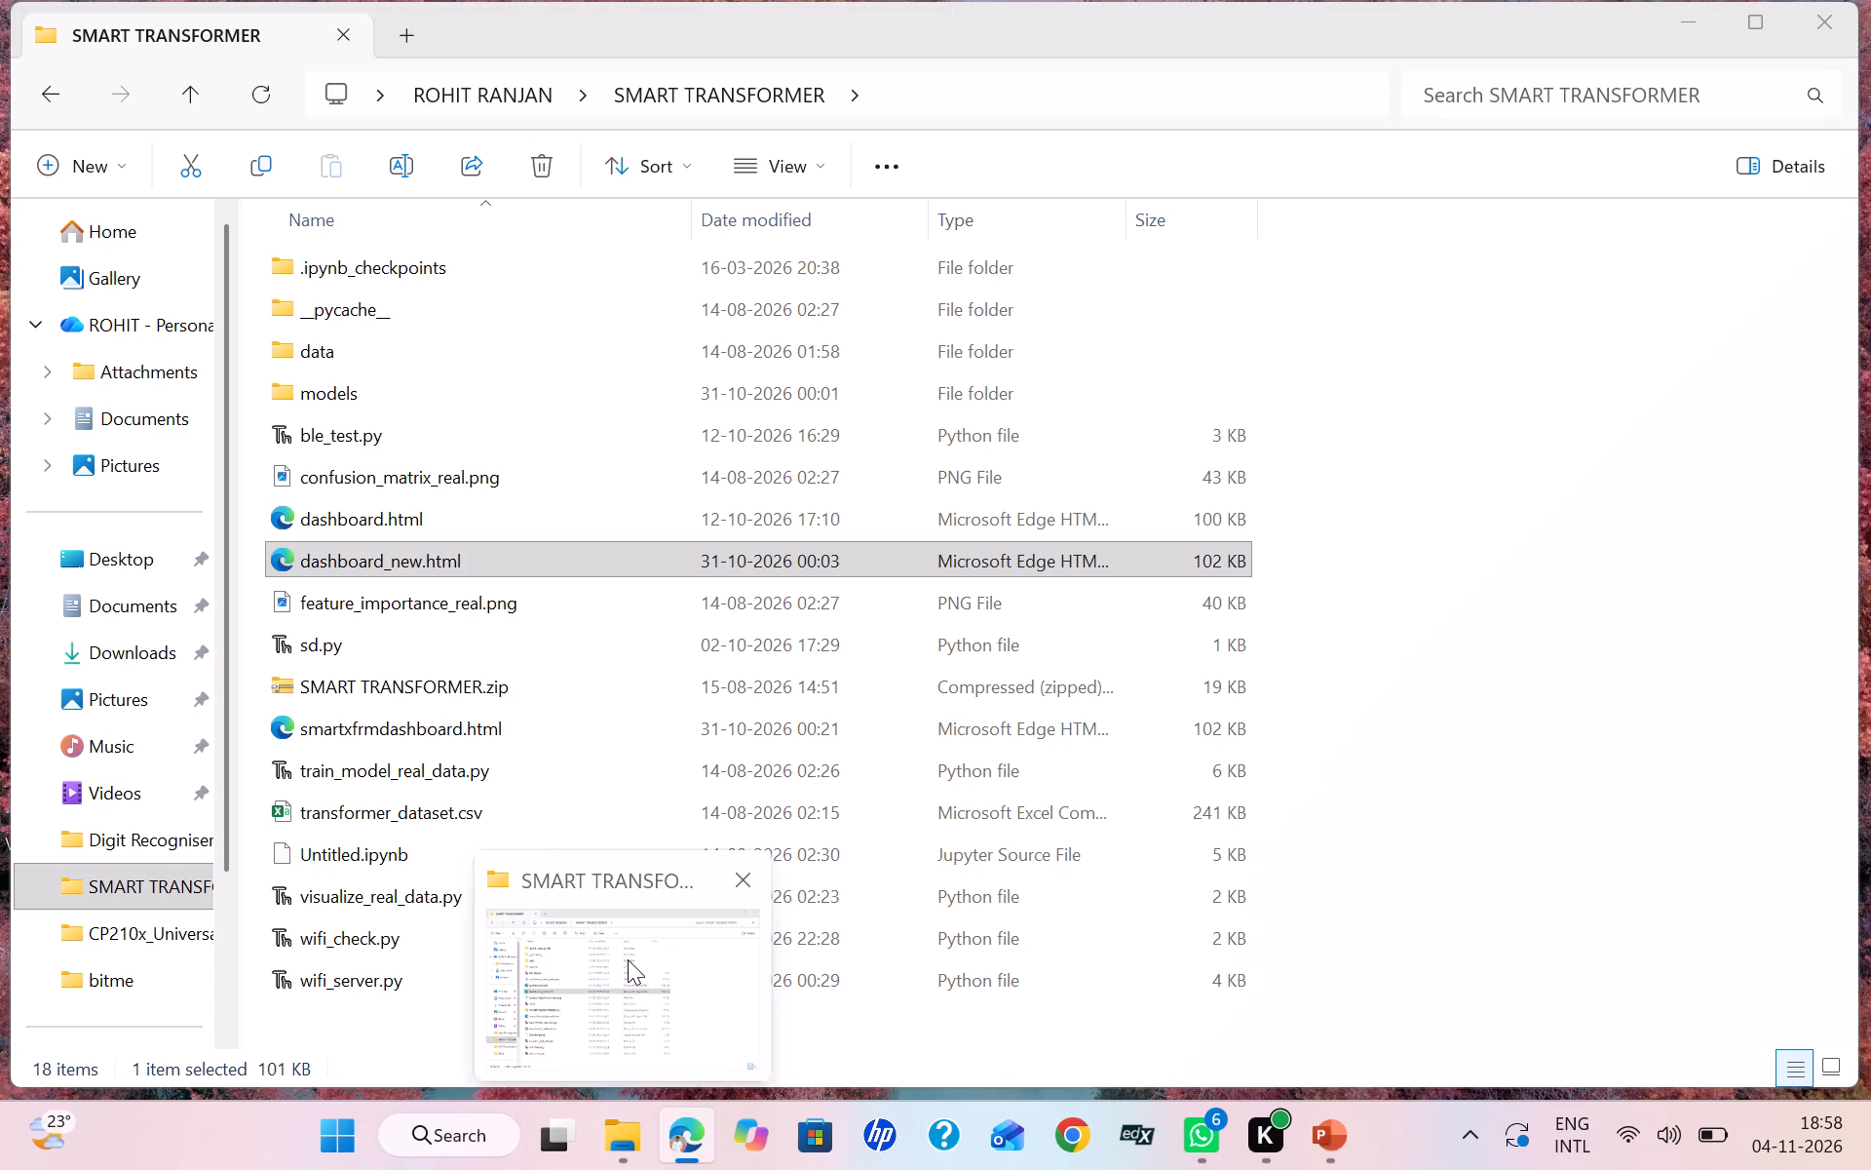
{"action": "left_click", "coordinate": [628, 959]}
{"action": "double_click", "coordinate": [467, 511]}
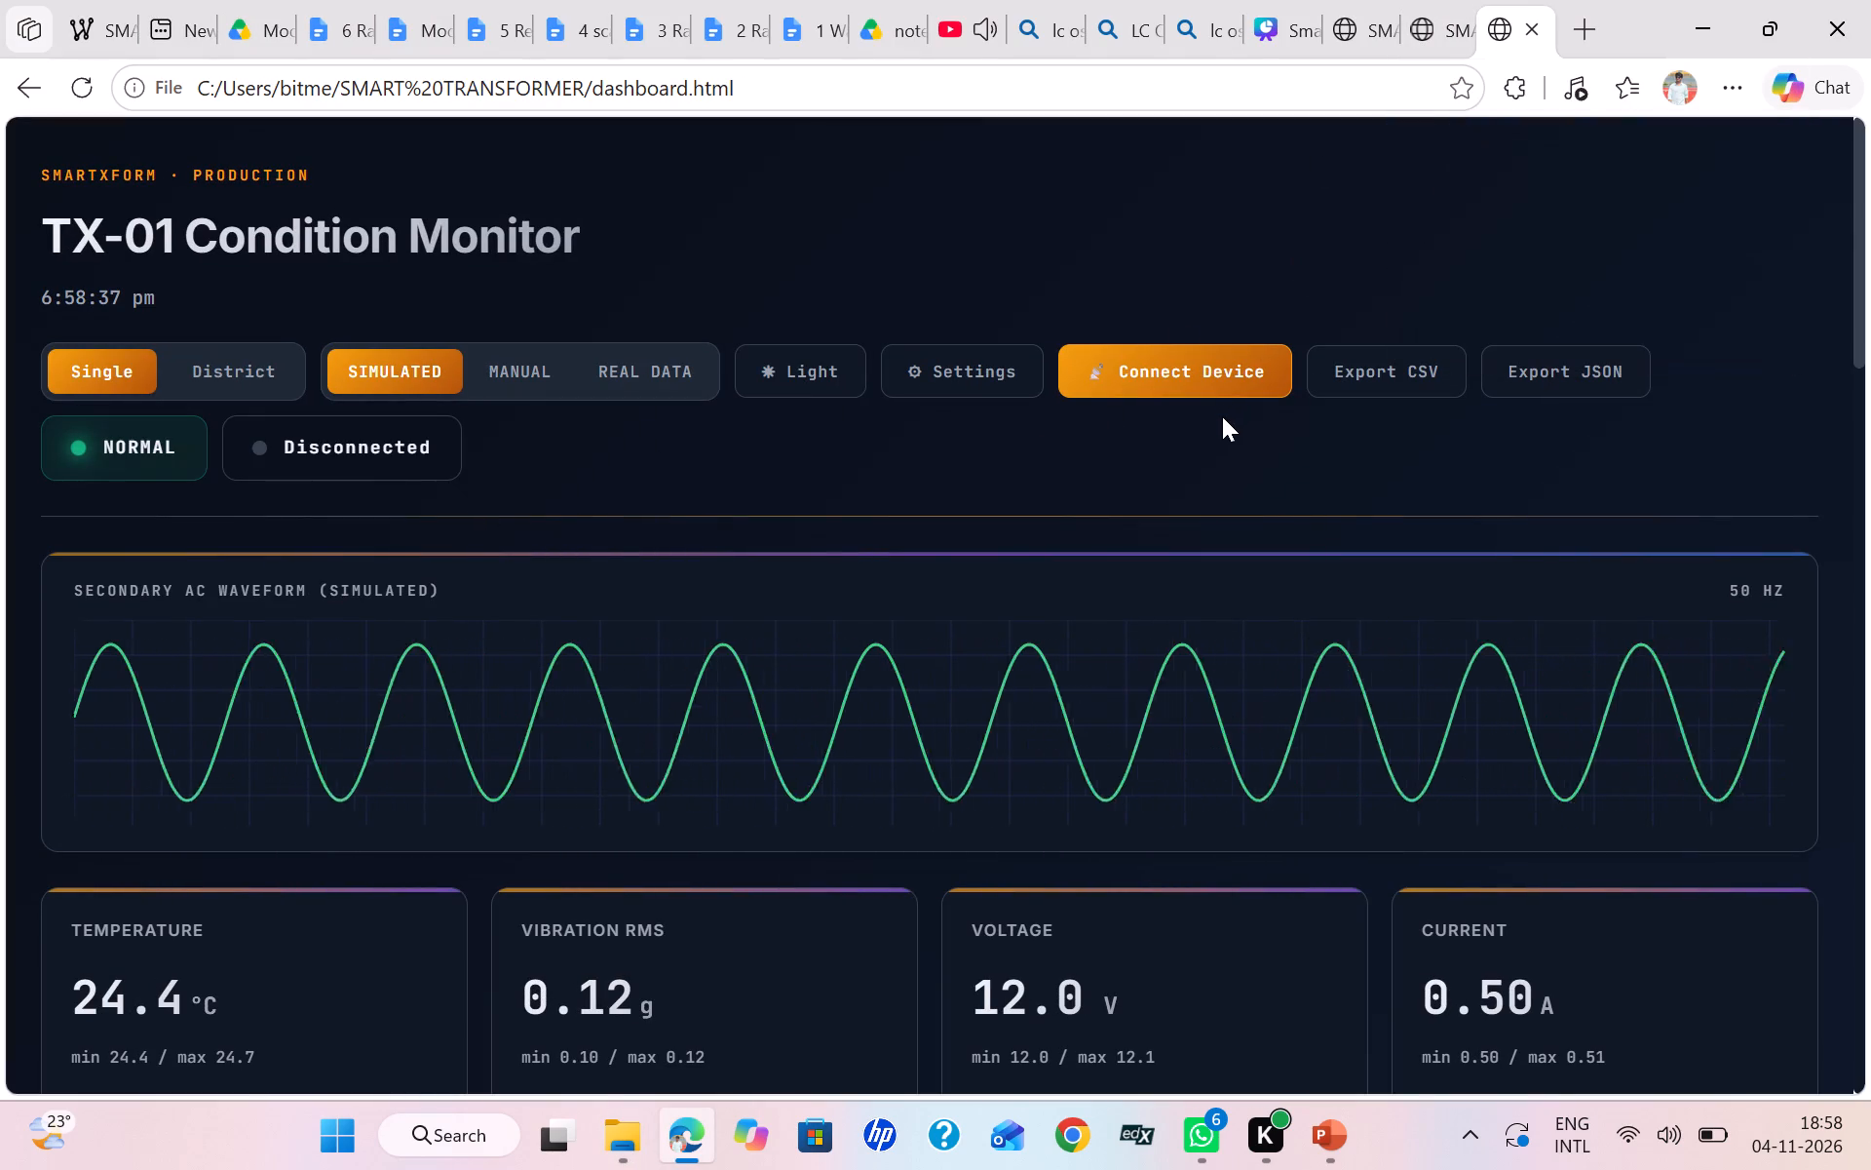
Compare the dashboard.html, dashboard_new.html and smartxfrmdashboard.html versions of the TX-01 Condition Monitor, ending on dashboard.html.
{"action": "scroll", "coordinate": [1222, 416], "scroll_direction": "down", "scroll_amount": 3}
{"action": "scroll", "coordinate": [1222, 416], "scroll_direction": "up", "scroll_amount": 5}
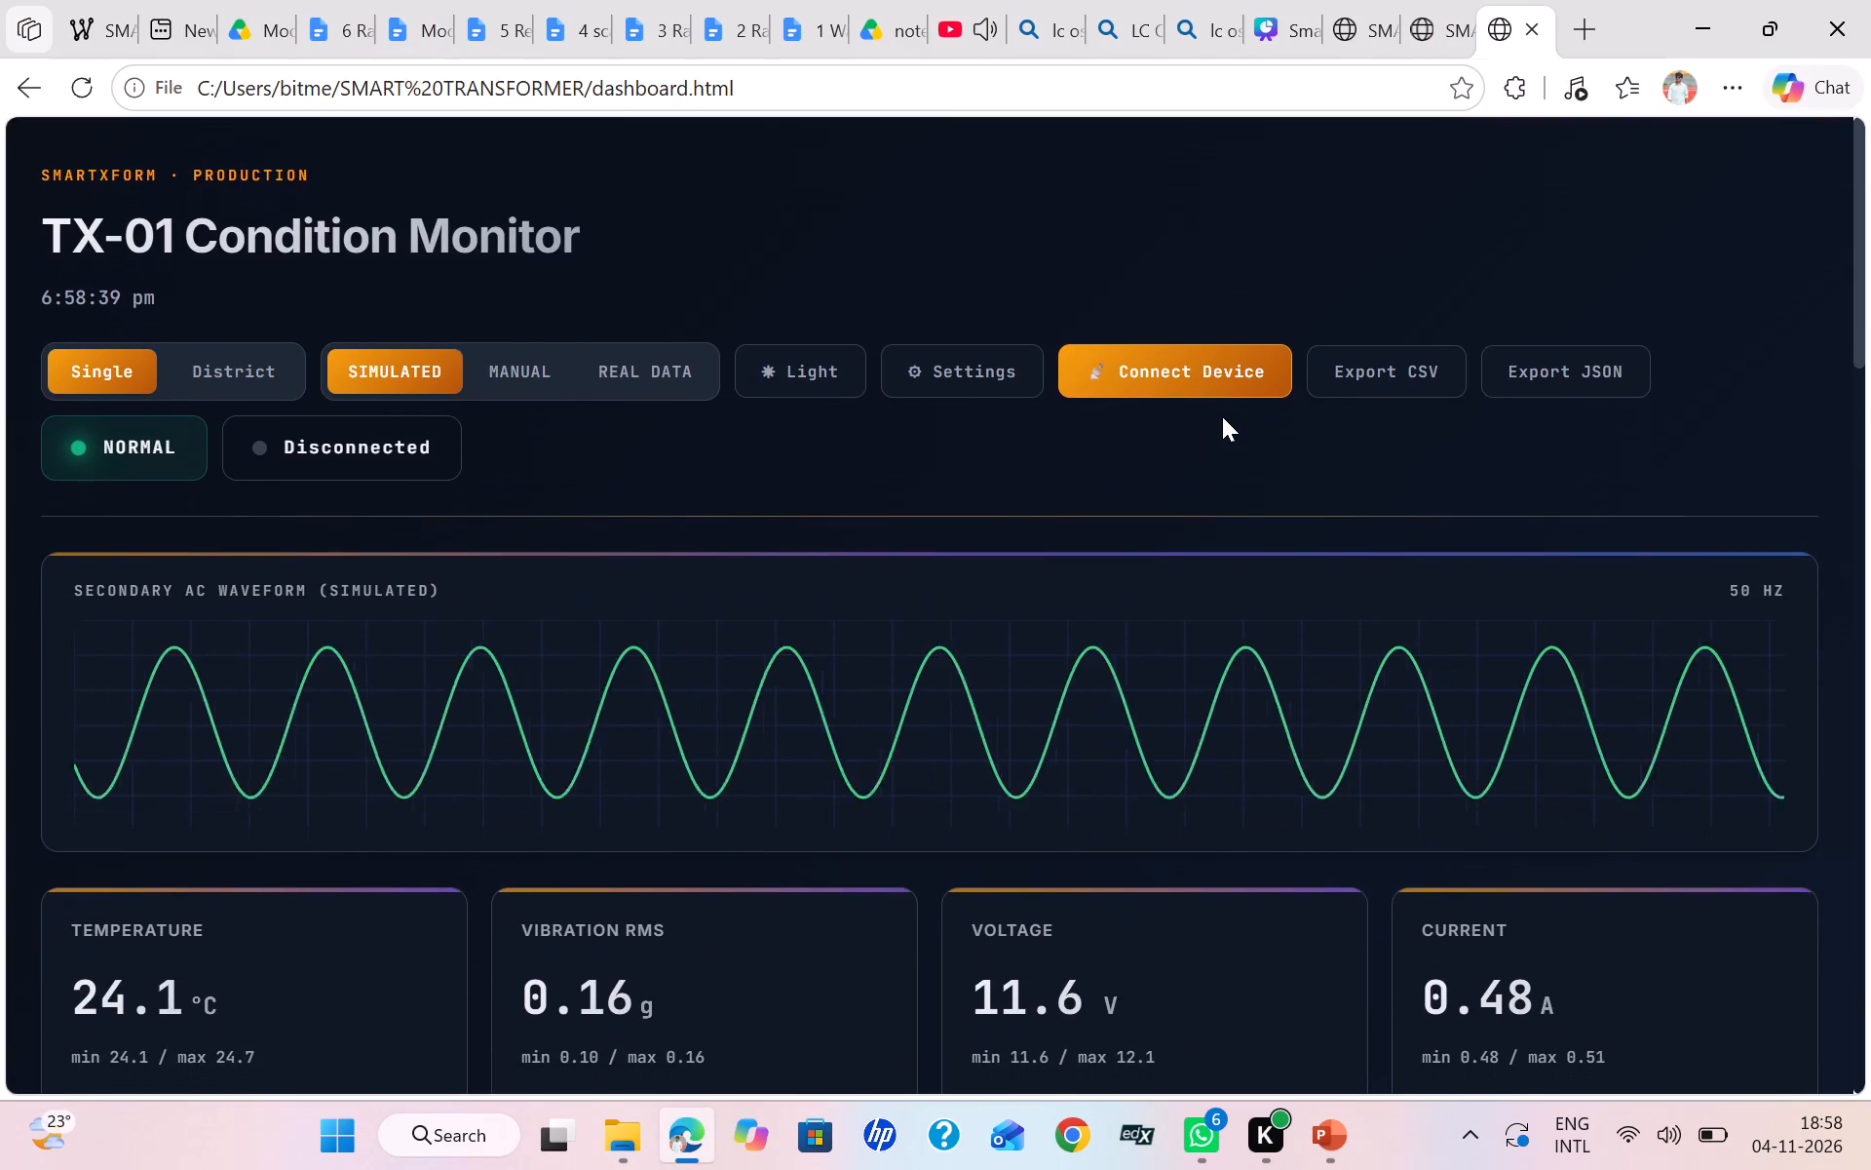
{"action": "left_click", "coordinate": [1454, 5]}
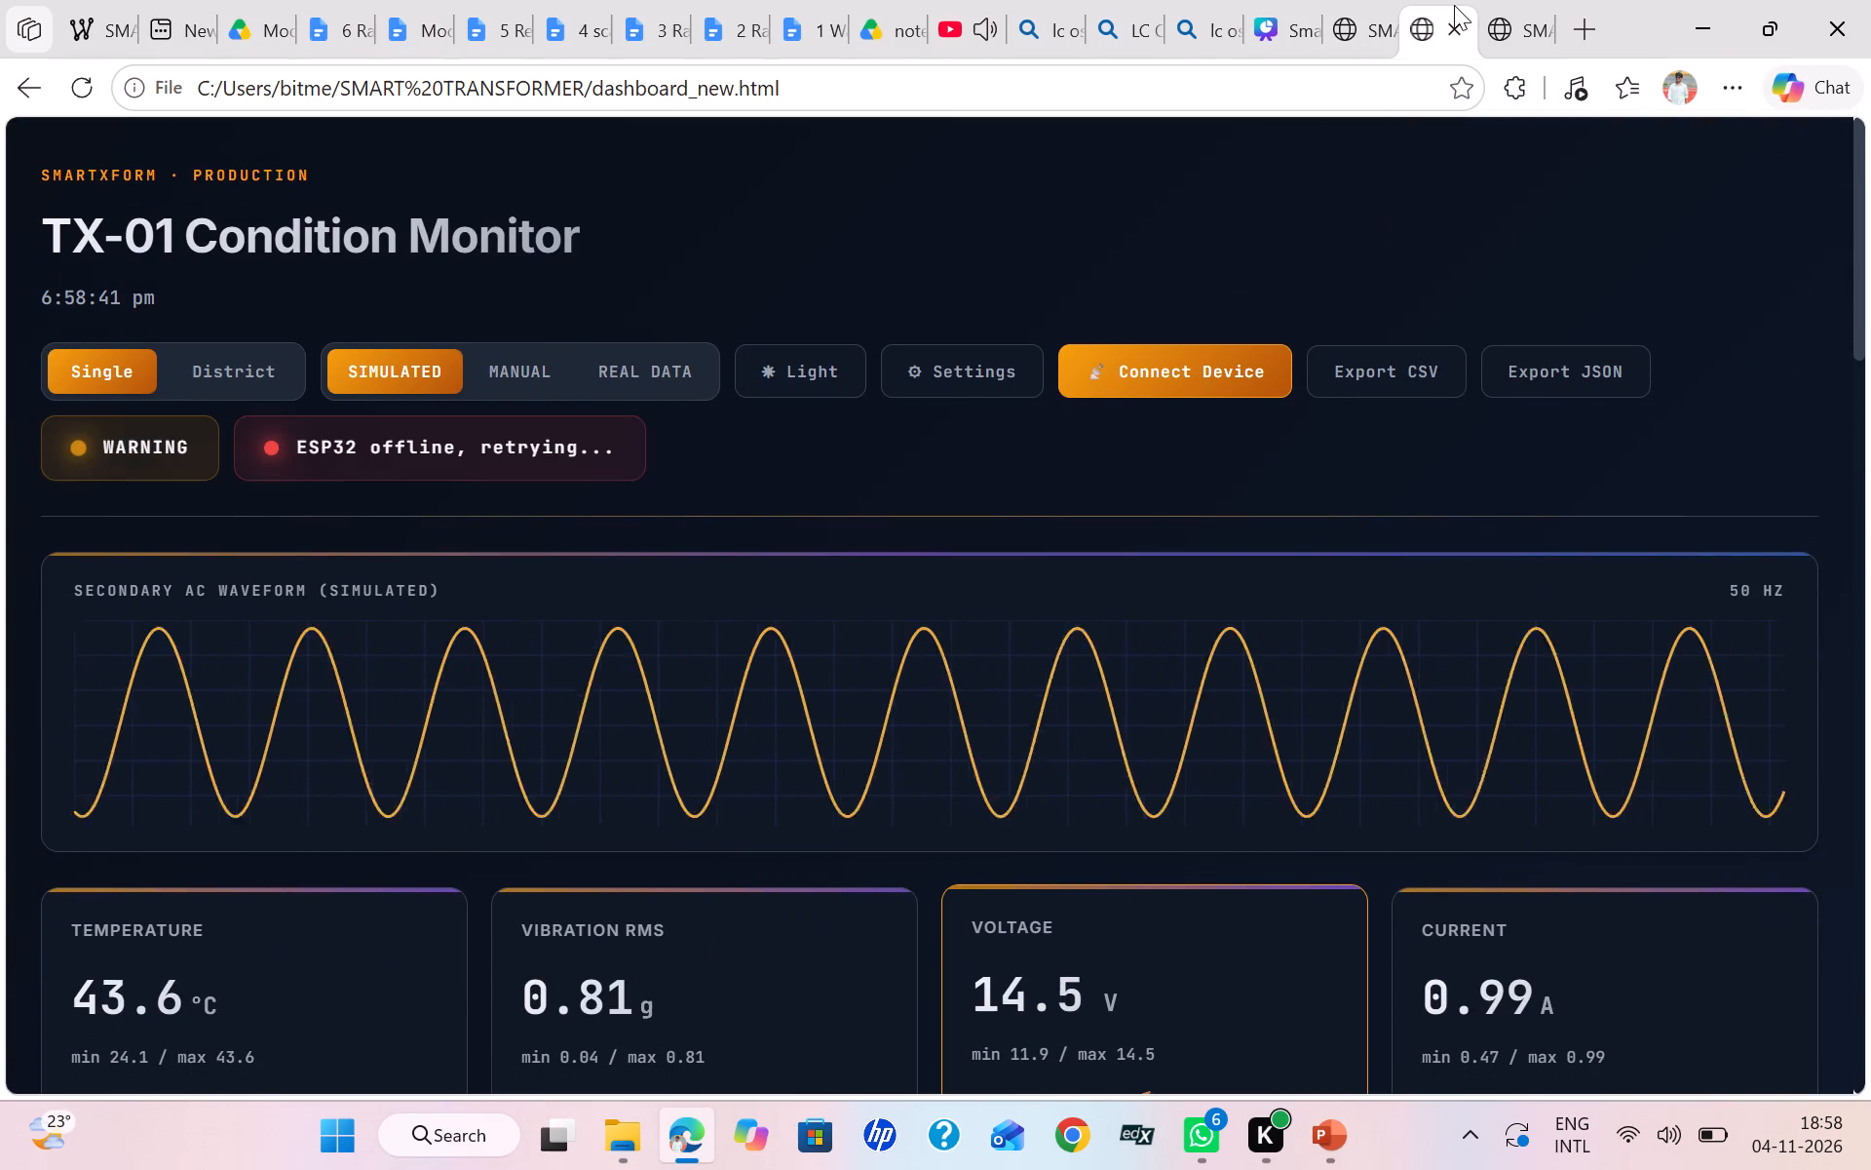
{"action": "left_click", "coordinate": [1517, 8]}
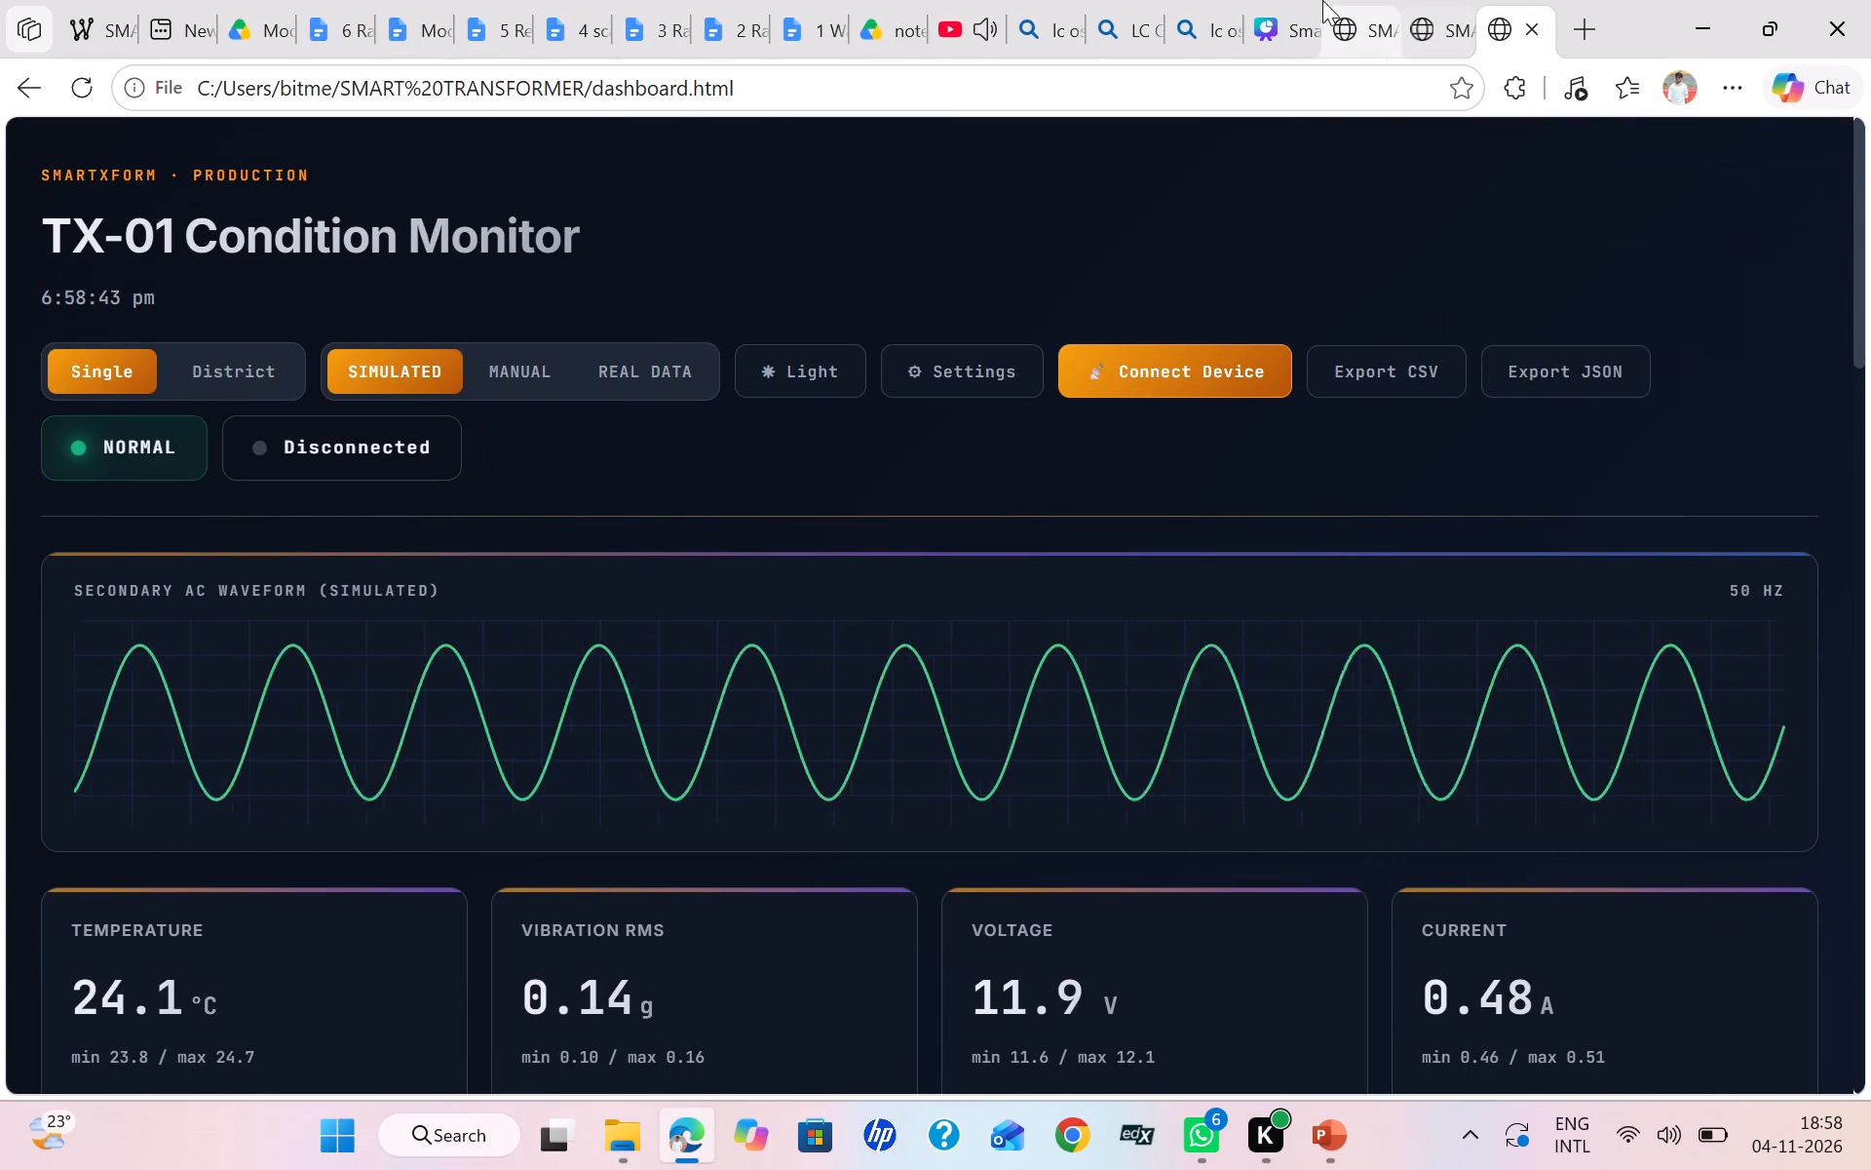
{"action": "left_click", "coordinate": [1349, 0]}
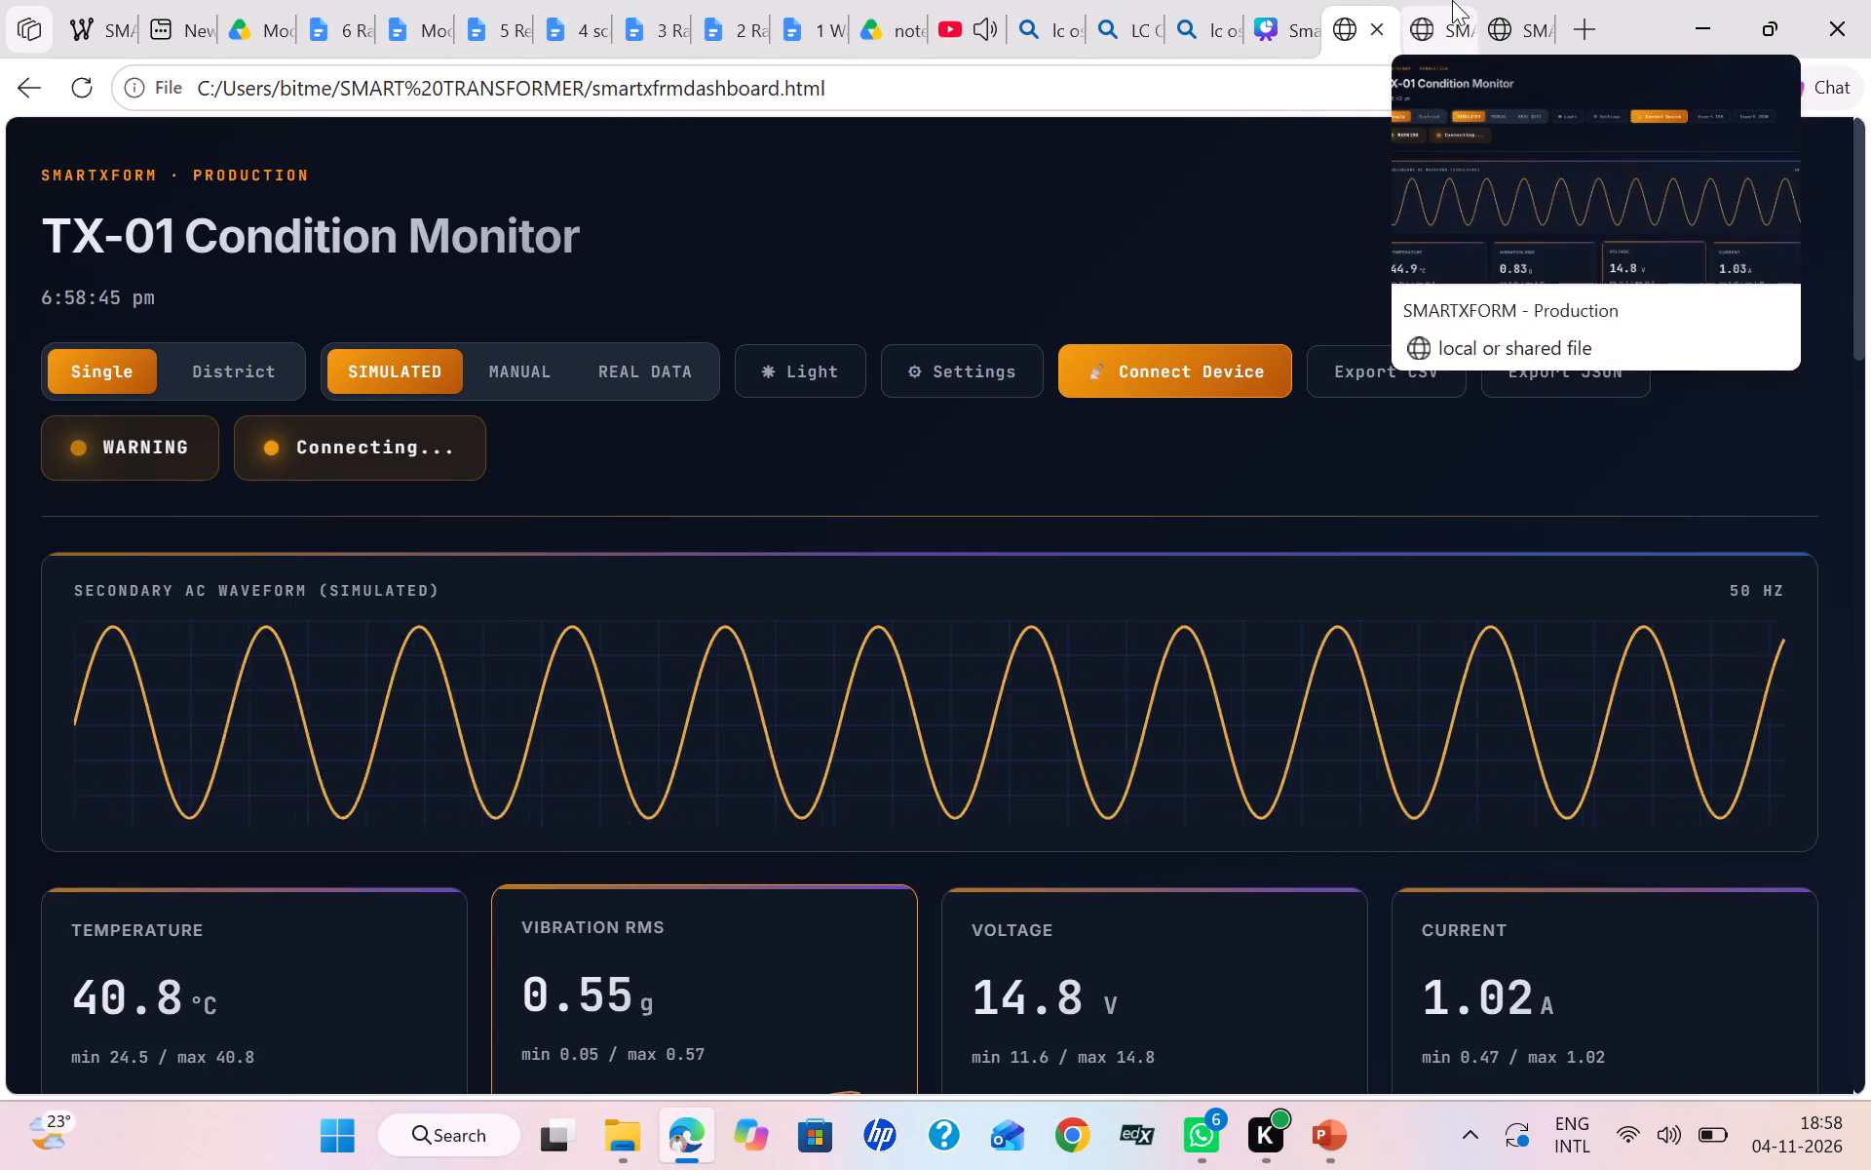
{"action": "left_click", "coordinate": [1505, 0]}
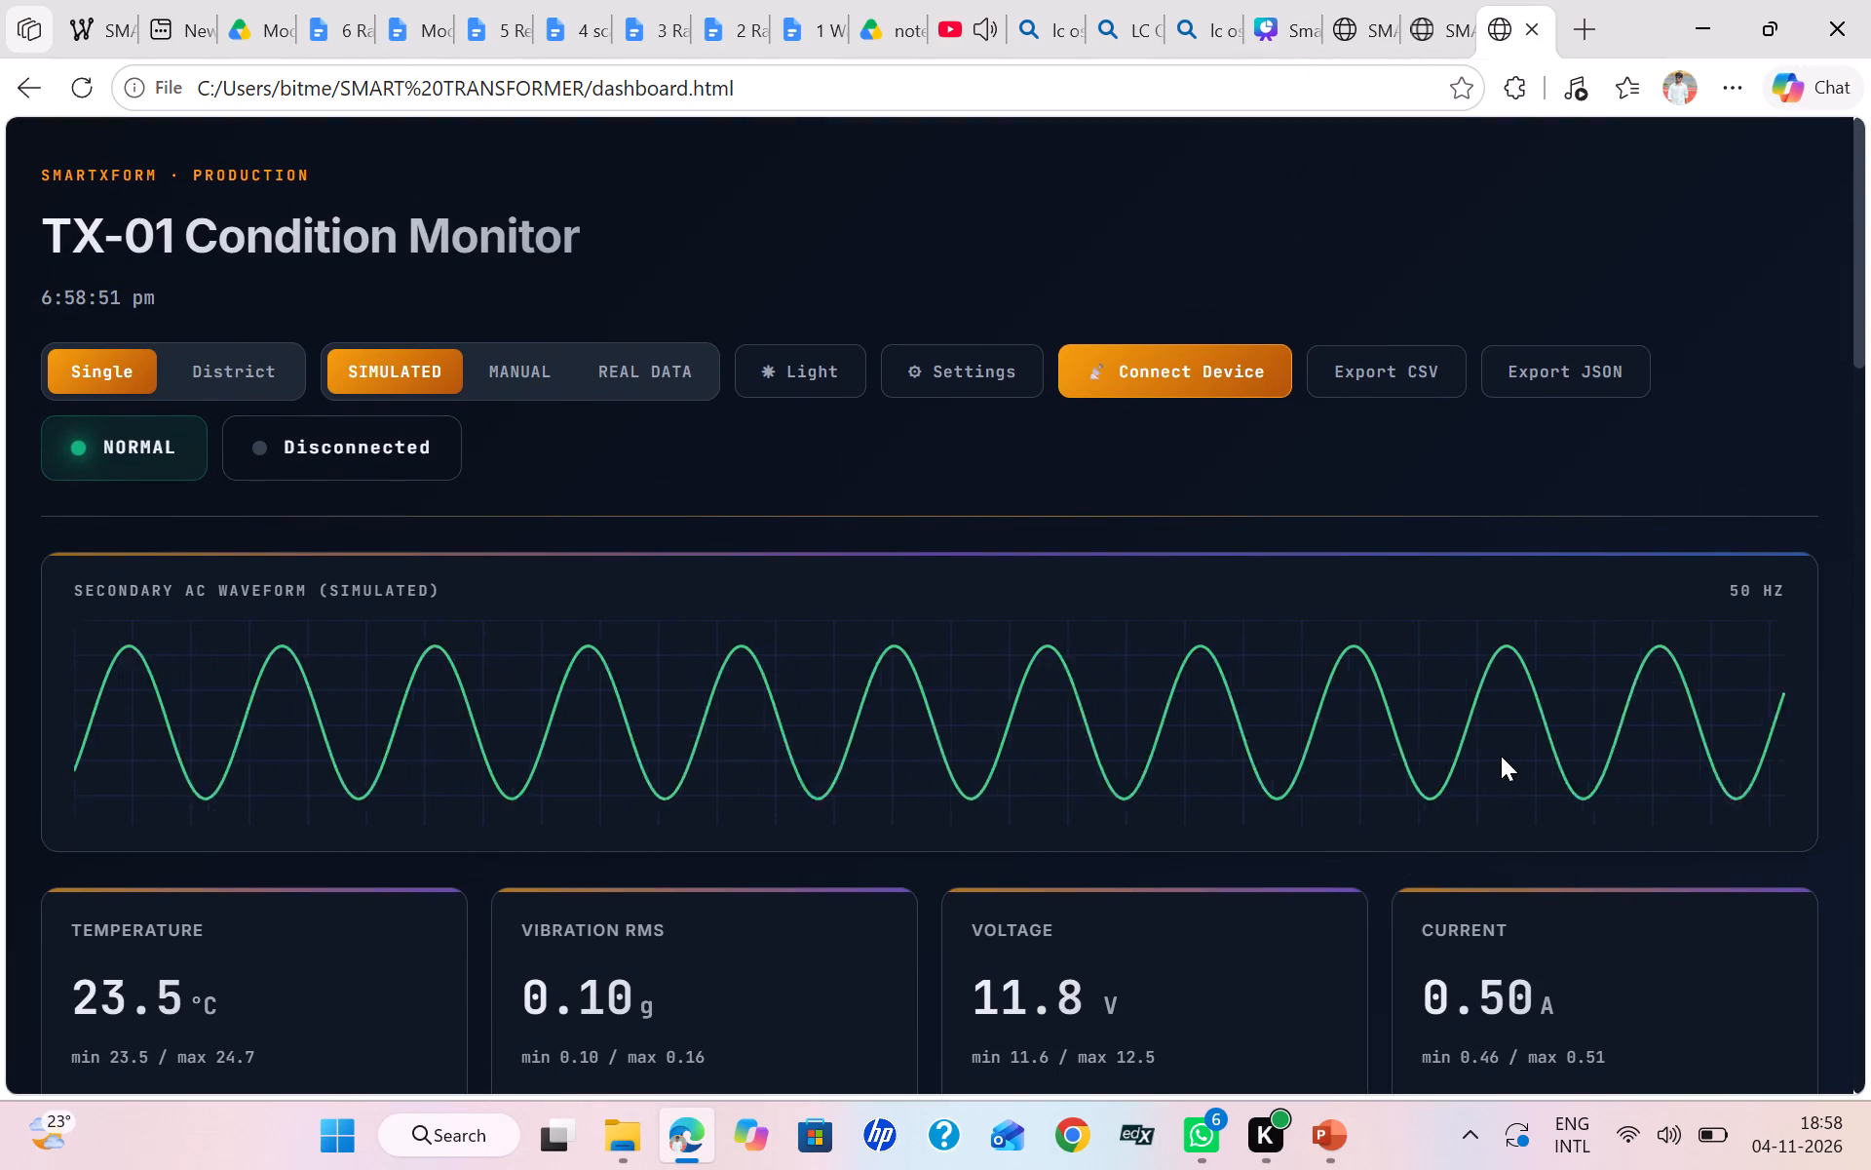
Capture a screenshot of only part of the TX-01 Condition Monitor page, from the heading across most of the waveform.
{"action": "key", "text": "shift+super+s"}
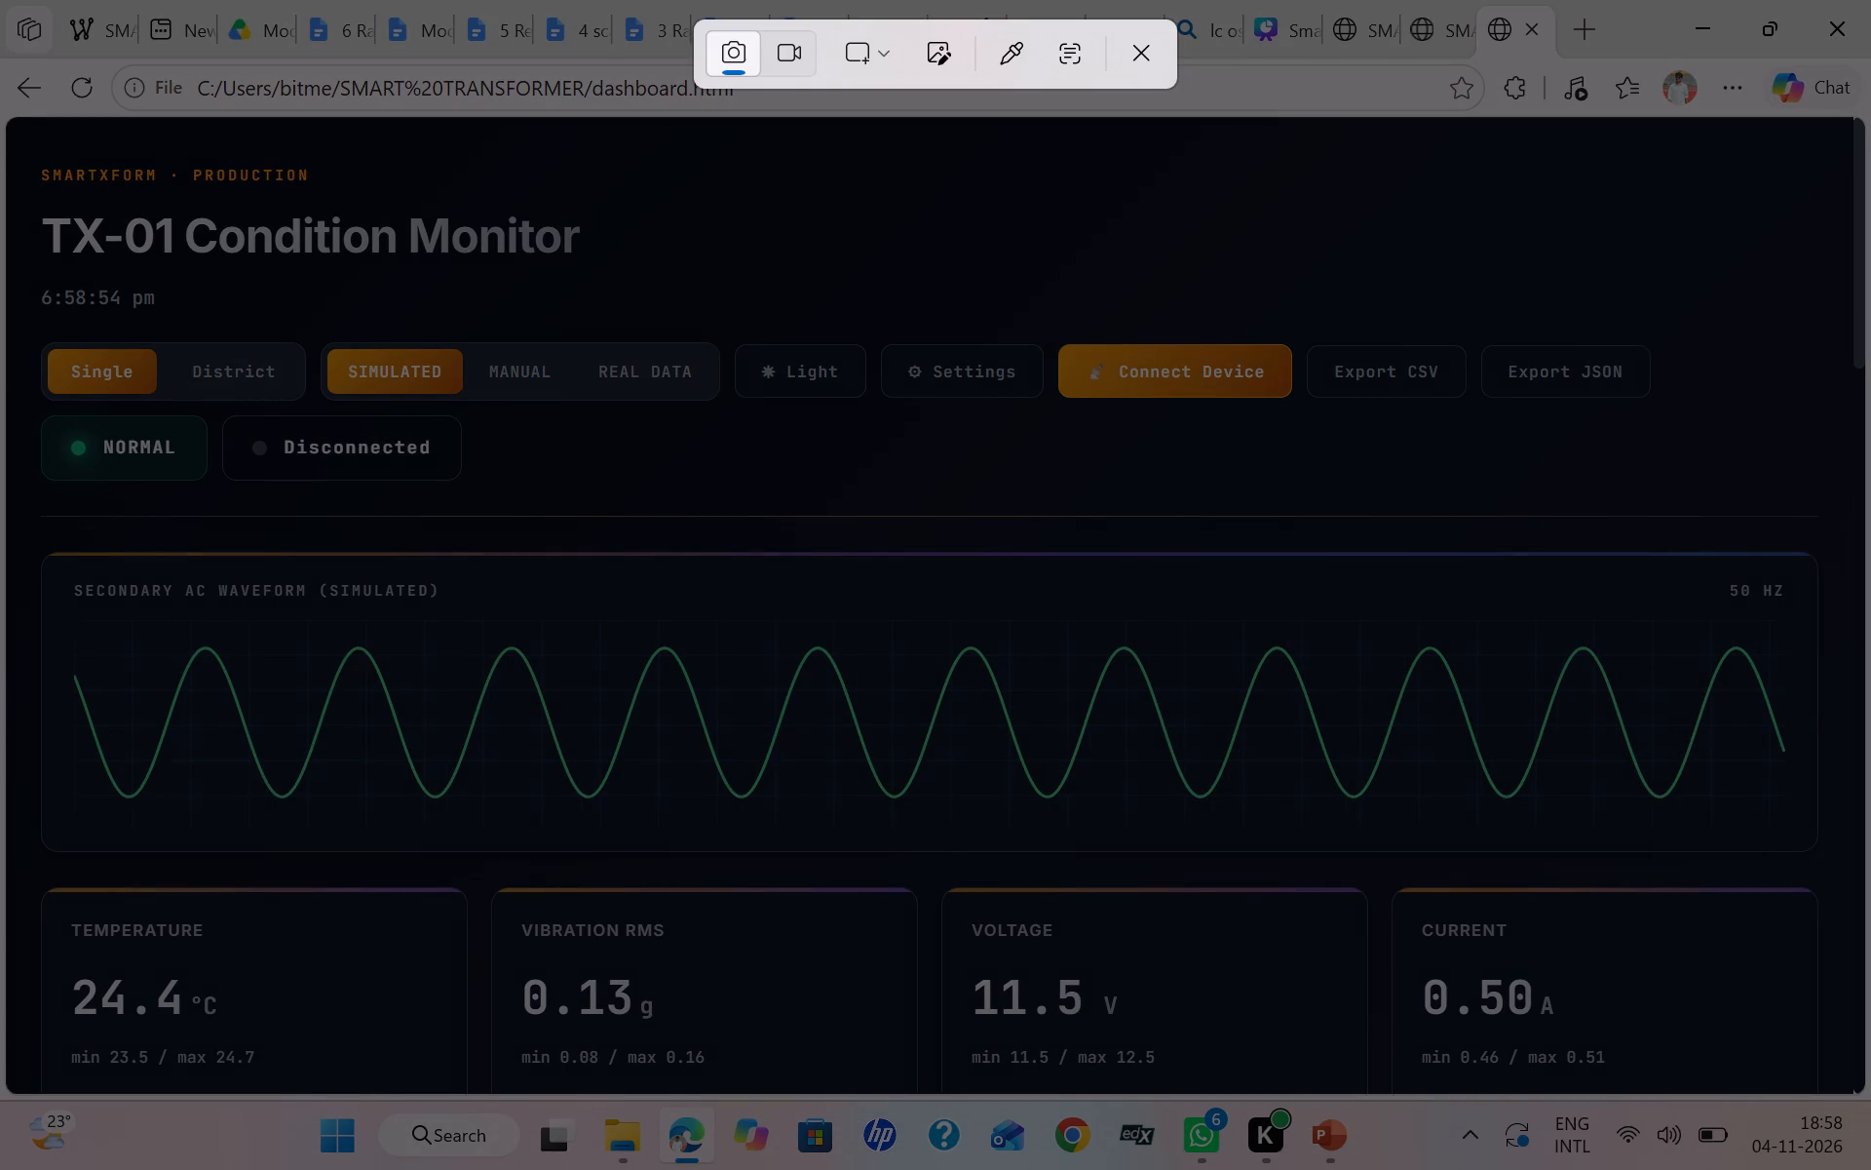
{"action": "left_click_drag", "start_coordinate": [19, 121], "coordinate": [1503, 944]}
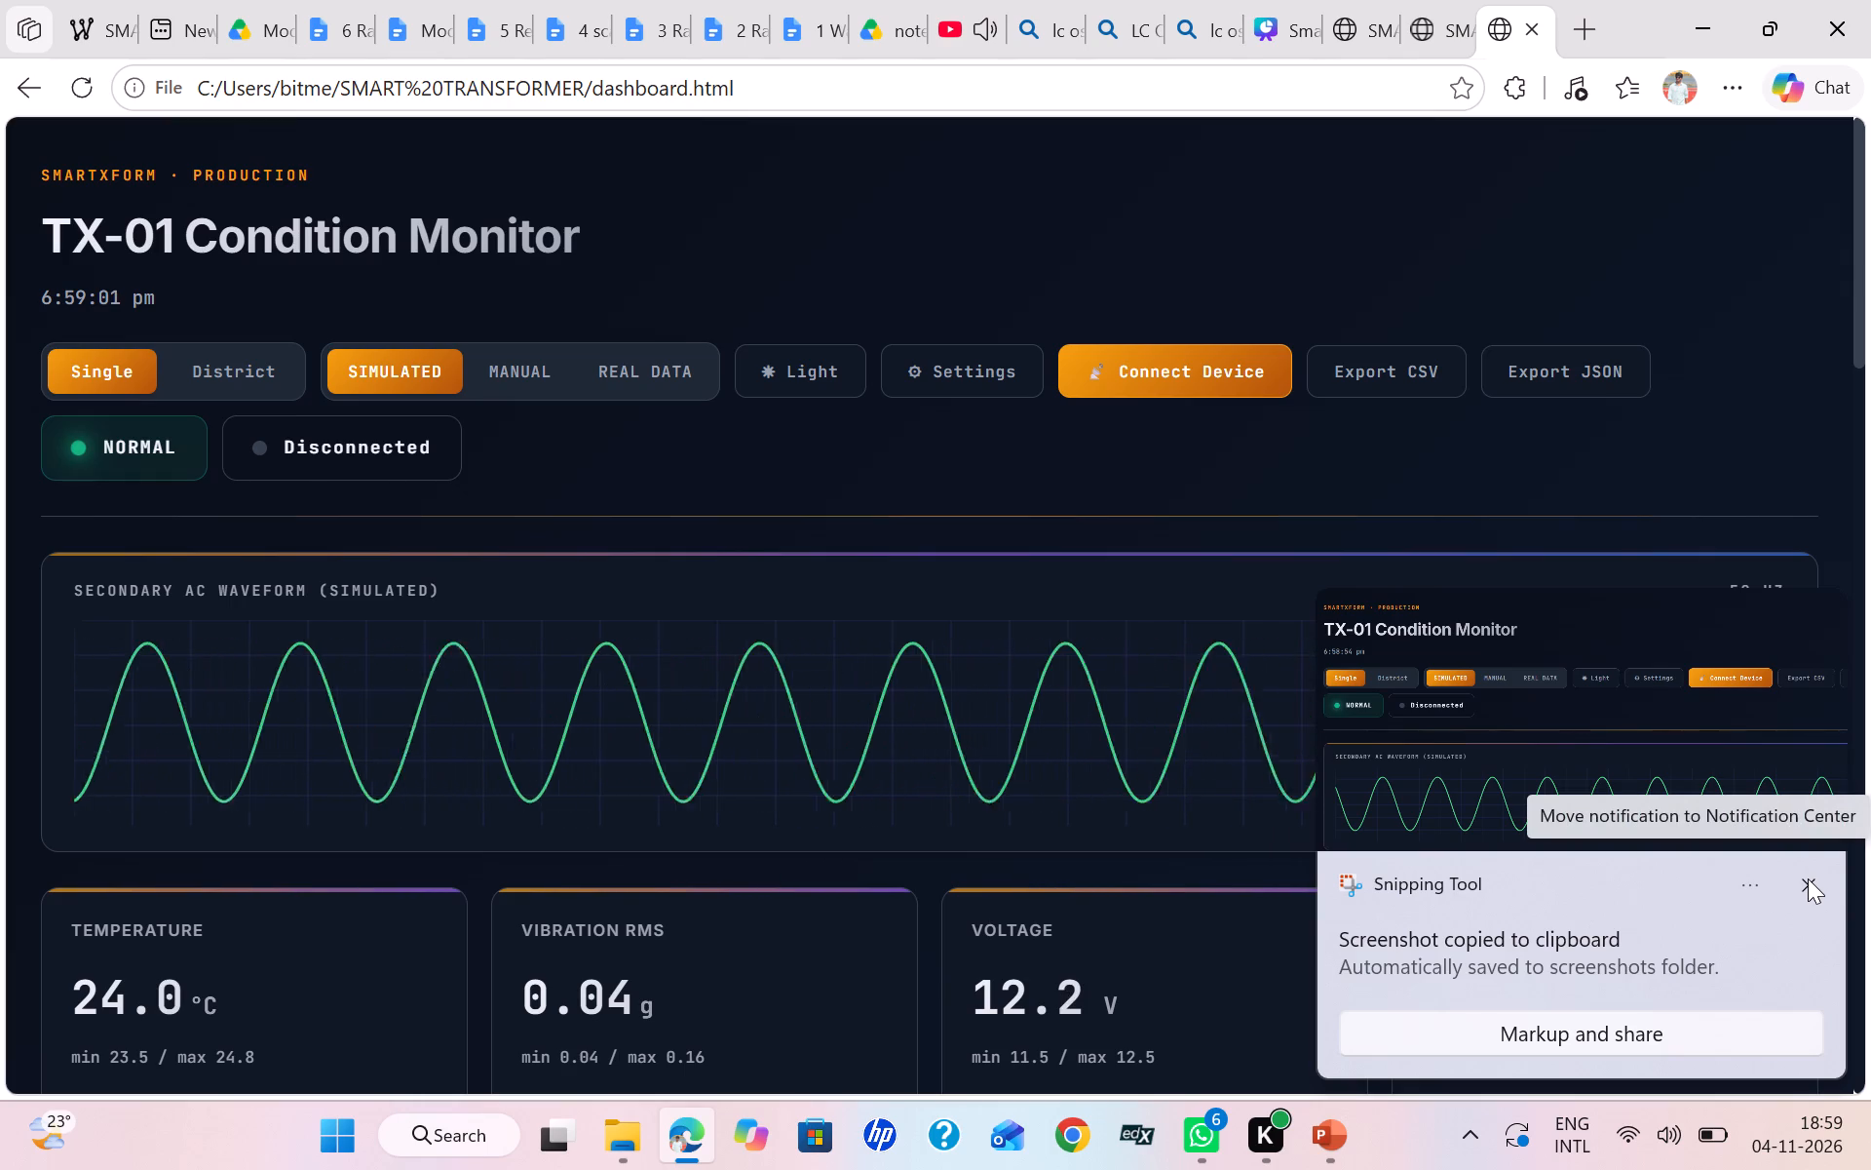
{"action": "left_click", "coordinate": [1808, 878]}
Capture the whole visible area of the dashboard.html page as a screenshot, from the heading down to the four reading cards.
{"action": "key", "text": "shift+super+s"}
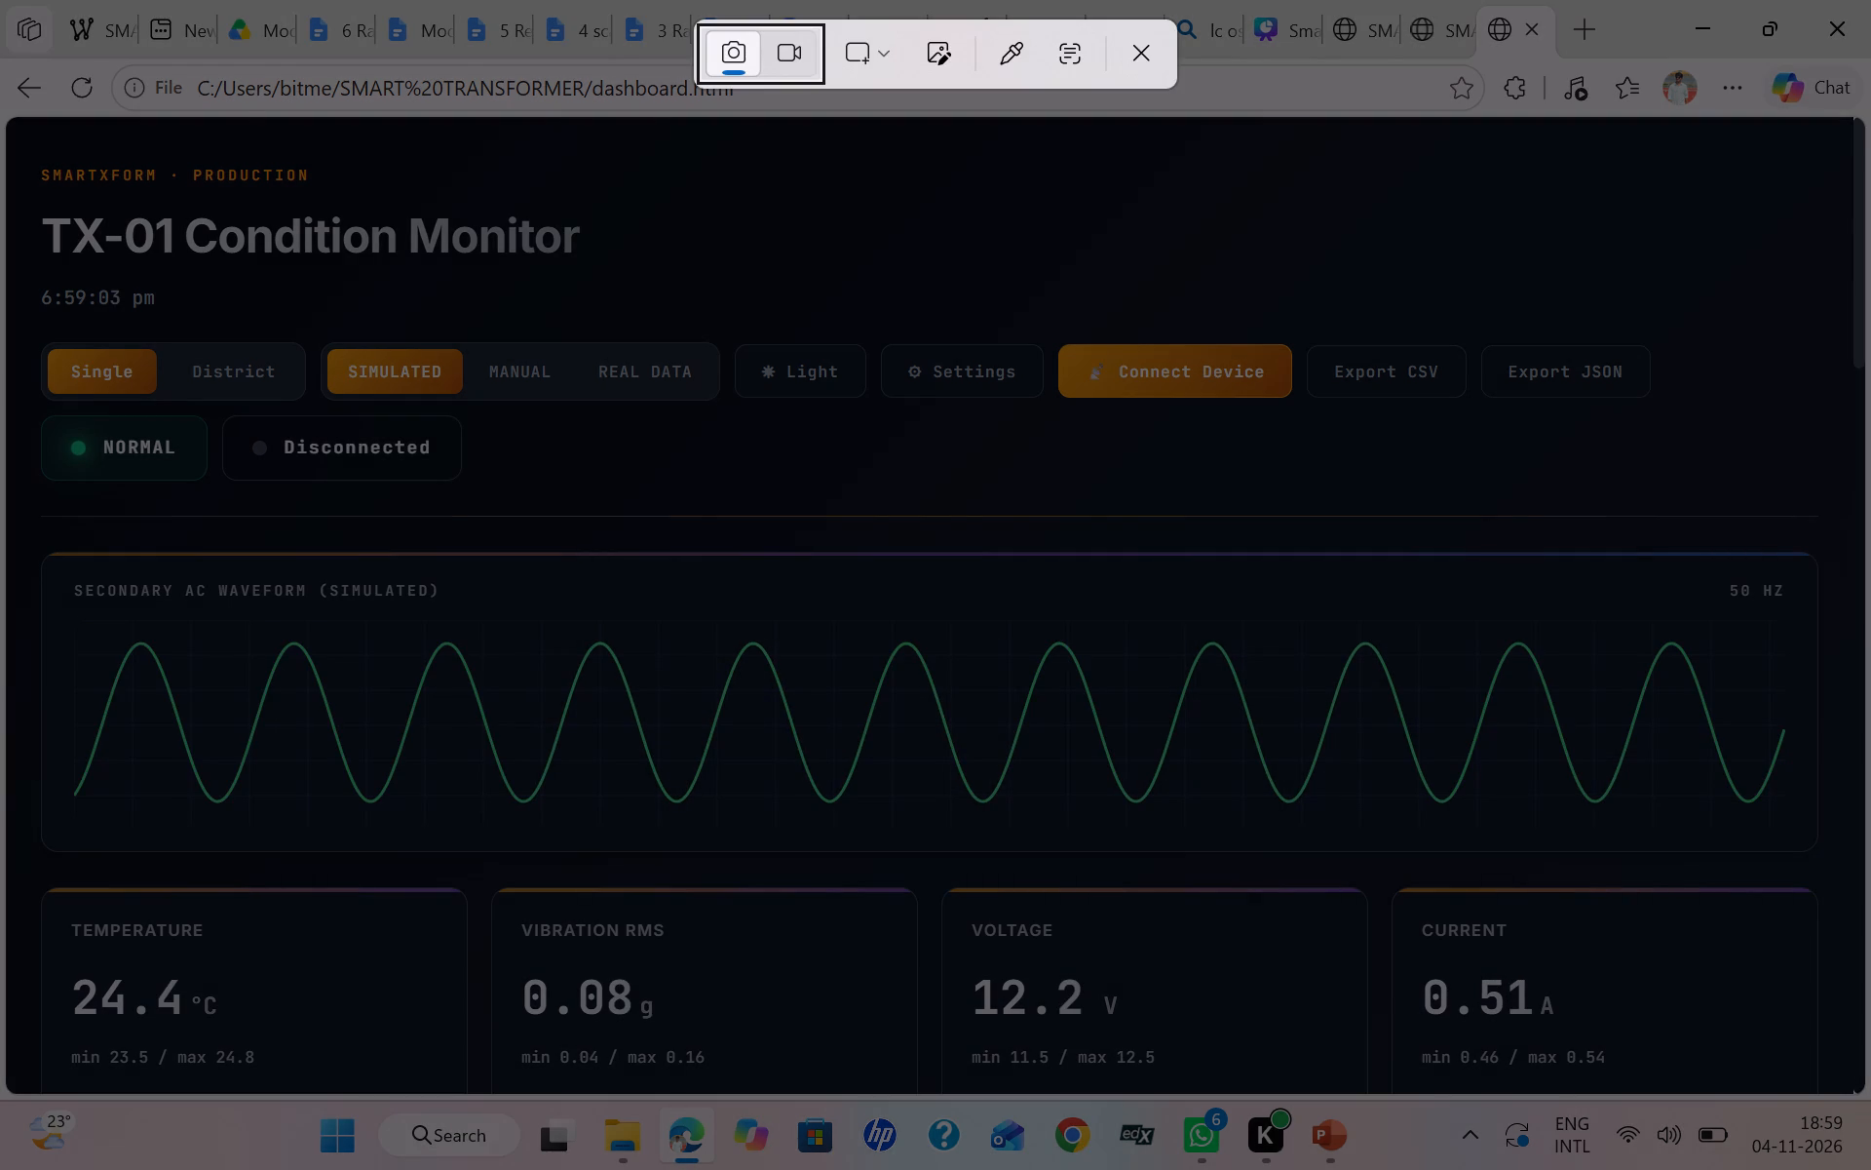
{"action": "left_click_drag", "start_coordinate": [19, 121], "coordinate": [1189, 969]}
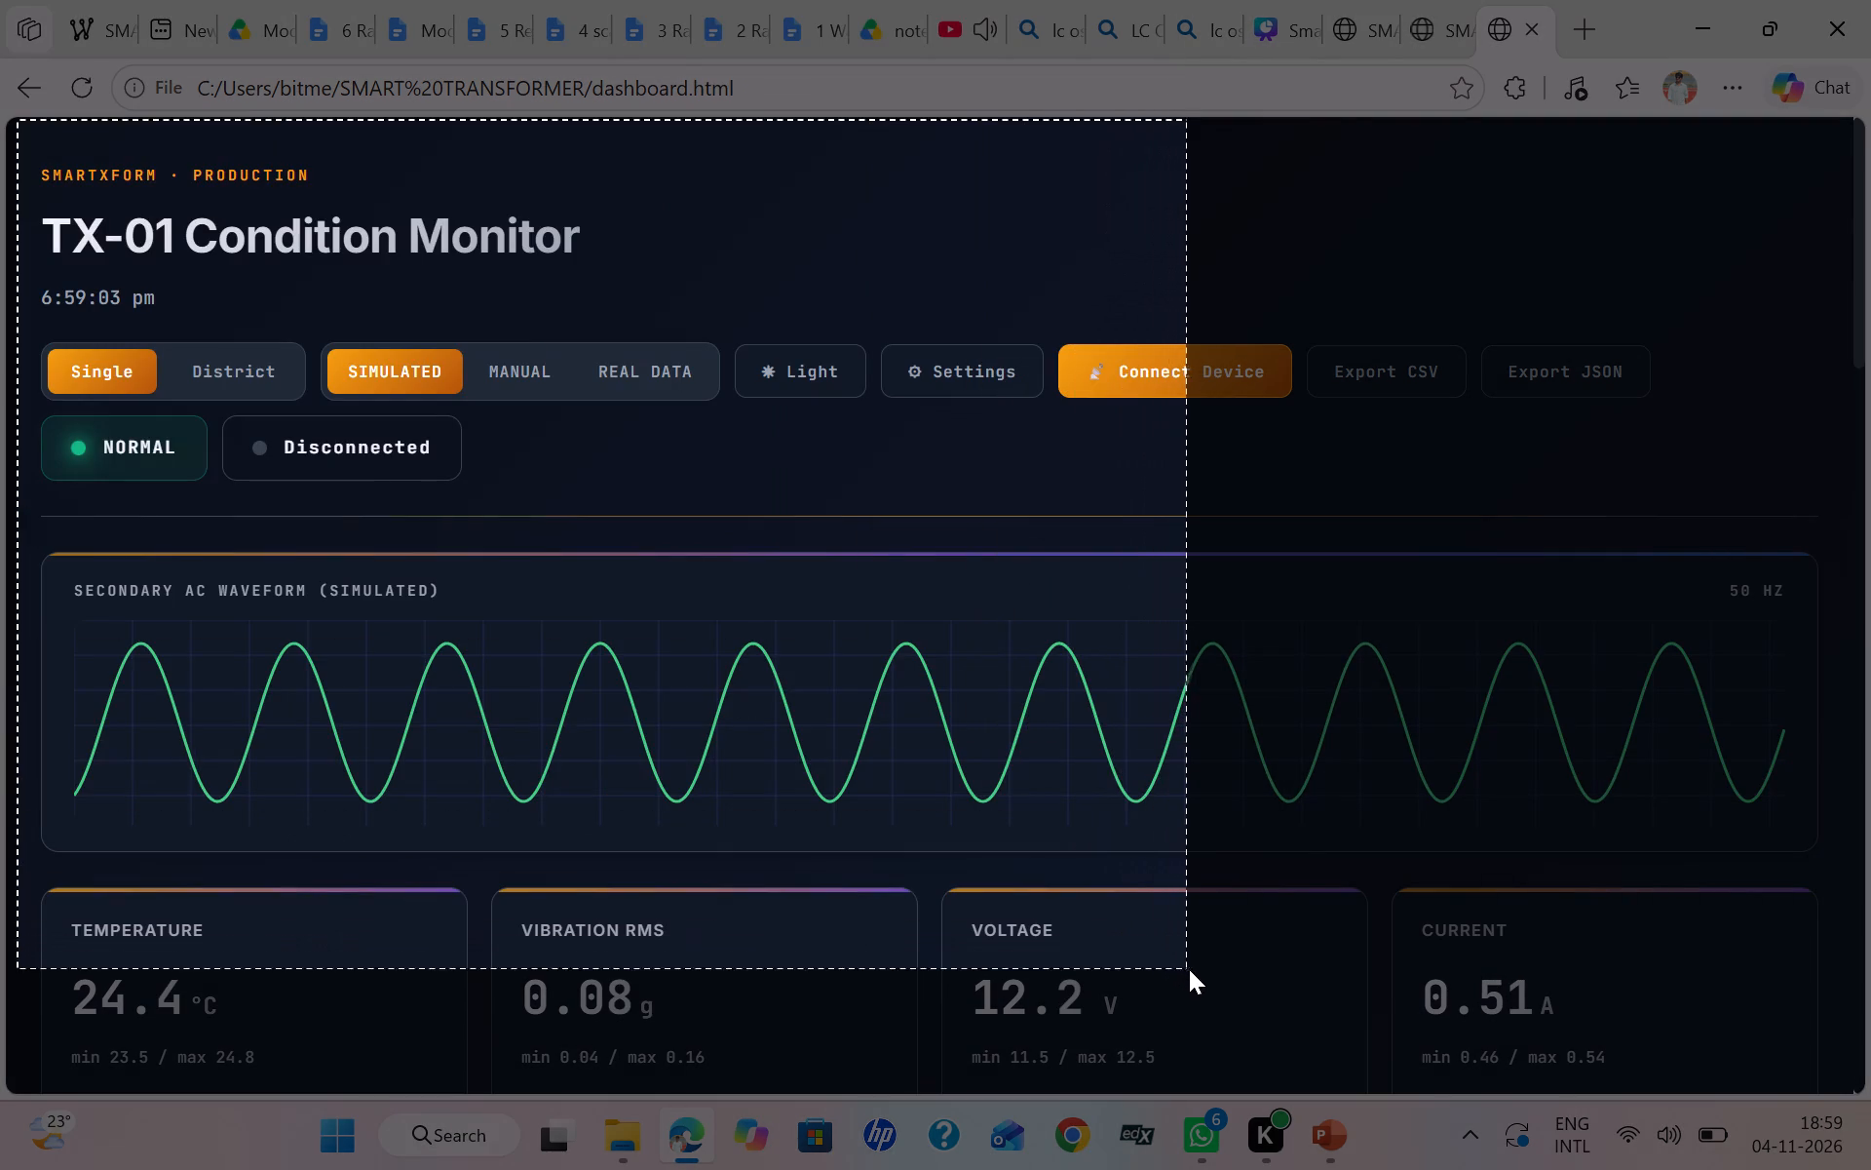
{"action": "left_click_drag", "start_coordinate": [1189, 969], "coordinate": [1775, 1036]}
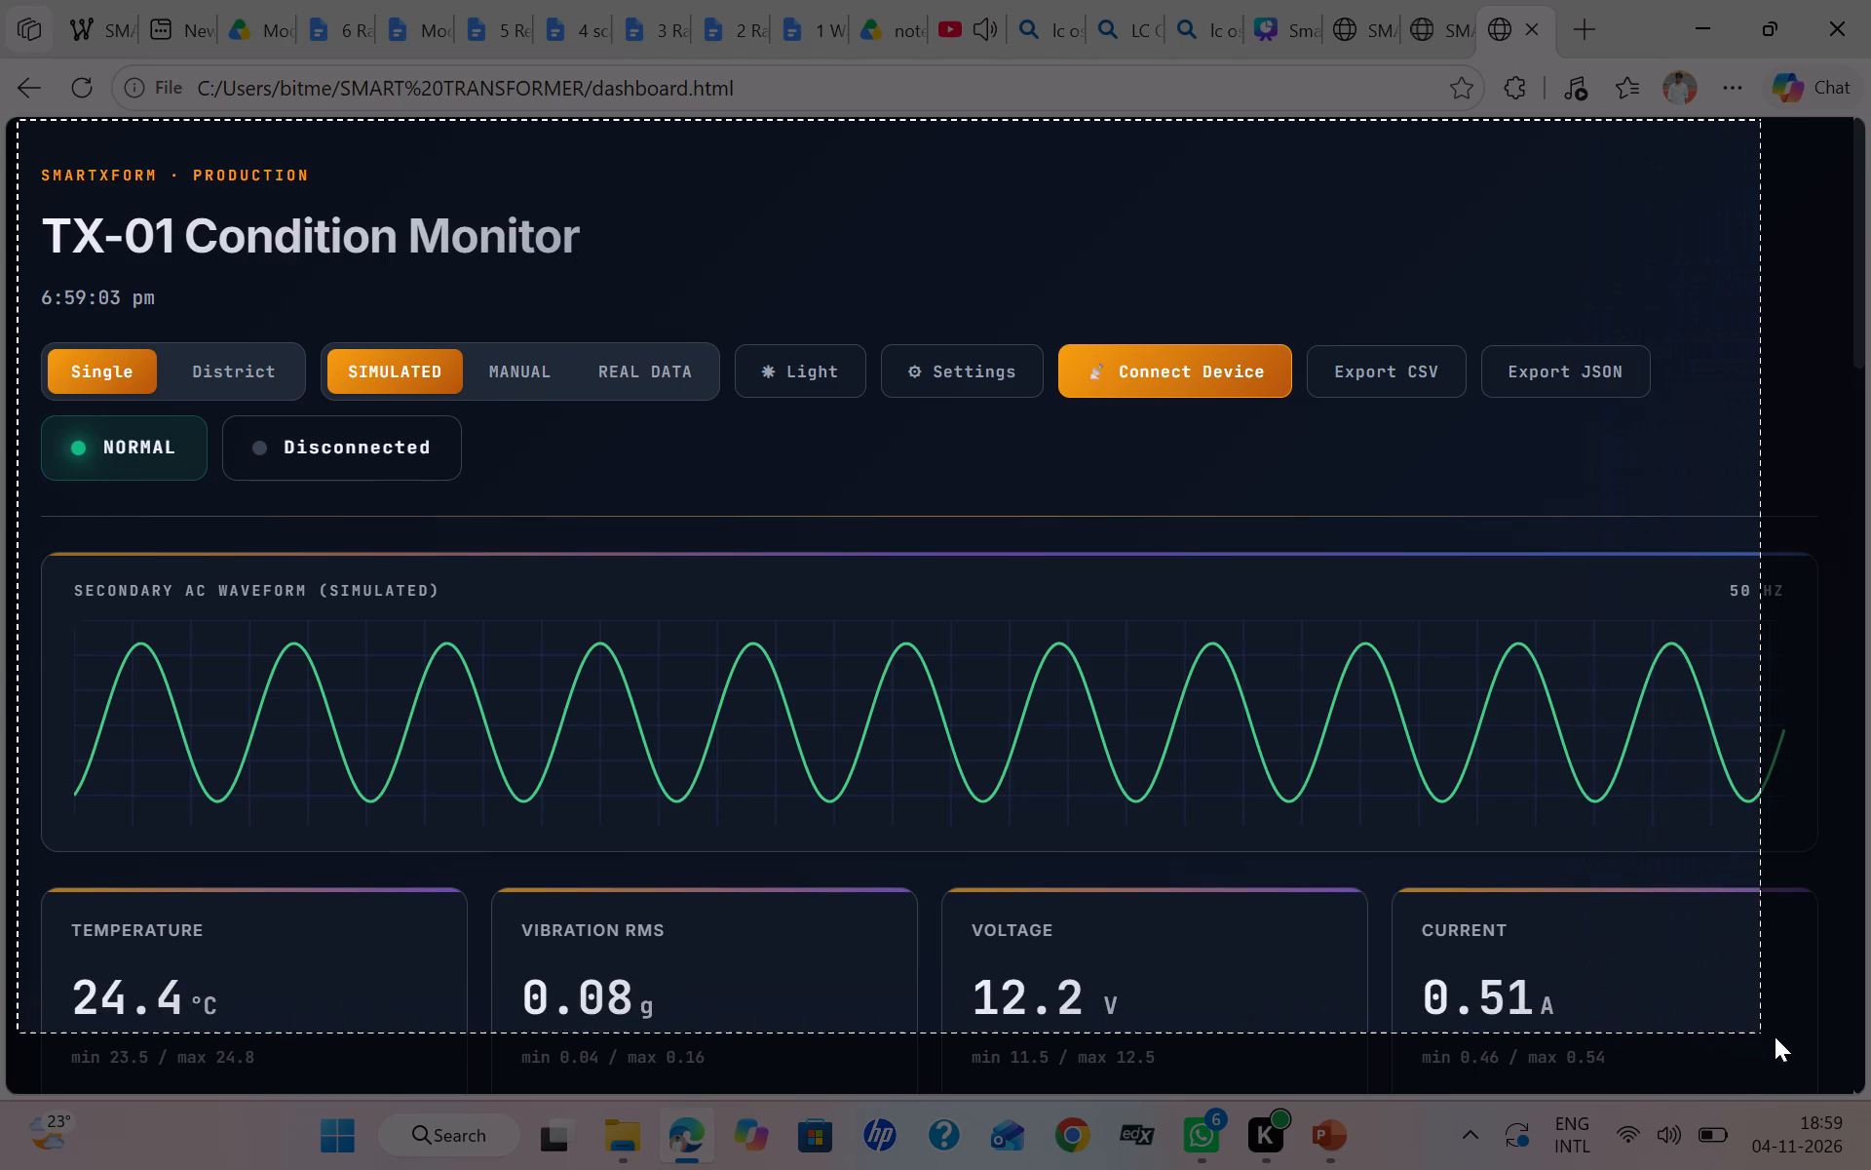
{"action": "left_click_drag", "start_coordinate": [1775, 1036], "coordinate": [1843, 1093]}
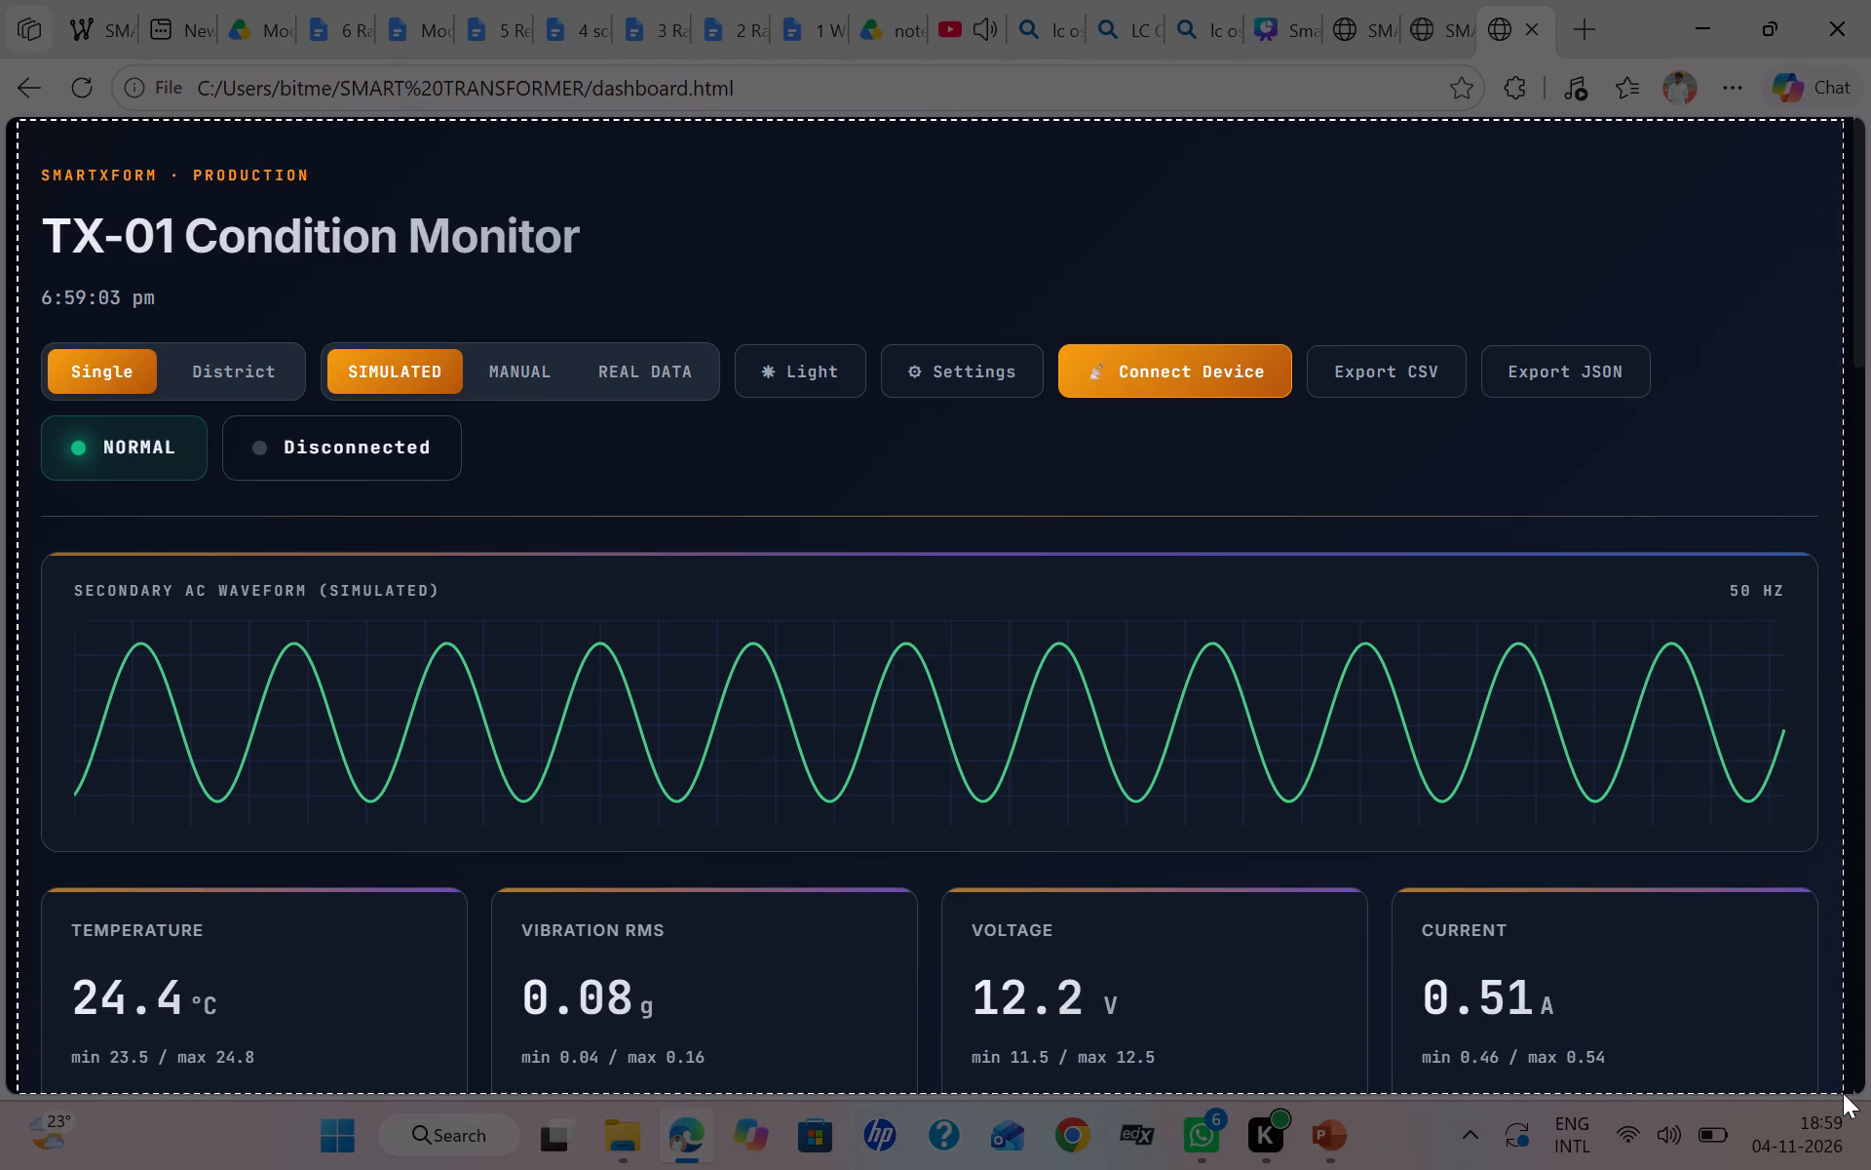
{"action": "left_click_drag", "start_coordinate": [1843, 1093], "coordinate": [1859, 1092]}
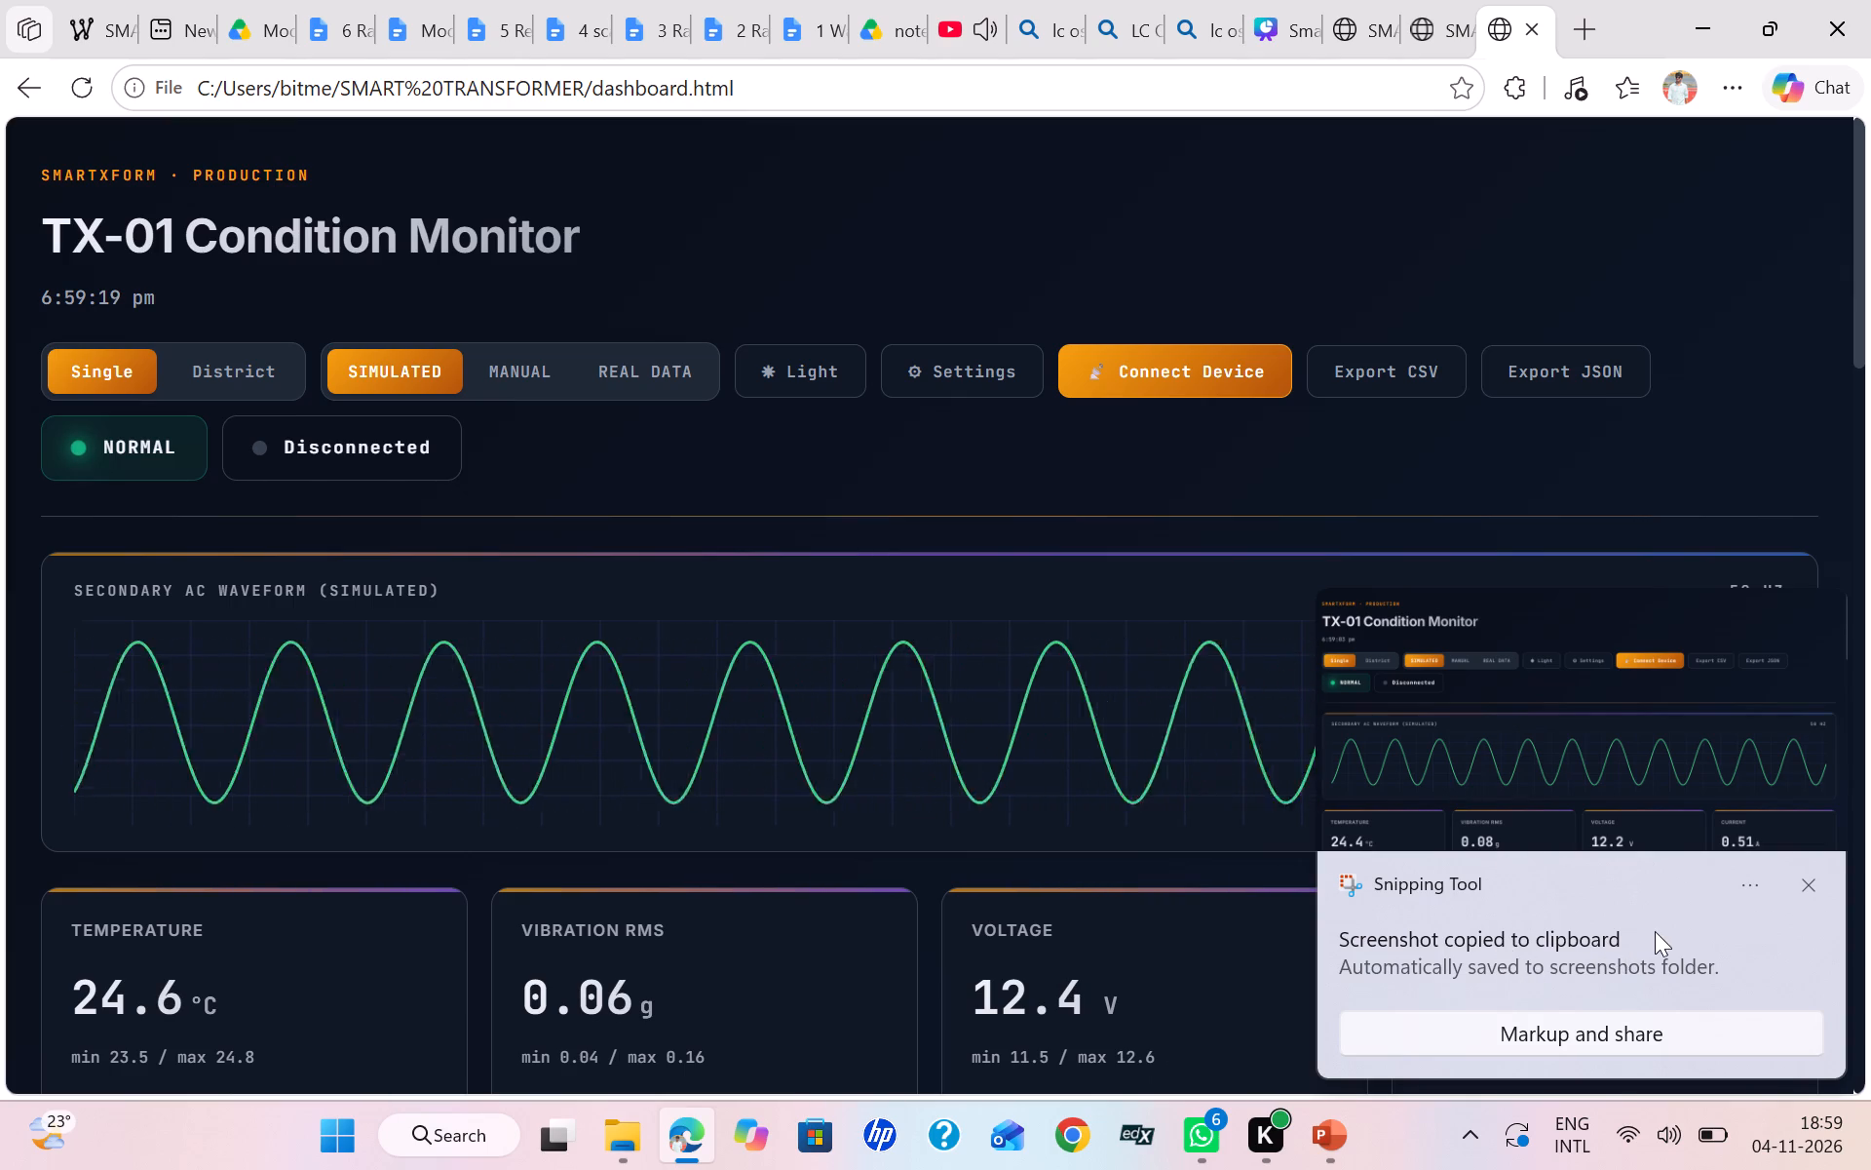
Switch to the Canva presentation and paste the dashboard screenshot onto the Software & Monitoring slide.
{"action": "left_click", "coordinate": [1332, 1125]}
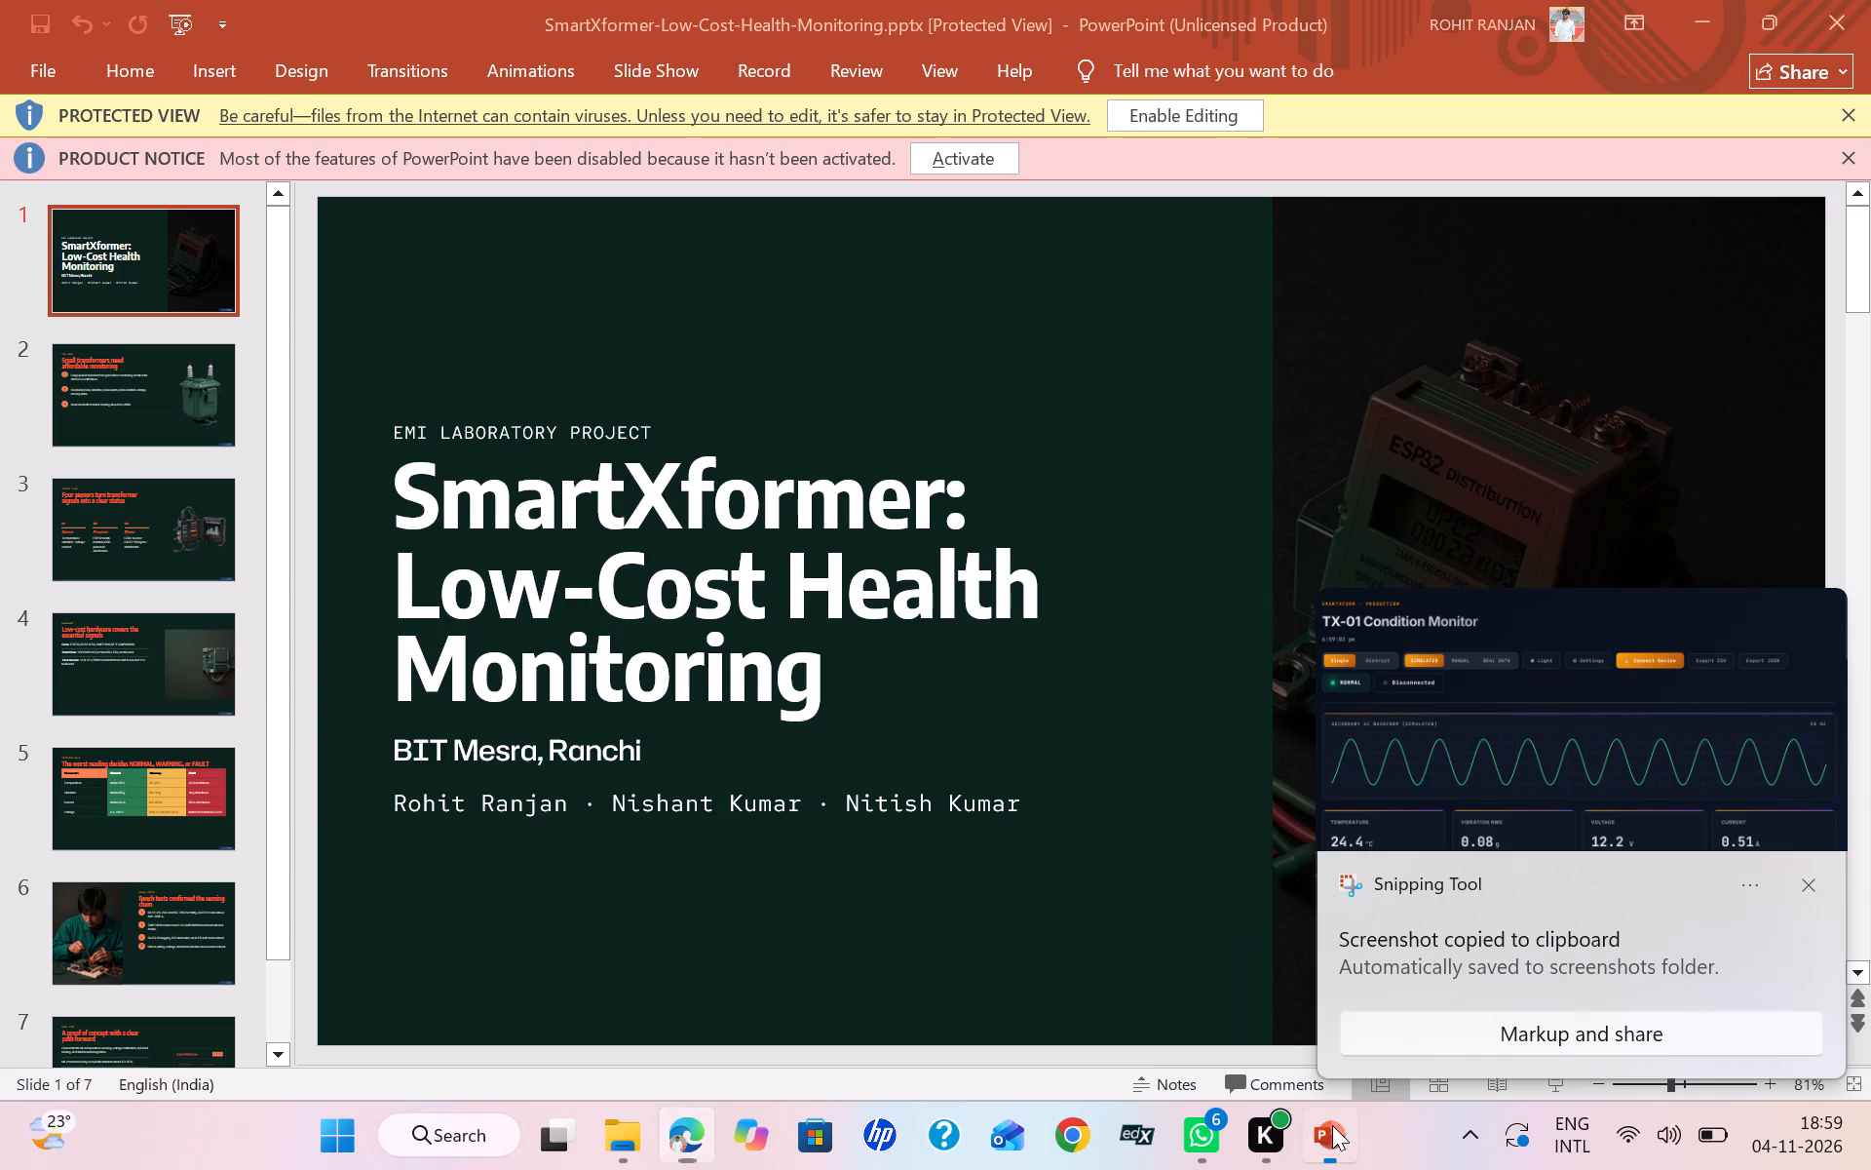
{"action": "left_click", "coordinate": [667, 1158]}
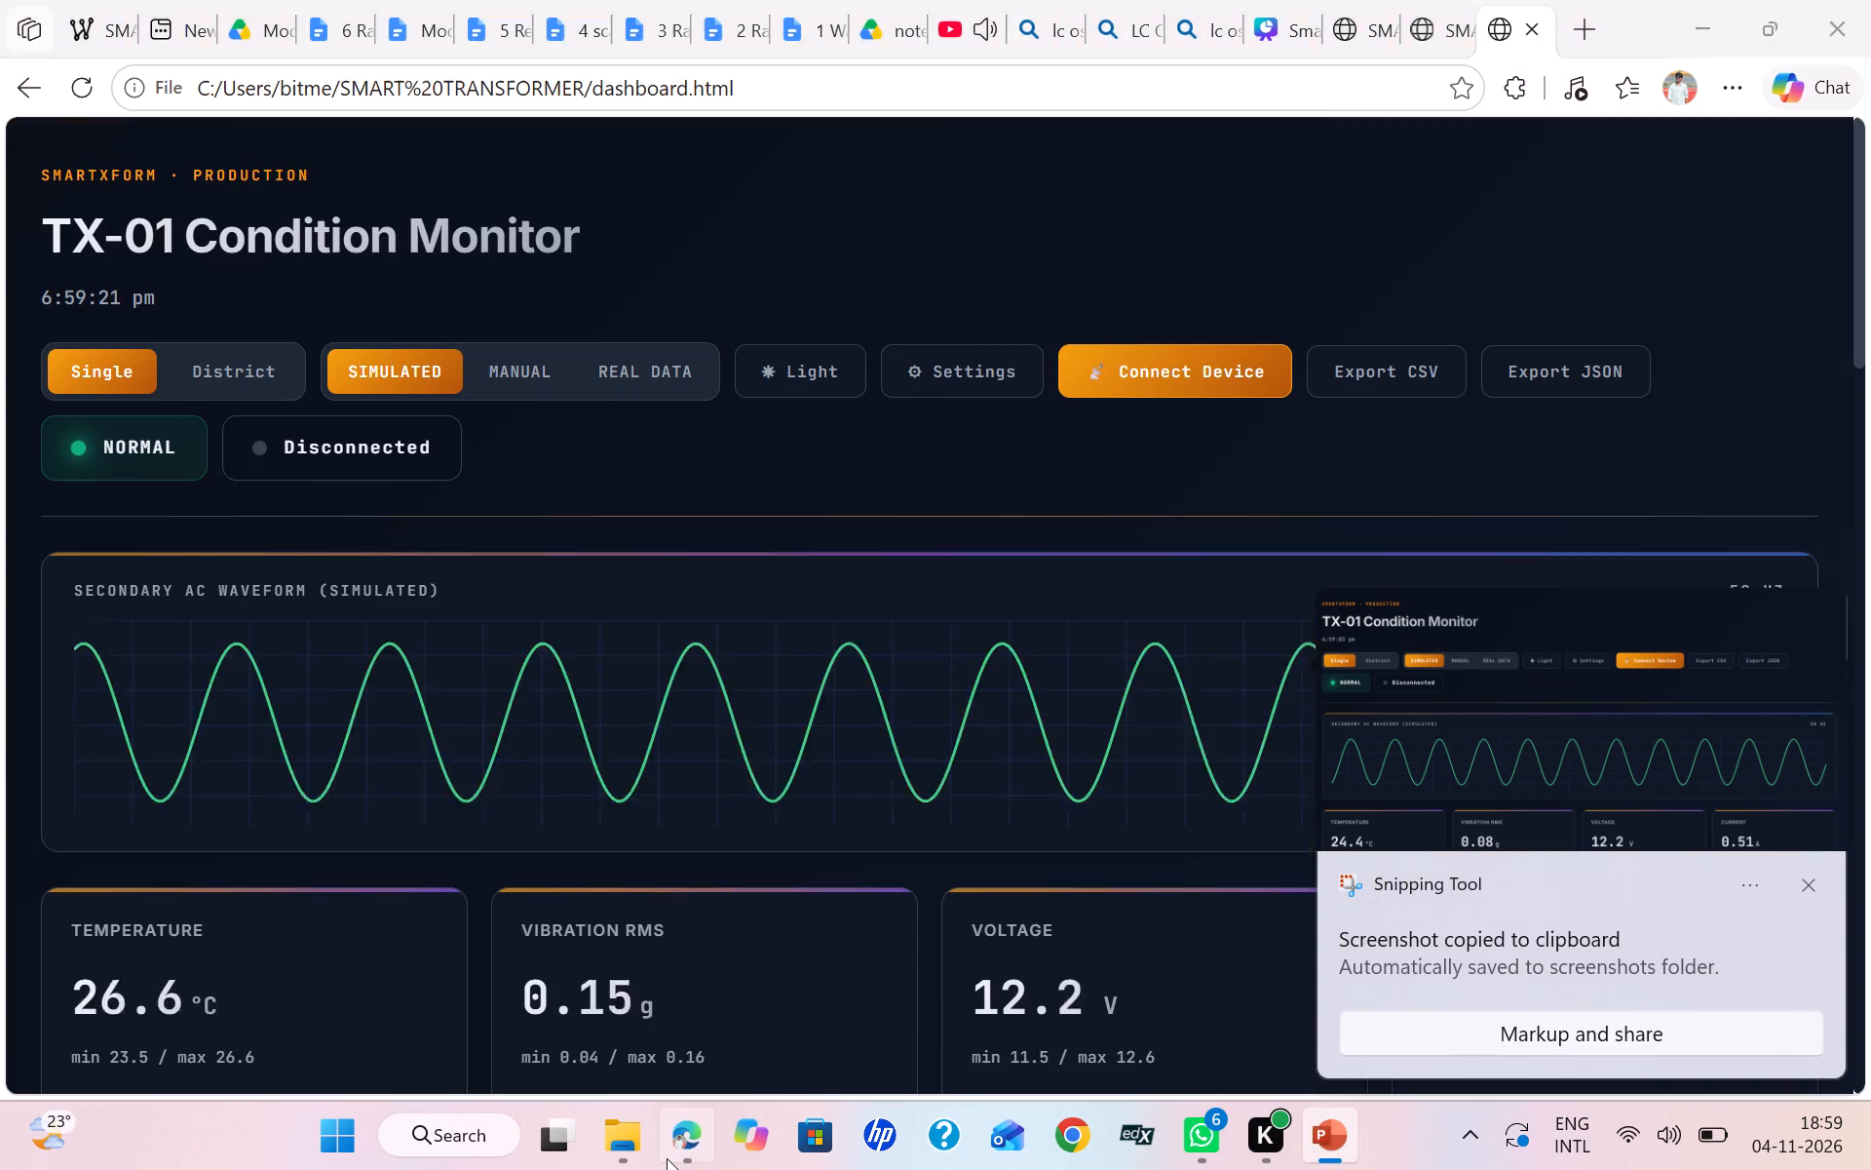
{"action": "left_click", "coordinate": [1276, 24]}
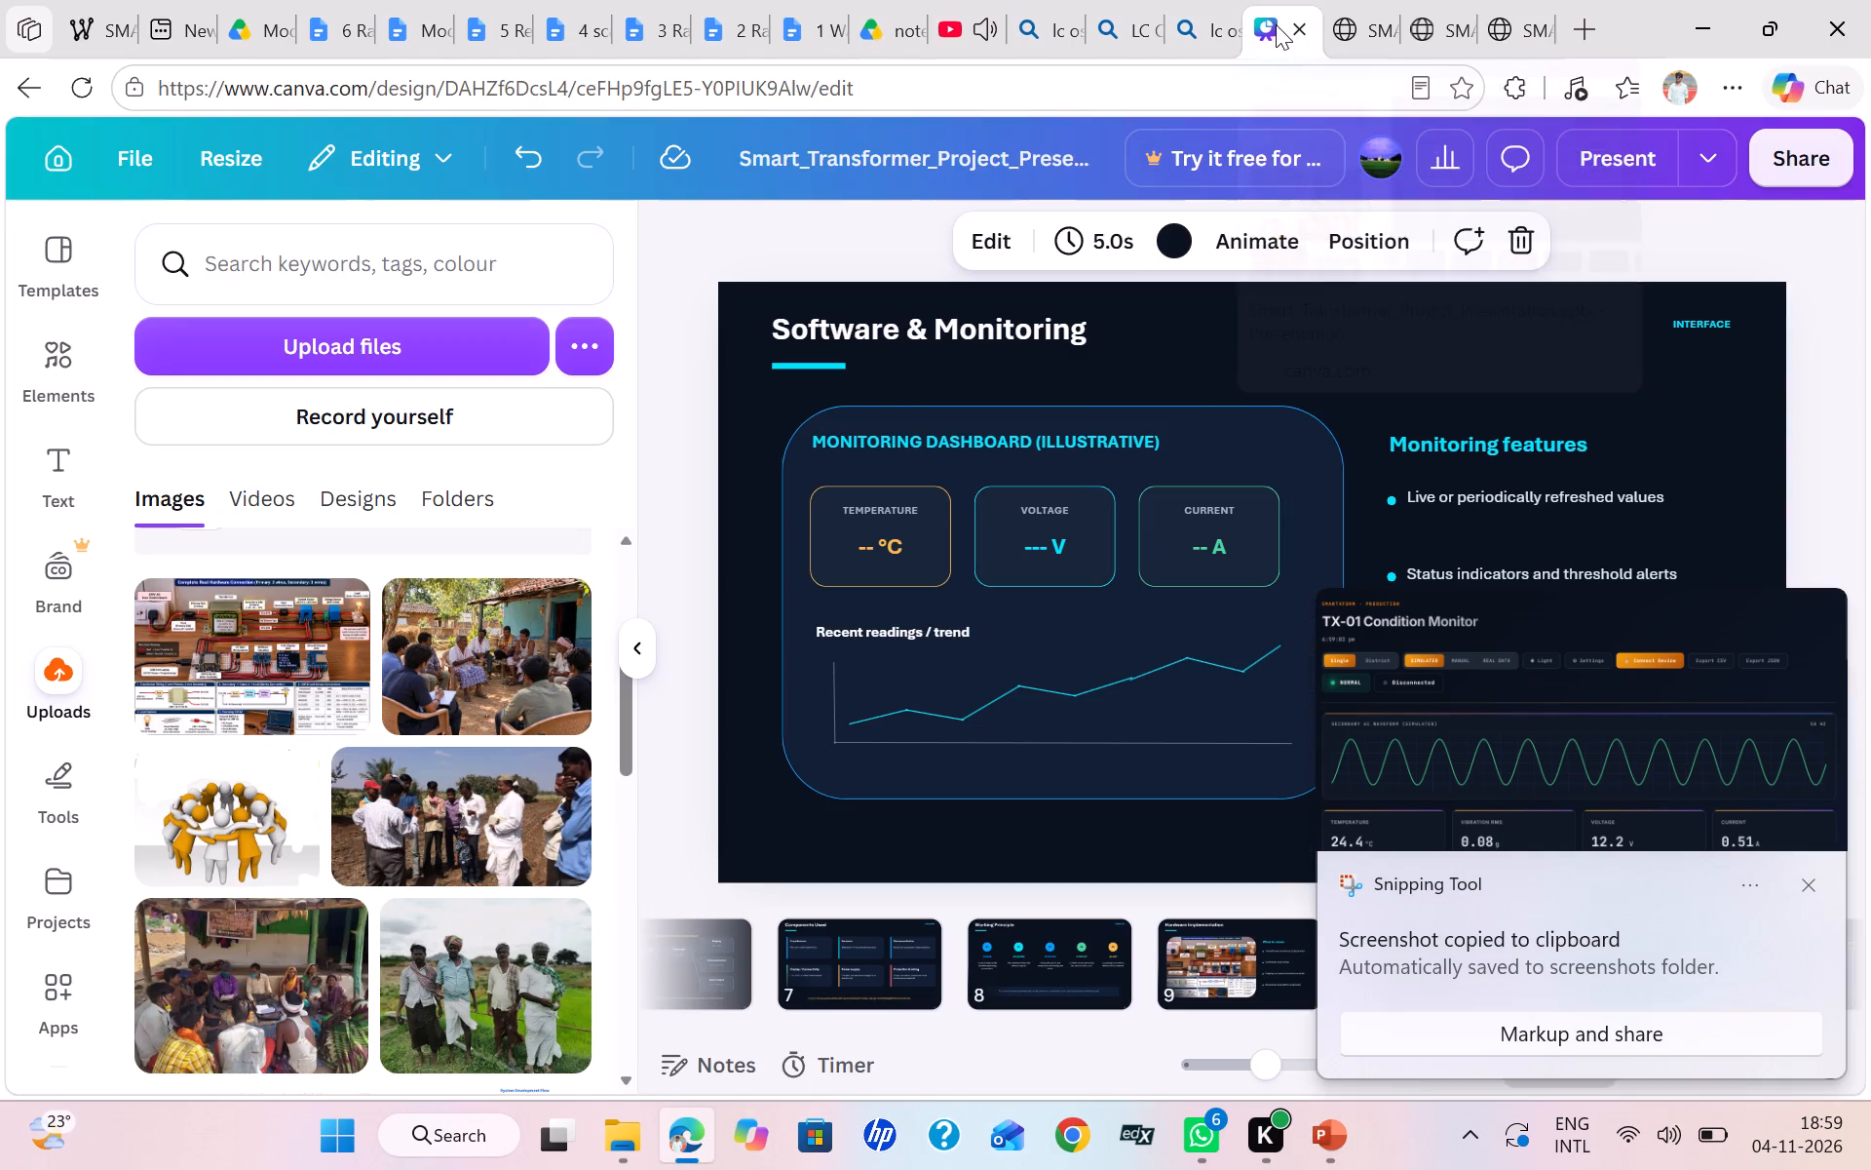
{"action": "left_click", "coordinate": [1090, 671]}
{"action": "key", "text": "ctrl+v"}
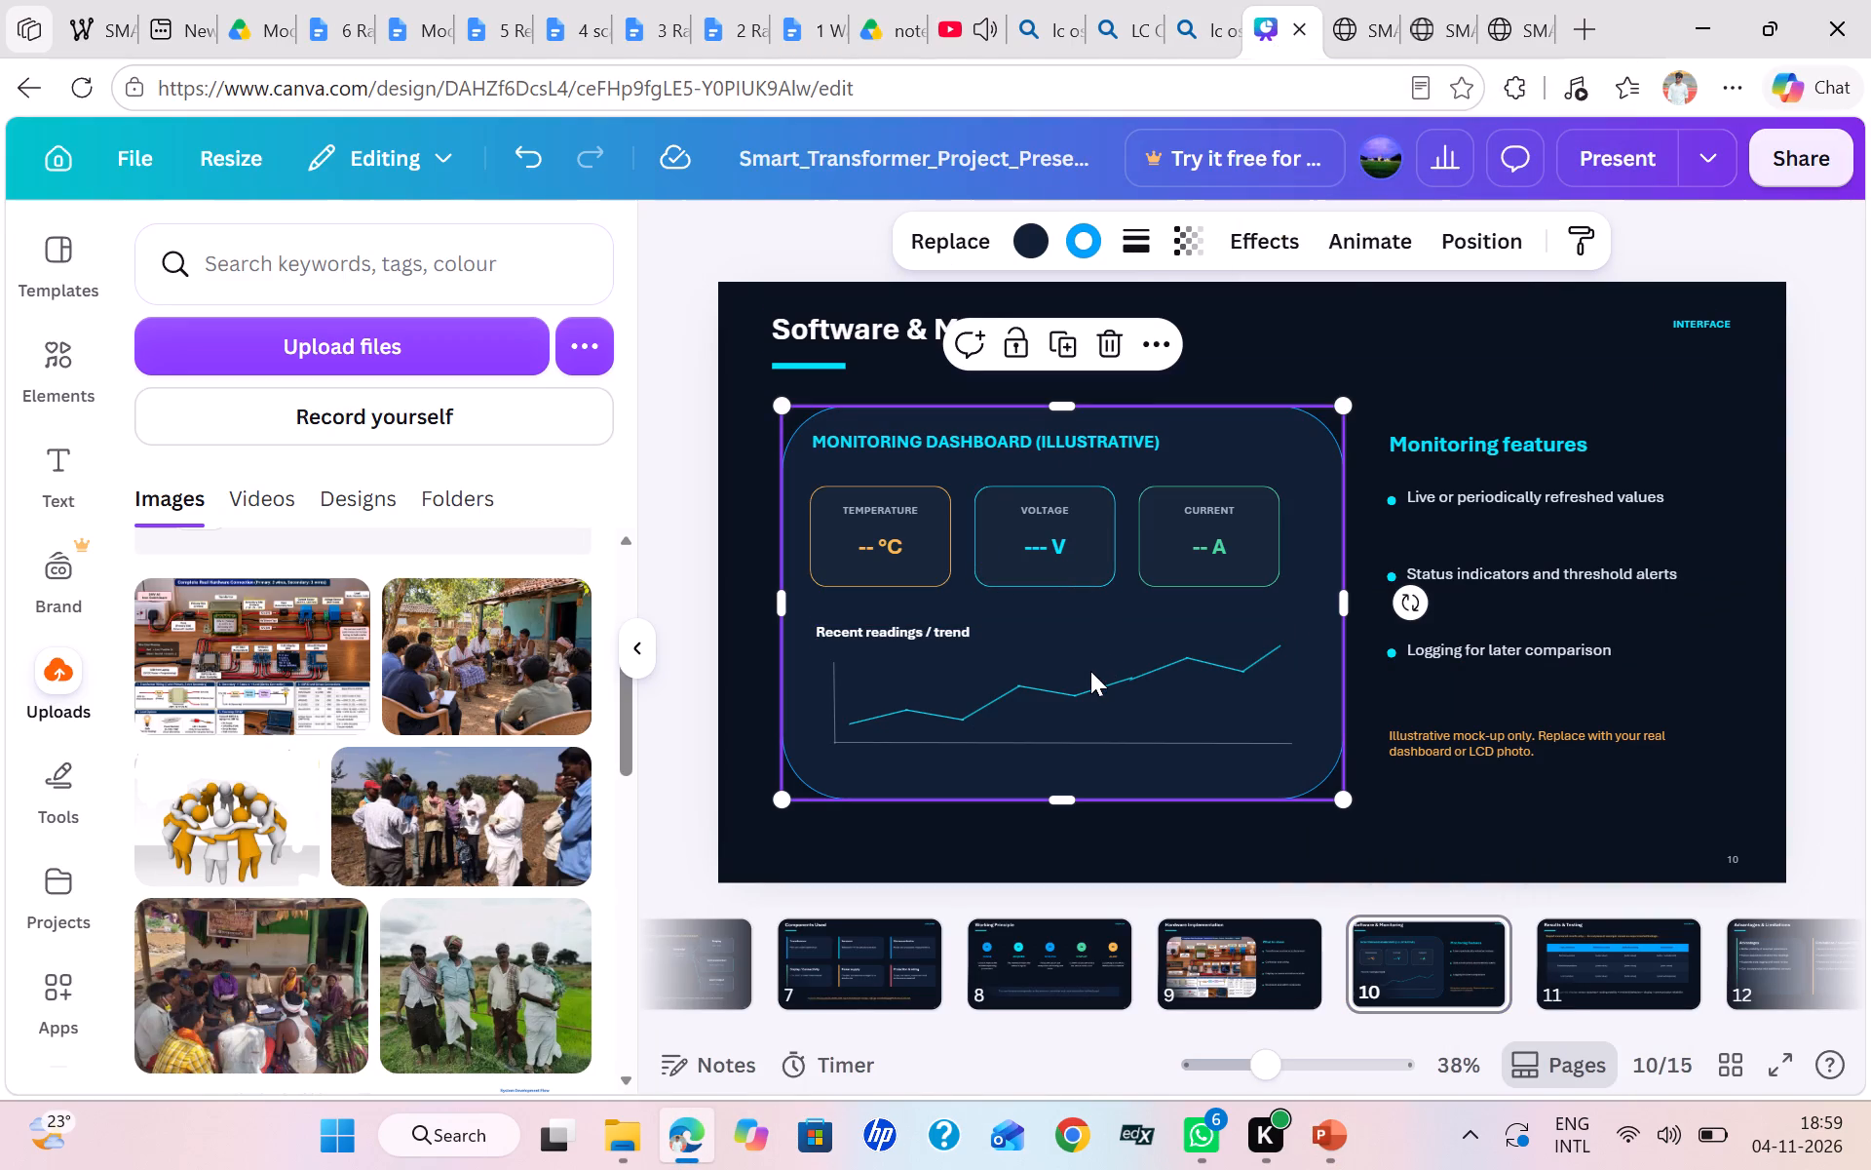
{"action": "key", "text": "ctrl+v"}
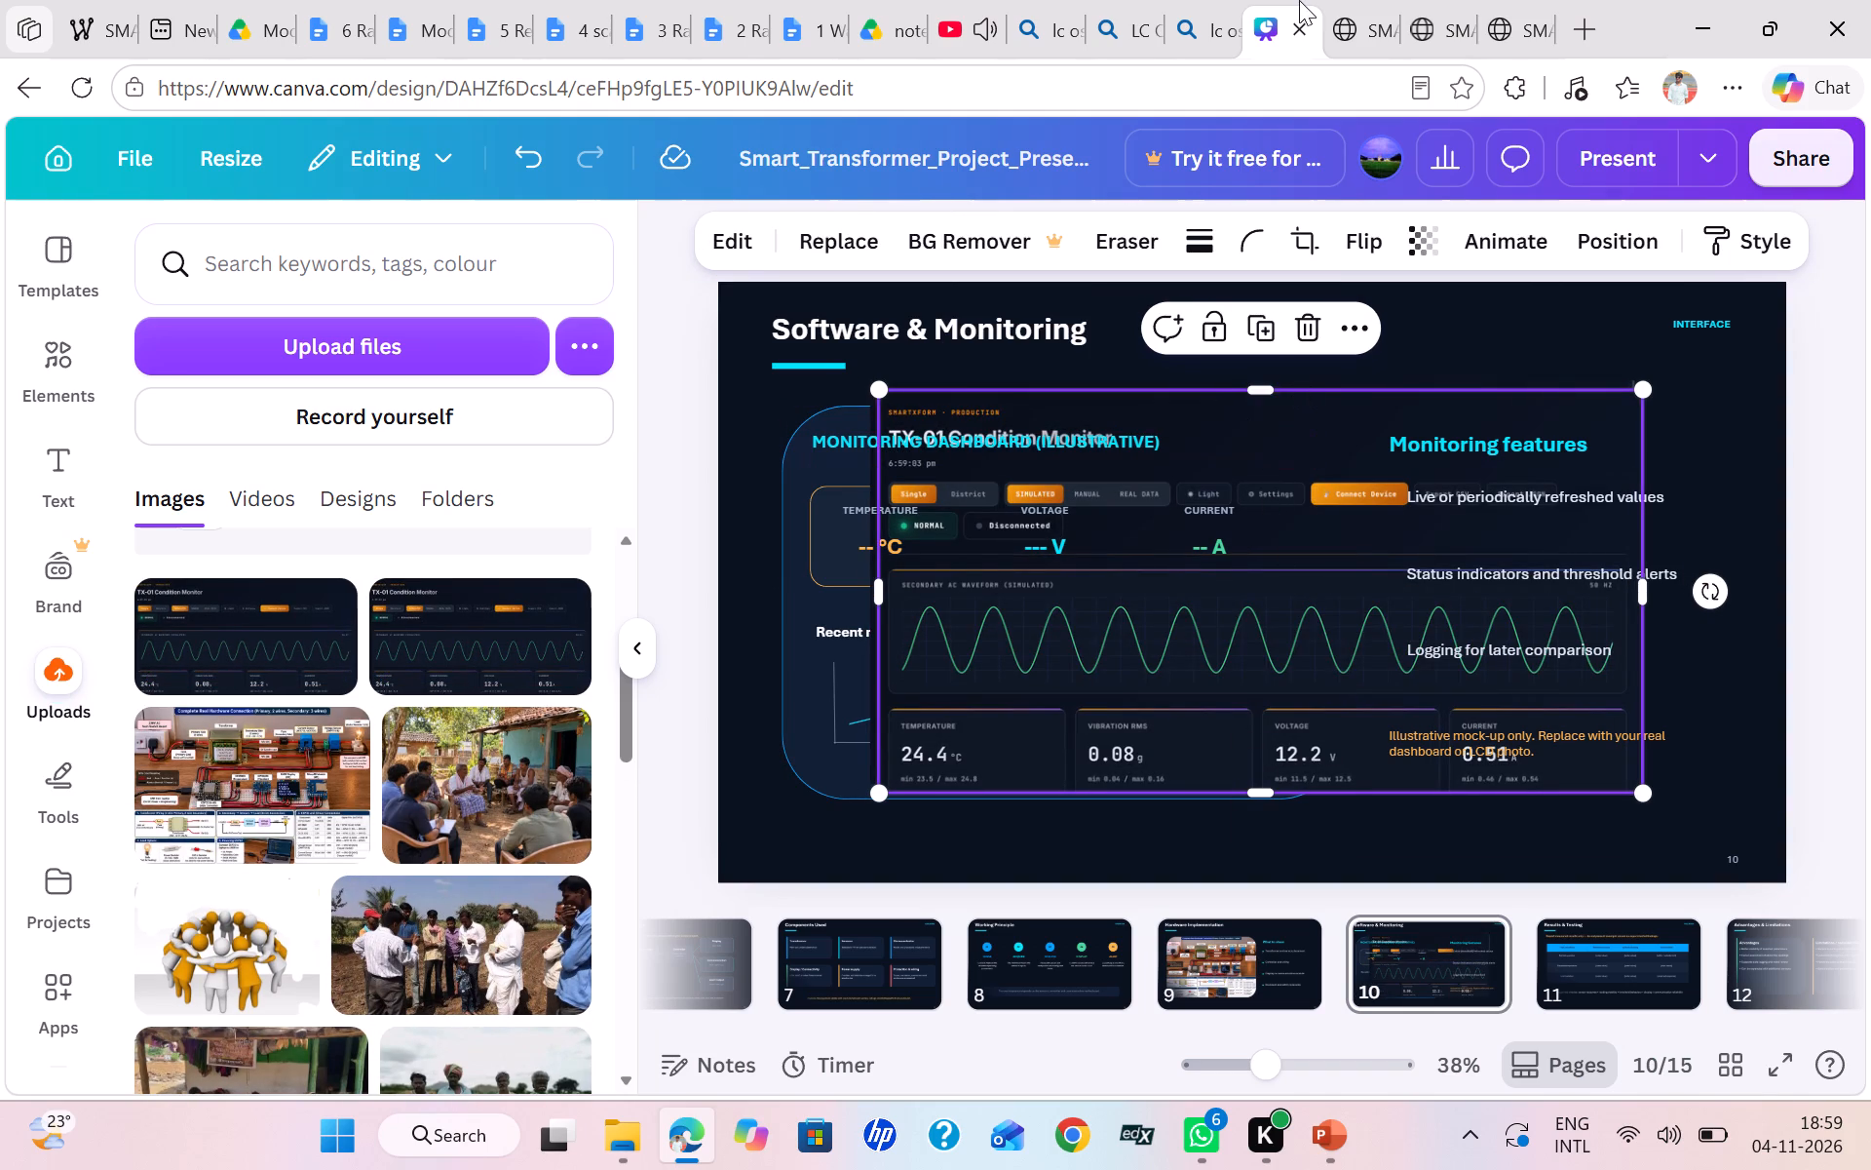
Switch to YouTube and play the Kinna Sona audio song from the mix playlist.
{"action": "left_click", "coordinate": [945, 0]}
{"action": "scroll", "coordinate": [1403, 667], "scroll_direction": "down", "scroll_amount": 2}
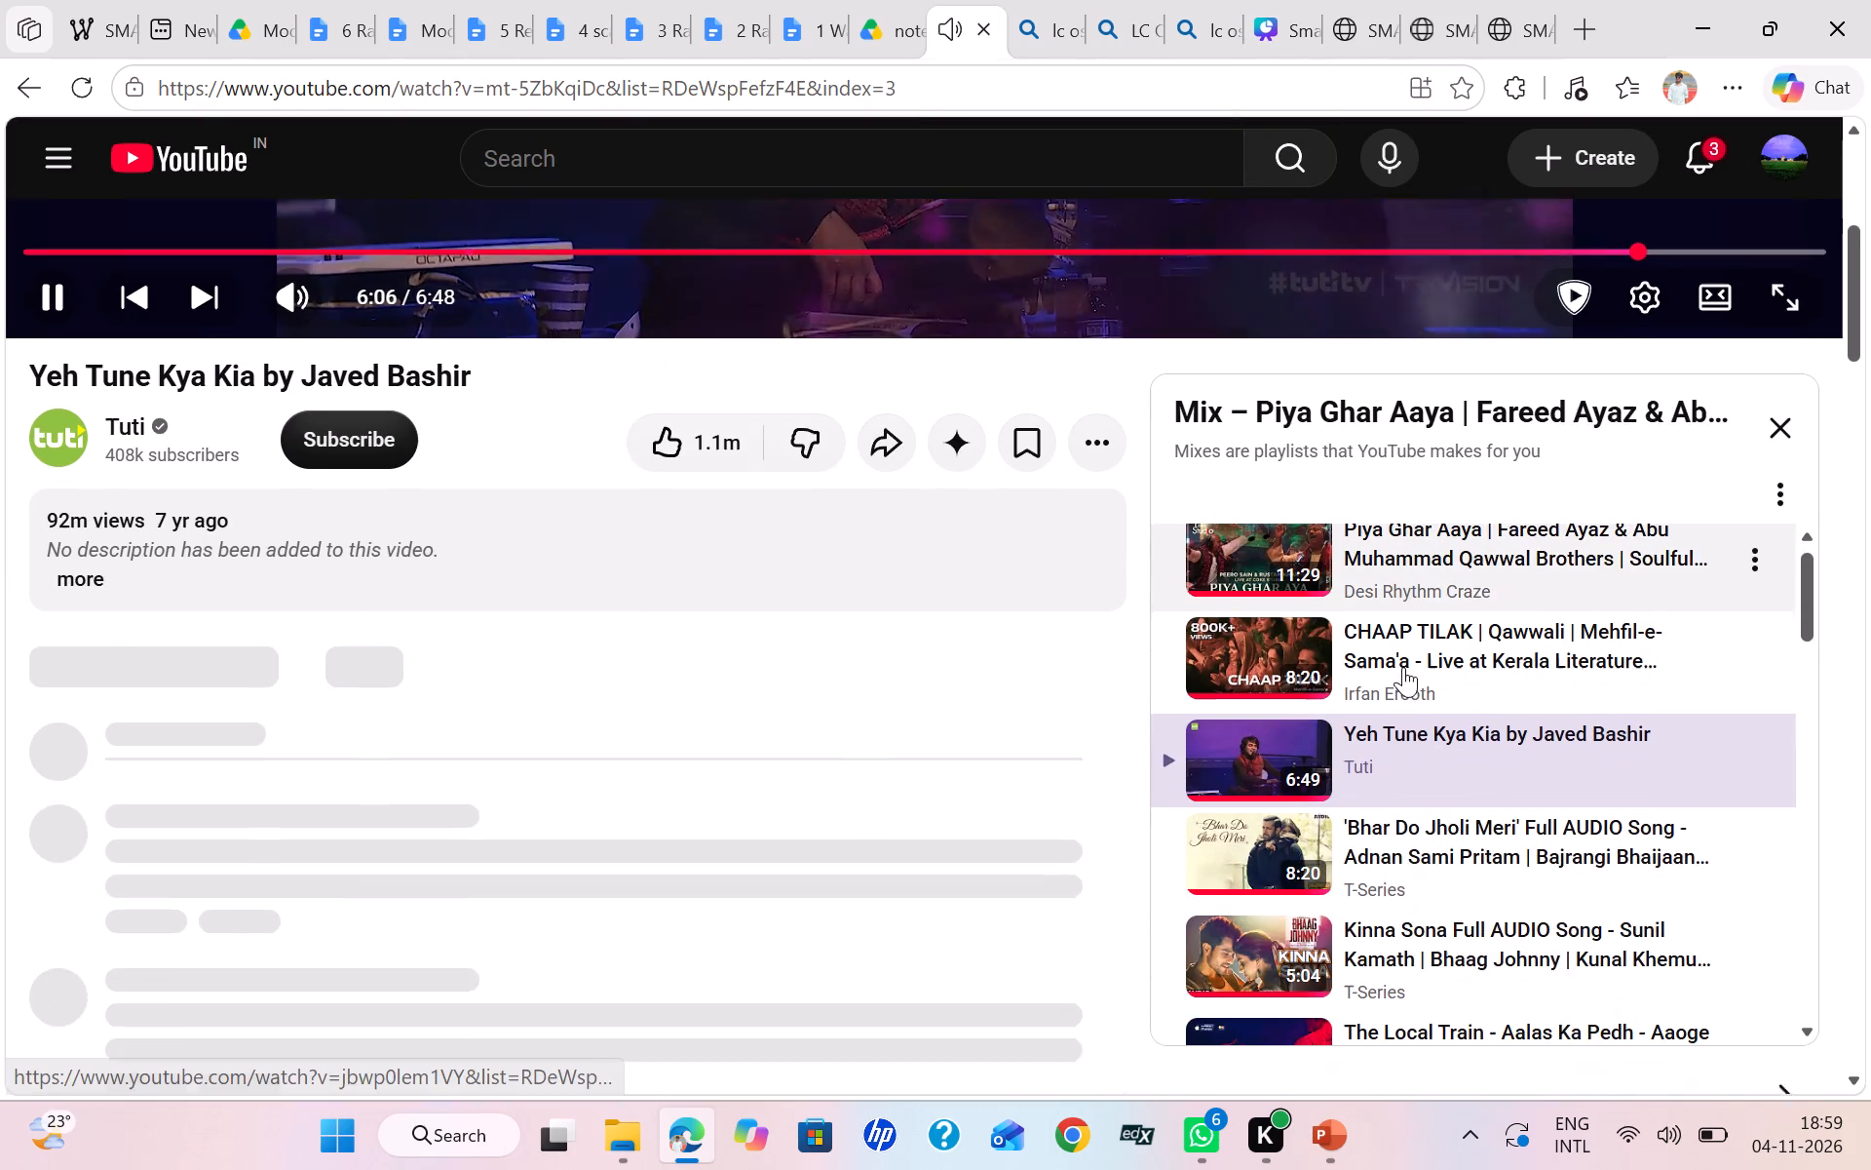
{"action": "scroll", "coordinate": [1403, 667], "scroll_direction": "down", "scroll_amount": 1}
{"action": "left_click", "coordinate": [1394, 802]}
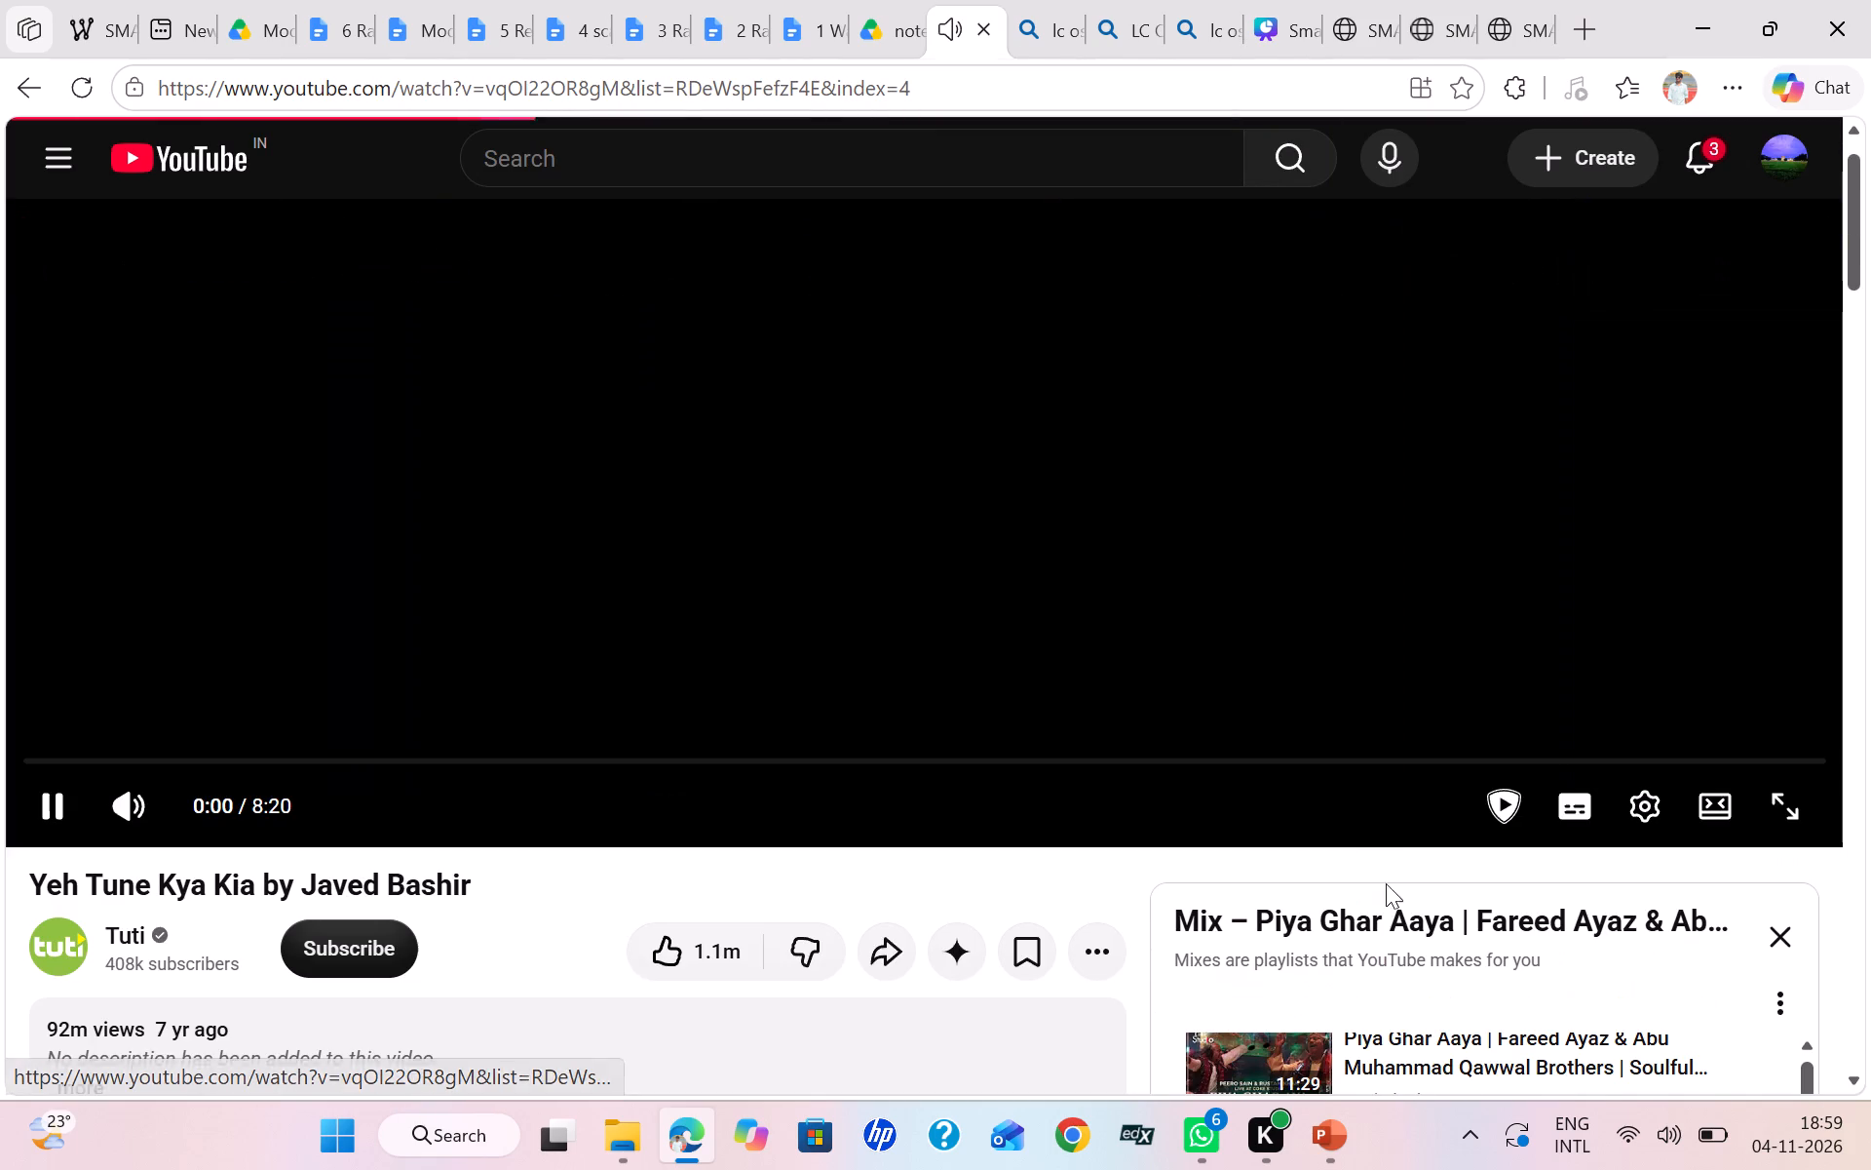
{"action": "scroll", "coordinate": [1335, 727], "scroll_direction": "down", "scroll_amount": 2}
{"action": "scroll", "coordinate": [1337, 565], "scroll_direction": "down", "scroll_amount": 1}
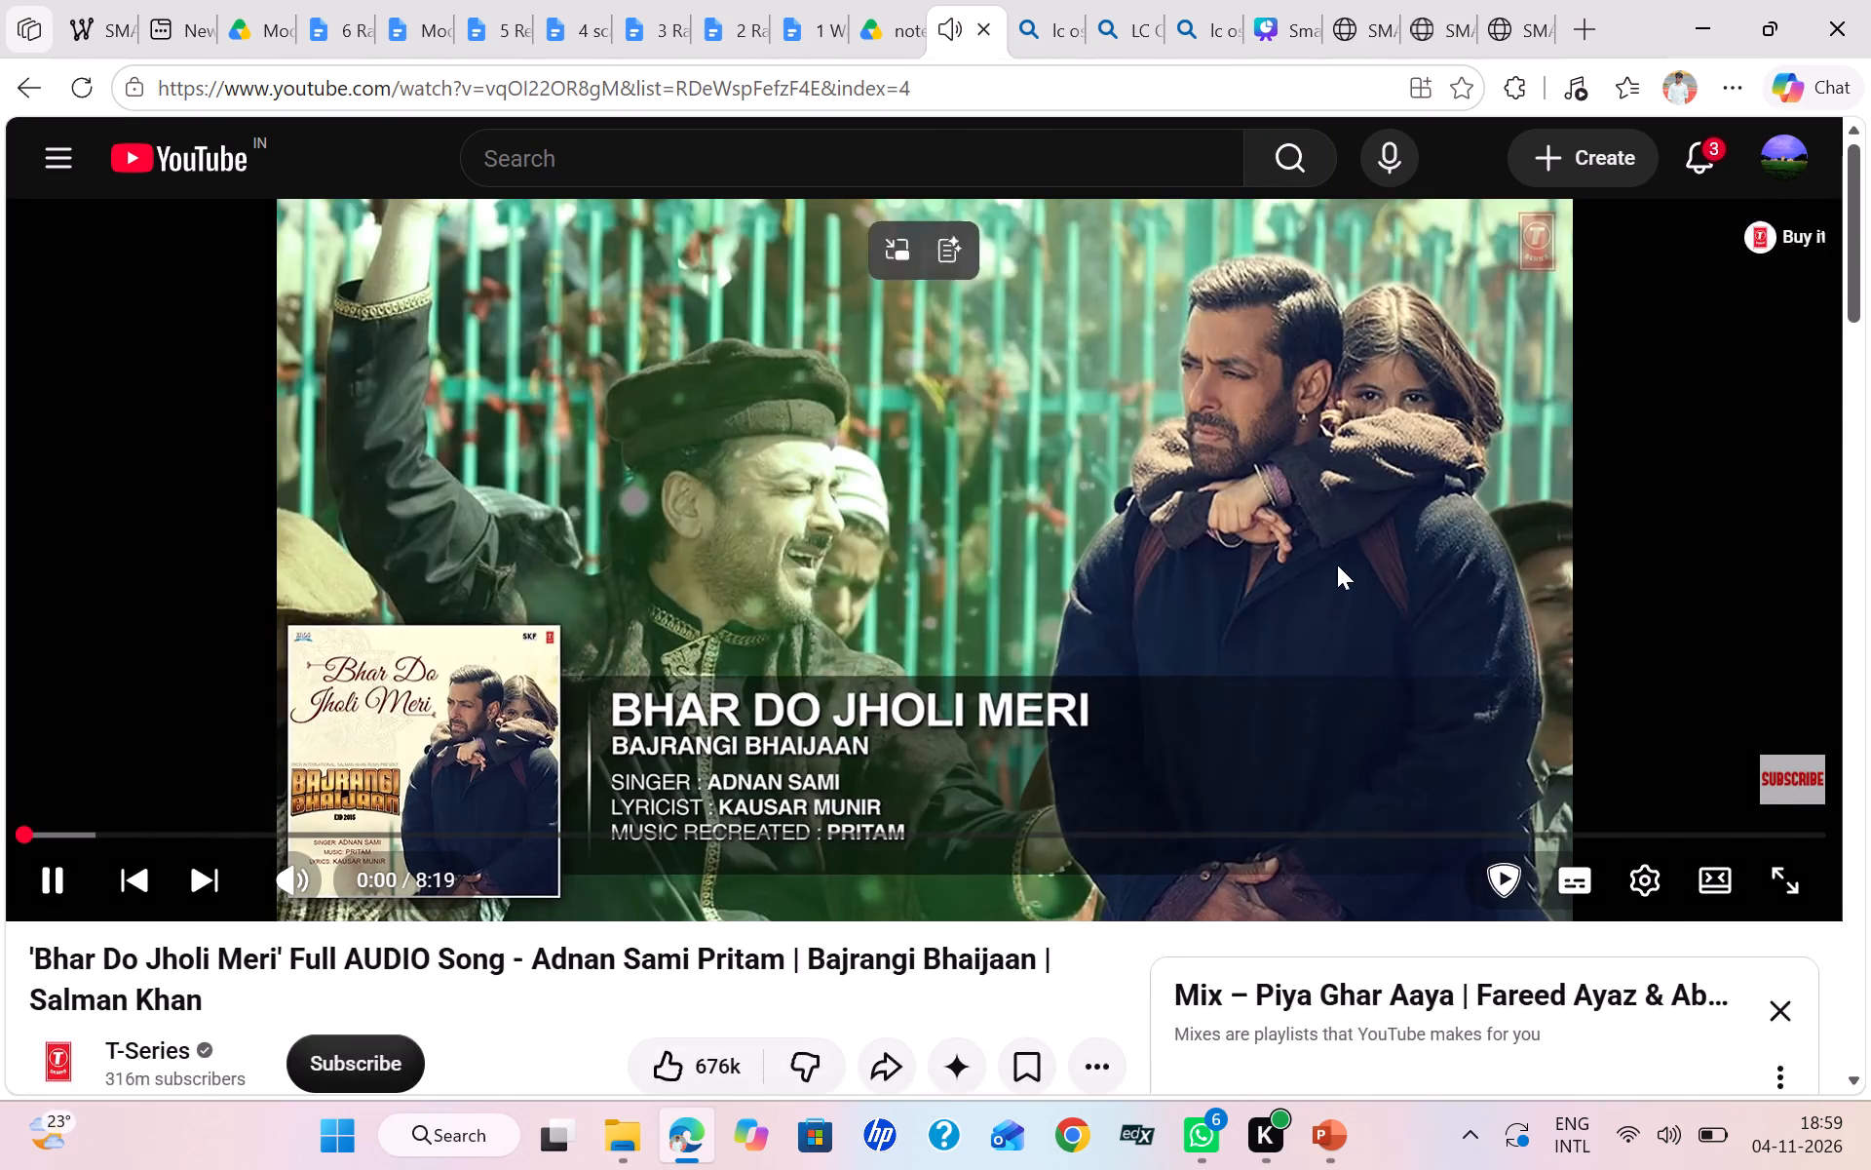
{"action": "scroll", "coordinate": [1337, 565], "scroll_direction": "down", "scroll_amount": 2}
{"action": "left_click", "coordinate": [1378, 1032]}
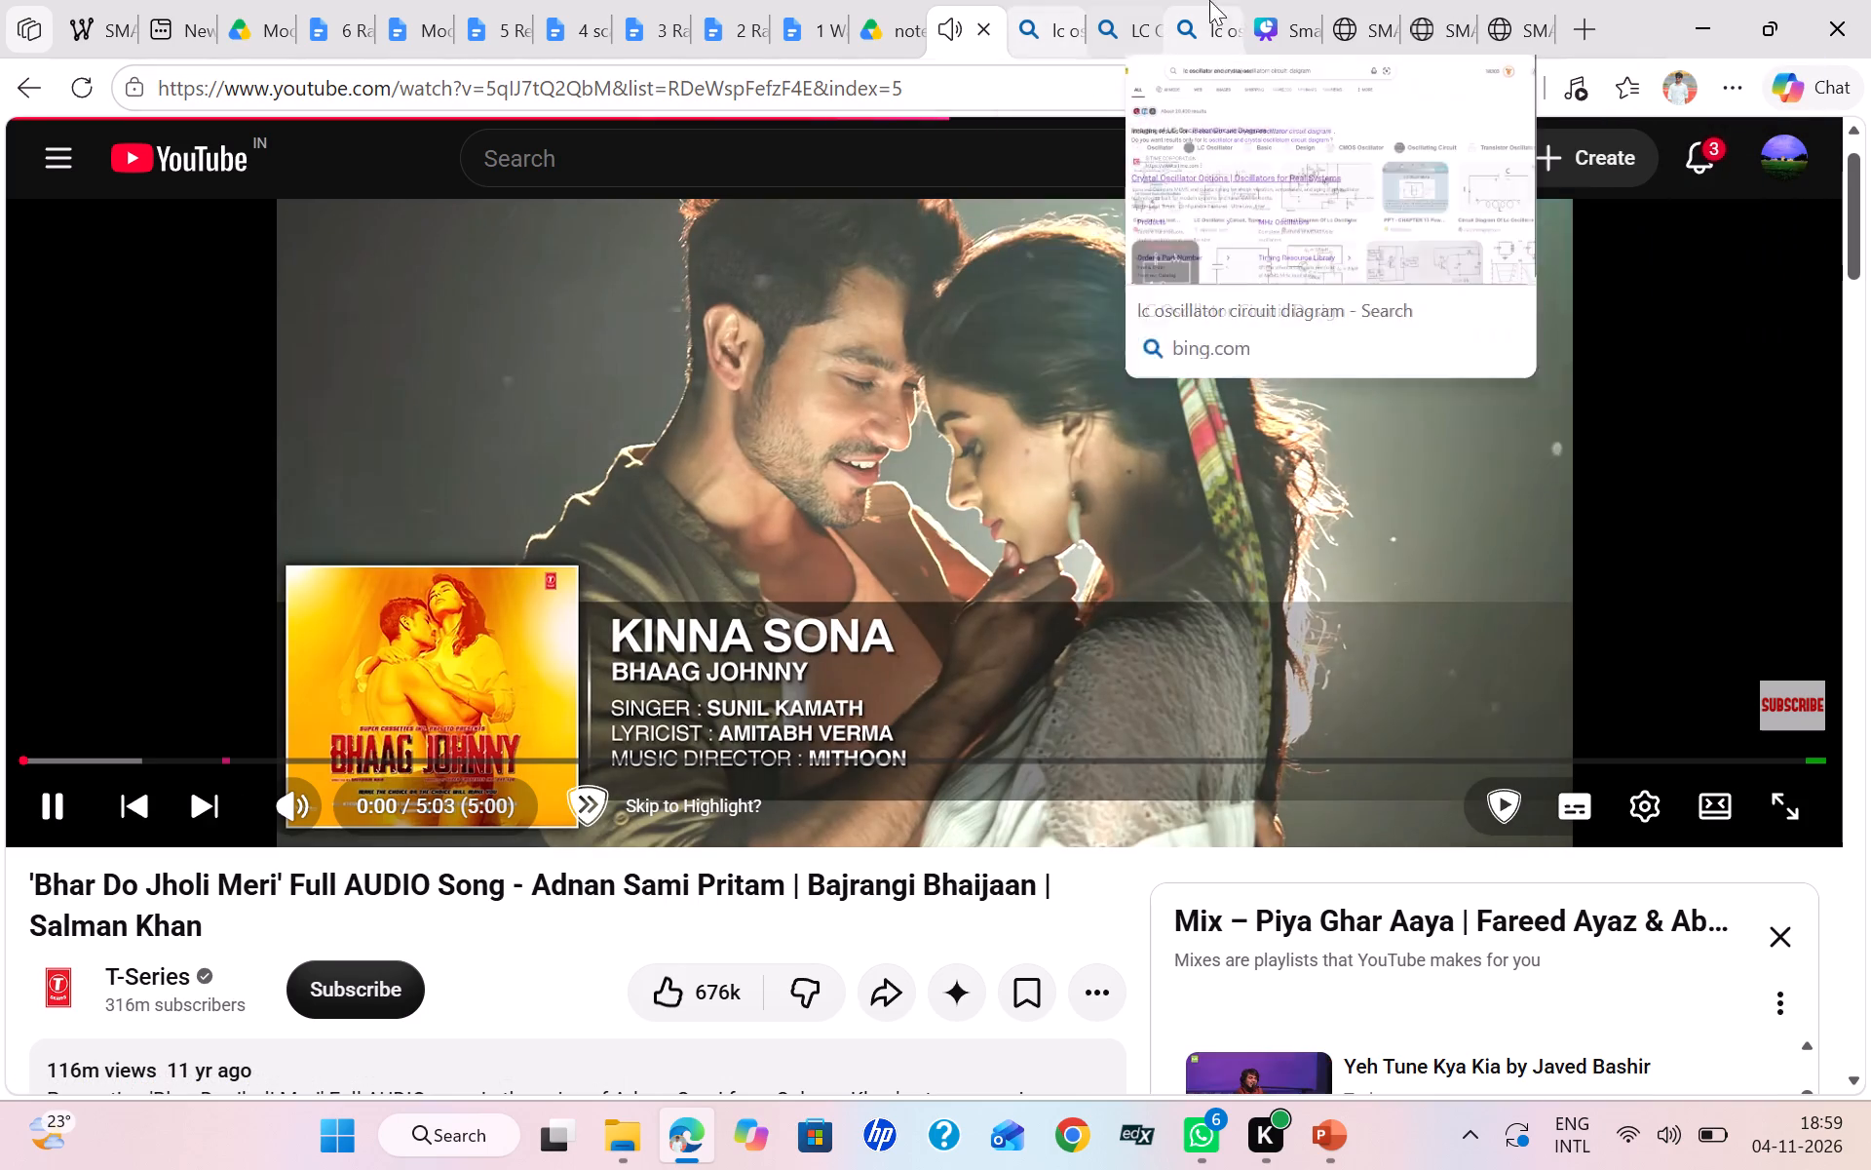
Return to the Canva presentation and delete the duplicate dashboard screenshot from the Software & Monitoring slide.
{"action": "left_click", "coordinate": [1266, 1]}
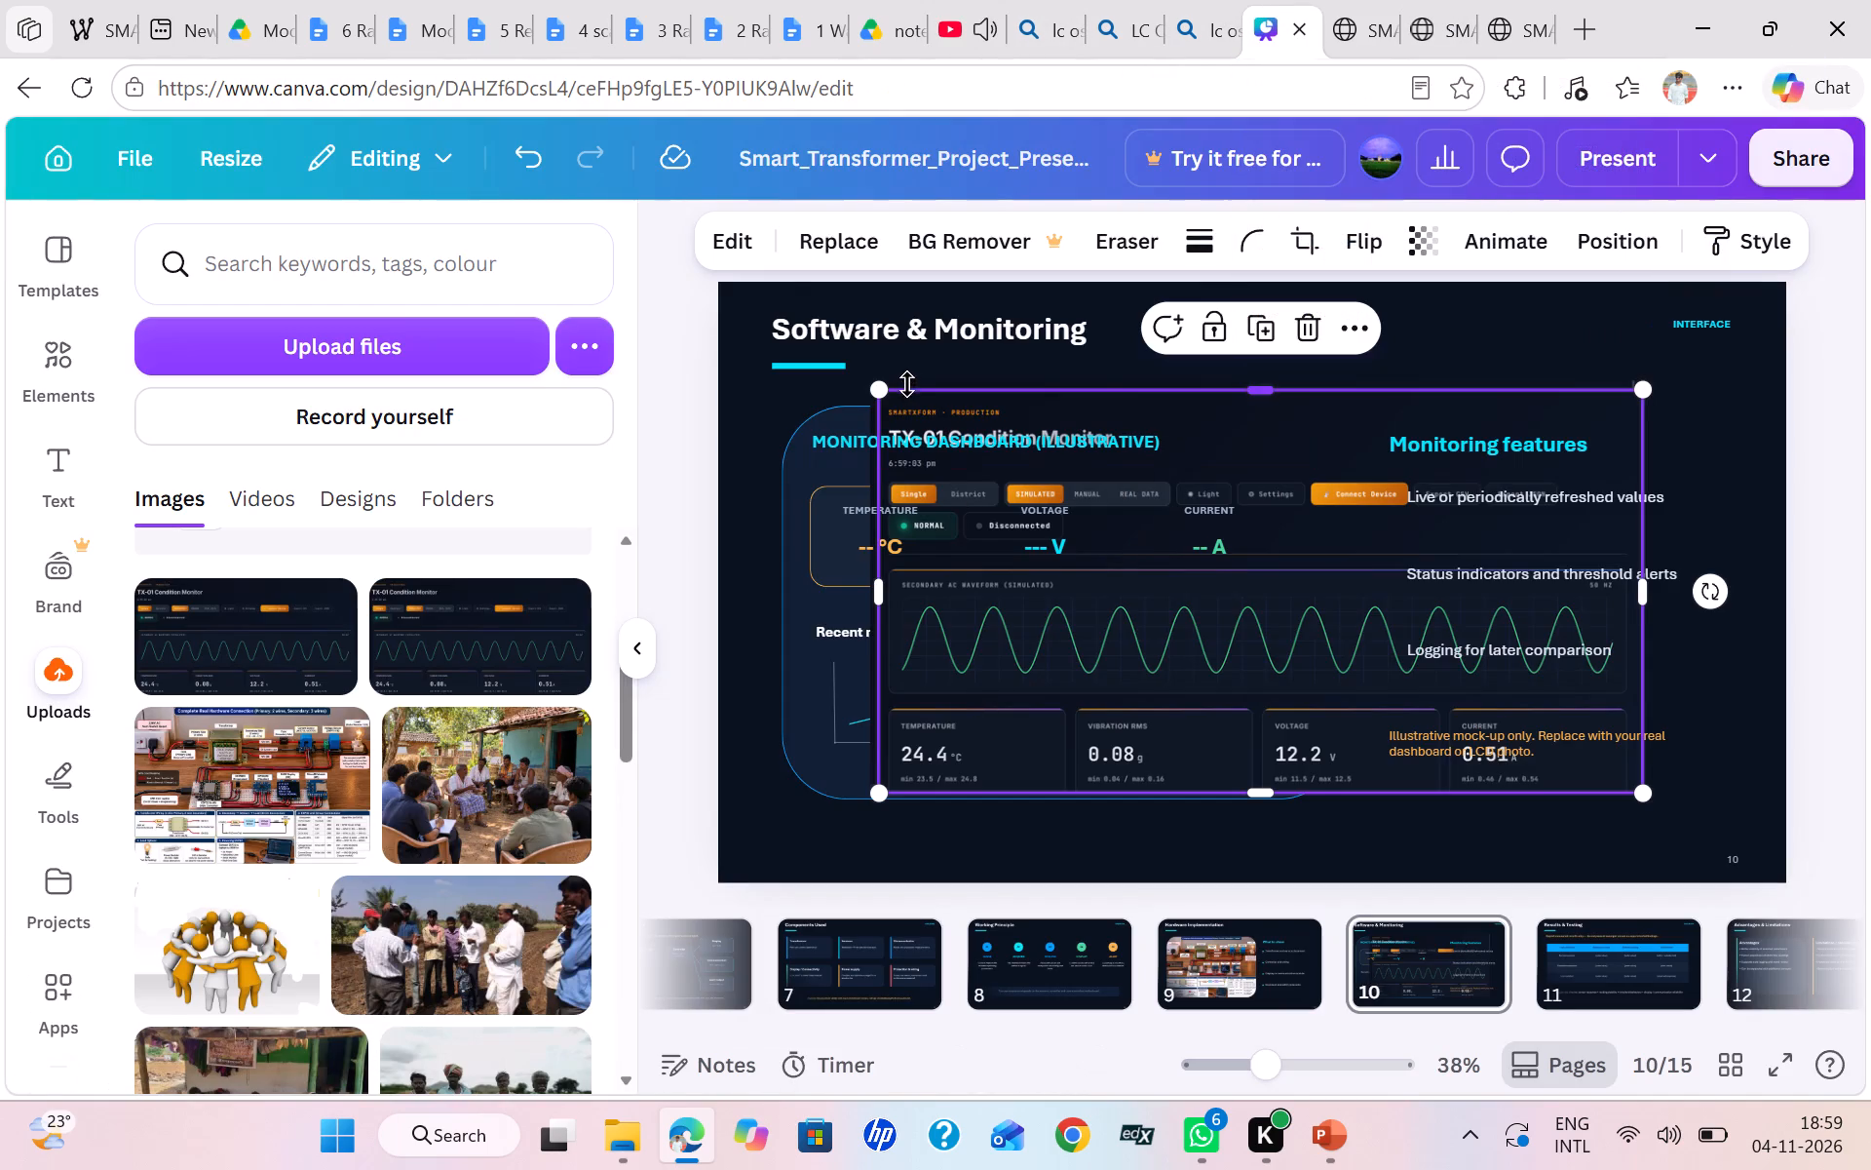
{"action": "left_click_drag", "start_coordinate": [880, 389], "coordinate": [1280, 550]}
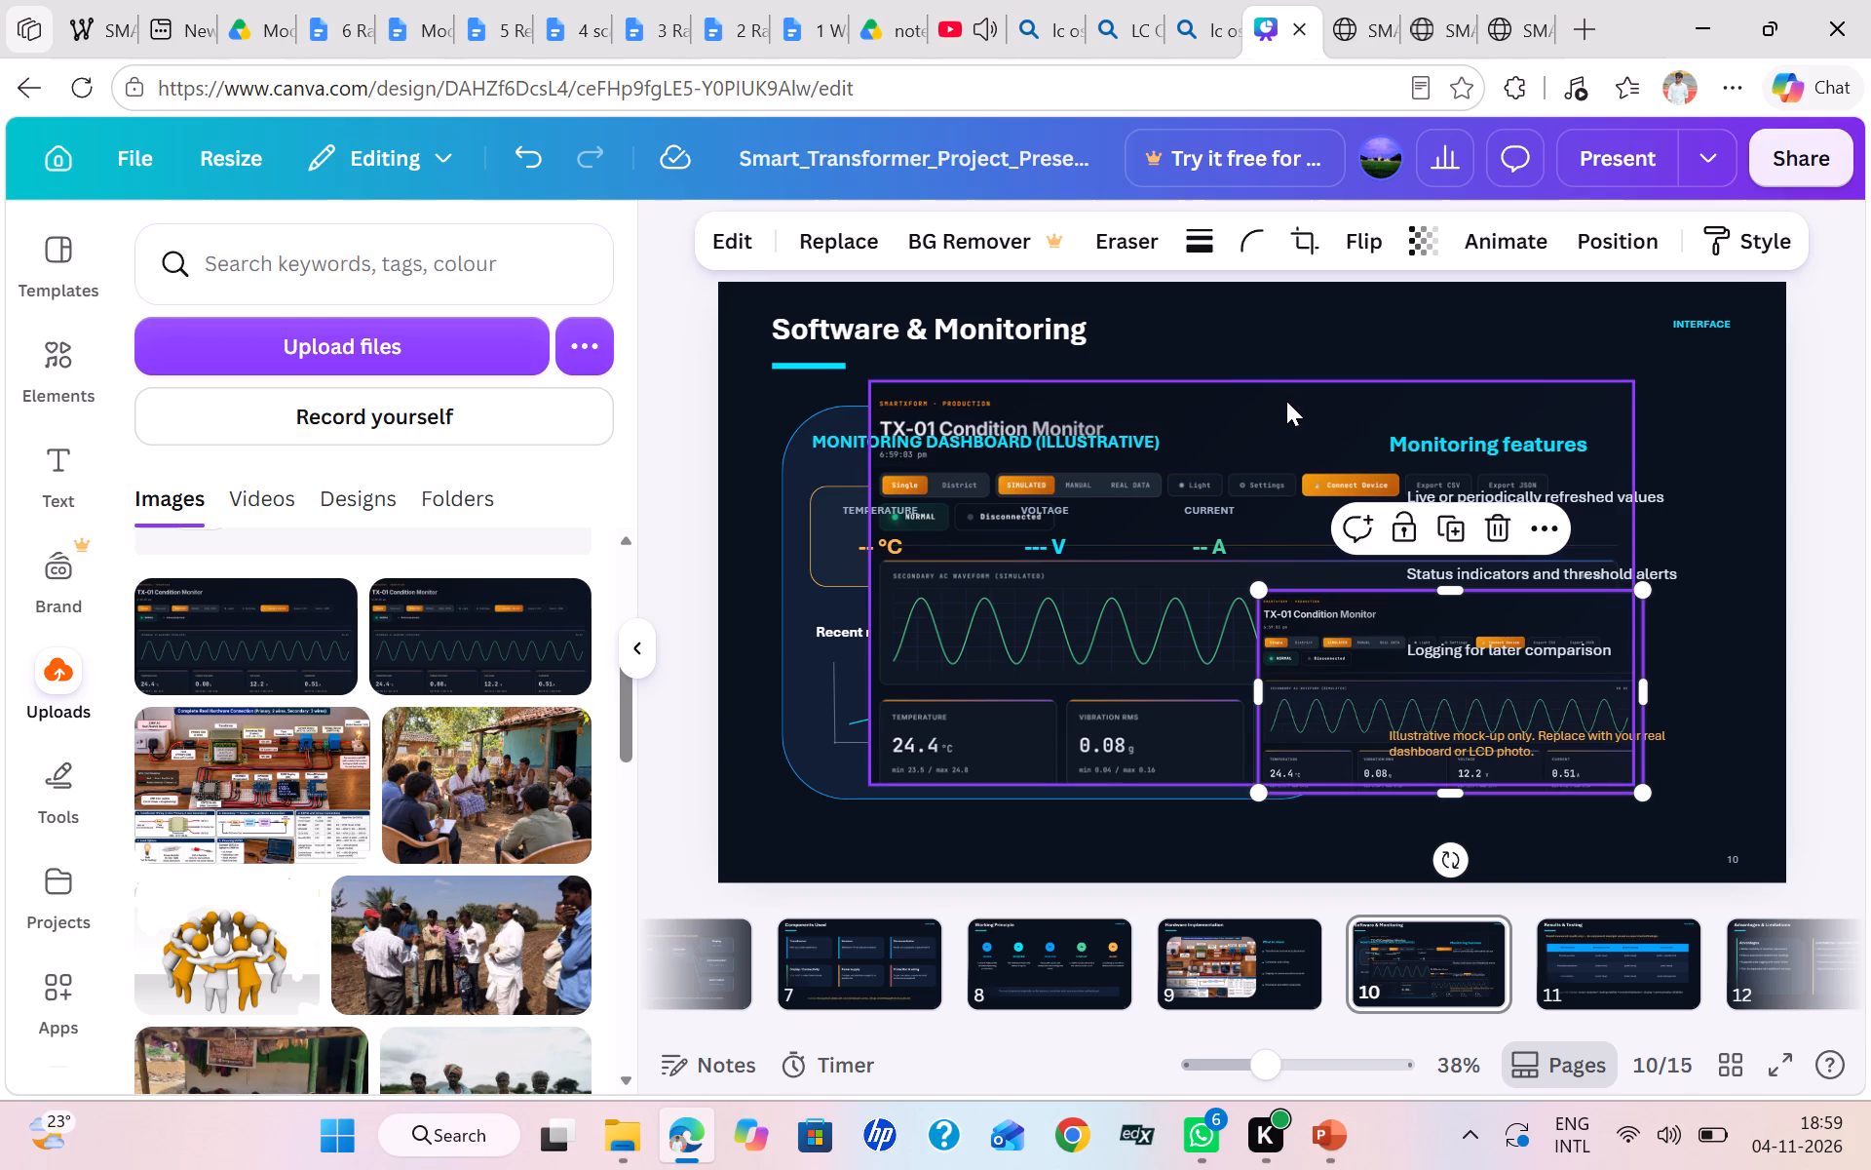
{"action": "key", "text": "Delete"}
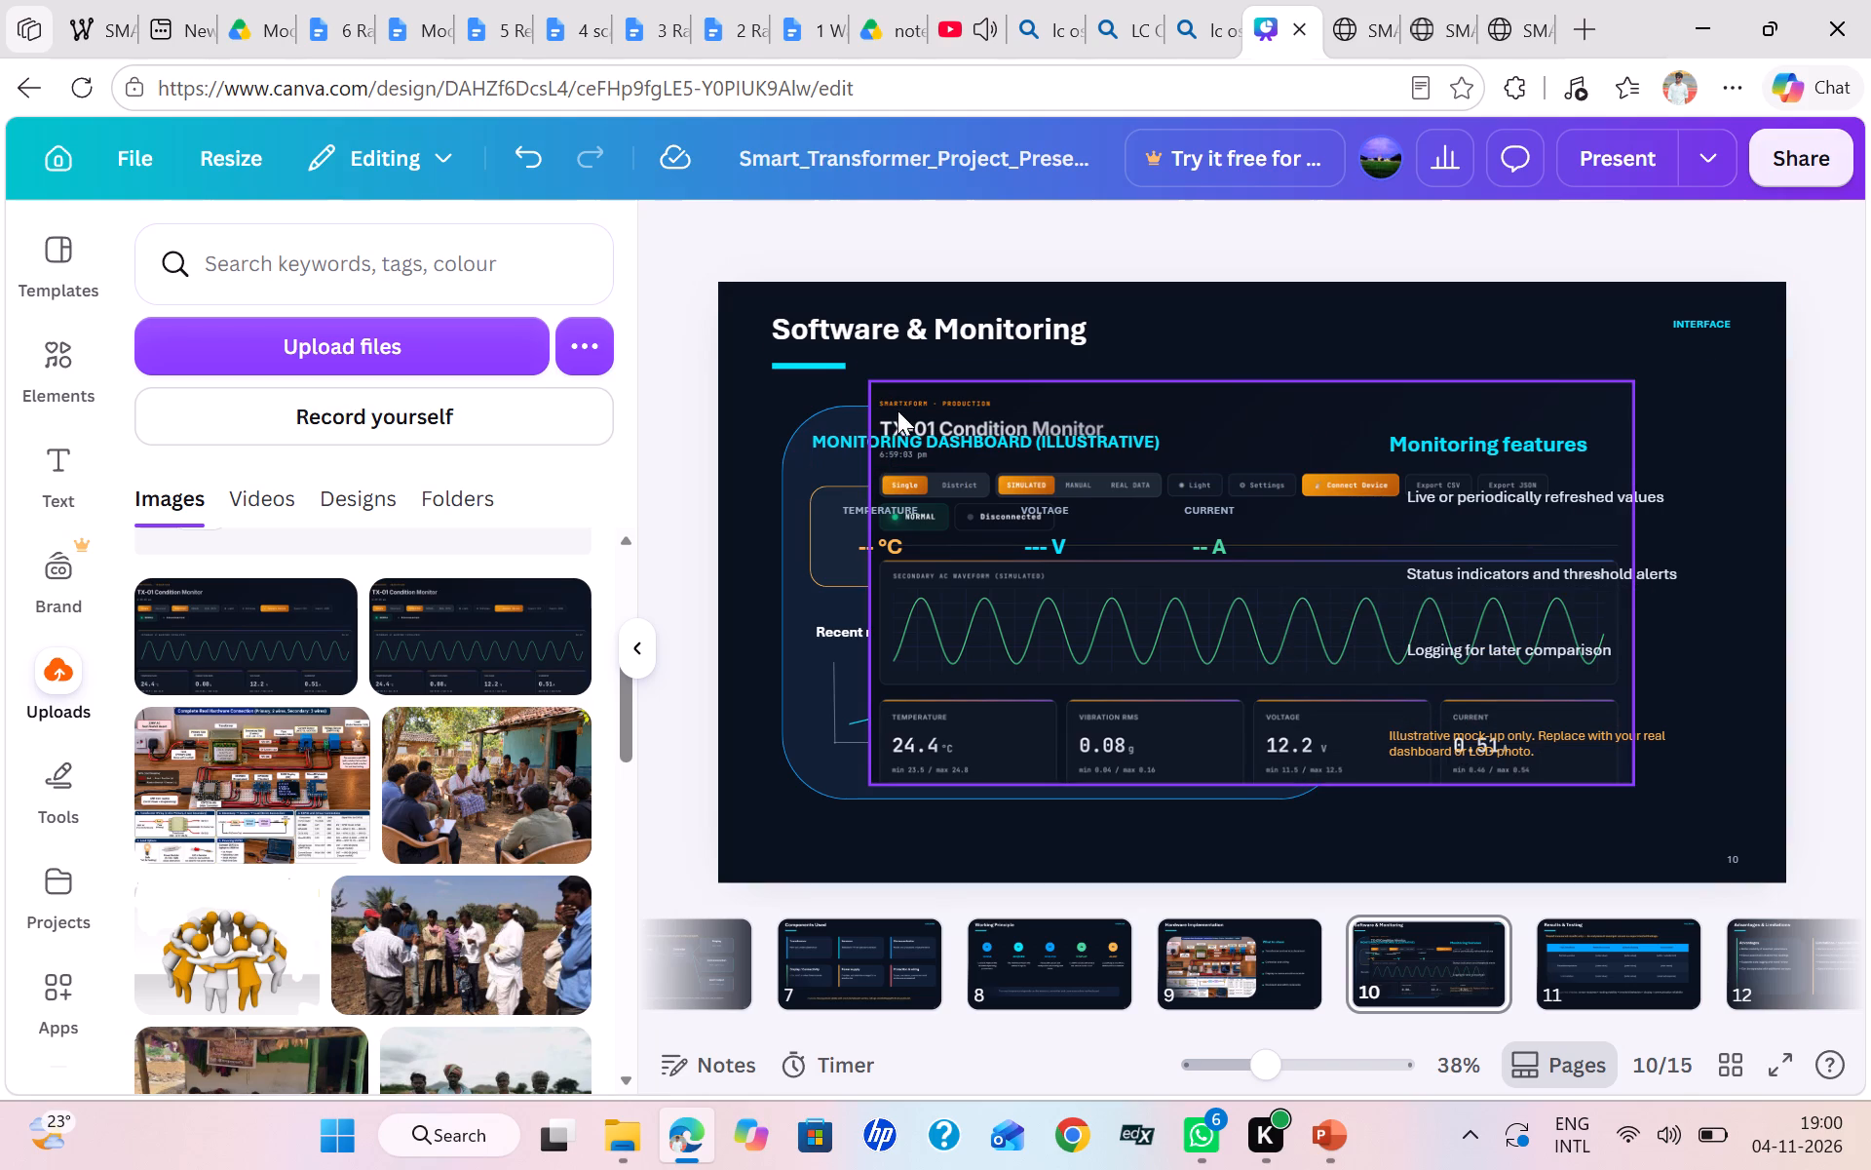
Place the remaining dashboard screenshot inside the rounded monitoring dashboard panel as its image fill.
{"action": "left_click_drag", "start_coordinate": [1039, 401], "coordinate": [1147, 420]}
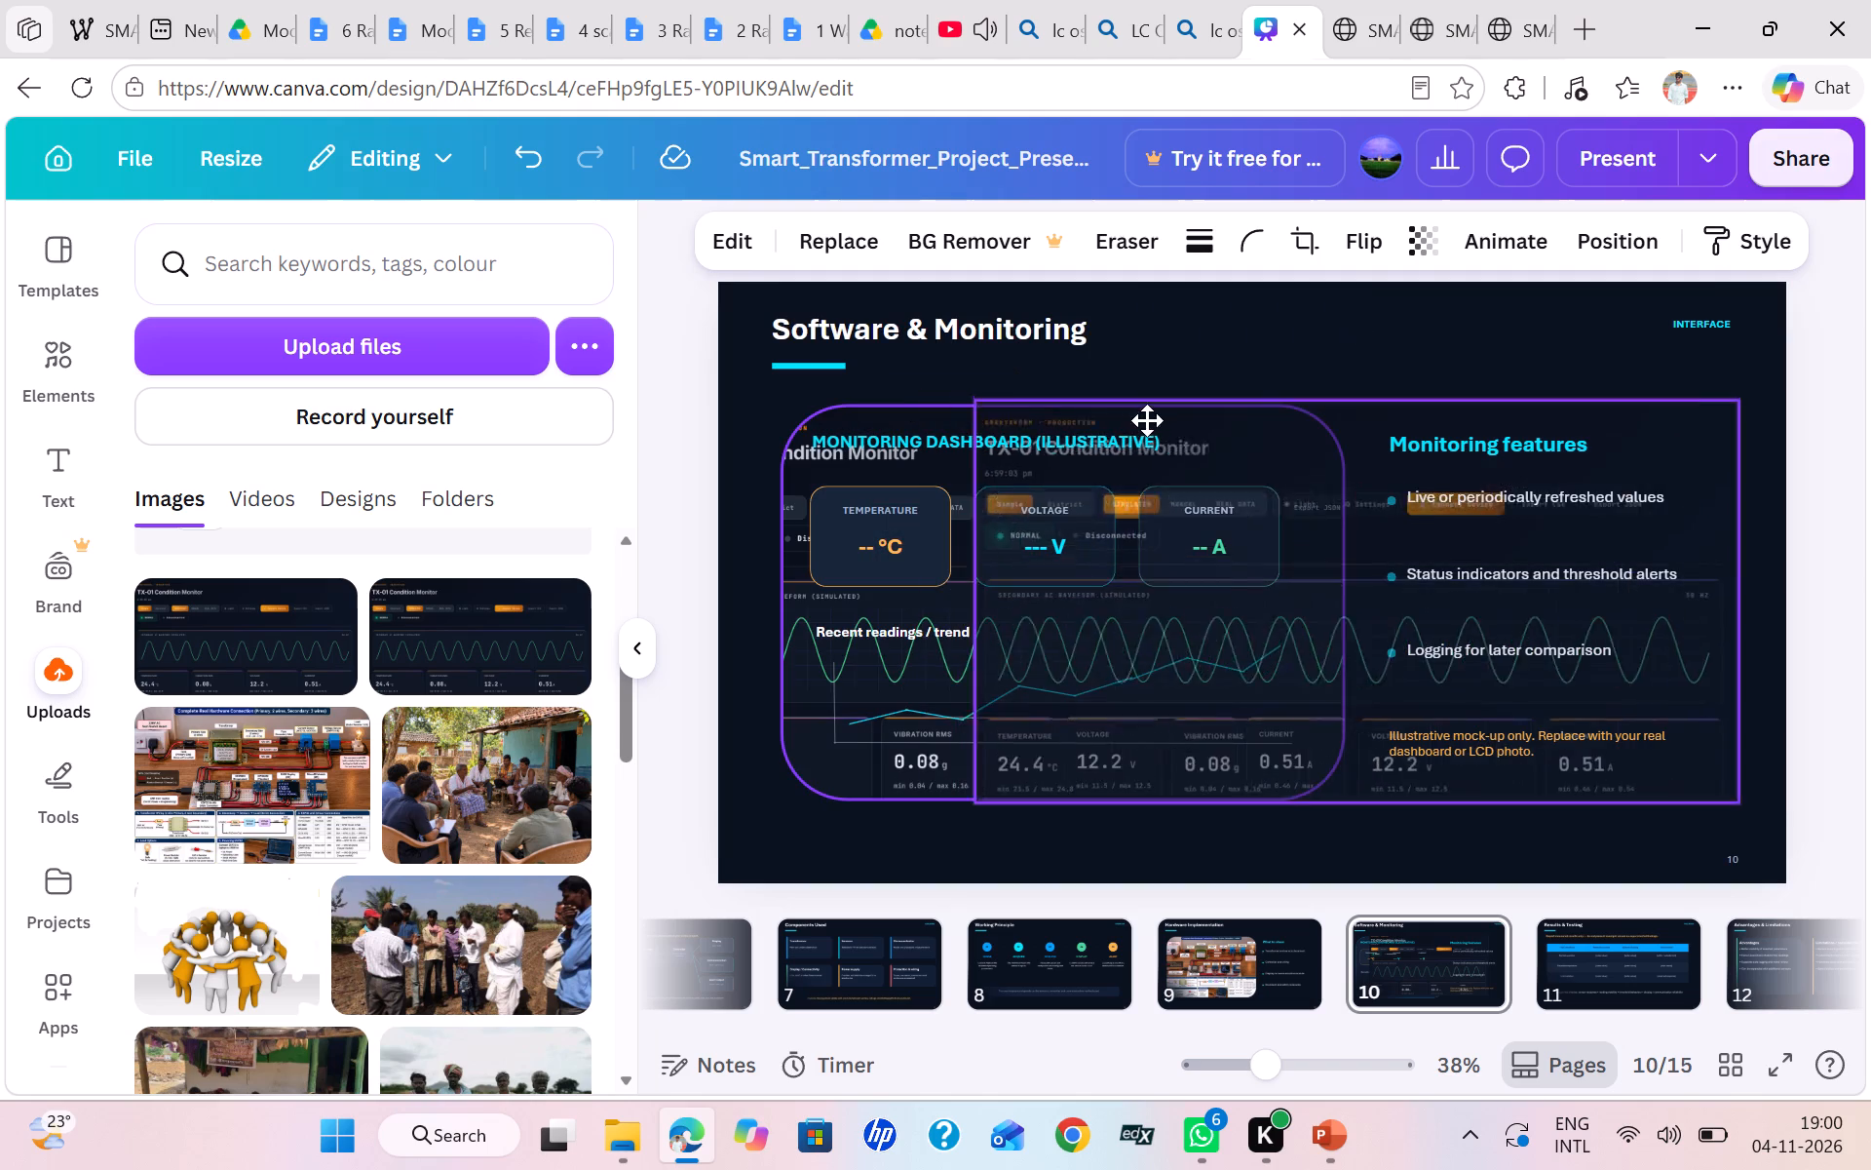
{"action": "left_click_drag", "start_coordinate": [1147, 420], "coordinate": [1209, 408]}
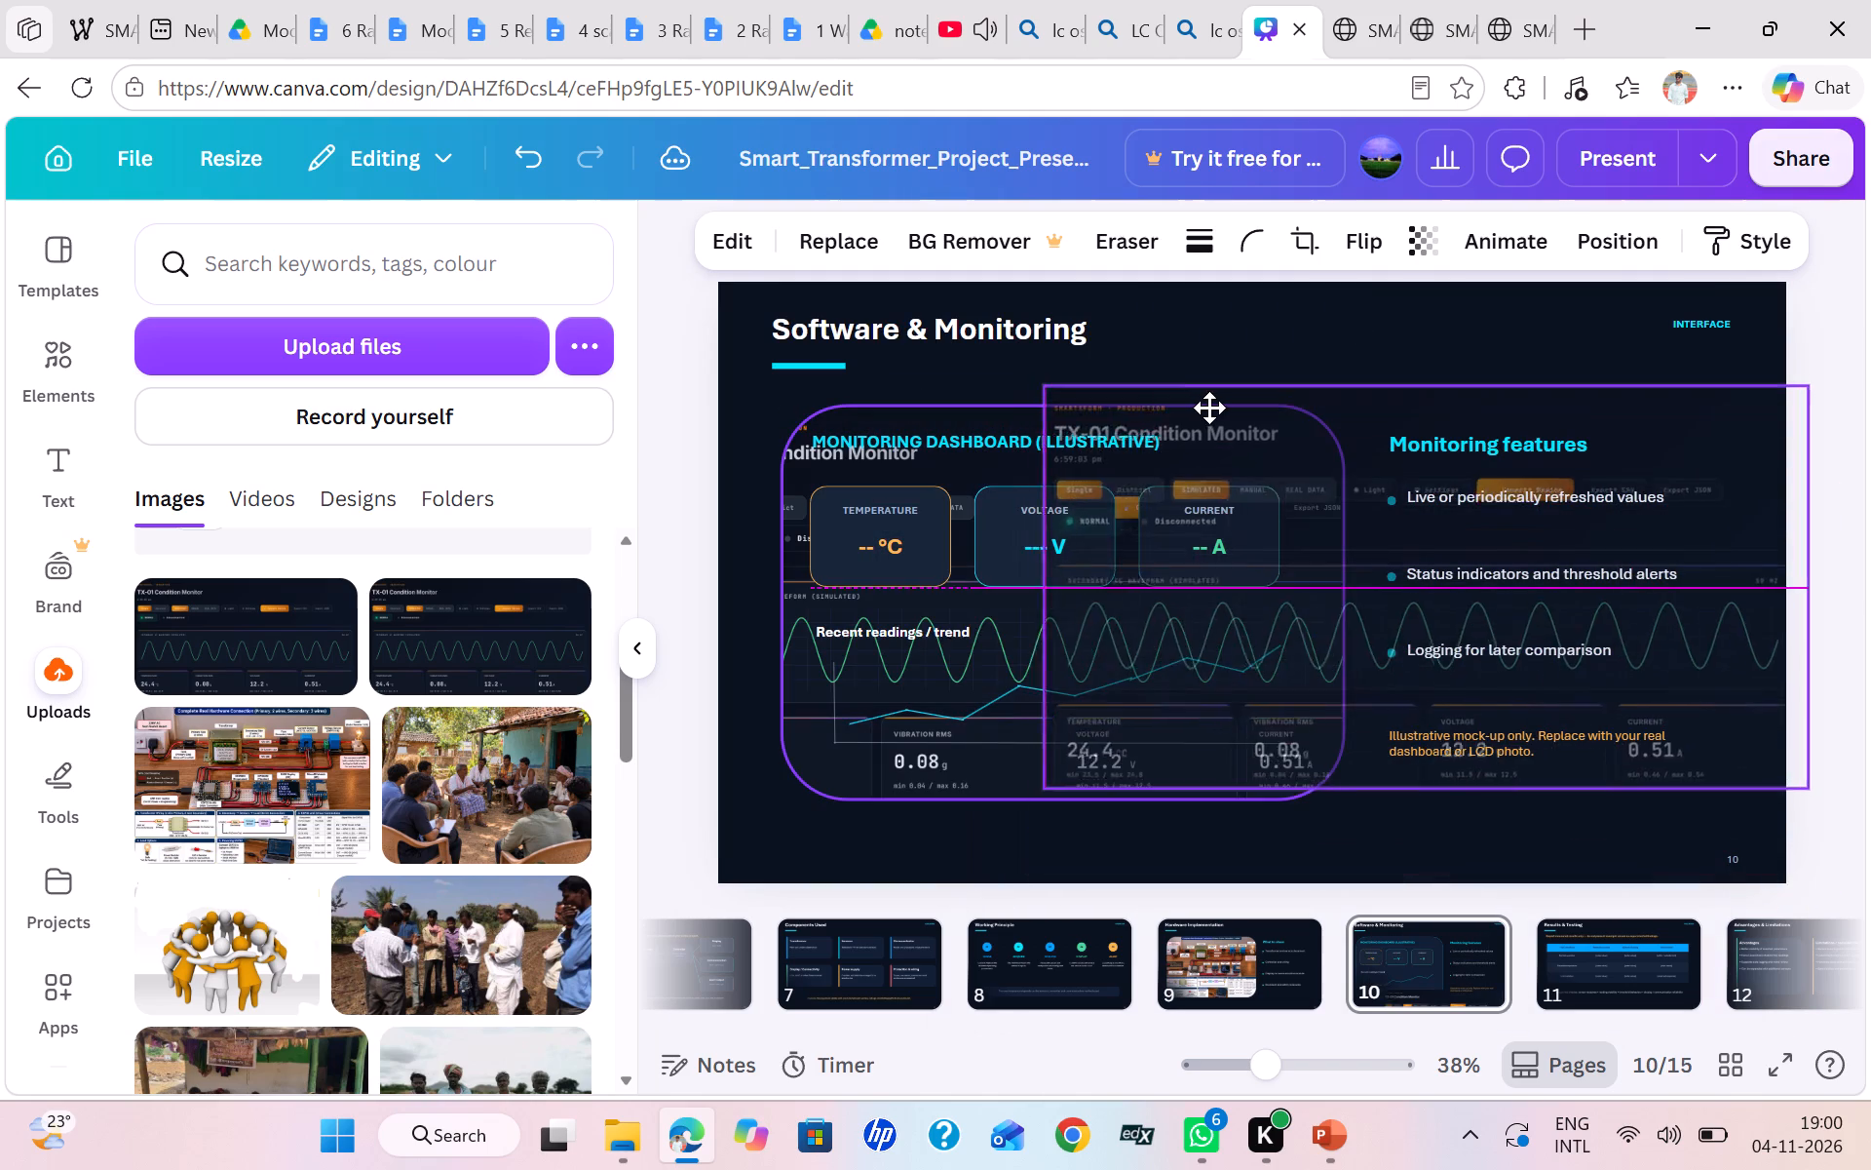
{"action": "left_click_drag", "start_coordinate": [1209, 408], "coordinate": [1178, 415]}
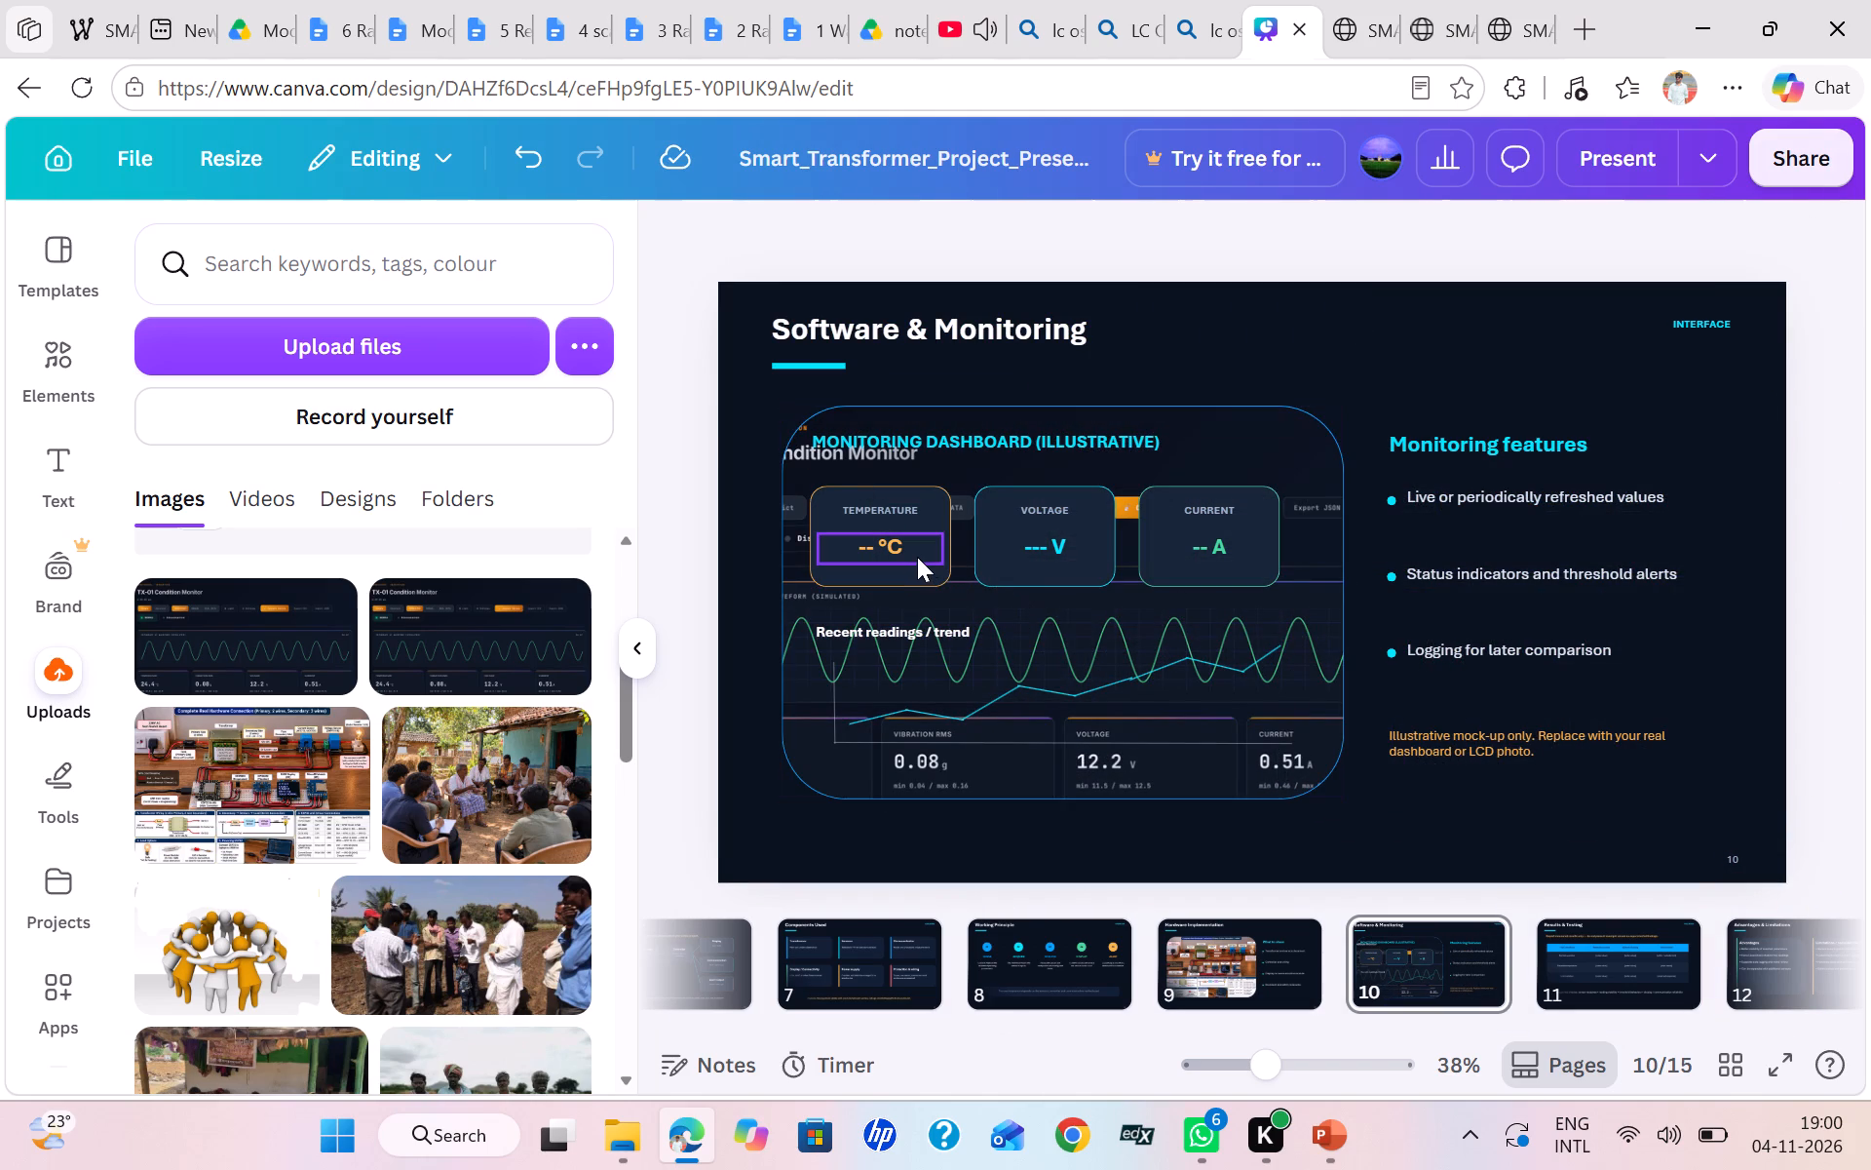
Delete the mock temperature, voltage and current cards with their placeholder readings, plus the CURRENT label, from the Software & Monitoring slide.
{"action": "left_click", "coordinate": [913, 555]}
{"action": "left_click", "coordinate": [926, 465]}
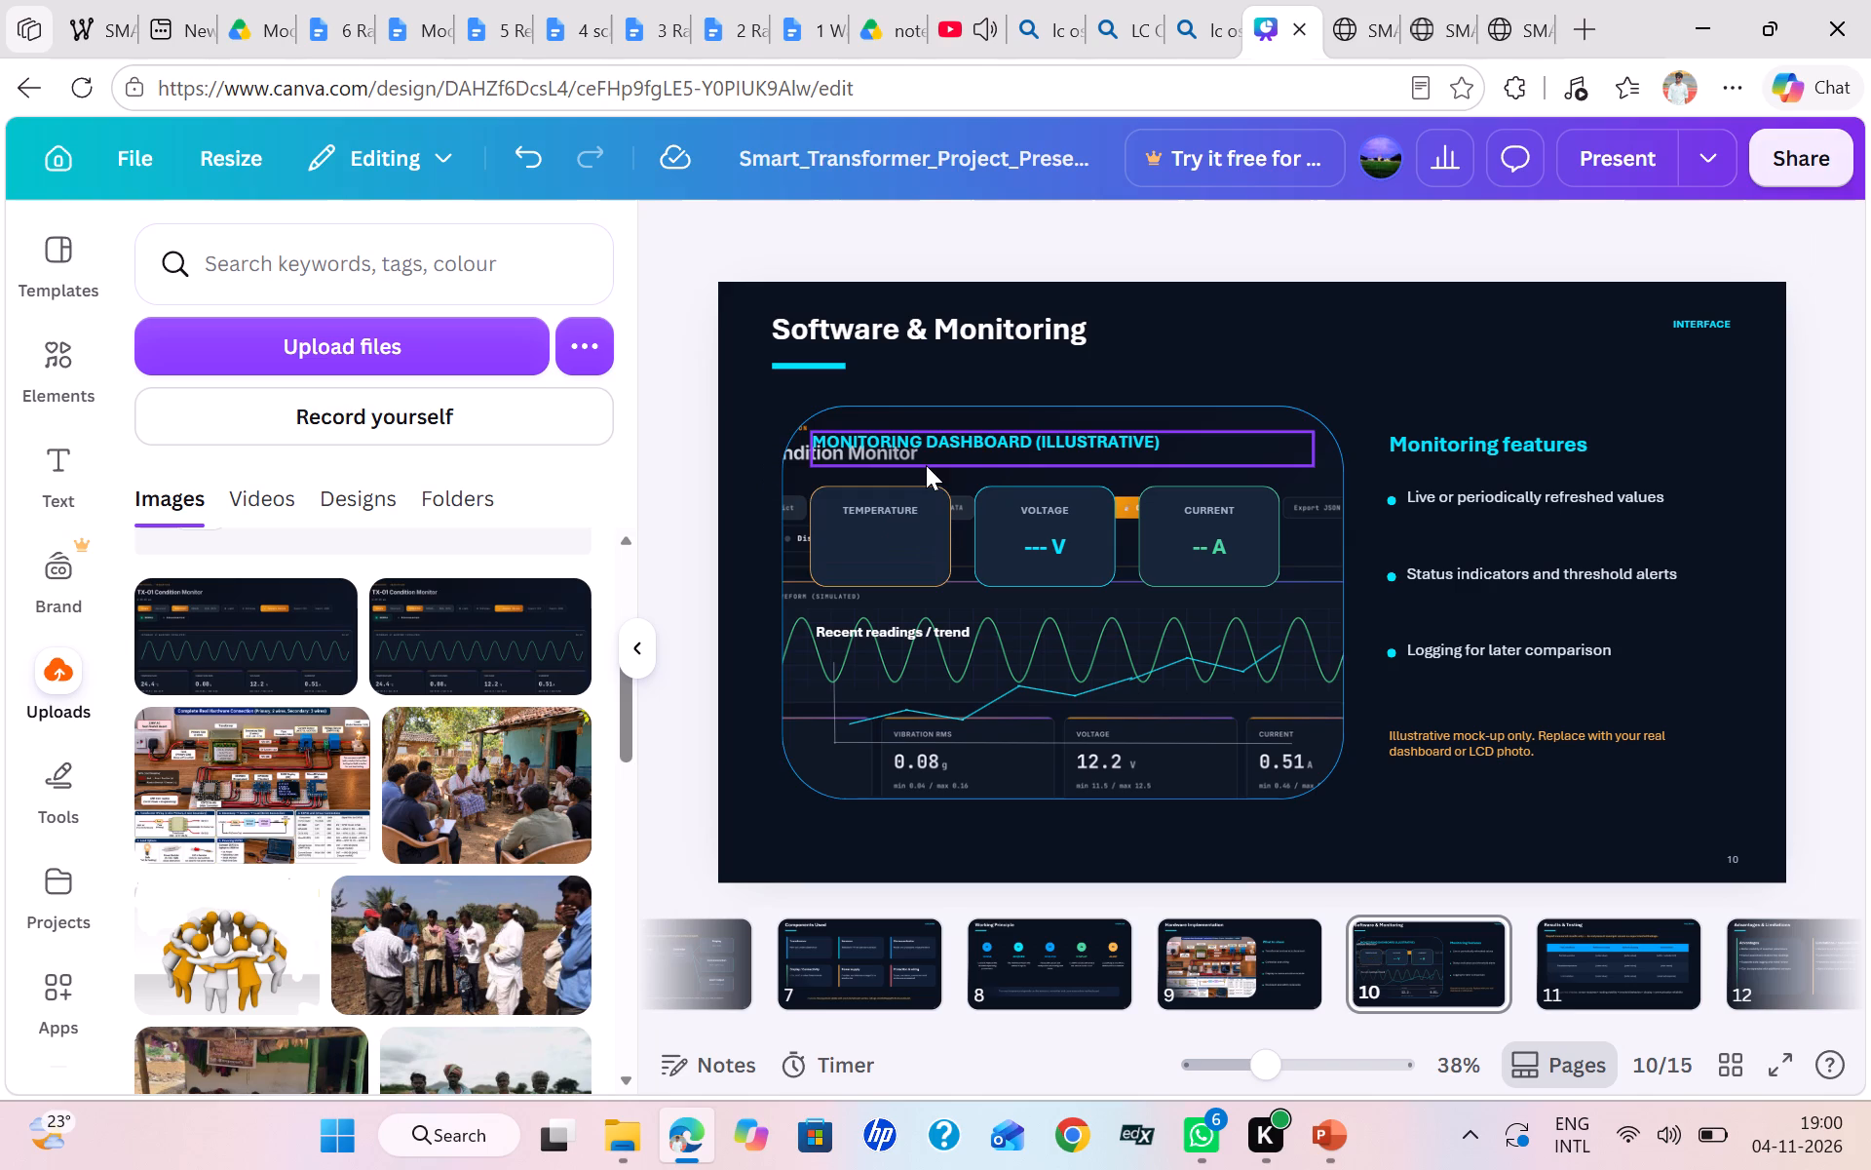
{"action": "left_click", "coordinate": [888, 530]}
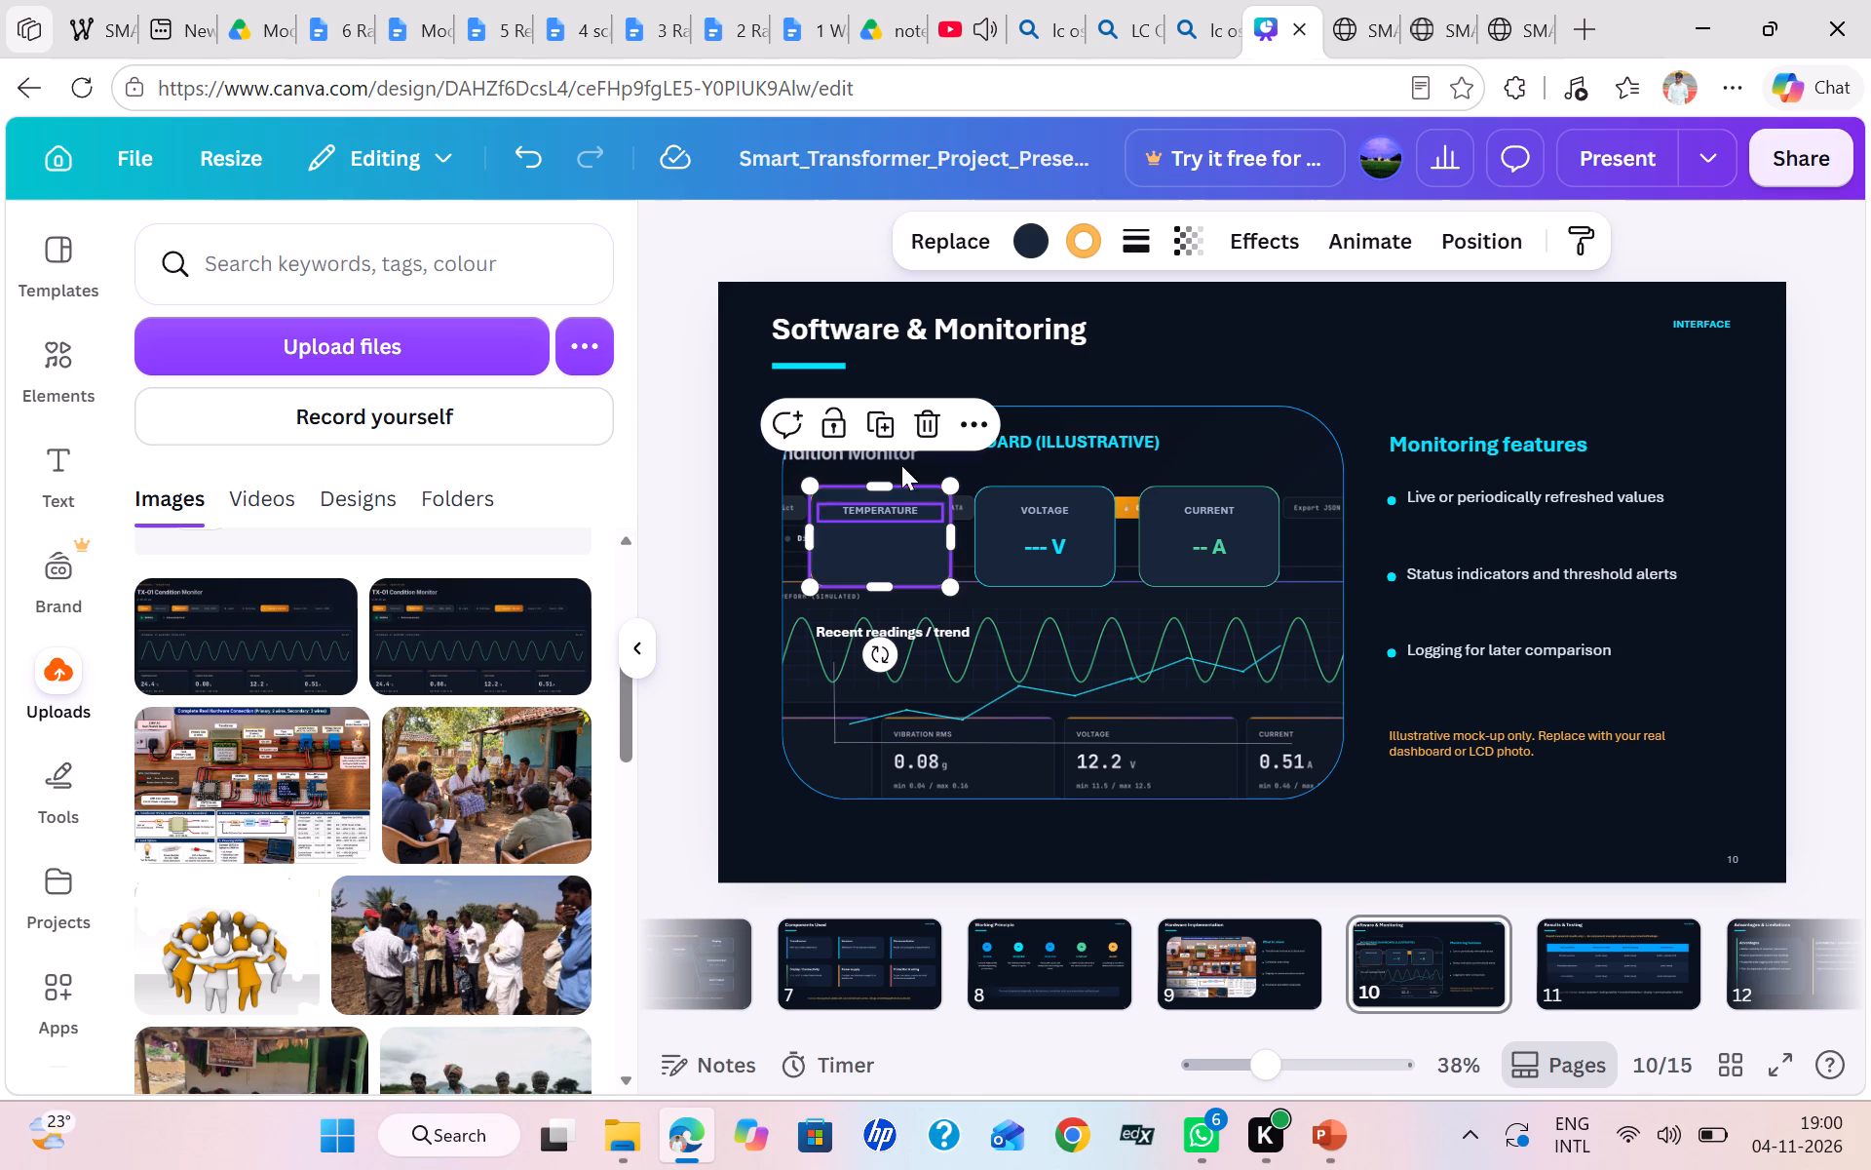
{"action": "left_click", "coordinate": [927, 427]}
{"action": "left_click", "coordinate": [1047, 549]}
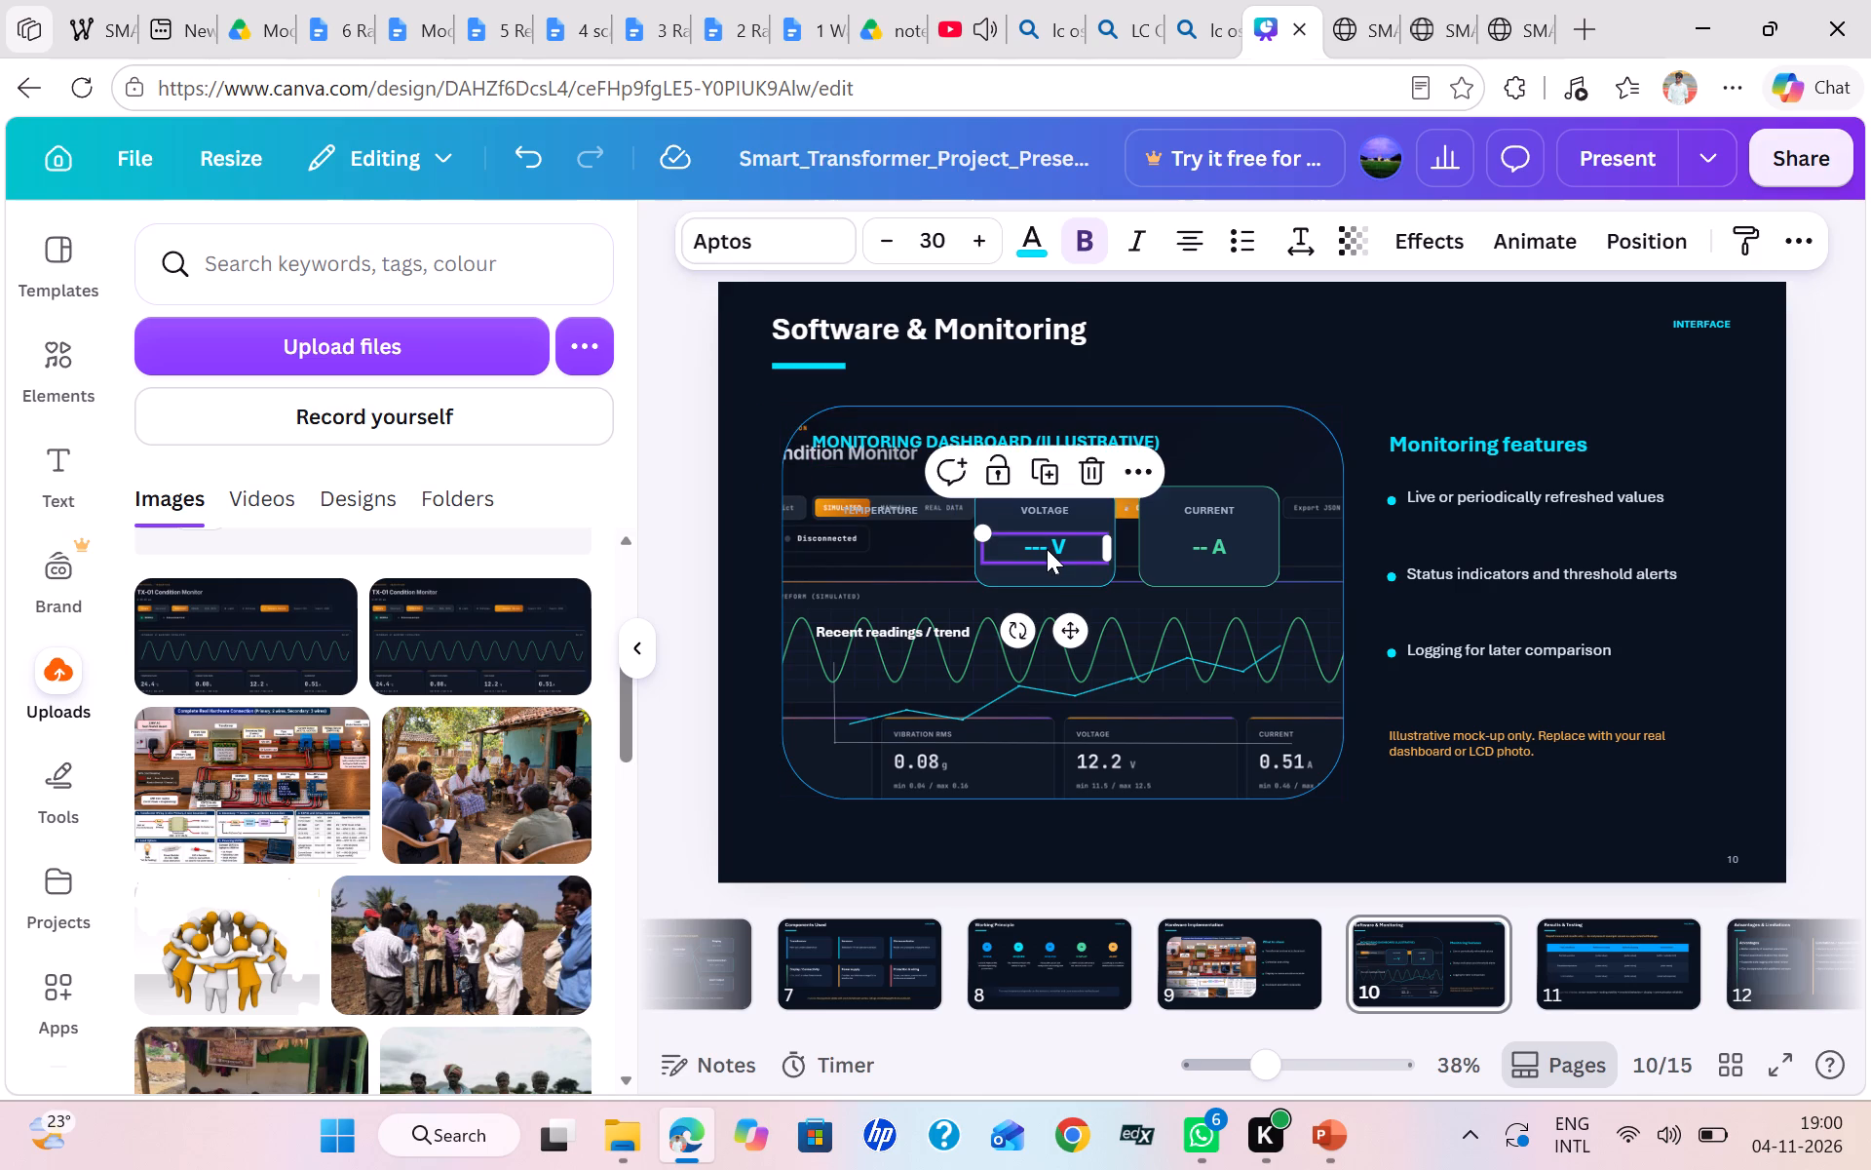
{"action": "left_click", "coordinate": [1093, 467]}
{"action": "left_click", "coordinate": [1064, 550]}
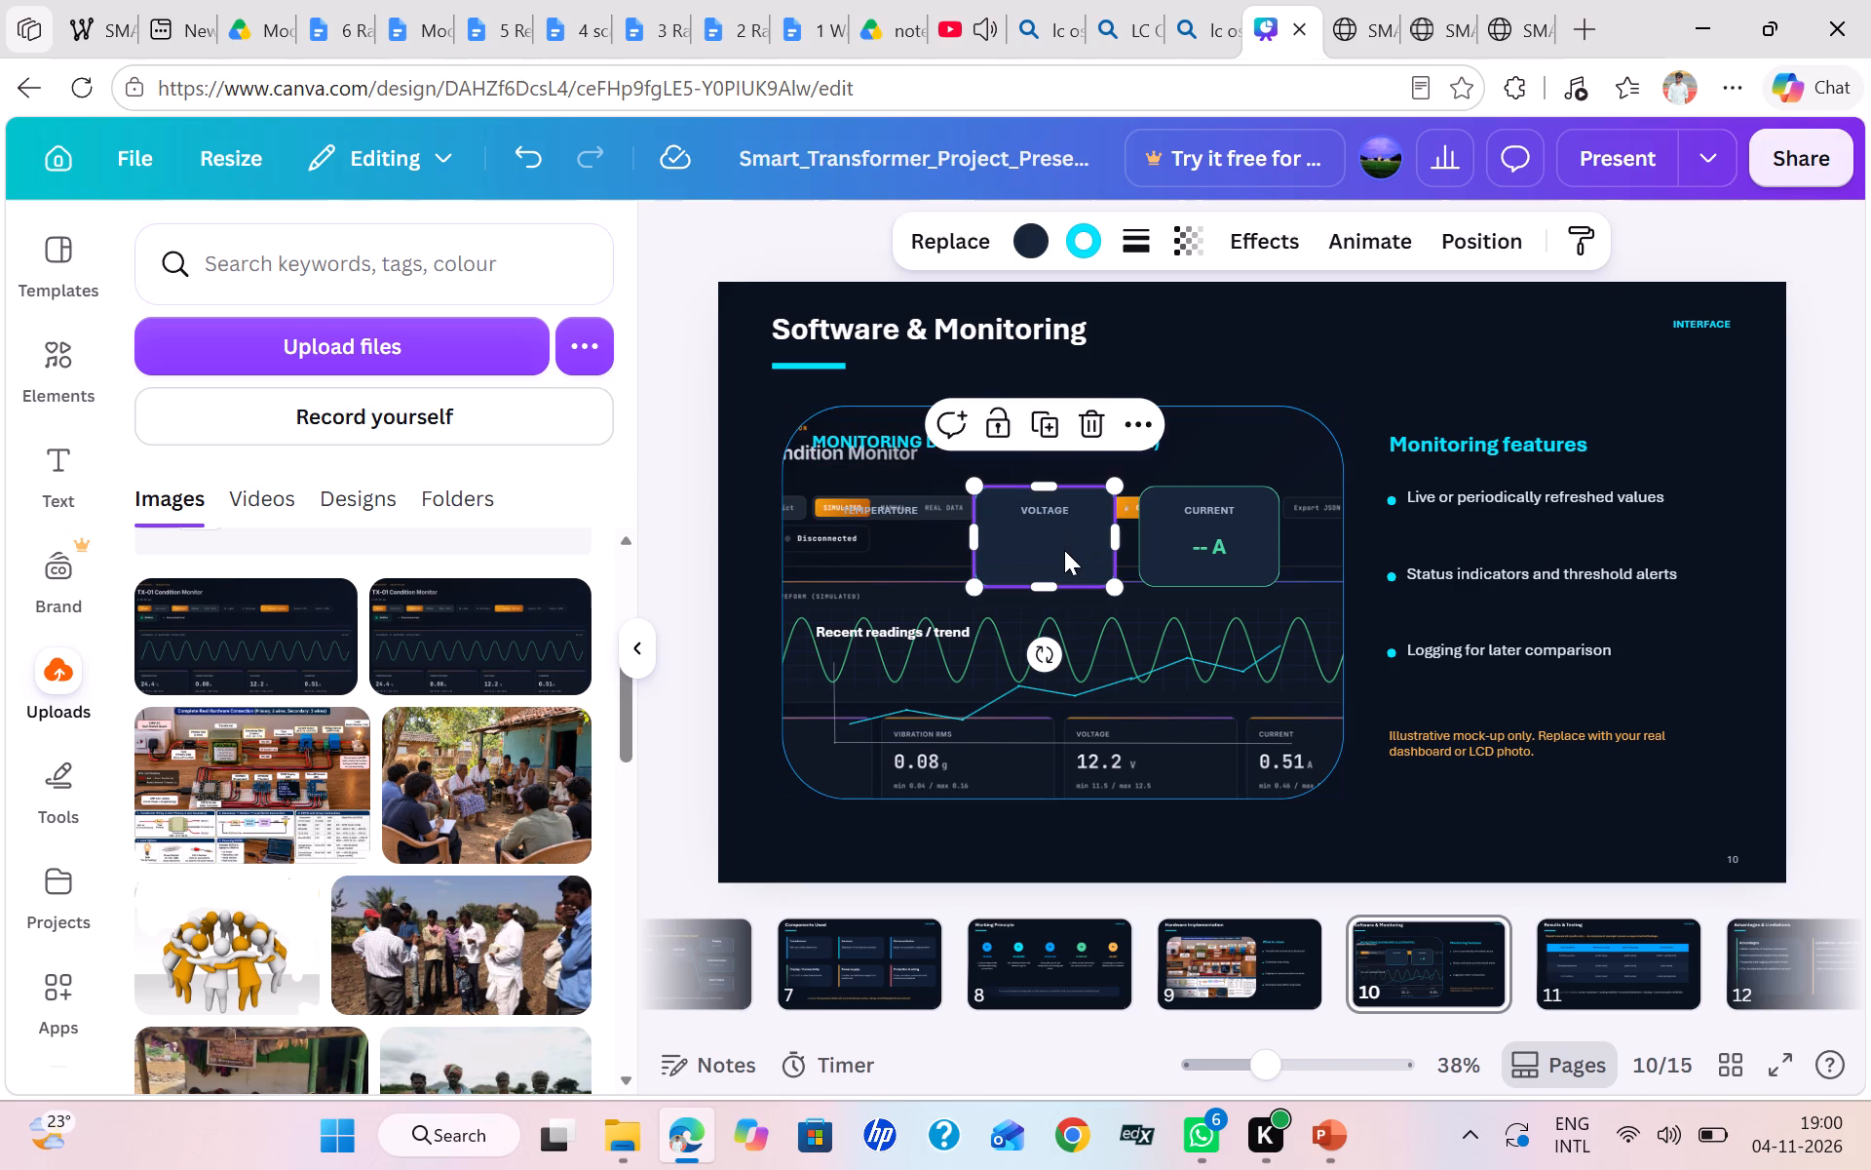
{"action": "left_click", "coordinate": [1086, 425]}
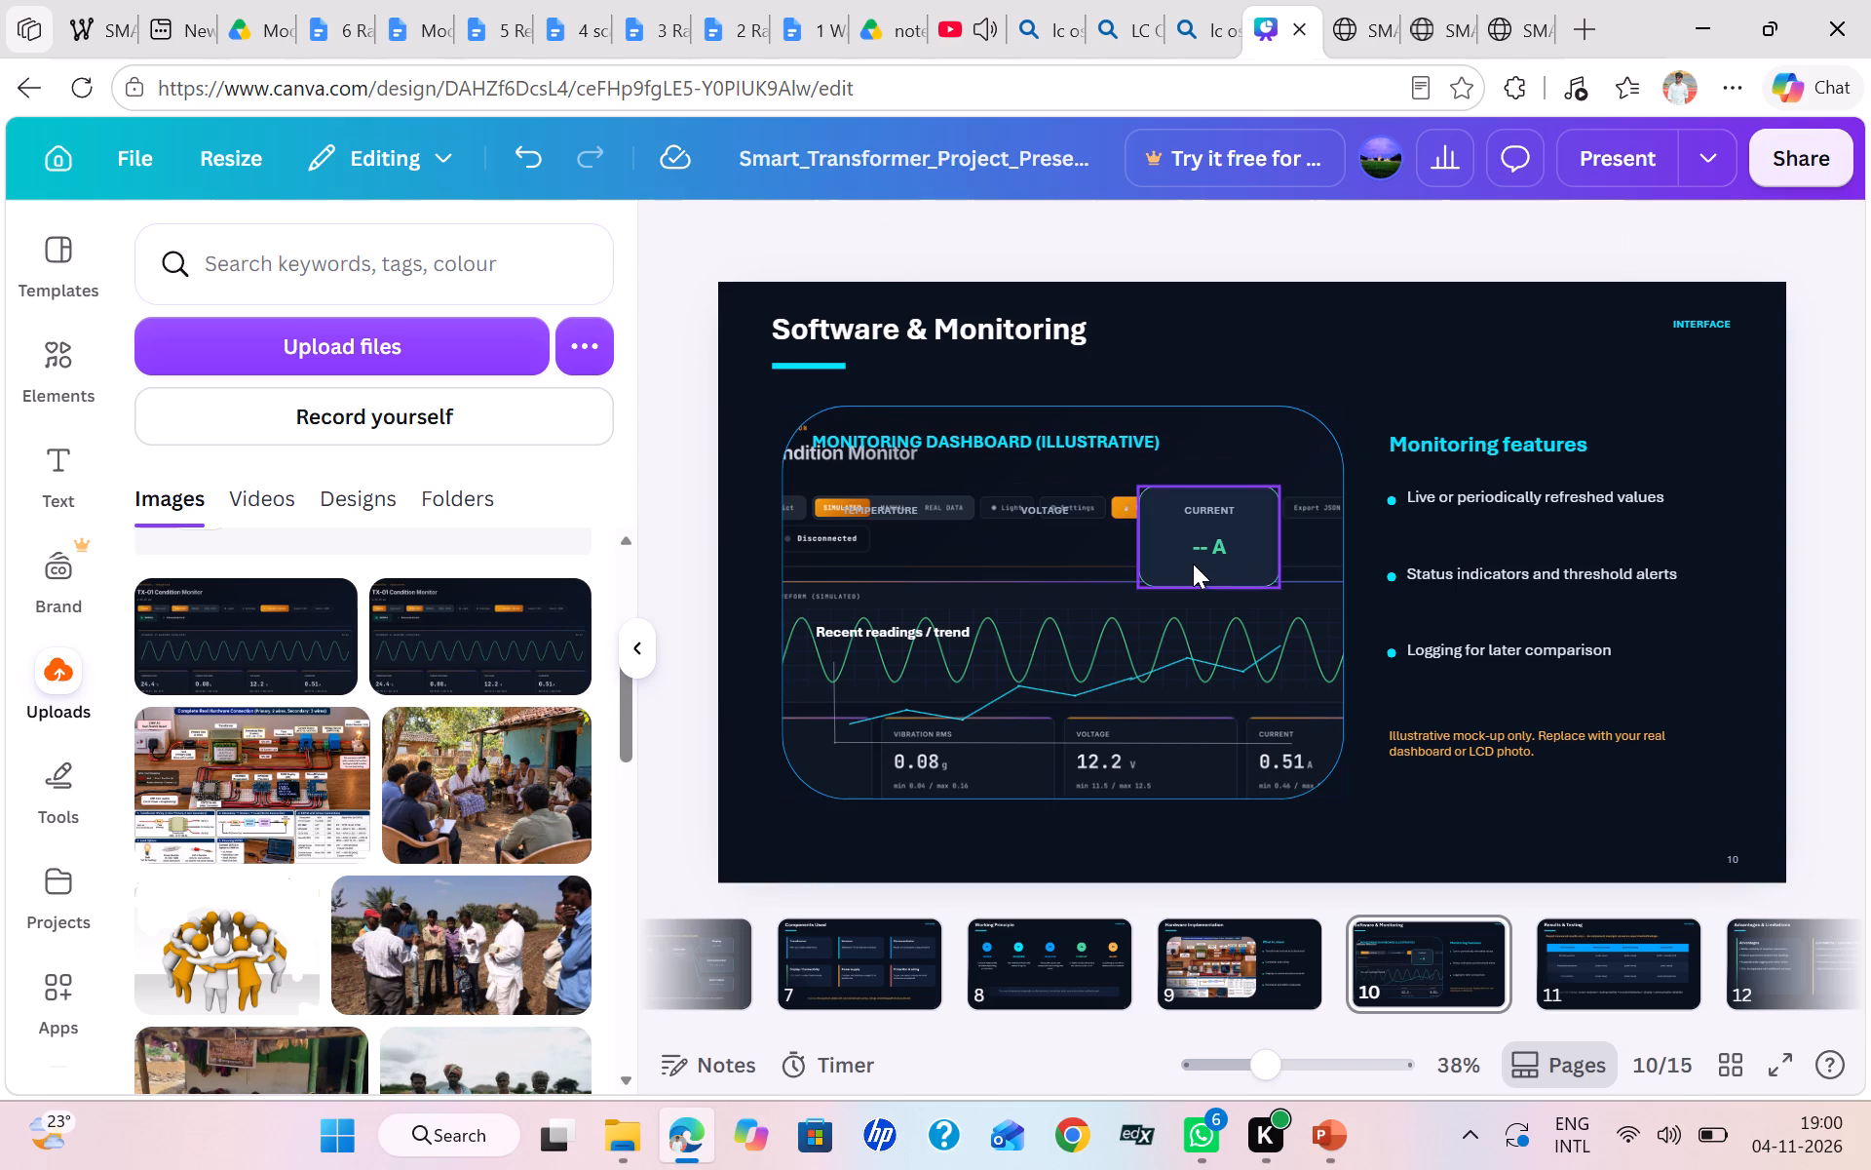
{"action": "left_click", "coordinate": [1193, 564]}
{"action": "left_click", "coordinate": [1259, 434]}
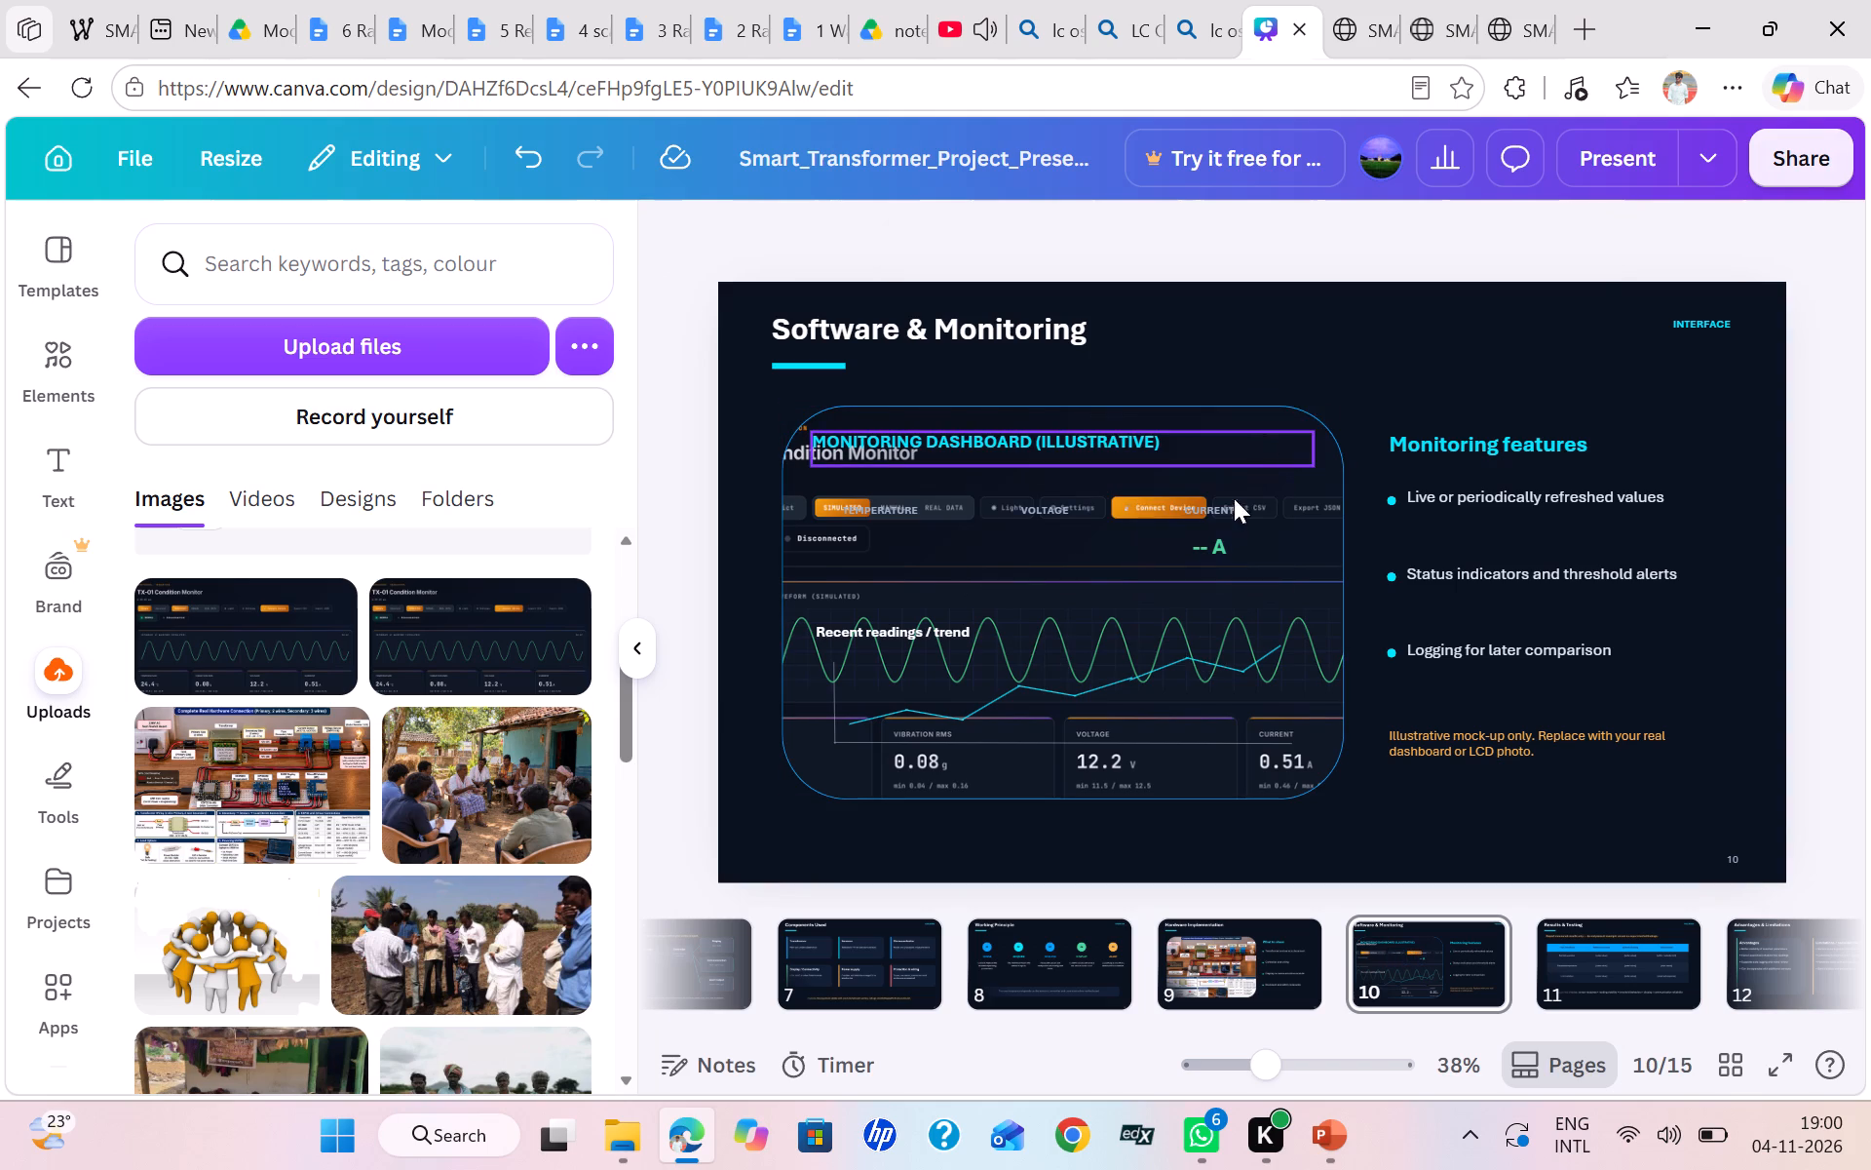
{"action": "left_click", "coordinate": [1214, 545]}
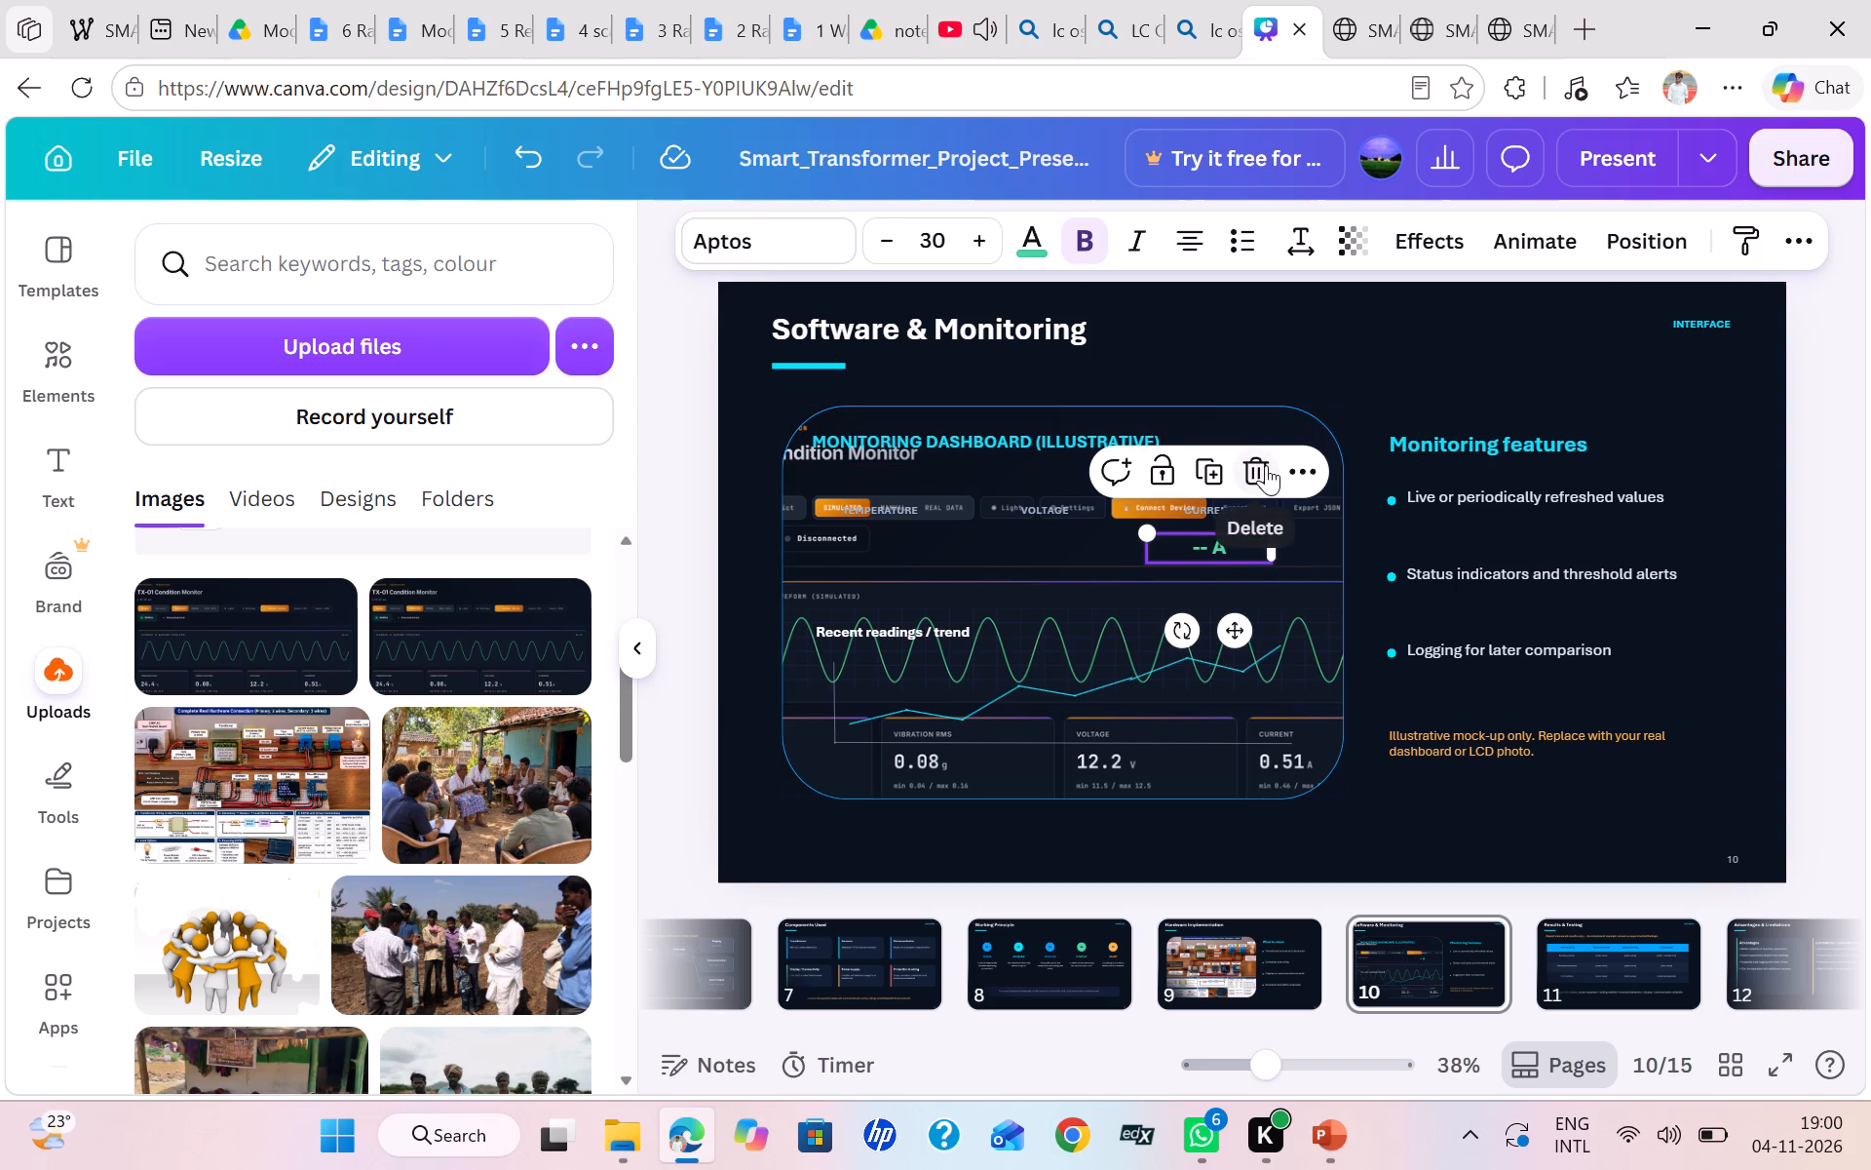
{"action": "left_click", "coordinate": [1266, 465]}
{"action": "left_click", "coordinate": [1217, 511]}
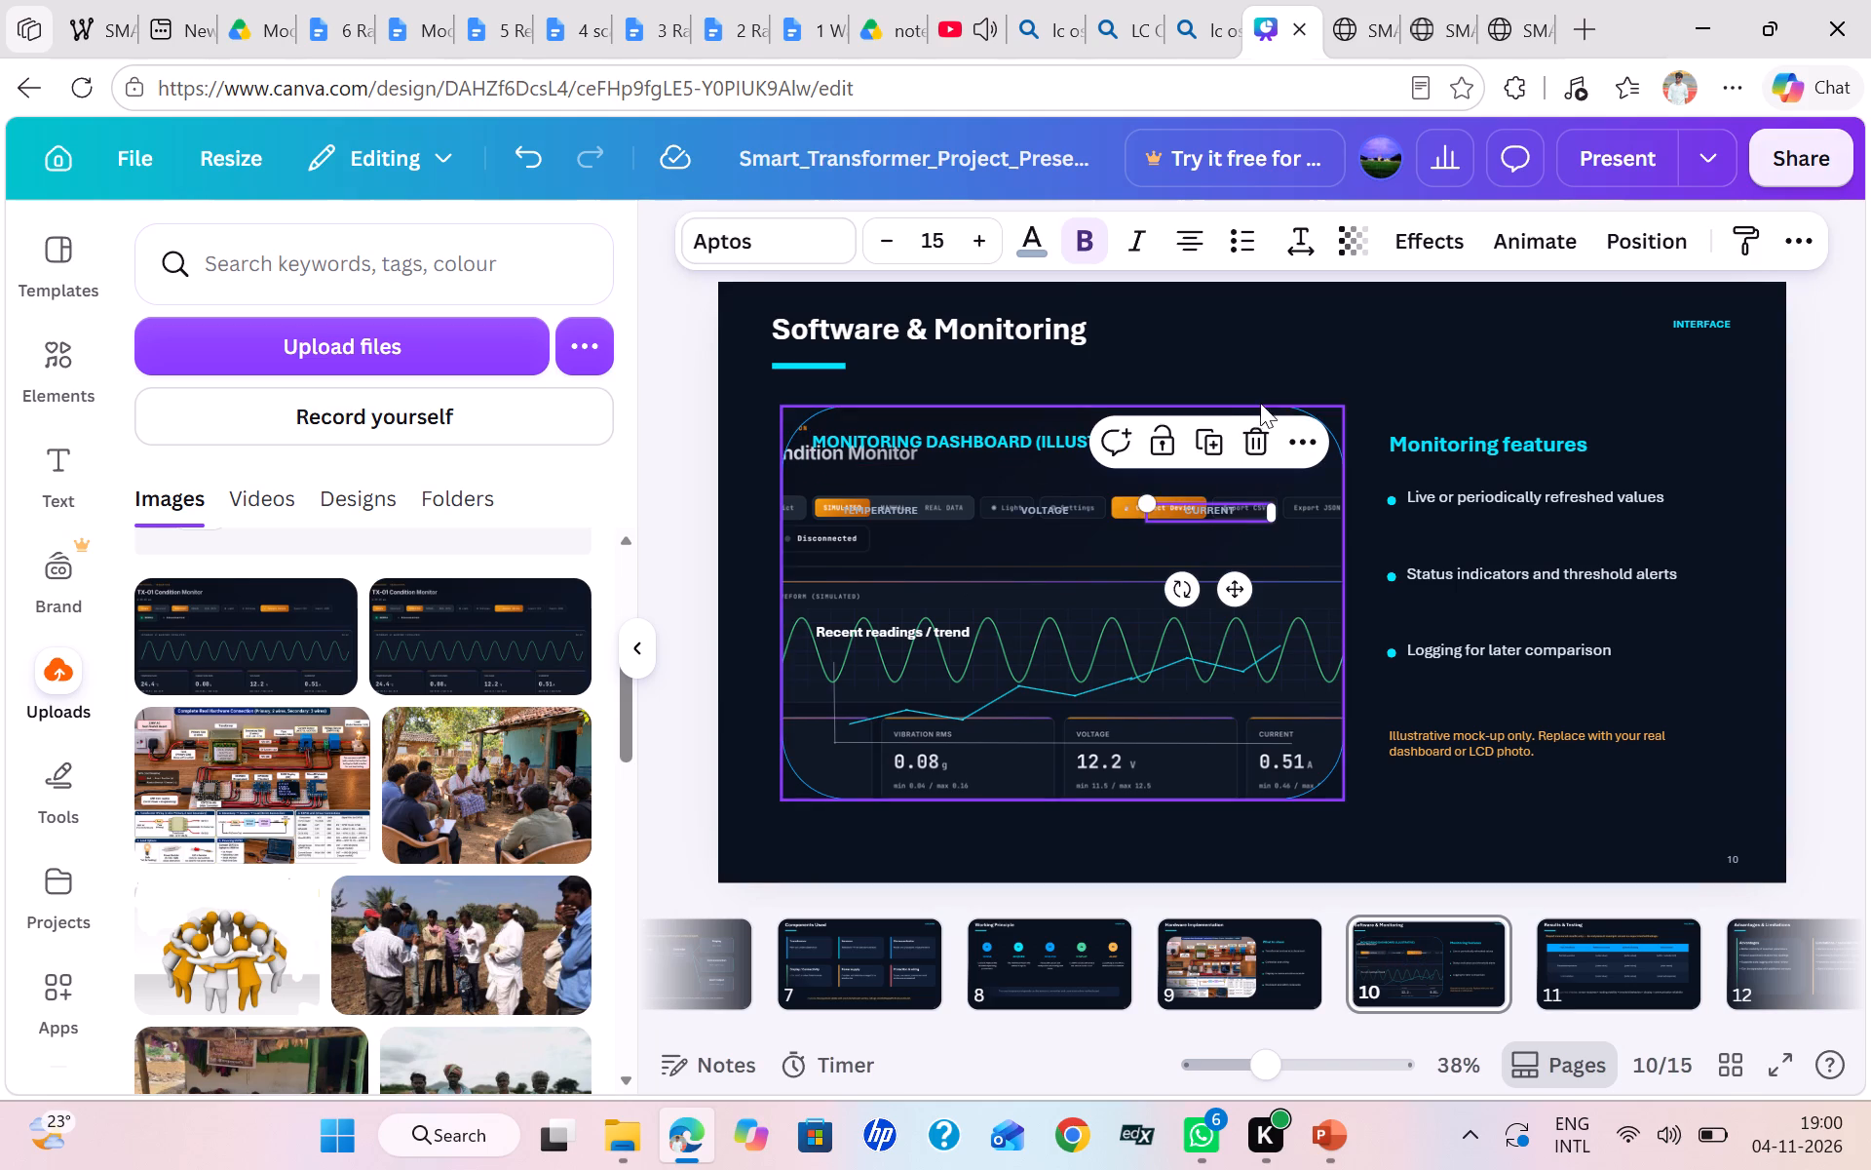
{"action": "left_click", "coordinate": [1260, 436]}
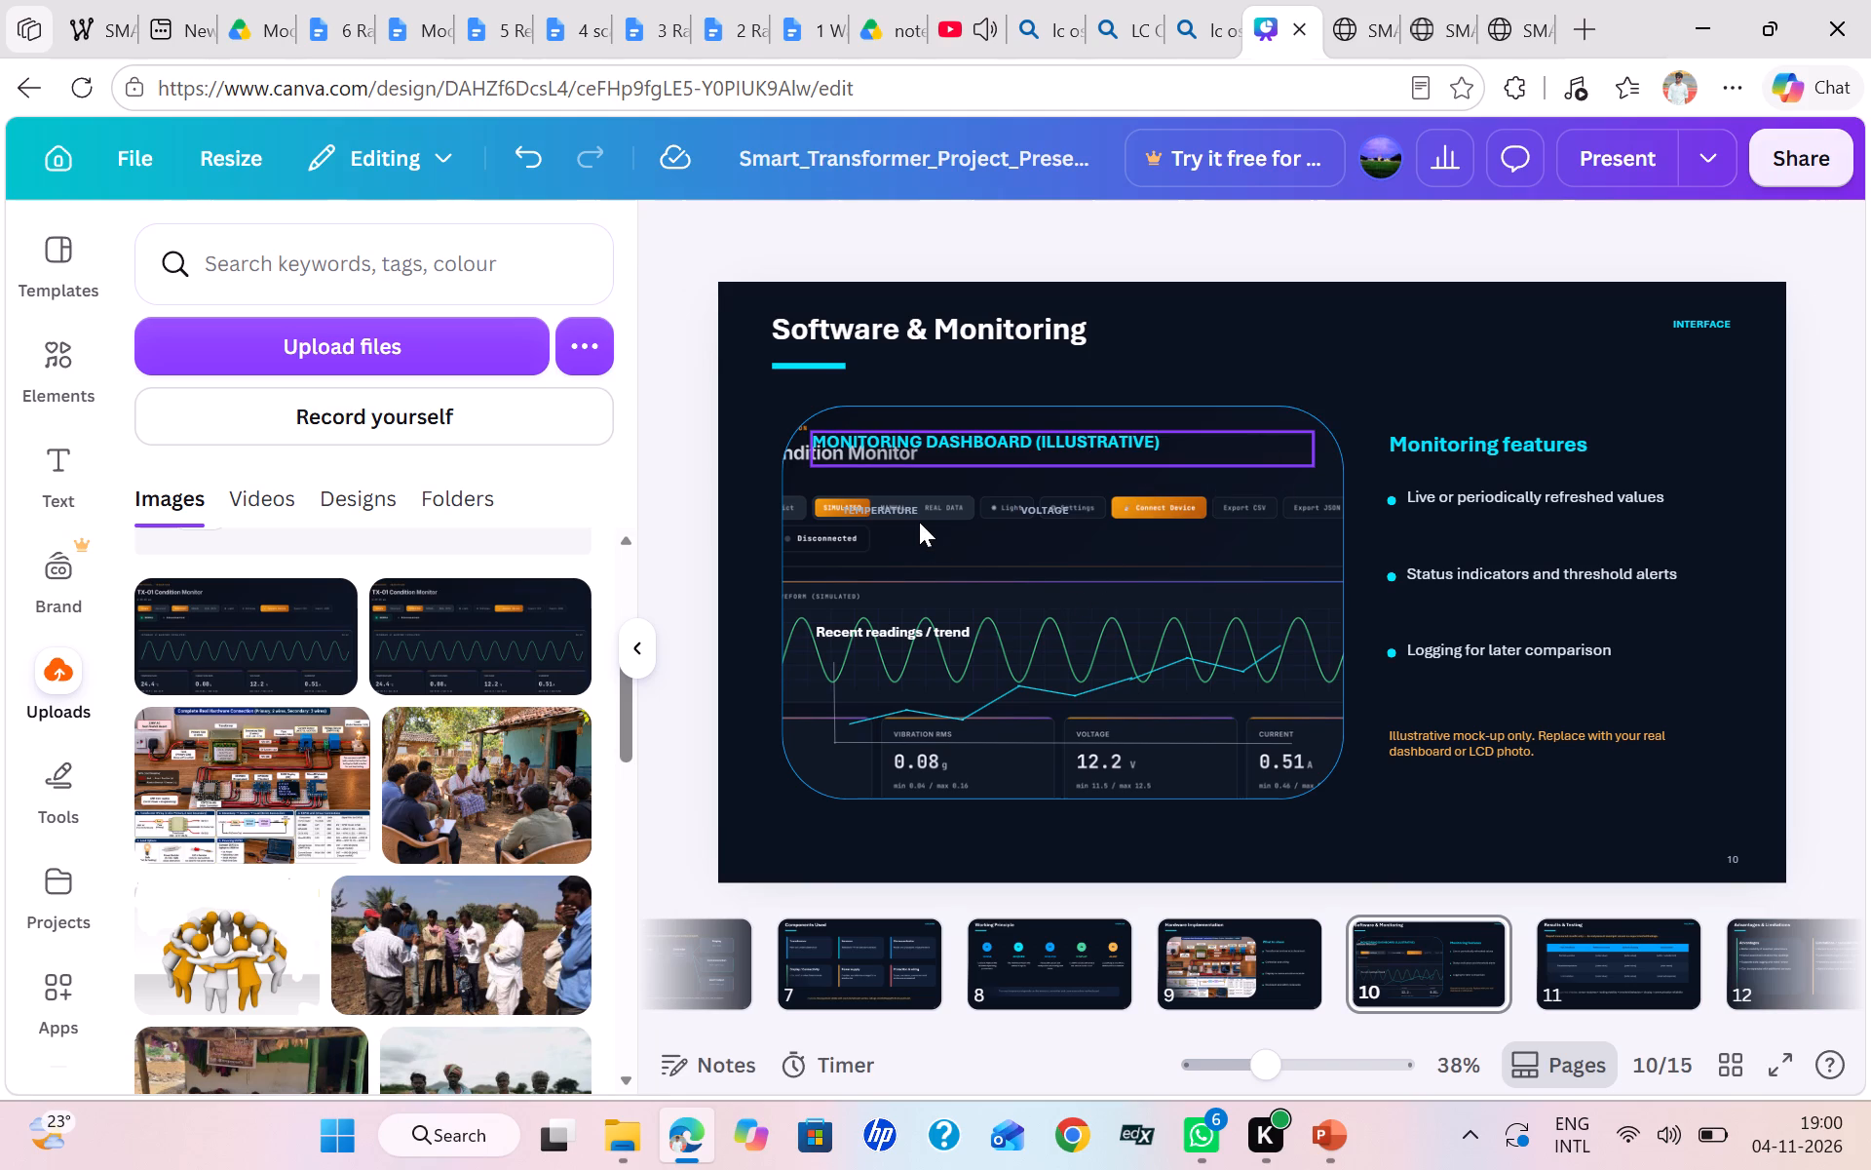
Delete the rounded monitoring dashboard panel together with its screenshot fill.
{"action": "right_click", "coordinate": [919, 522]}
{"action": "left_click", "coordinate": [1027, 368]}
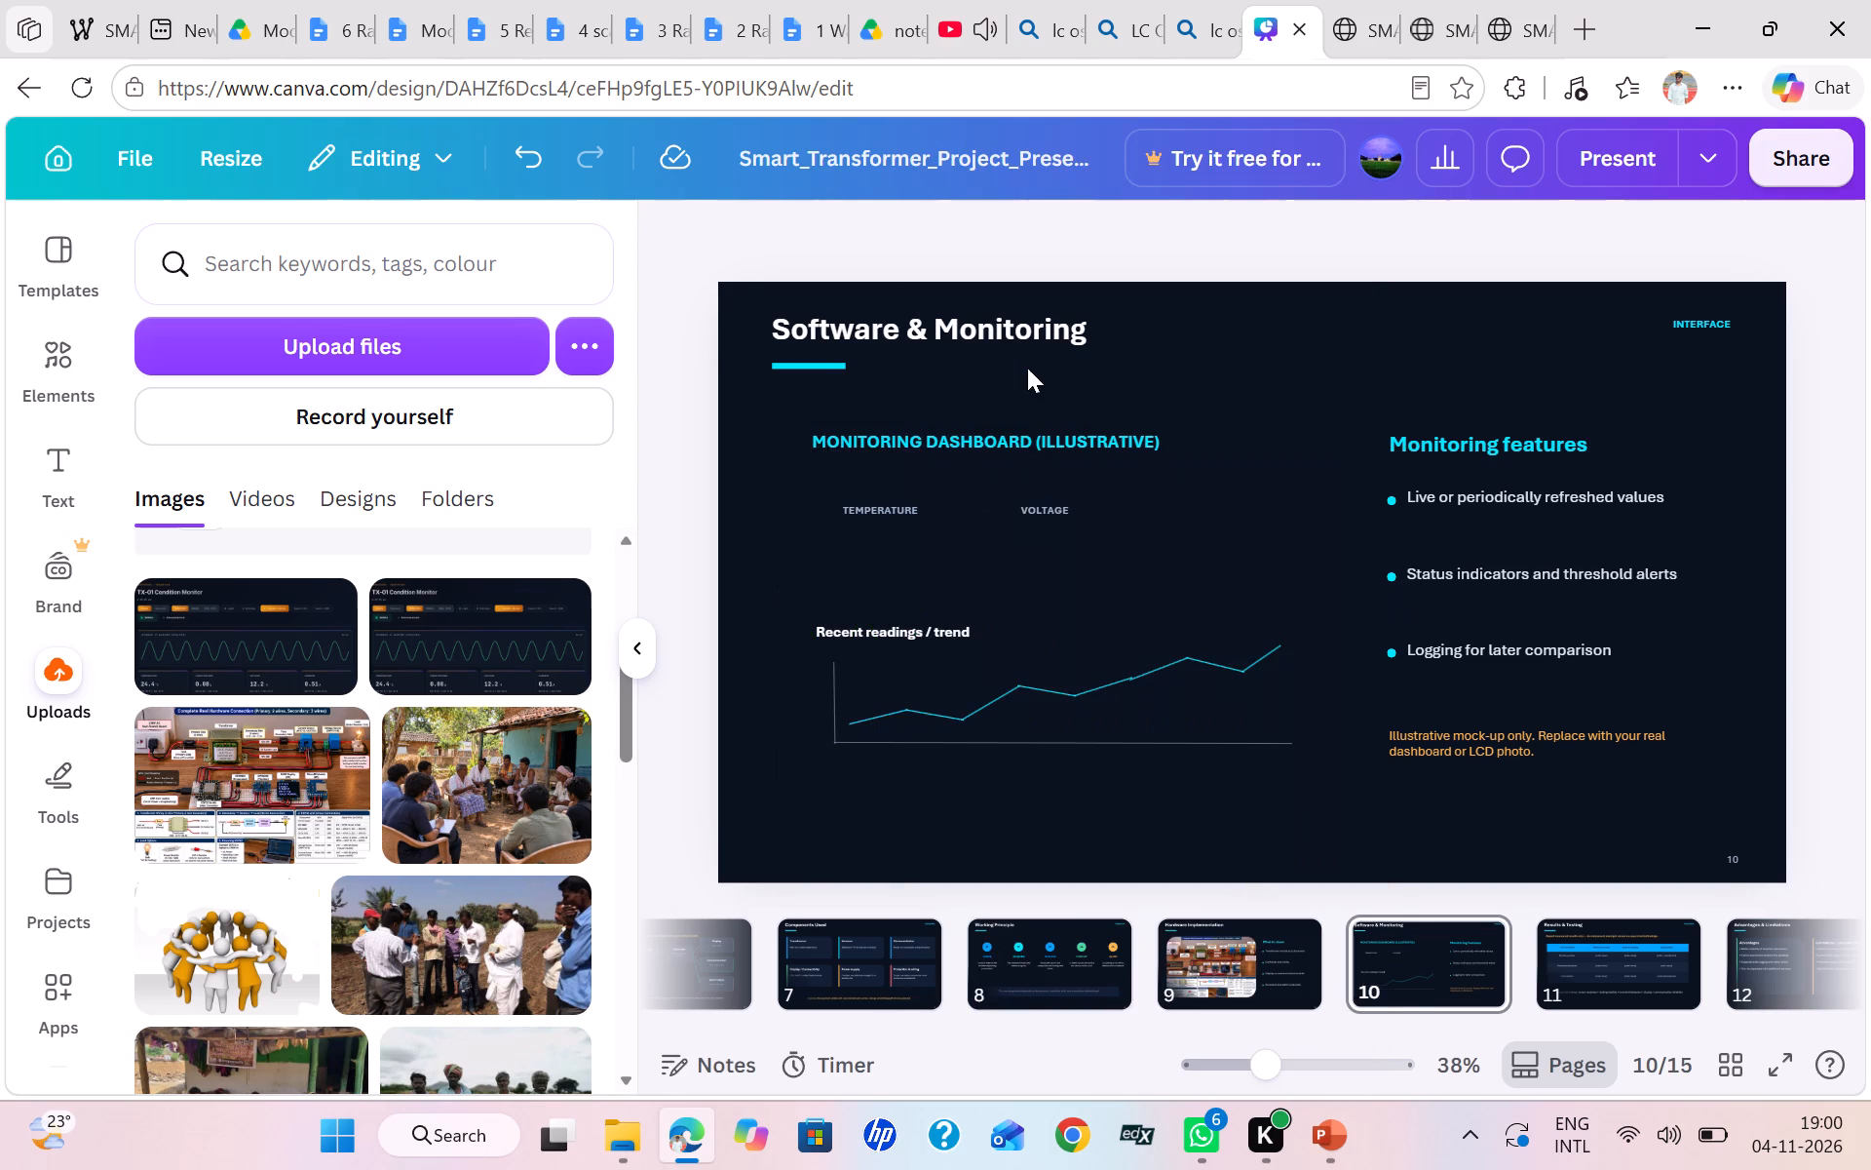
Delete the middle segment of the mock trend line.
{"action": "left_click", "coordinate": [1019, 687]}
{"action": "right_click", "coordinate": [1019, 687]}
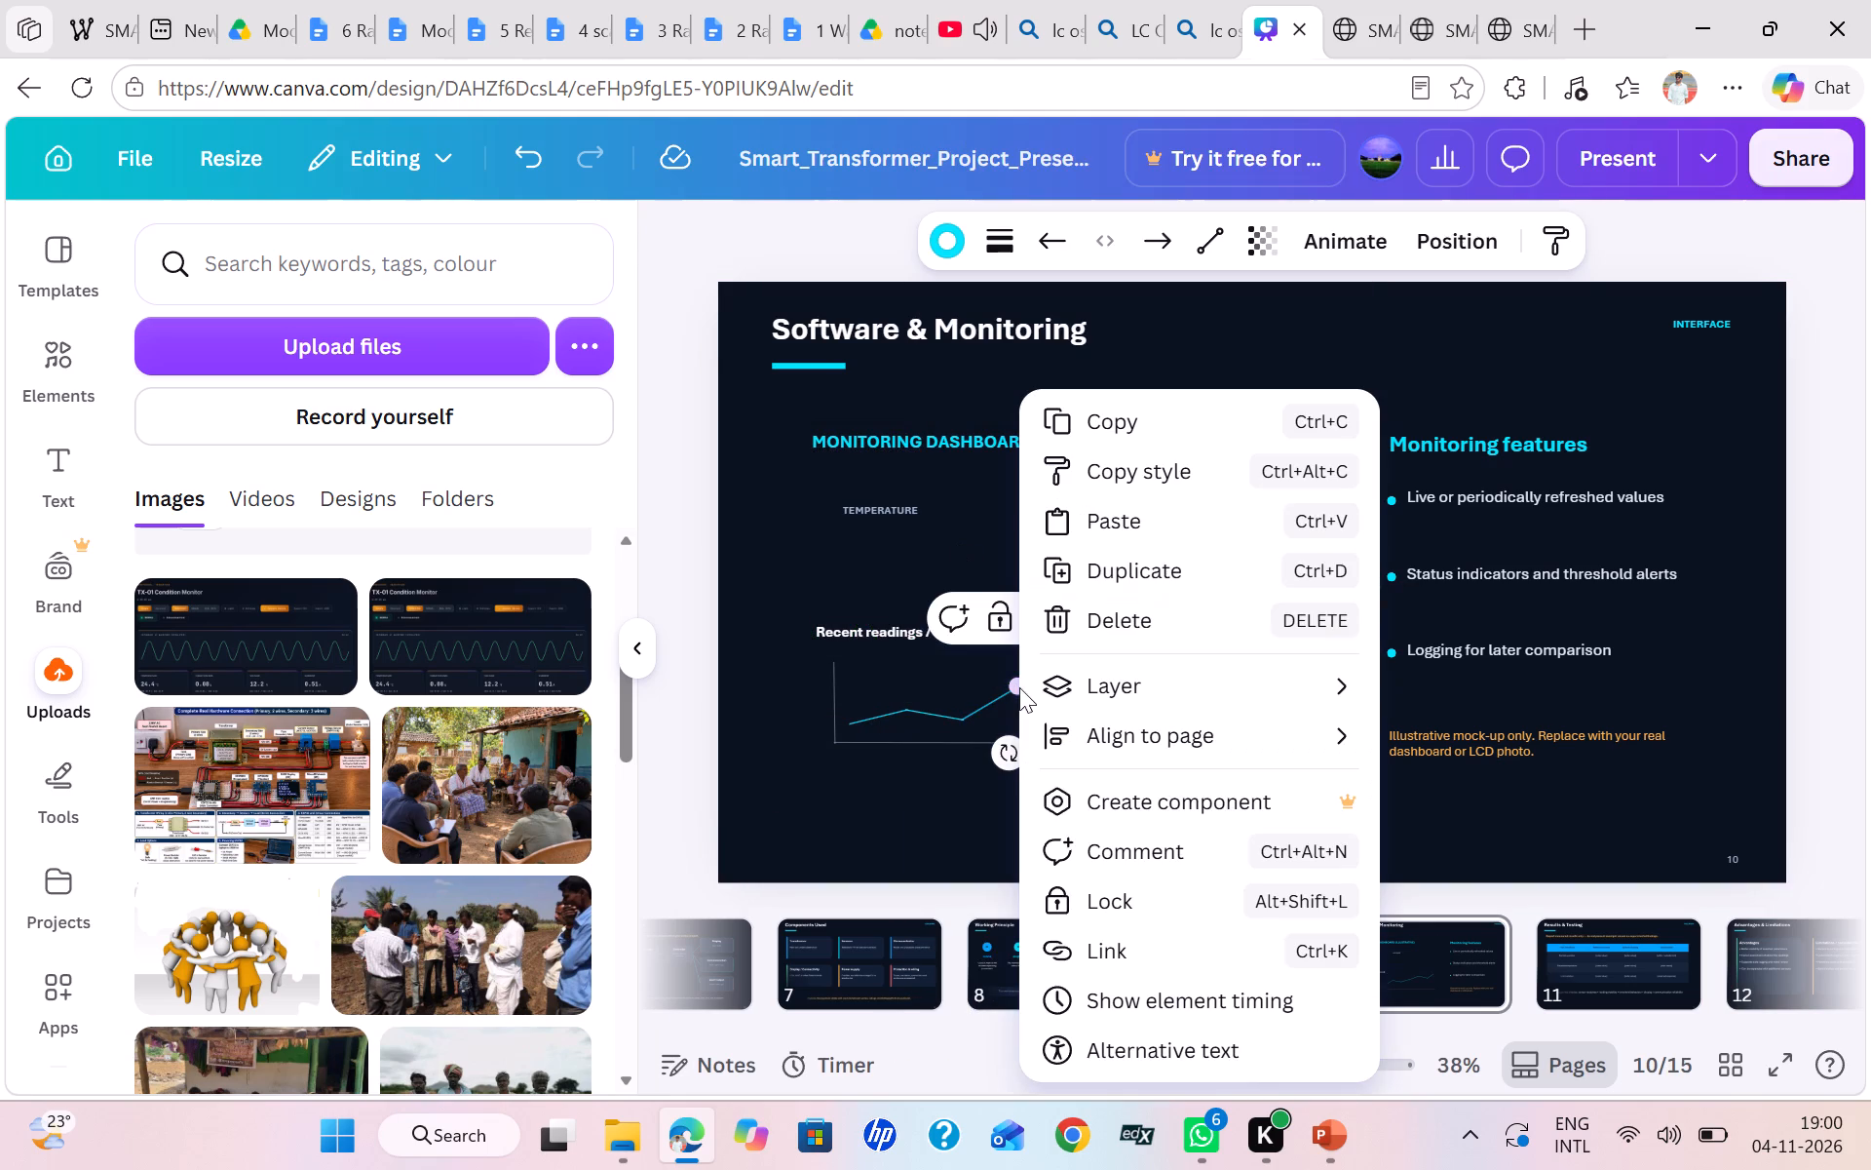
{"action": "left_click", "coordinate": [1079, 617]}
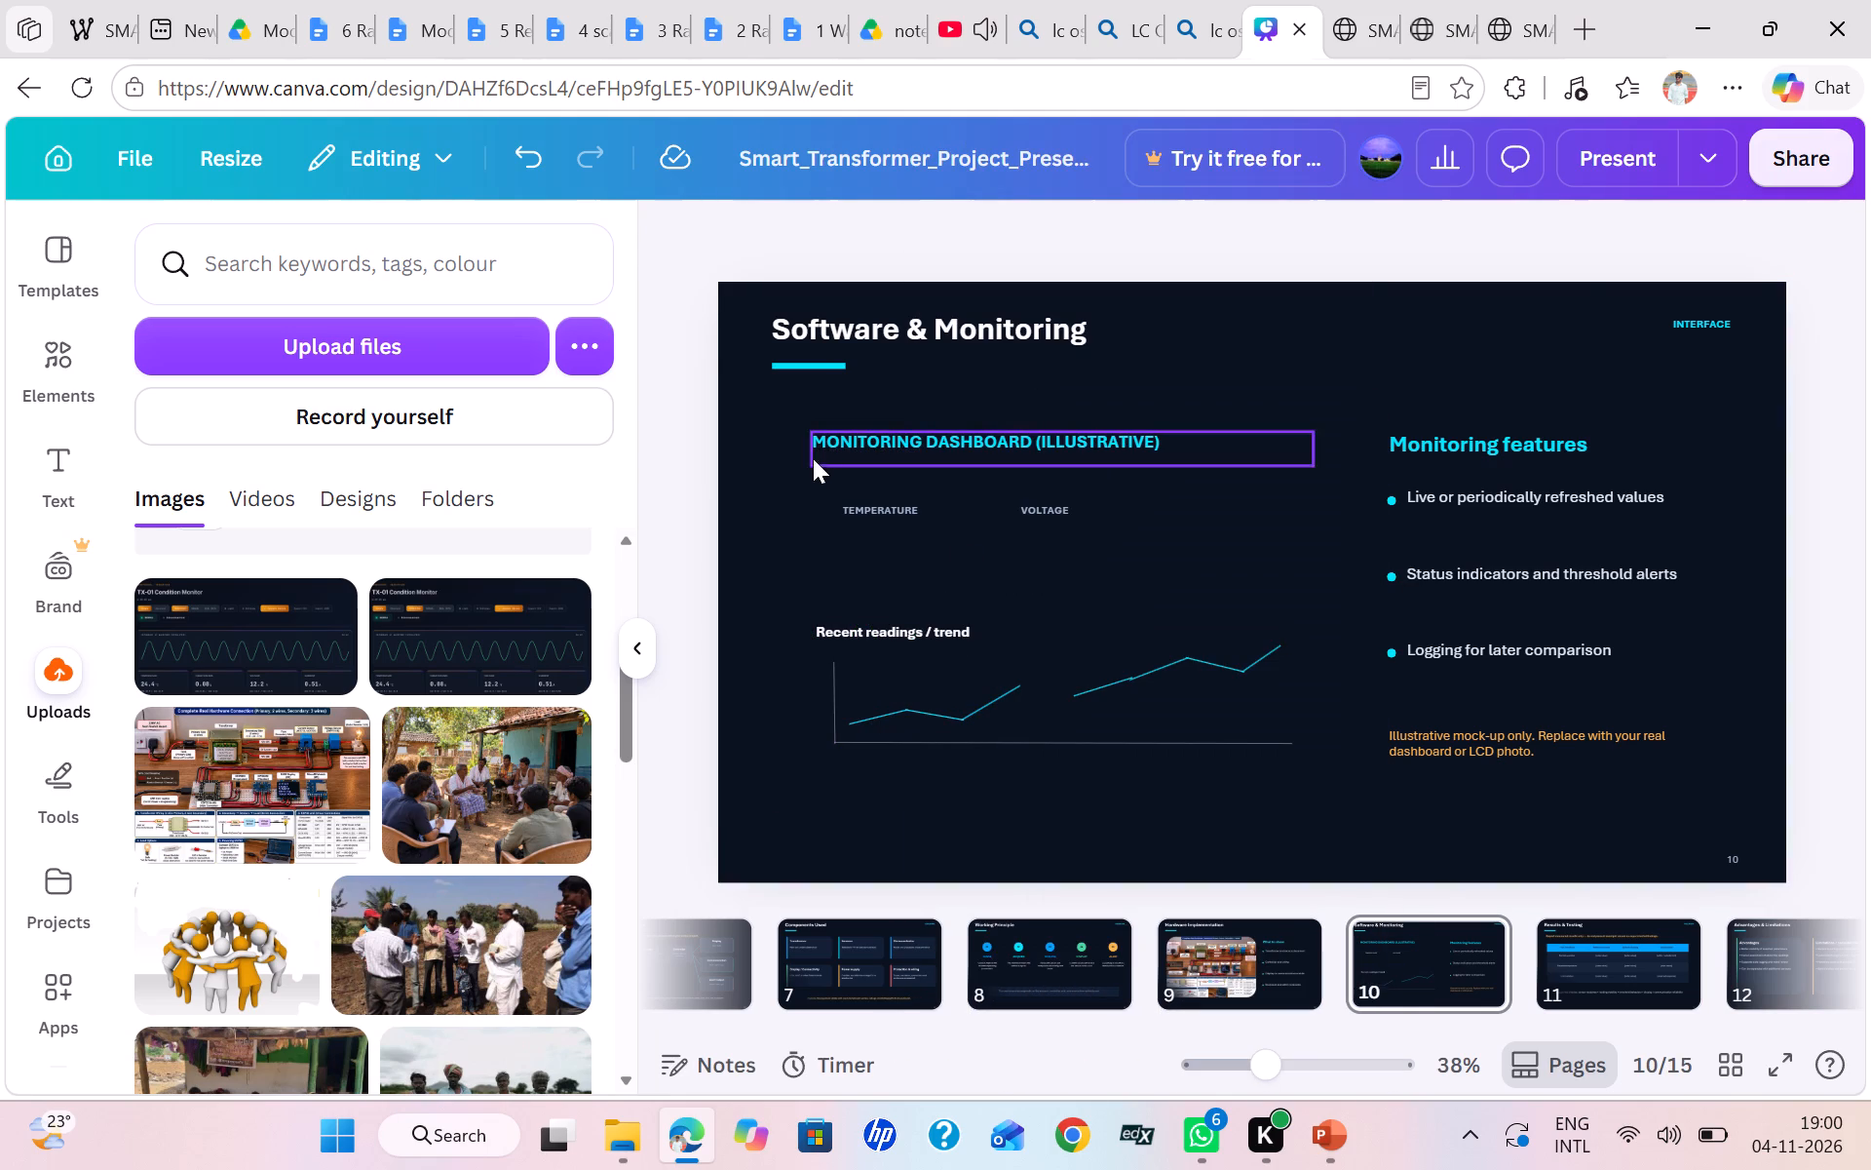
Delete the leftover TEMPERATURE and VOLTAGE labels under the monitoring dashboard heading.
{"action": "left_click", "coordinate": [864, 510]}
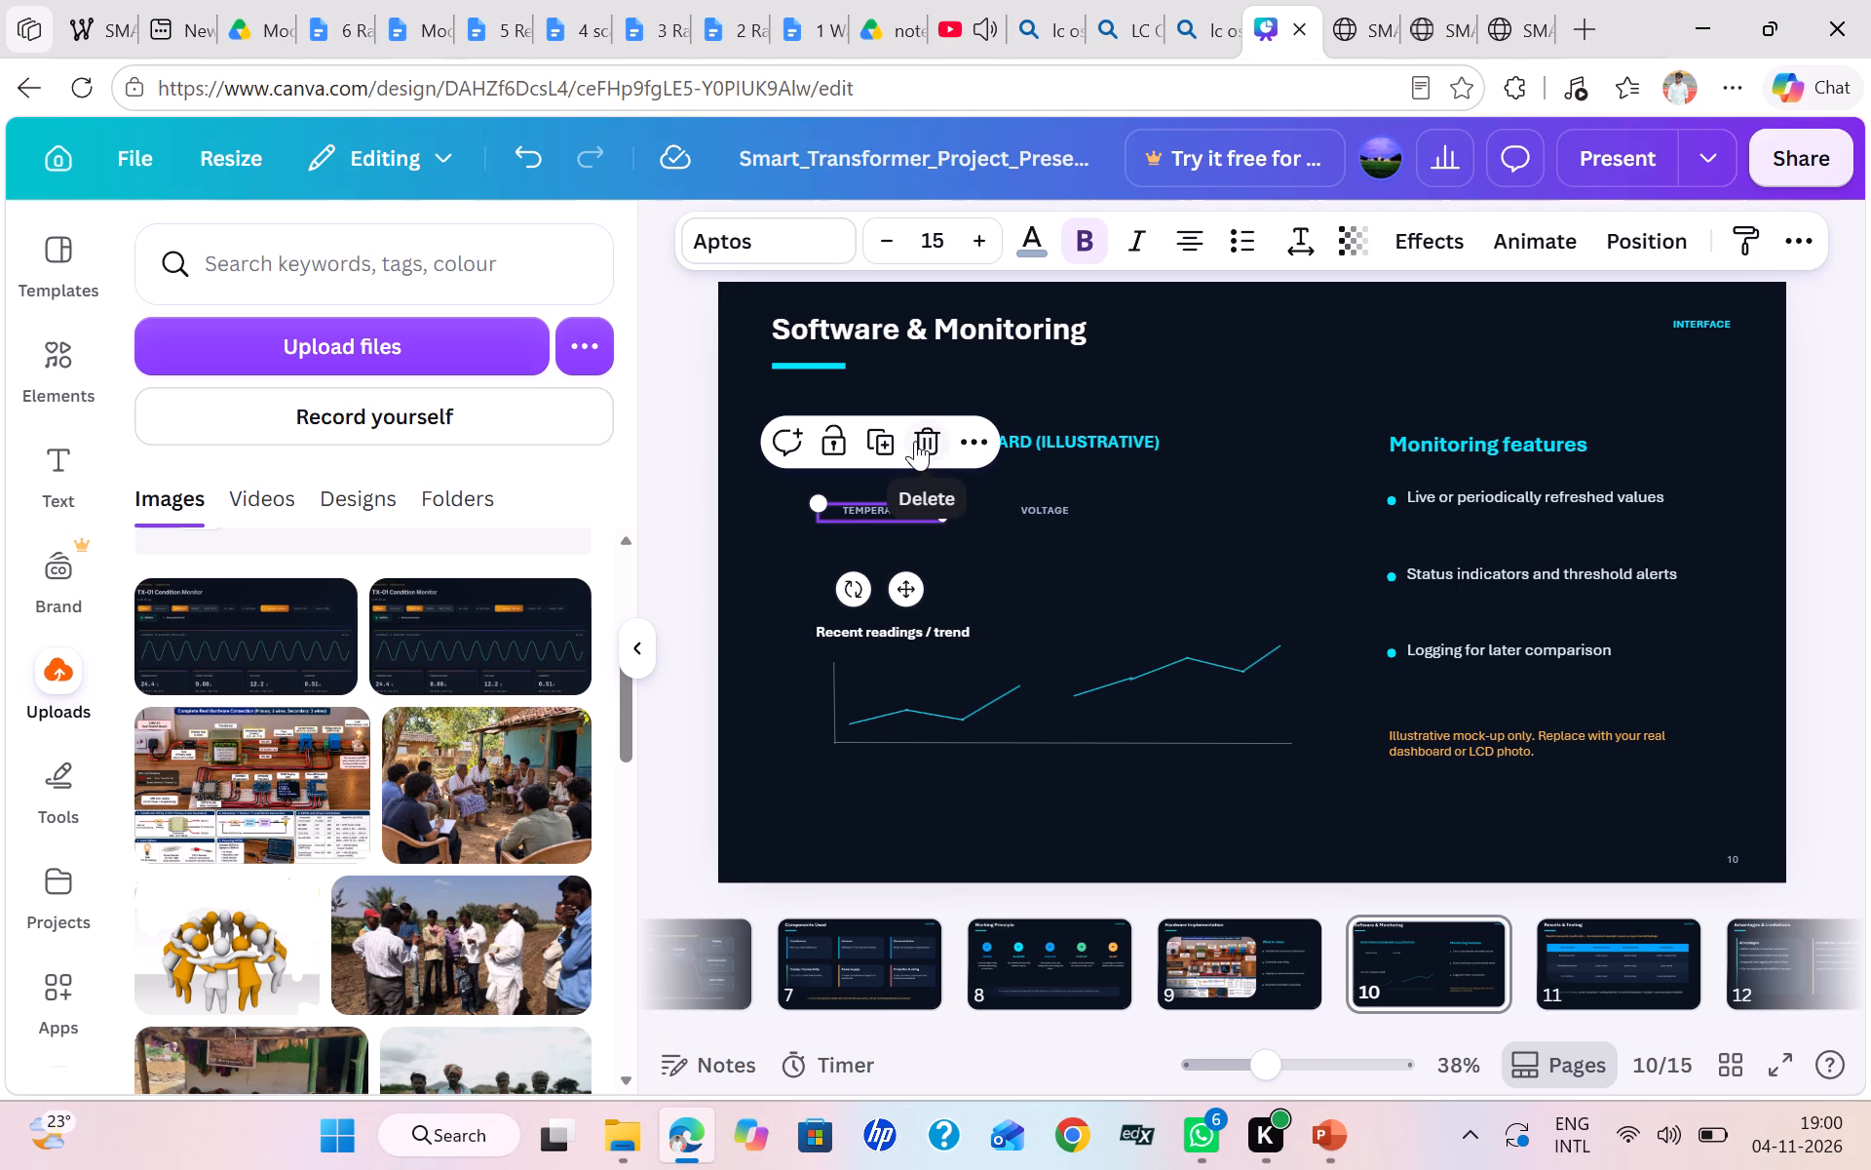
{"action": "left_click", "coordinate": [915, 441]}
{"action": "left_click", "coordinate": [1042, 511]}
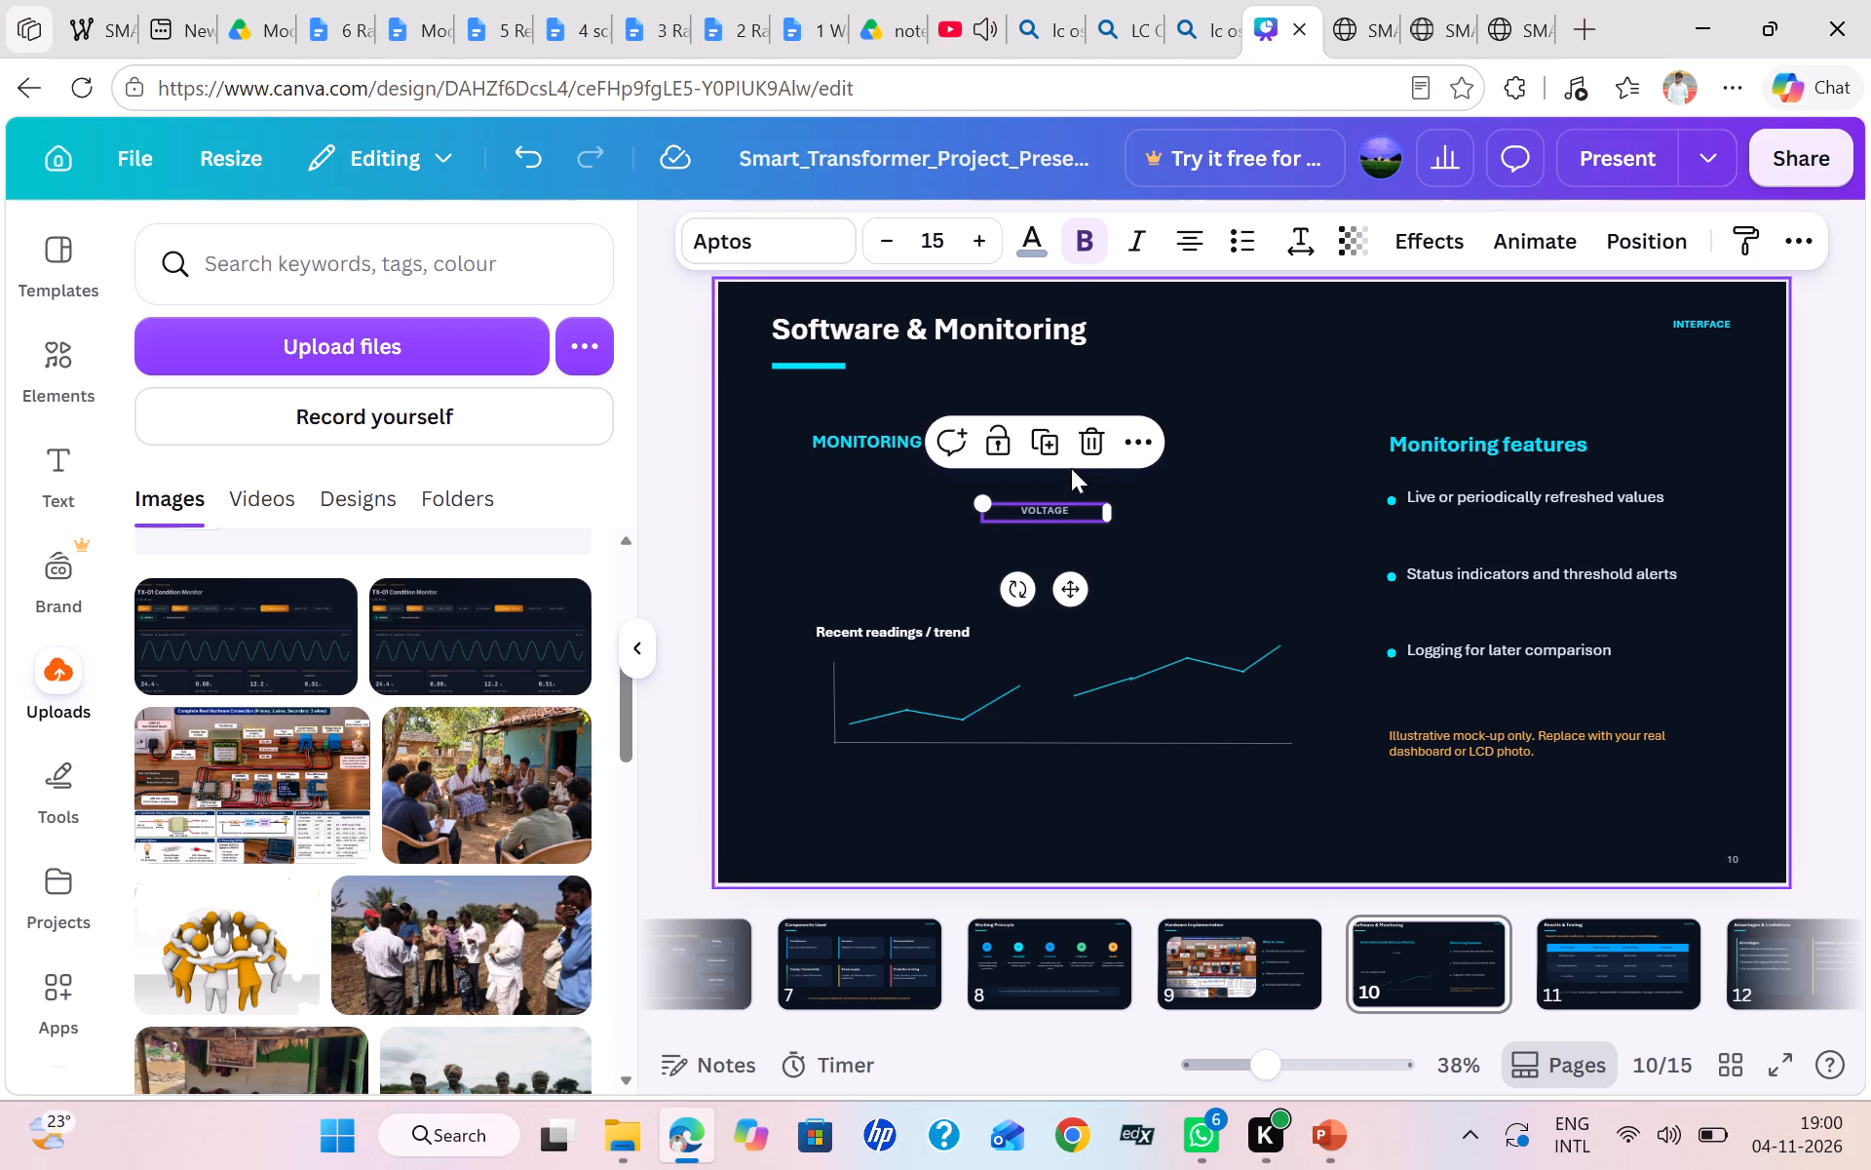
{"action": "left_click", "coordinate": [1089, 432]}
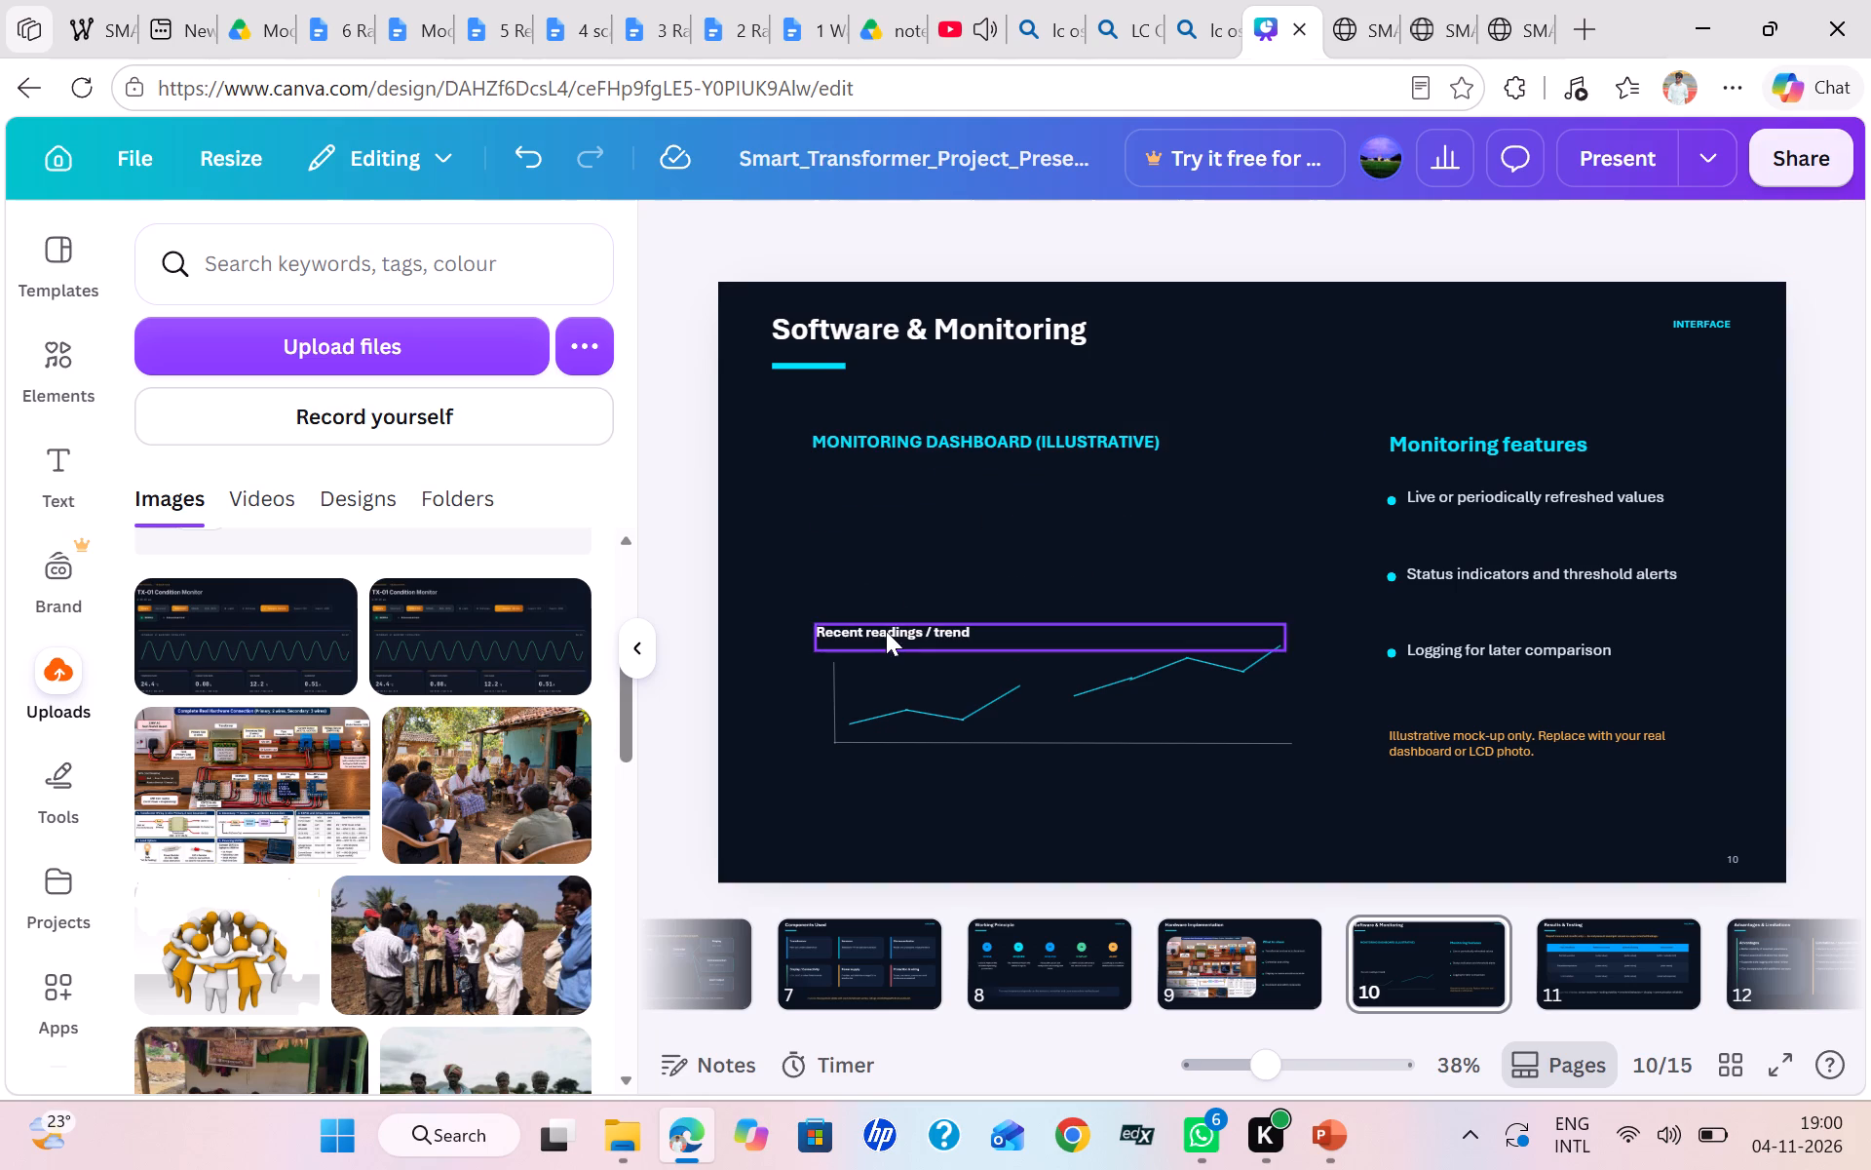
Delete the "Recent readings / trend" caption and the mock chart's horizontal and vertical axis lines.
{"action": "left_click", "coordinate": [886, 631]}
{"action": "left_click", "coordinate": [1097, 557]}
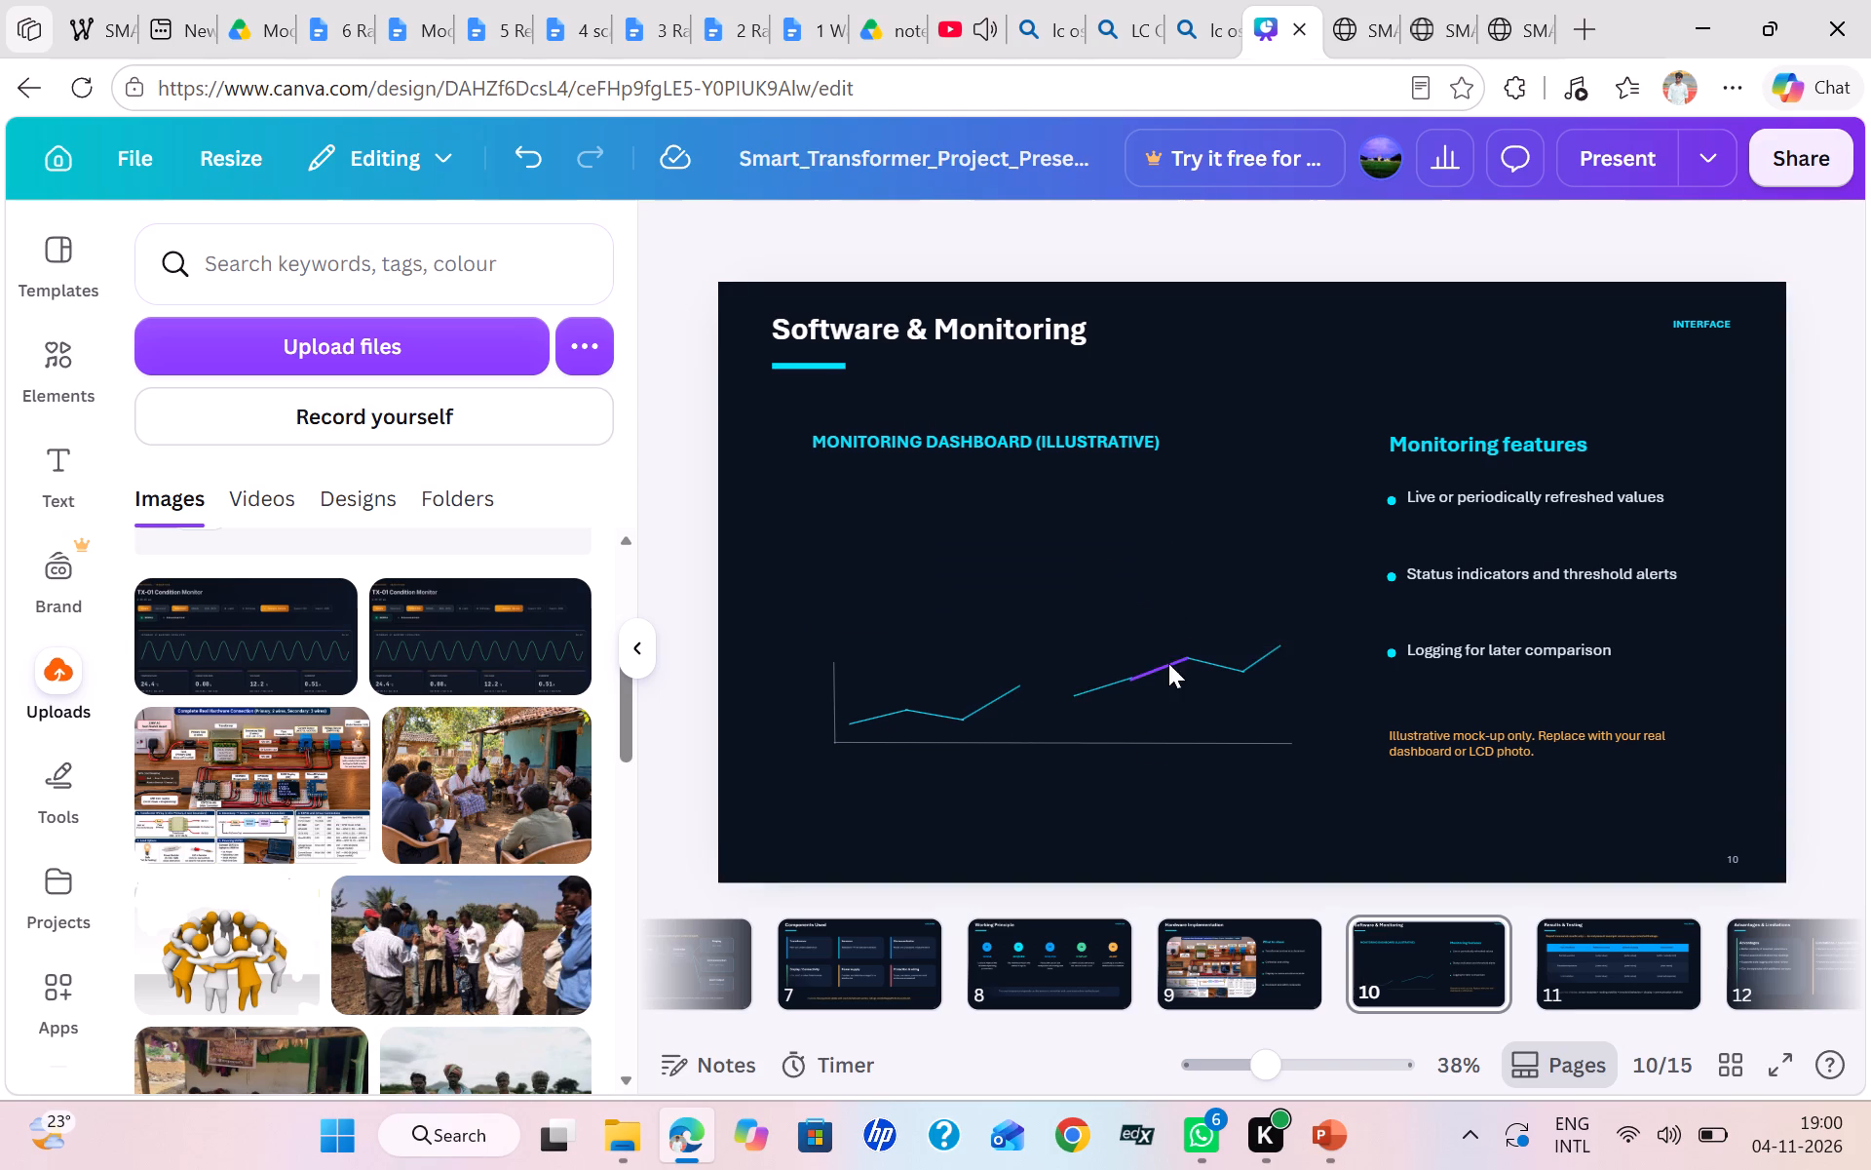
{"action": "left_click", "coordinate": [1105, 739]}
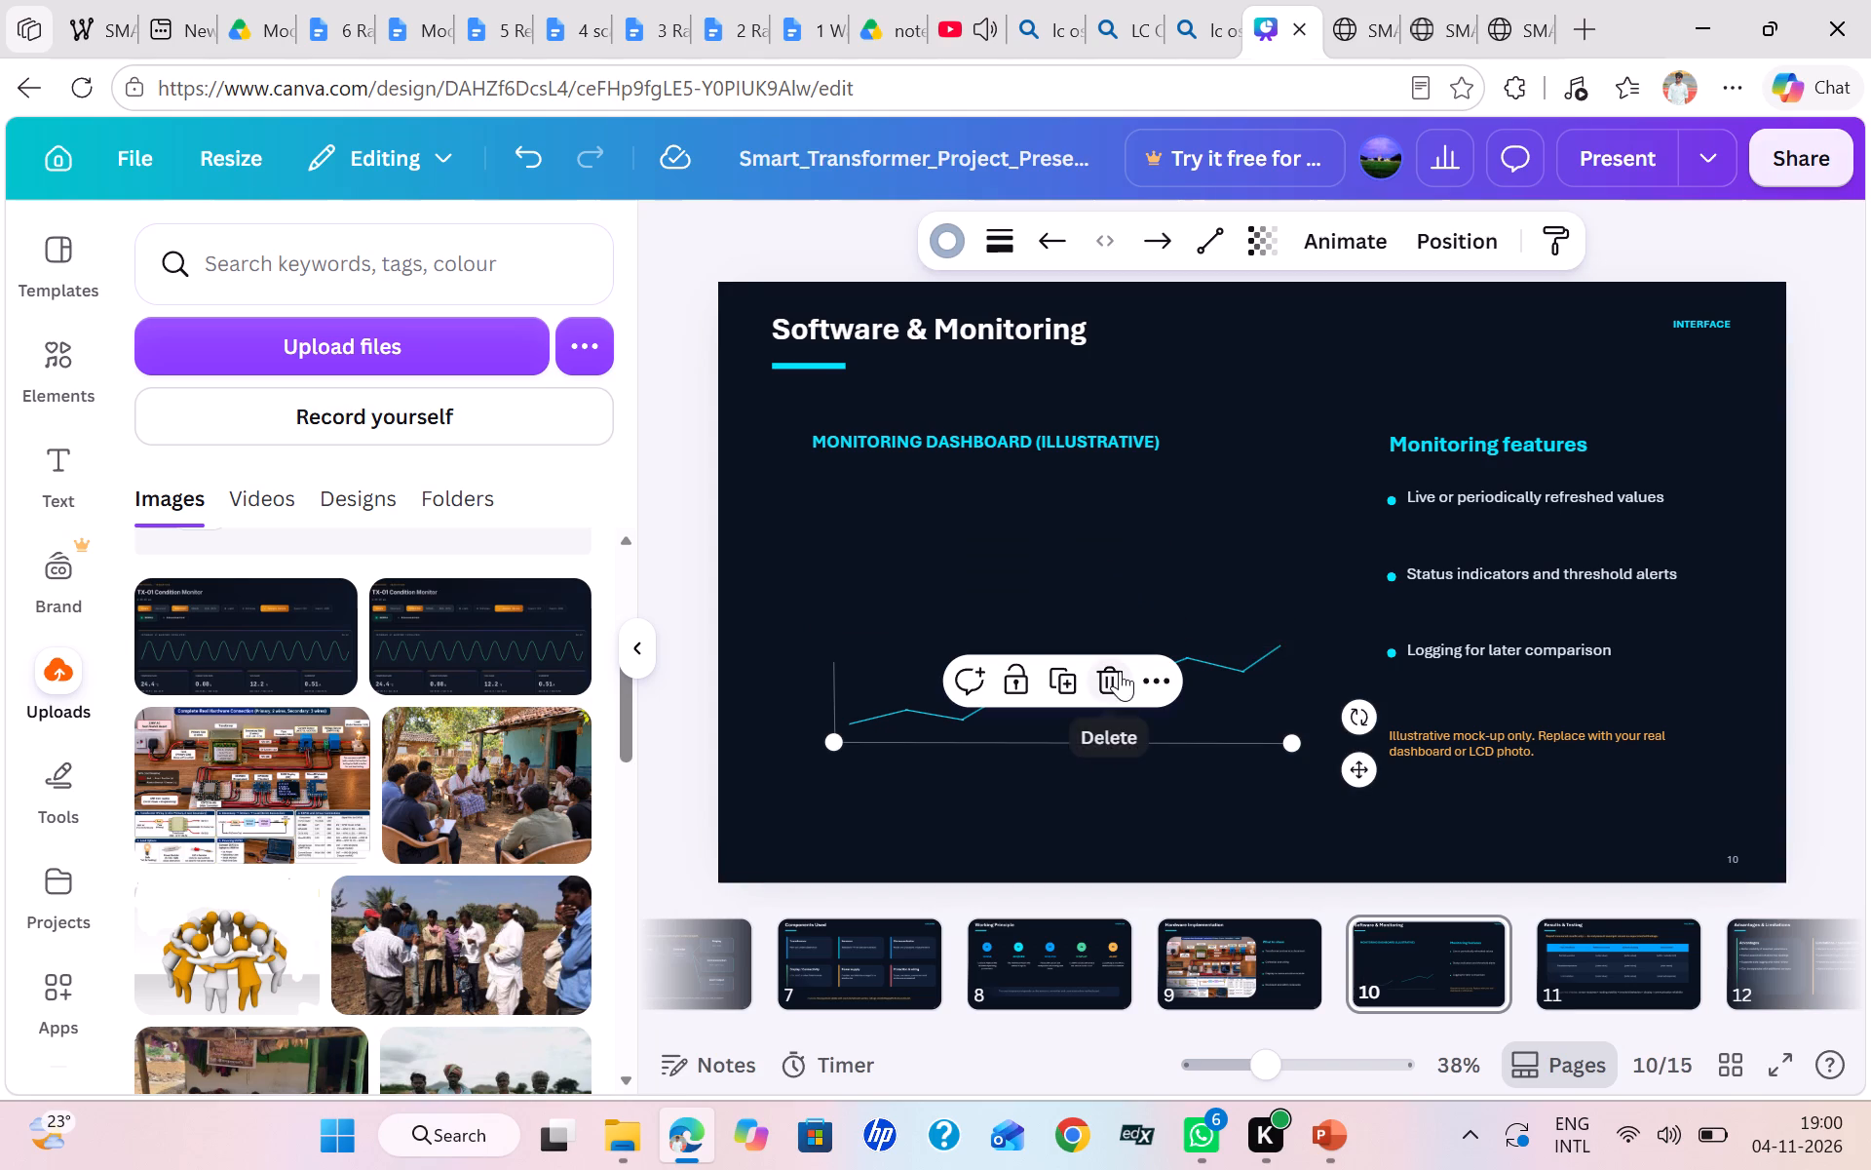
{"action": "left_click", "coordinate": [1120, 671]}
{"action": "left_click", "coordinate": [830, 692]}
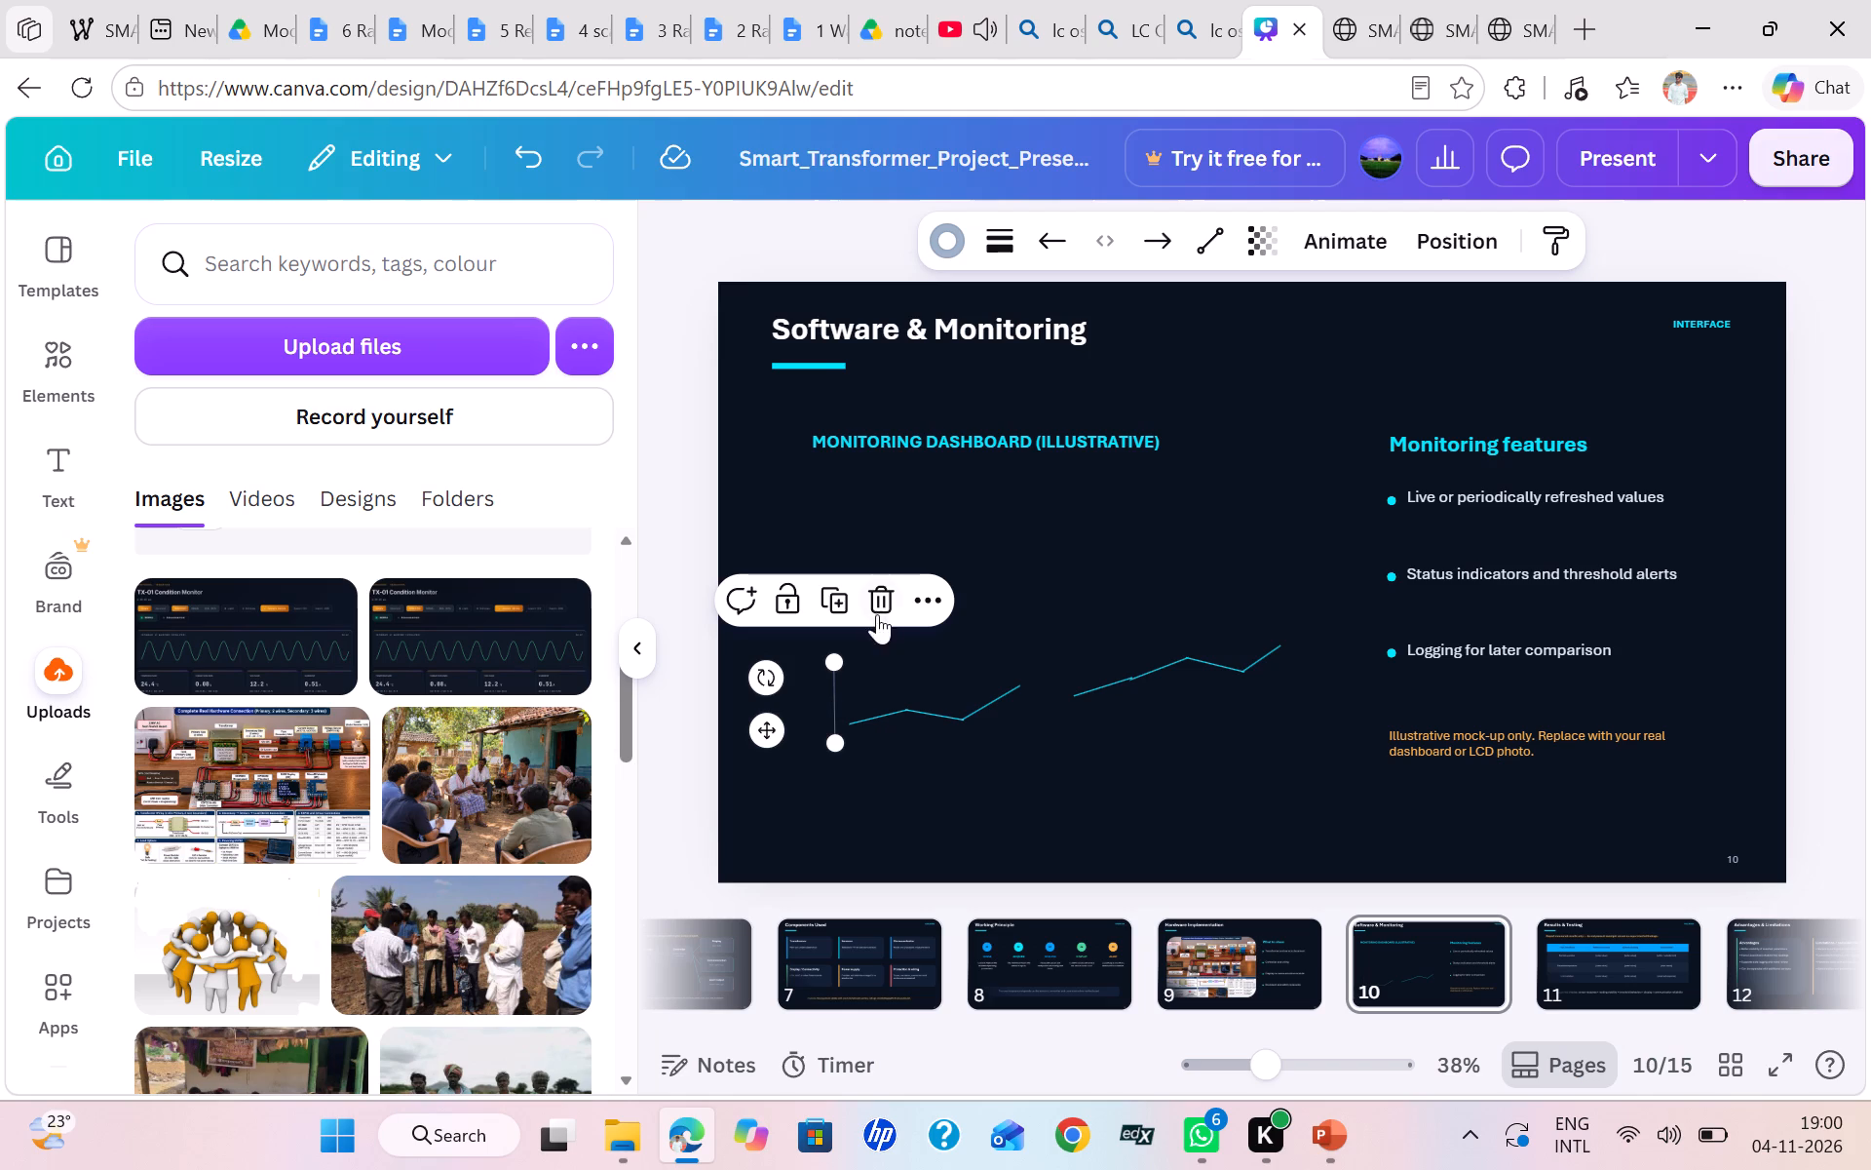
{"action": "left_click", "coordinate": [880, 590]}
Delete all remaining segments of the mock trend line, clearing the area under the monitoring dashboard heading.
{"action": "left_click", "coordinate": [961, 718]}
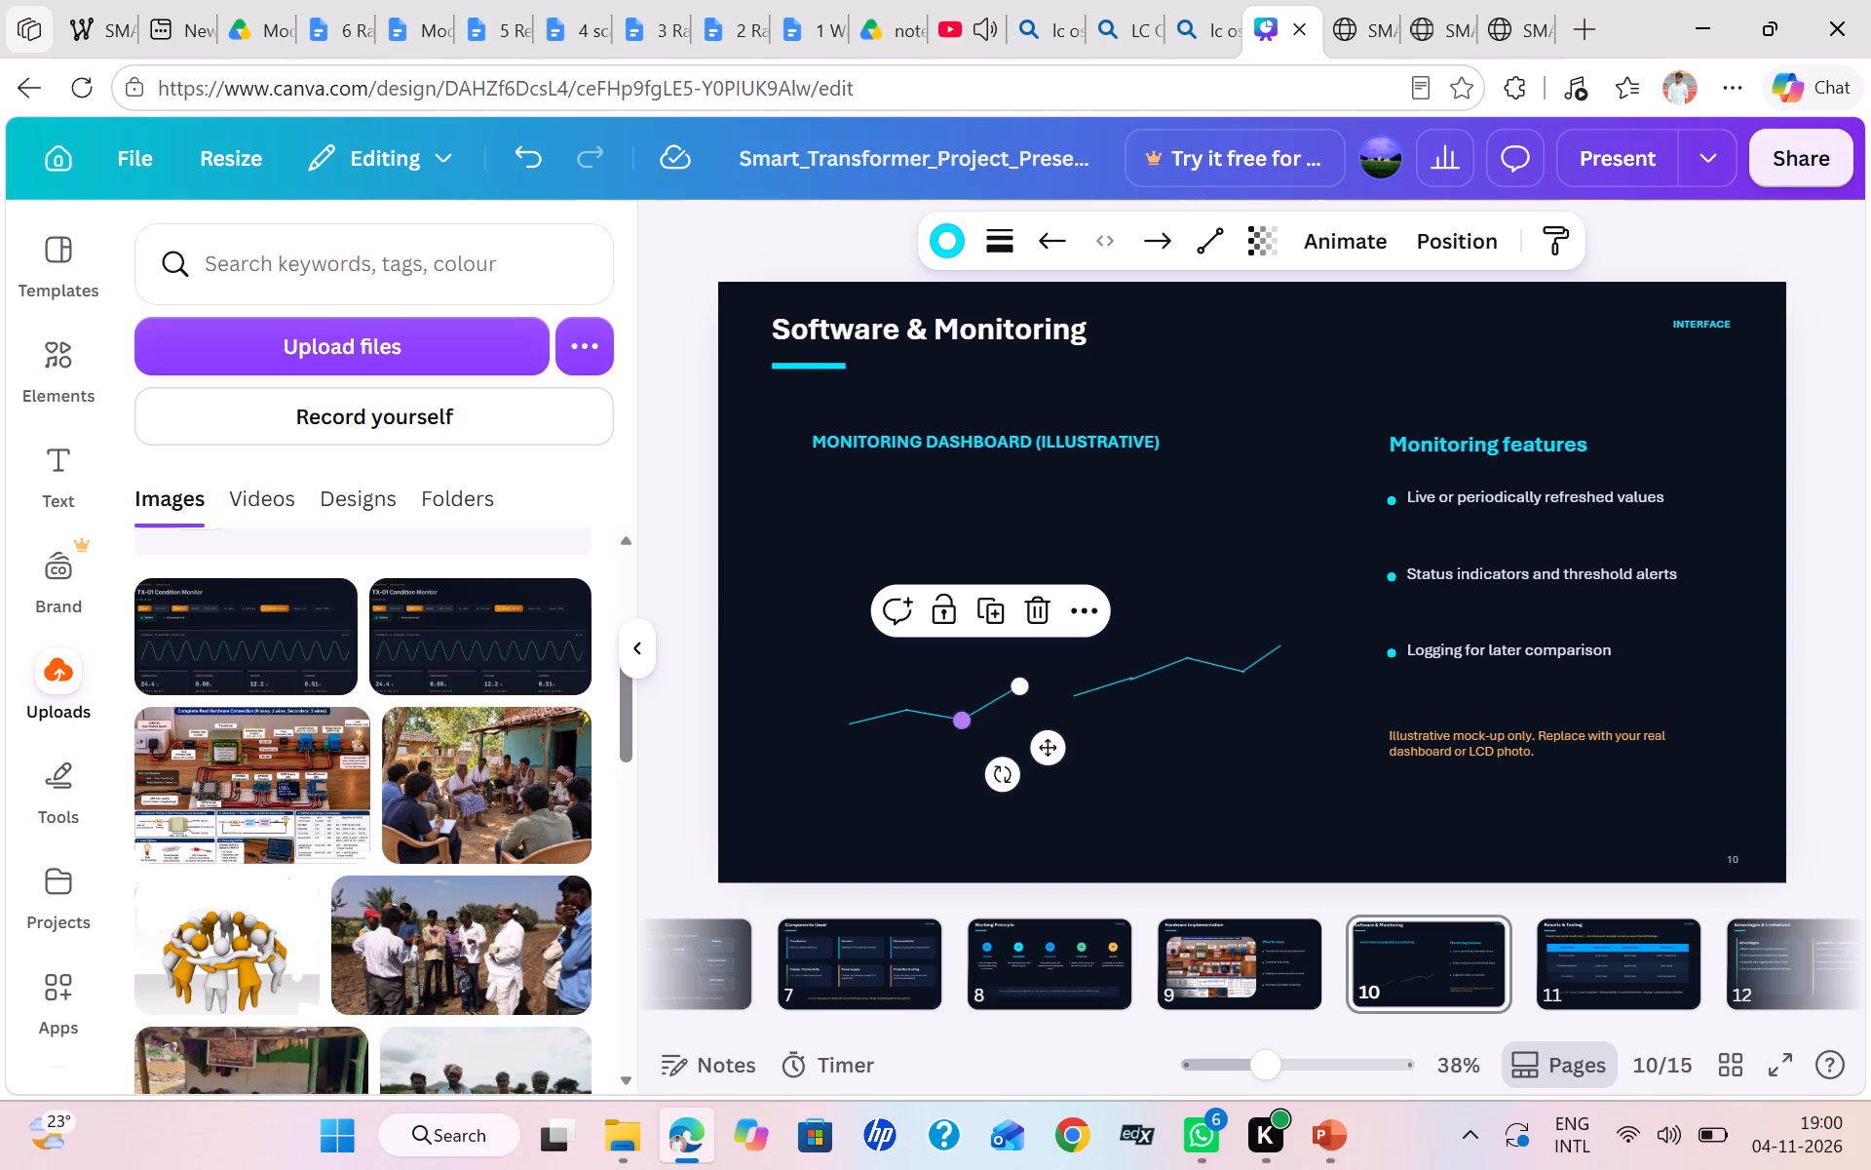
{"action": "left_click", "coordinate": [1041, 597]}
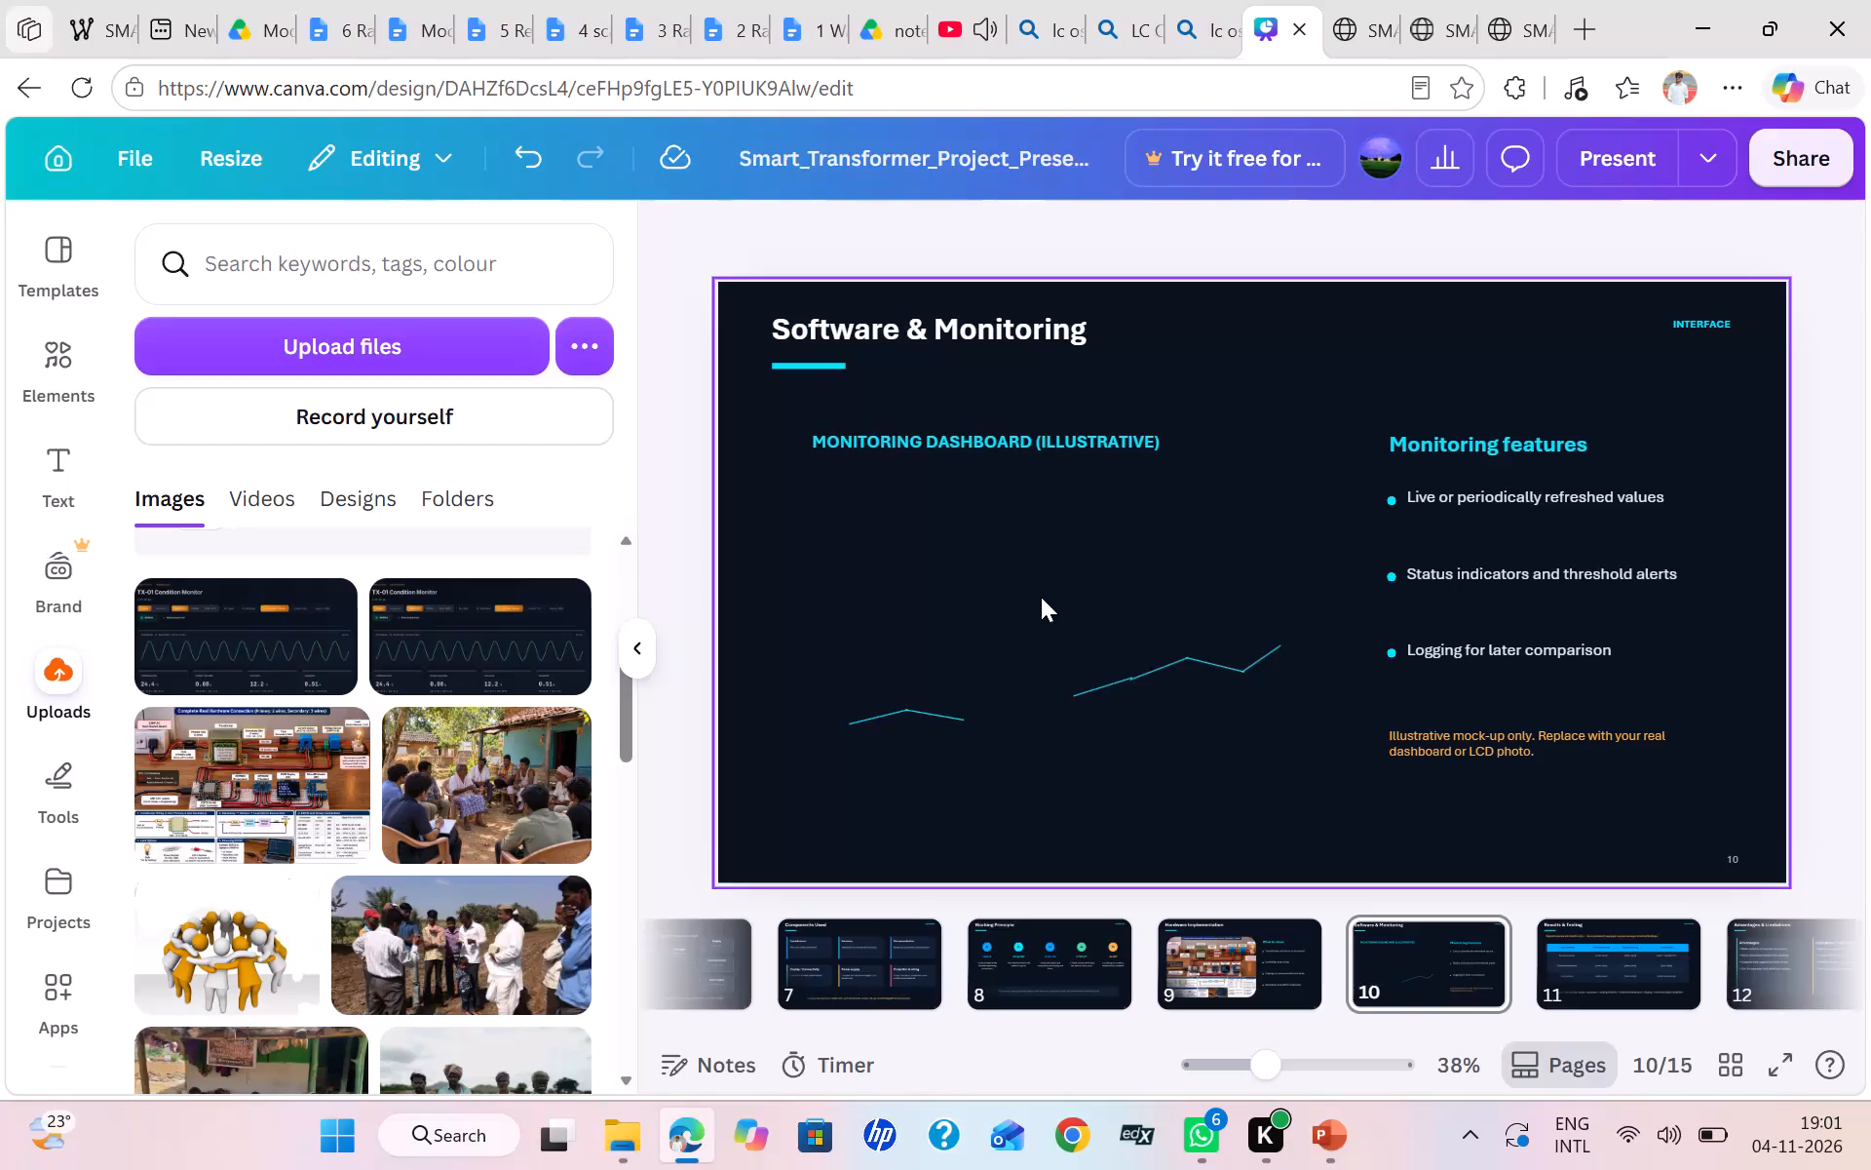
{"action": "left_click", "coordinate": [1126, 669]}
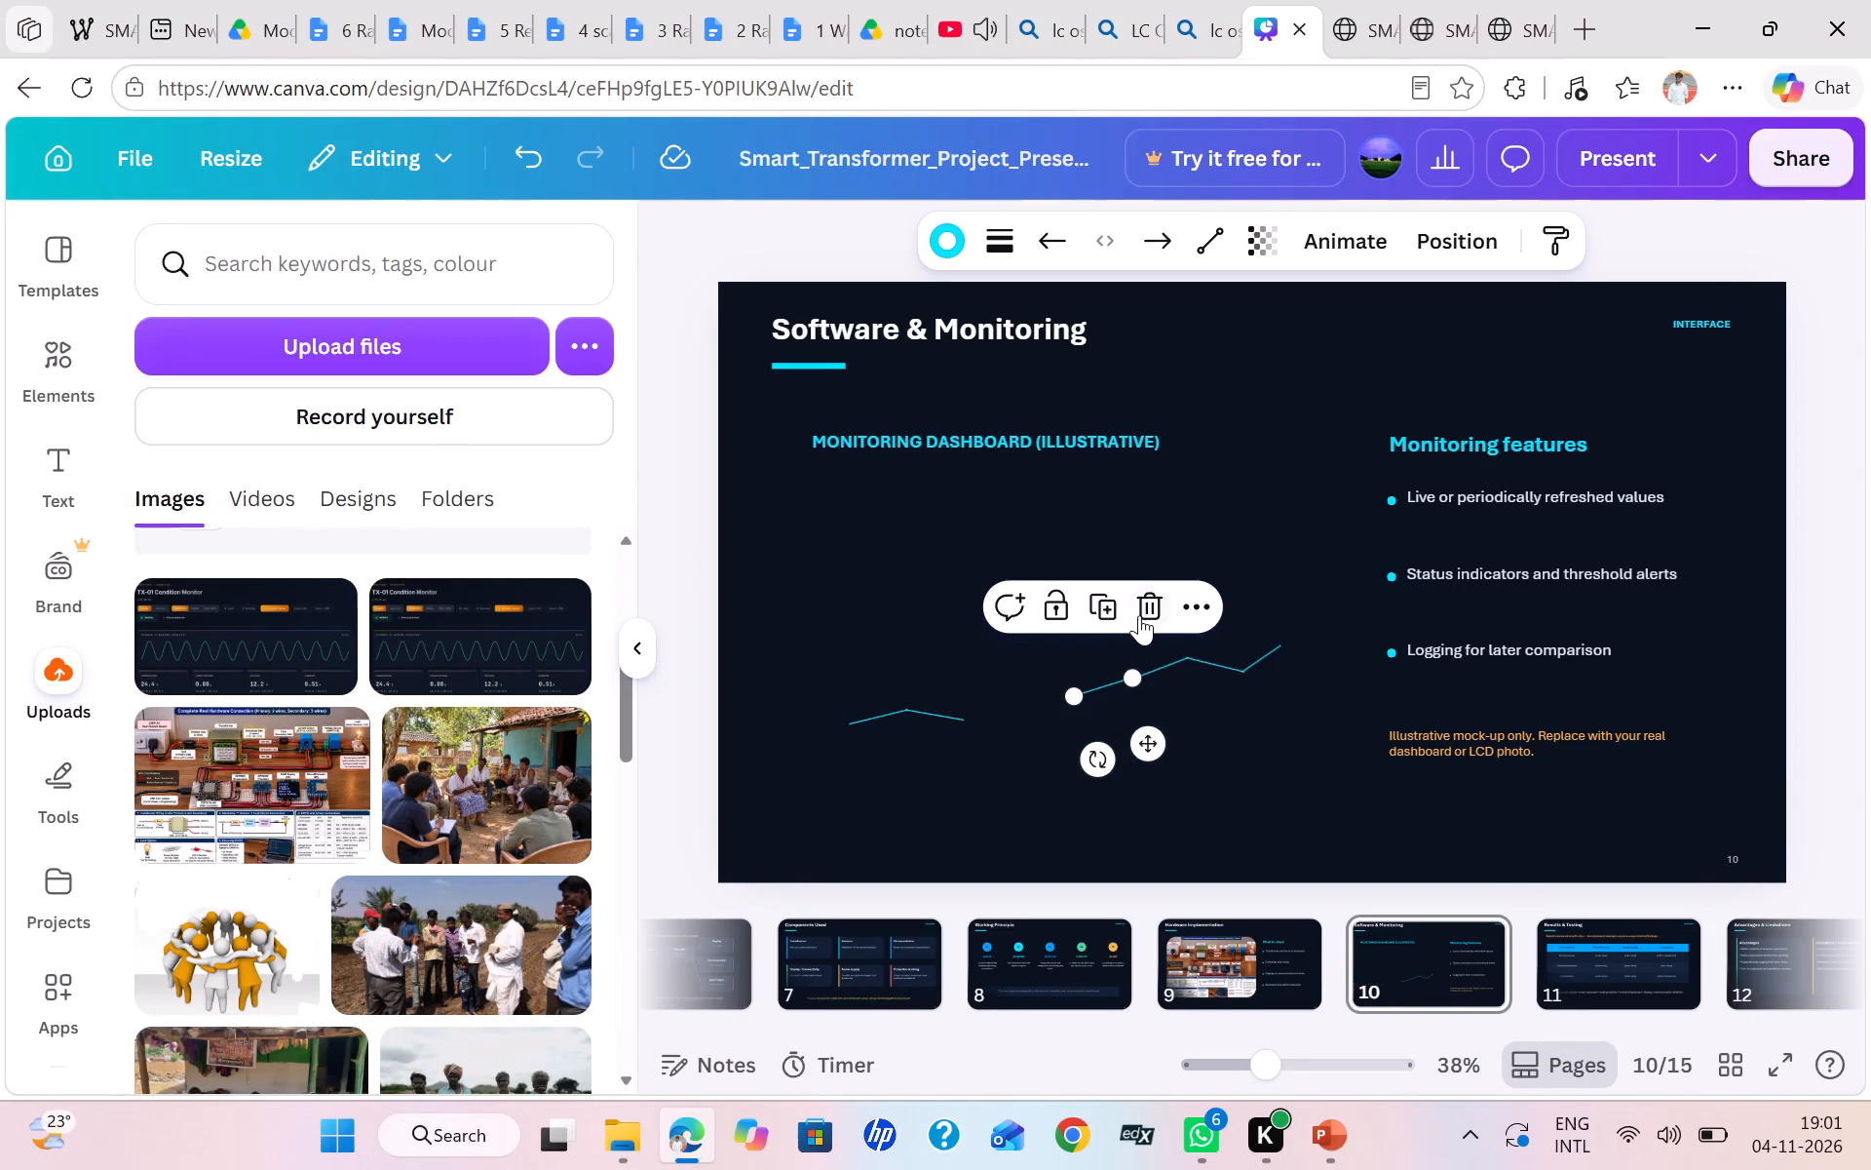
{"action": "left_click", "coordinate": [1140, 613]}
{"action": "left_click", "coordinate": [1188, 658]}
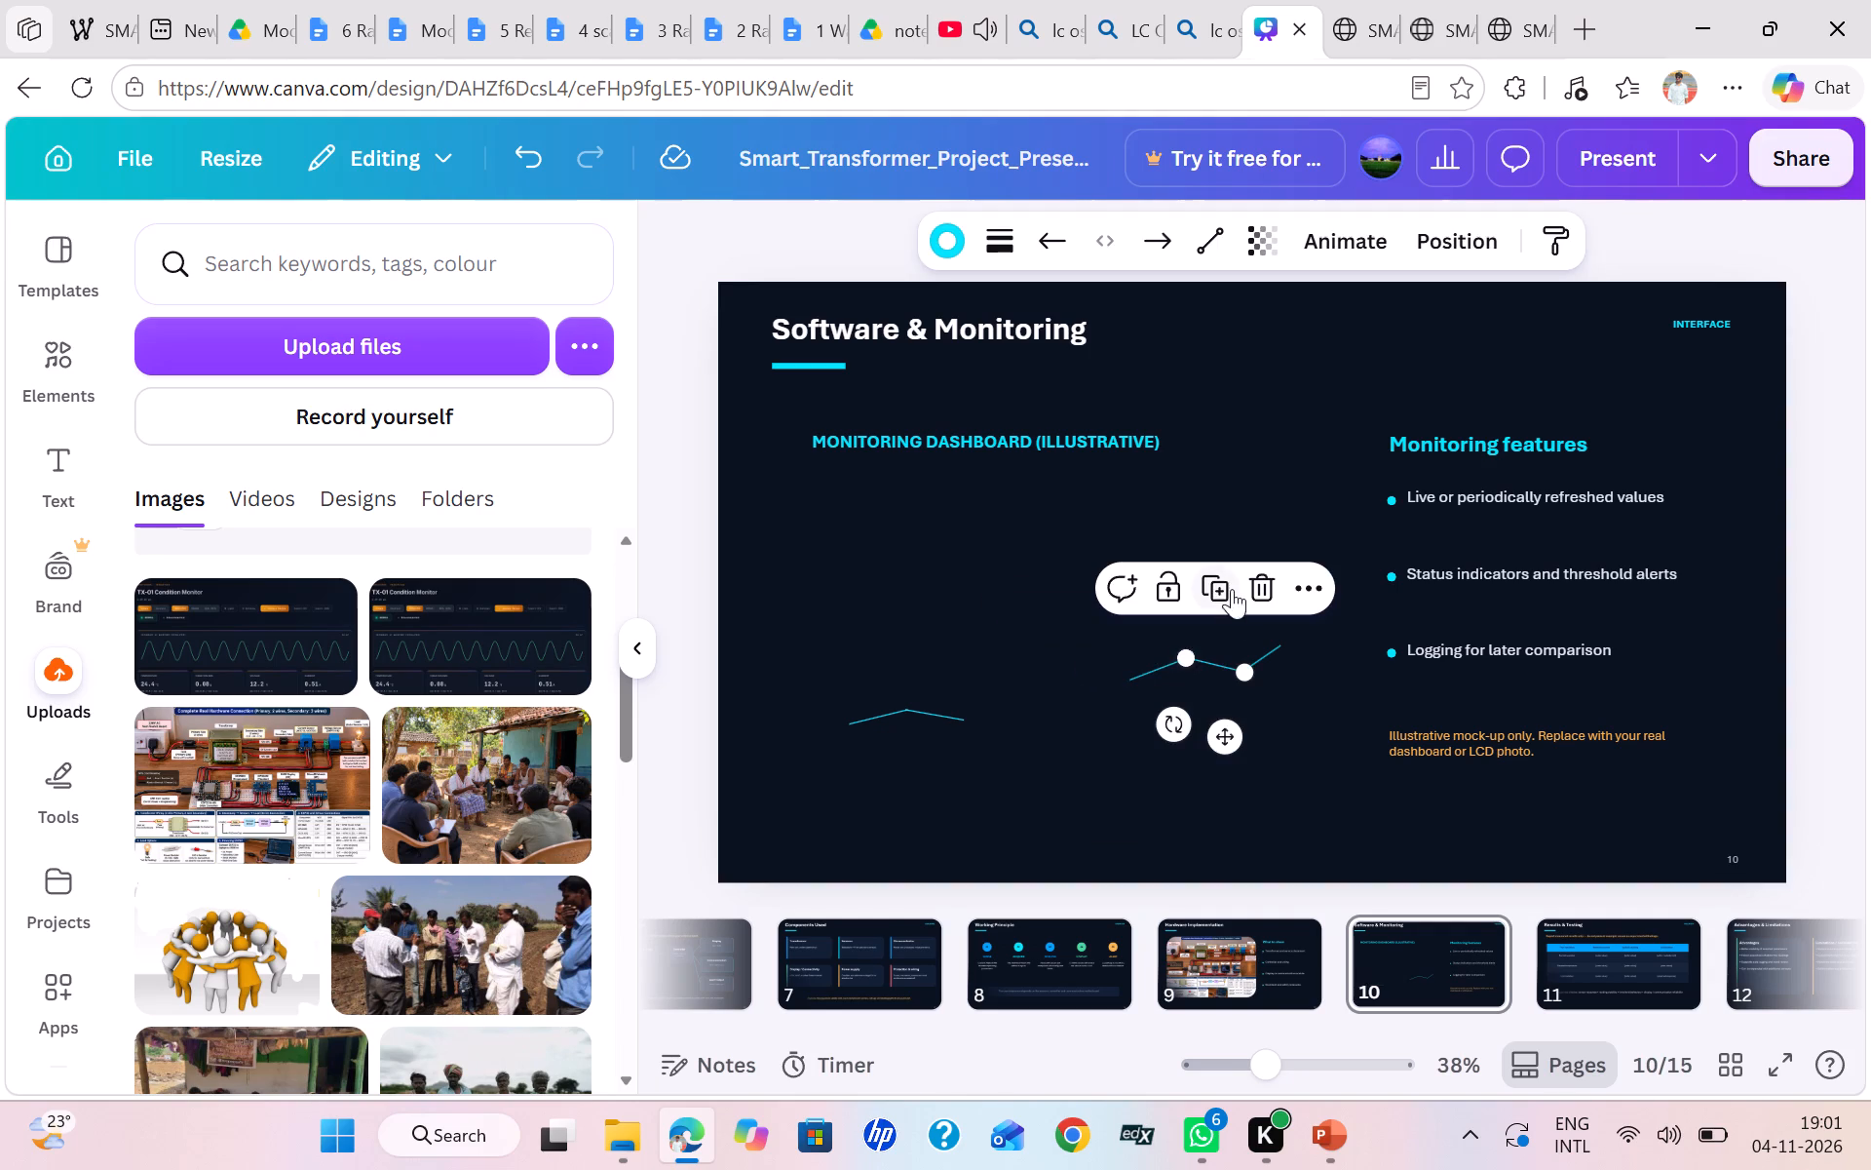
{"action": "left_click", "coordinate": [1259, 582]}
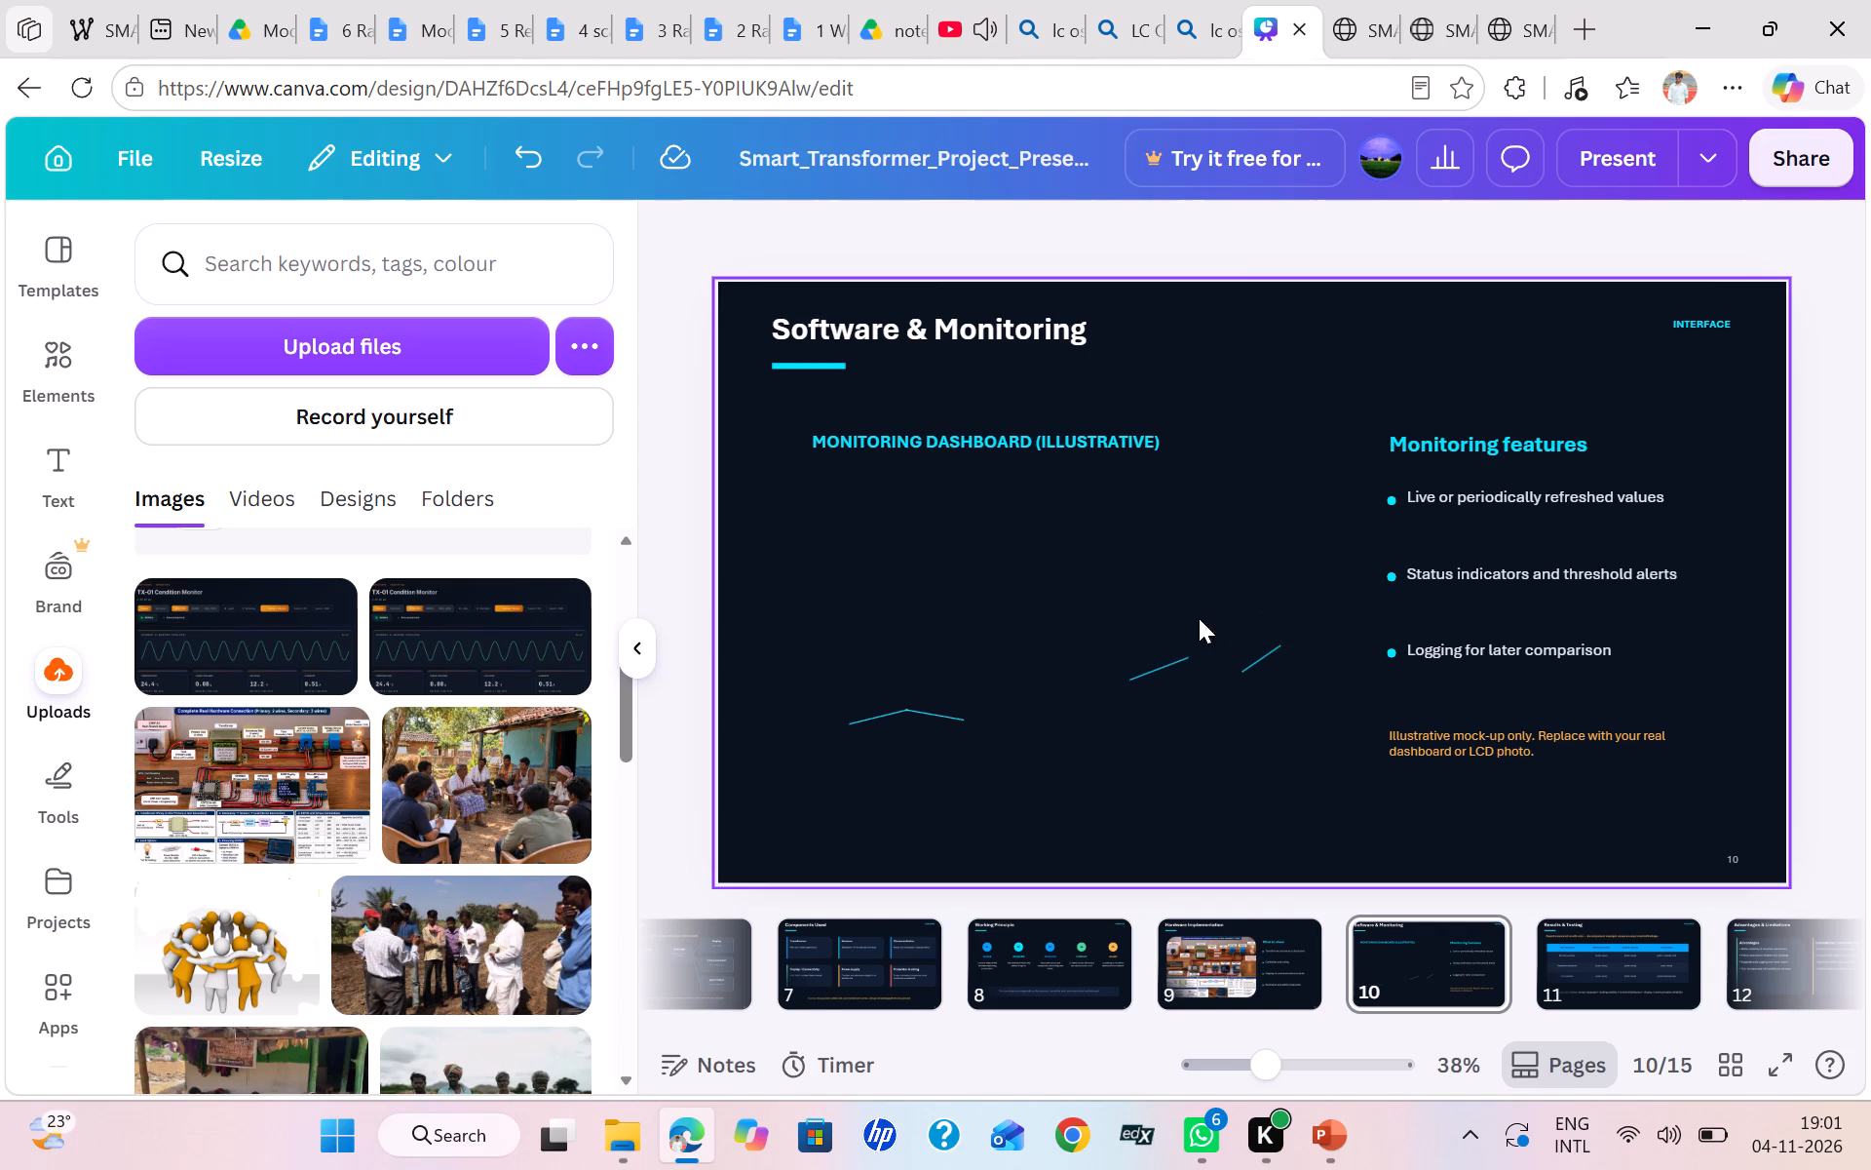
{"action": "left_click", "coordinate": [1265, 655]}
{"action": "left_click", "coordinate": [1301, 562]}
{"action": "left_click", "coordinate": [1152, 660]}
{"action": "left_click", "coordinate": [1203, 577]}
{"action": "left_click", "coordinate": [929, 713]}
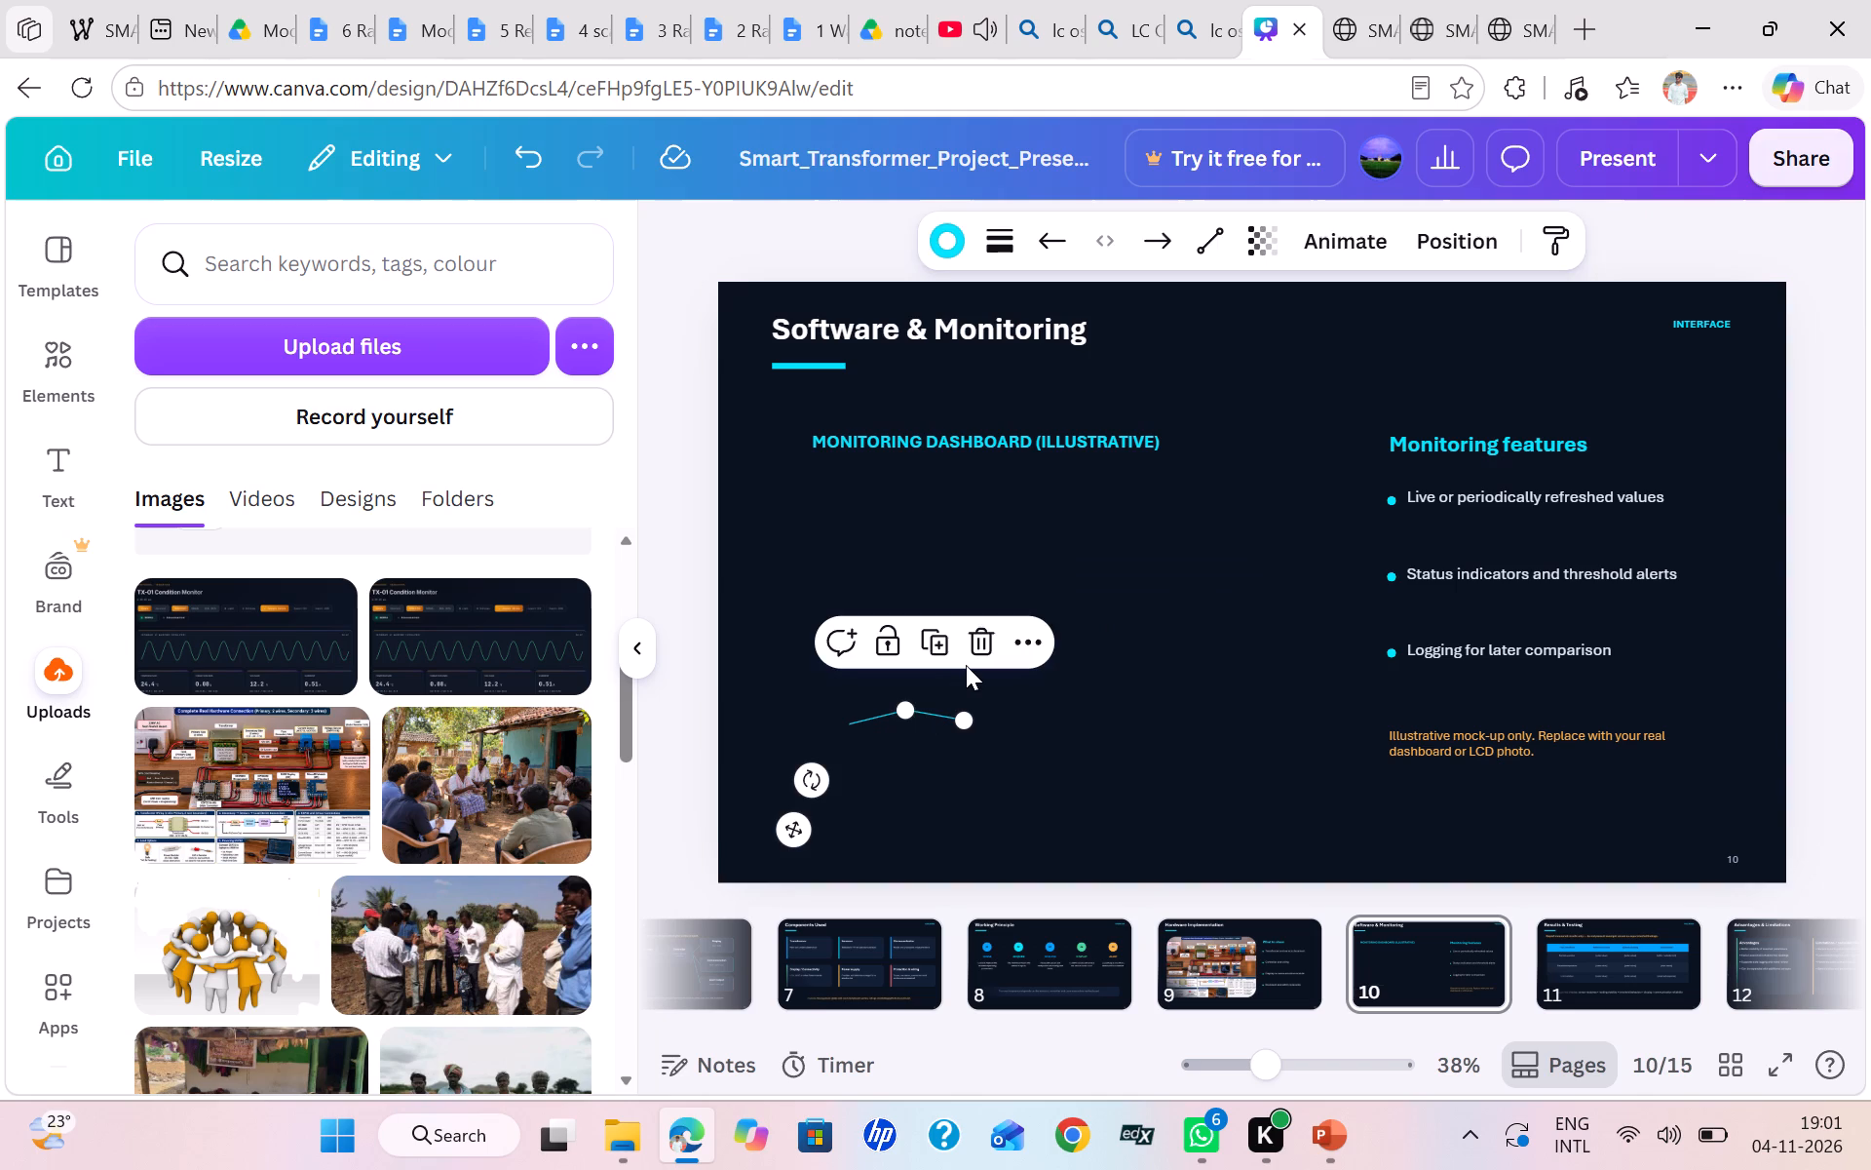
{"action": "left_click", "coordinate": [972, 656]}
{"action": "left_click_drag", "start_coordinate": [865, 714], "coordinate": [952, 596]}
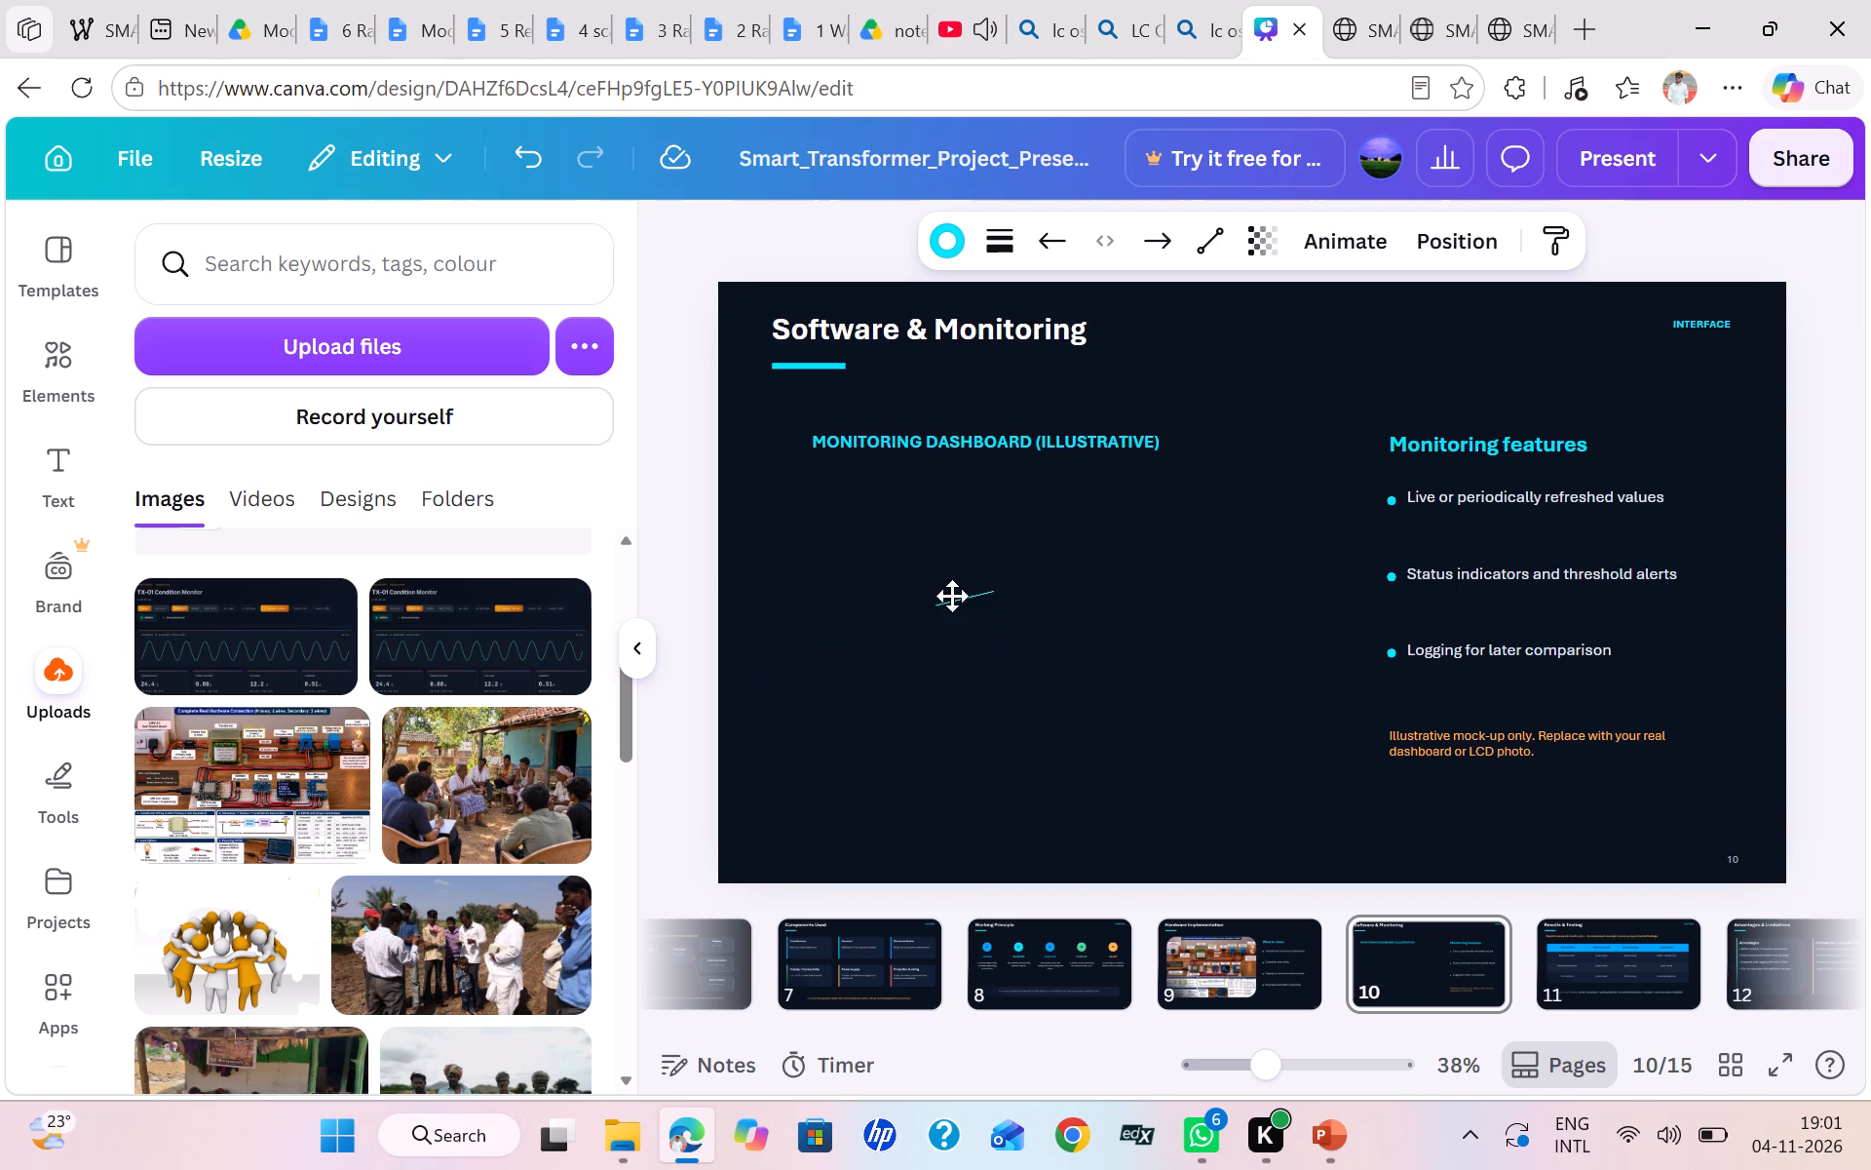
{"action": "left_click_drag", "start_coordinate": [952, 596], "coordinate": [931, 643]}
{"action": "left_click", "coordinate": [997, 560]}
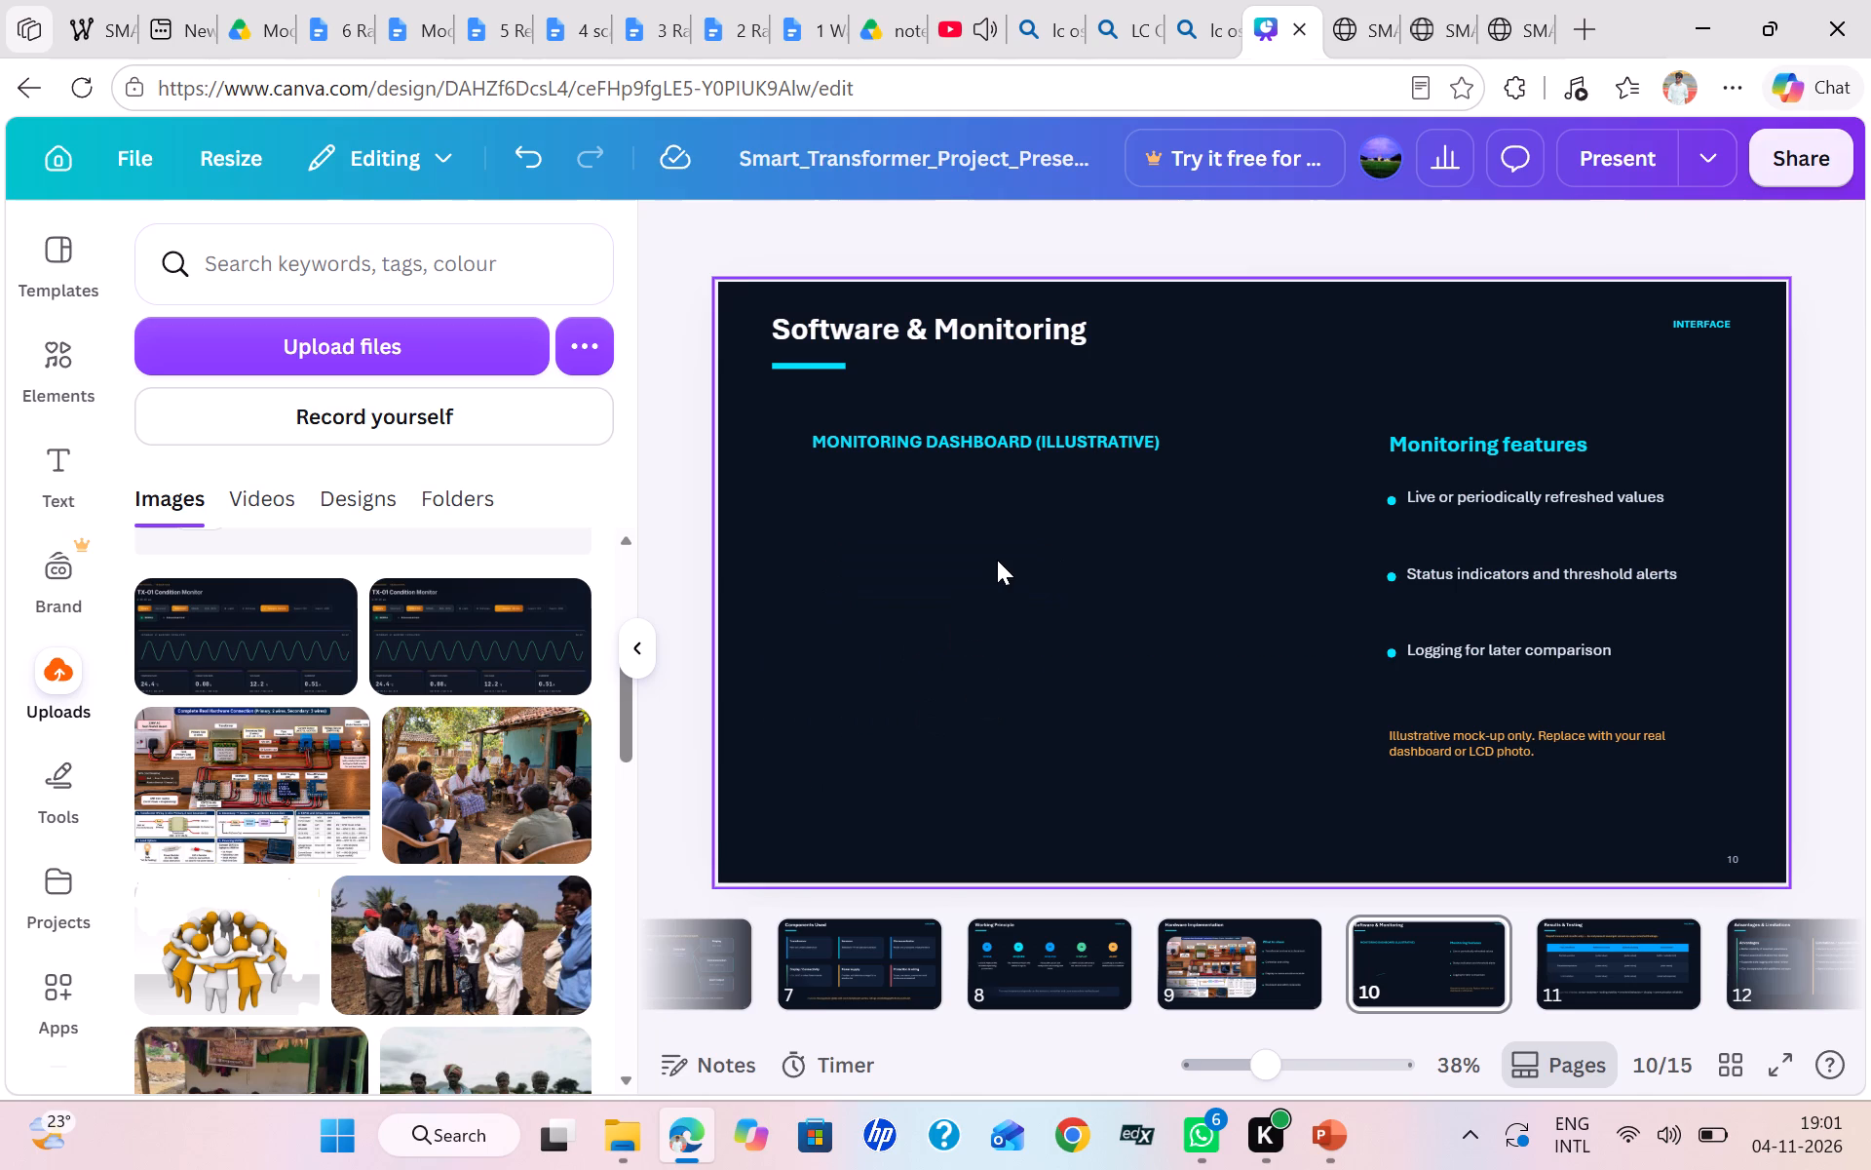
Paste the TX-01 dashboard screenshot and crop it to about 908 wide, fitting it beneath the MONITORING DASHBOARD (ILLUSTRATIVE) heading.
{"action": "key", "text": "ctrl+v"}
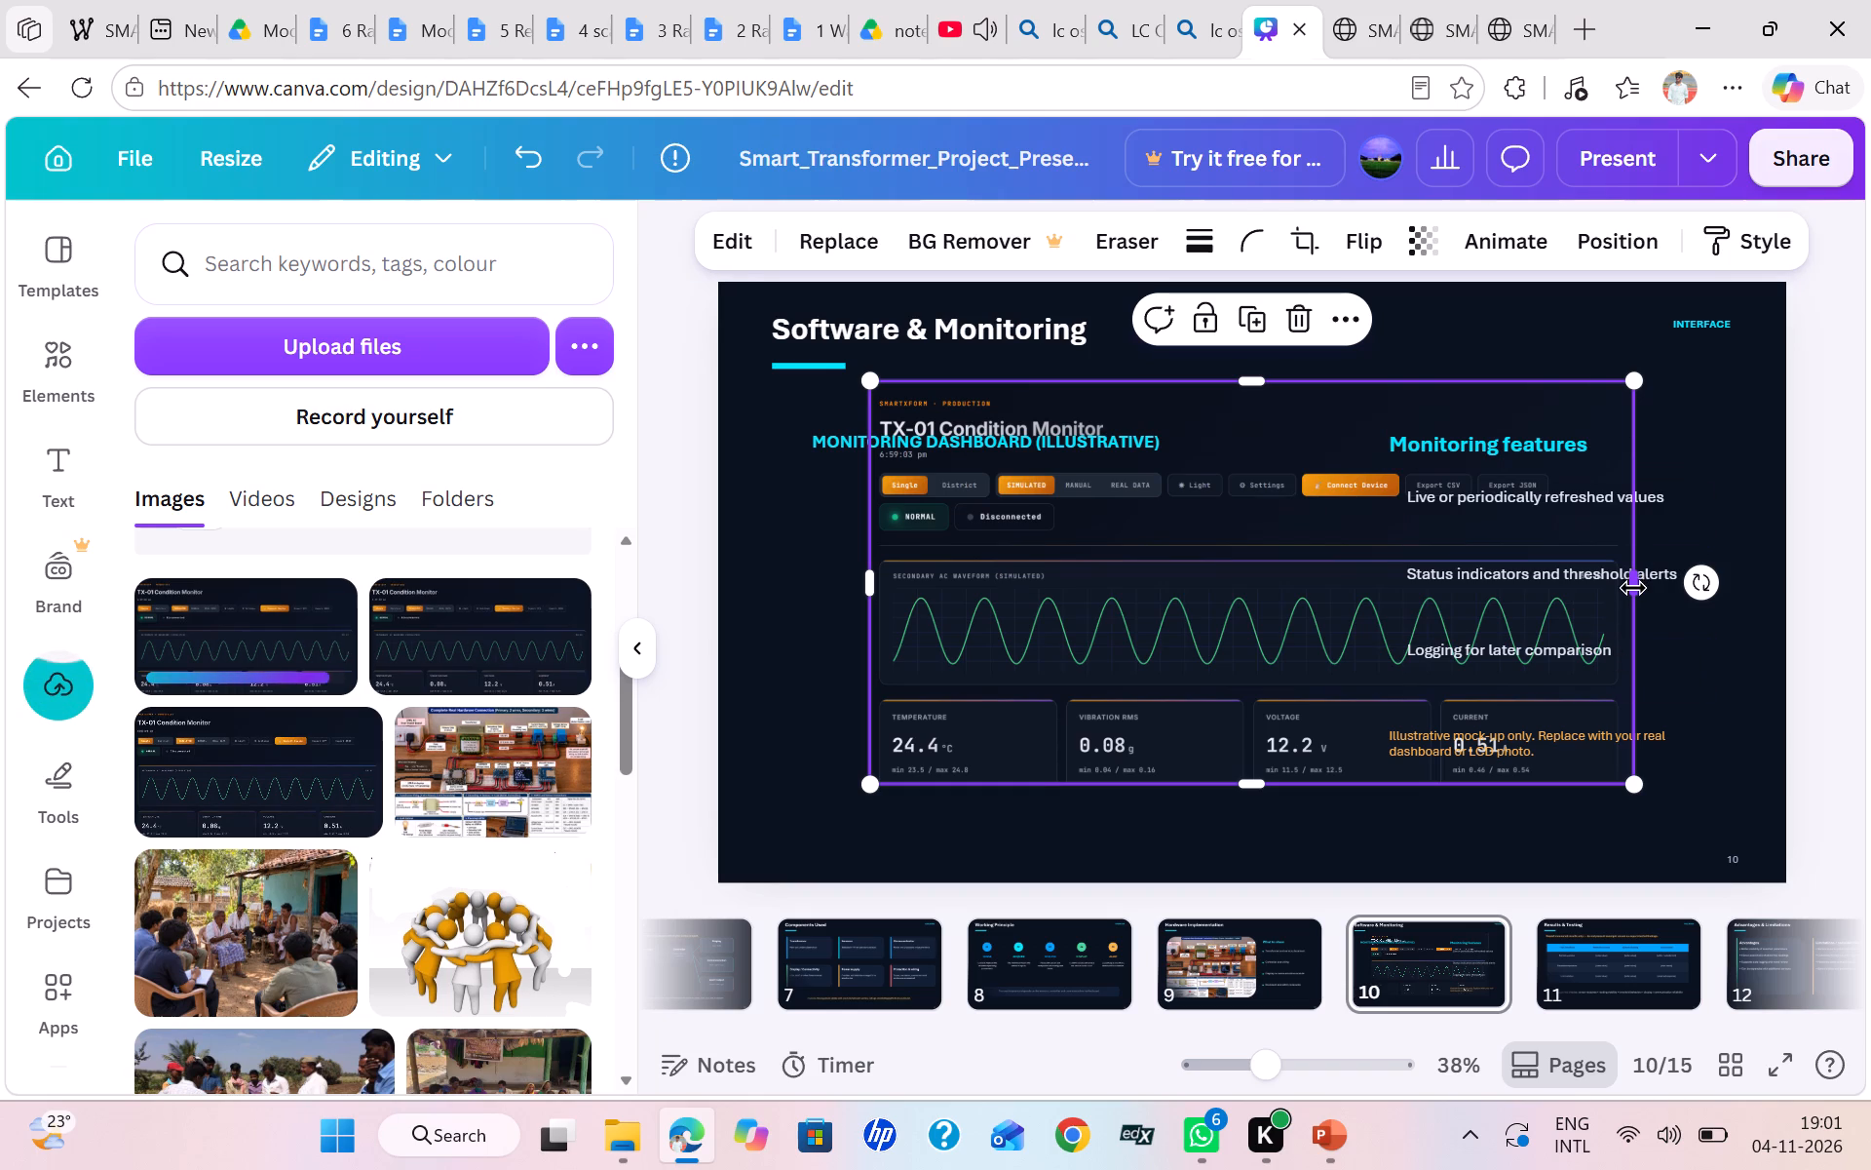
{"action": "left_click_drag", "start_coordinate": [1632, 588], "coordinate": [1316, 645]}
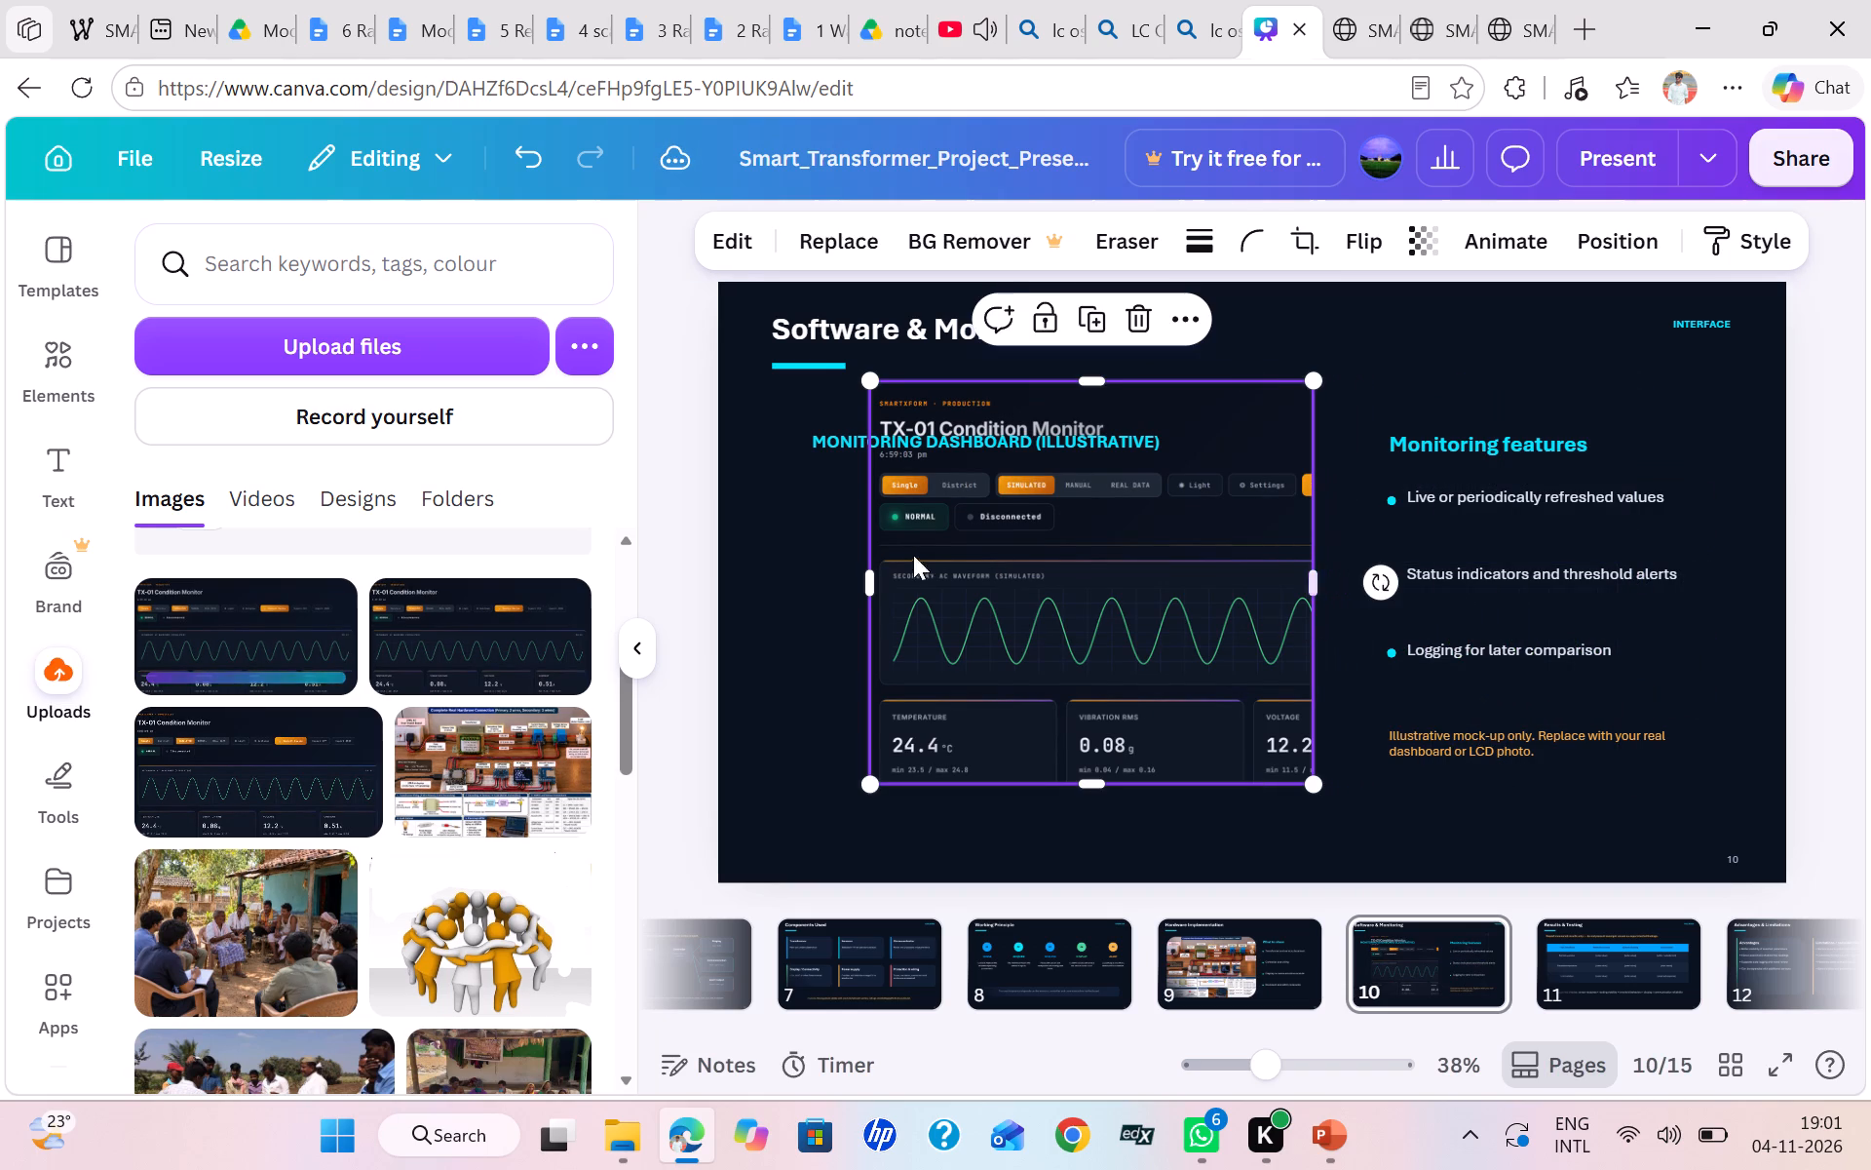
{"action": "left_click_drag", "start_coordinate": [870, 583], "coordinate": [781, 604]}
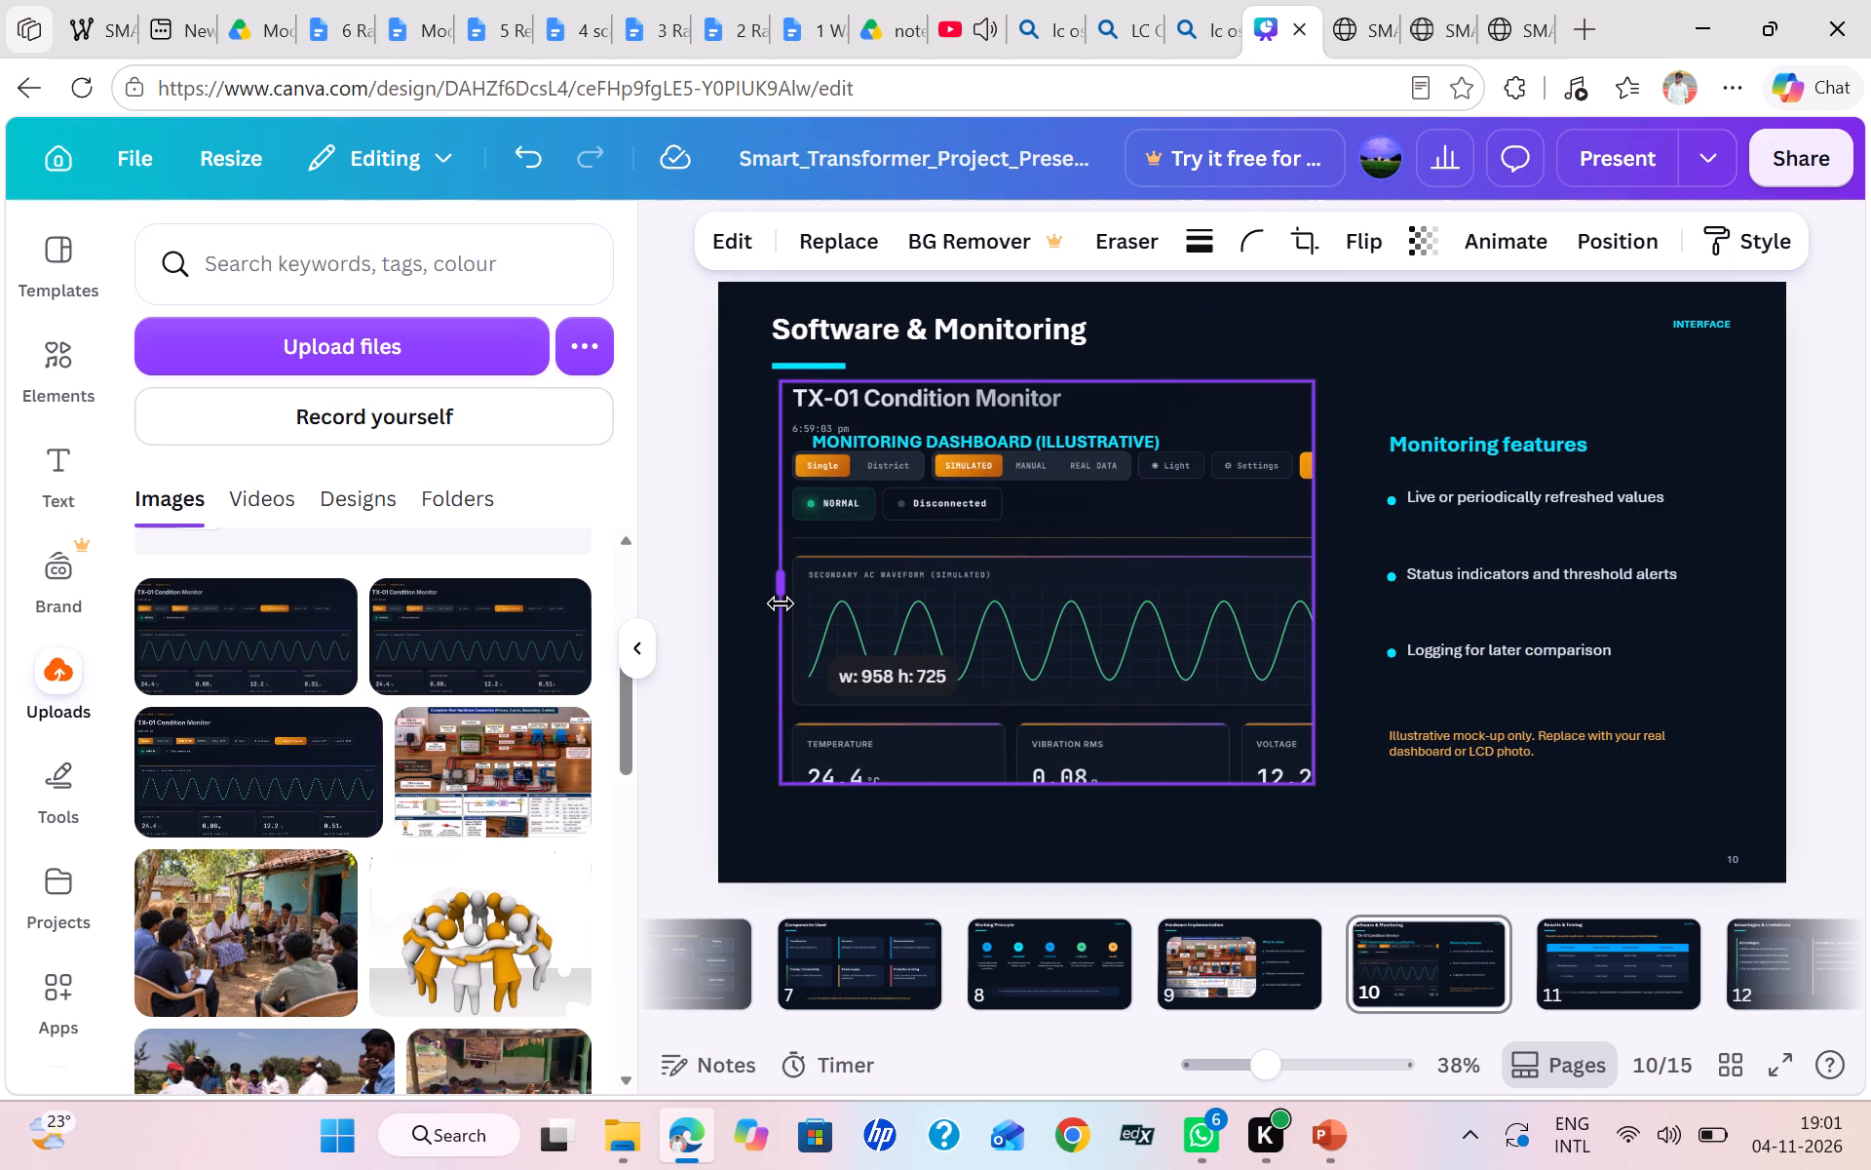
{"action": "left_click_drag", "start_coordinate": [781, 604], "coordinate": [804, 598]}
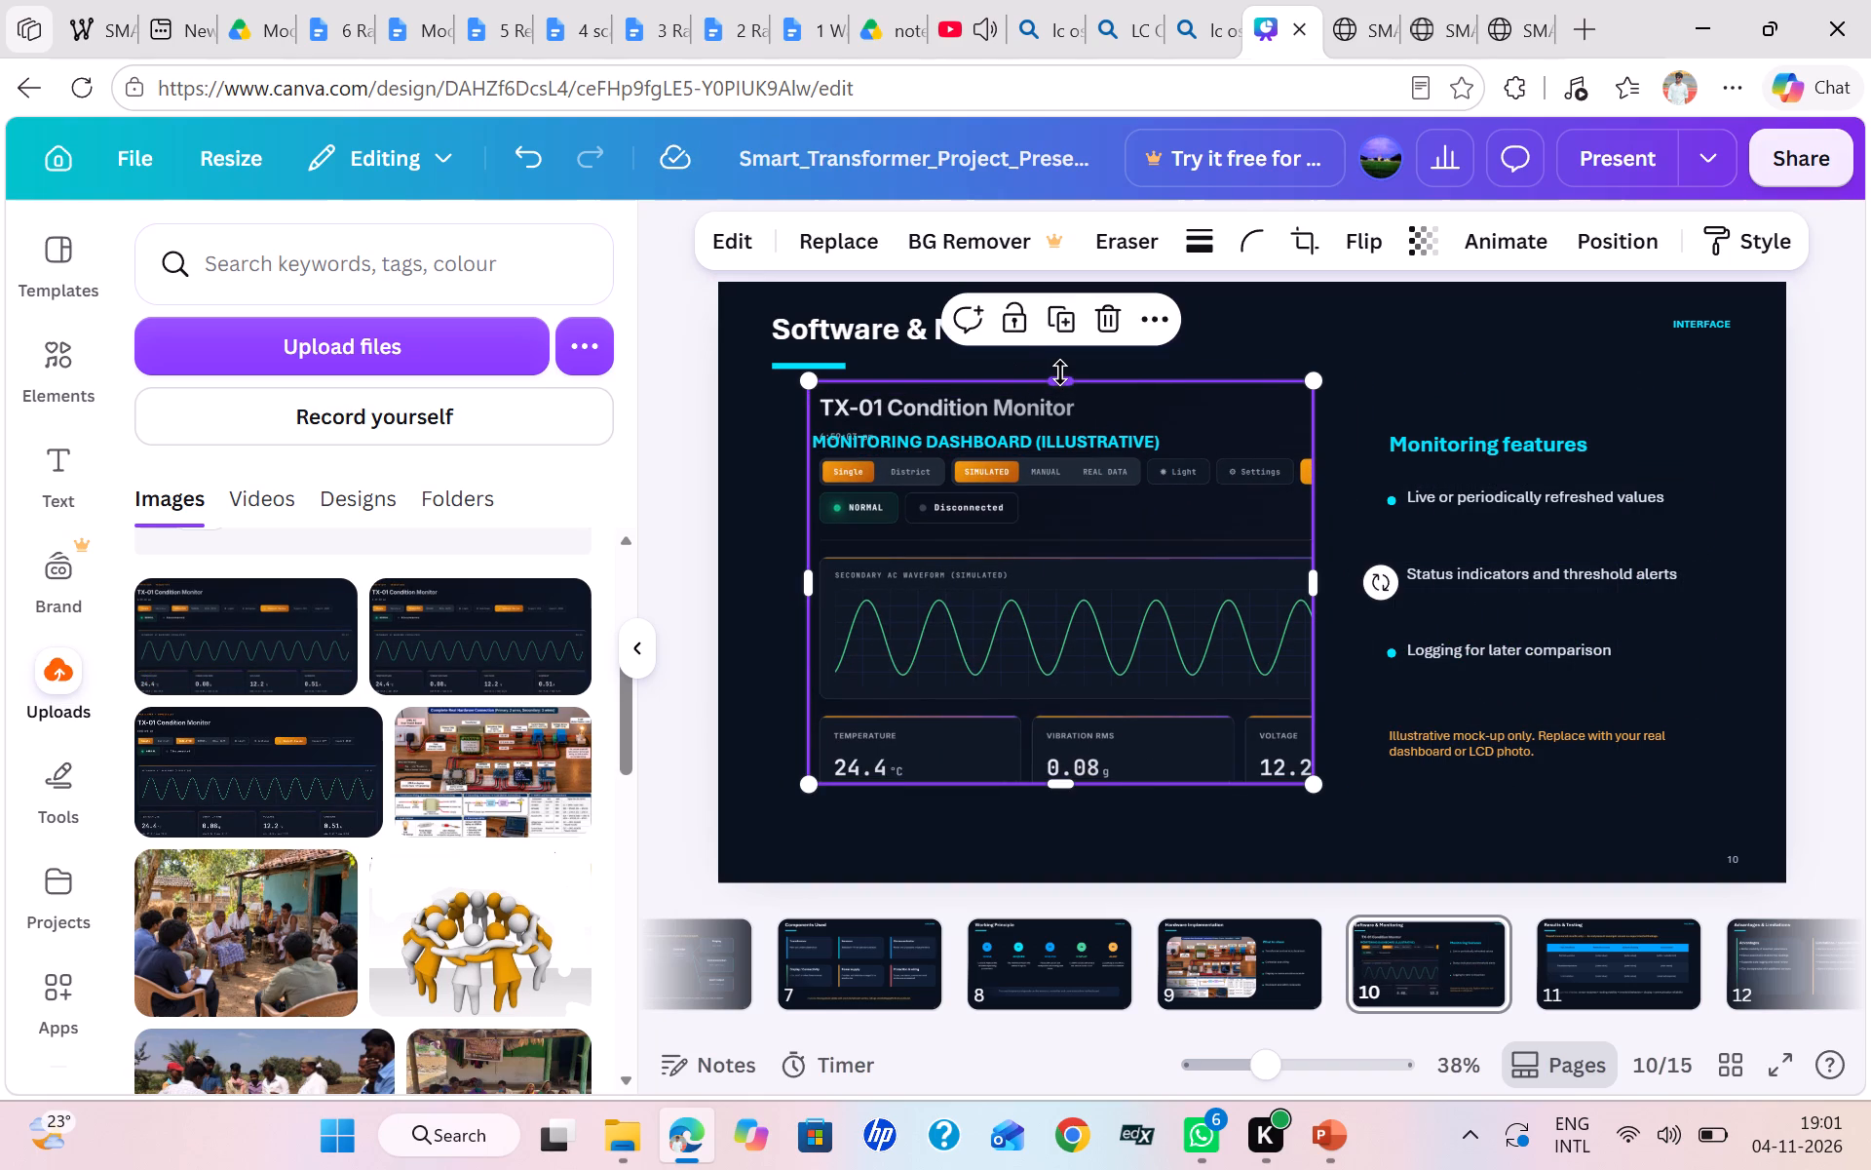
{"action": "left_click_drag", "start_coordinate": [1060, 372], "coordinate": [1064, 454]}
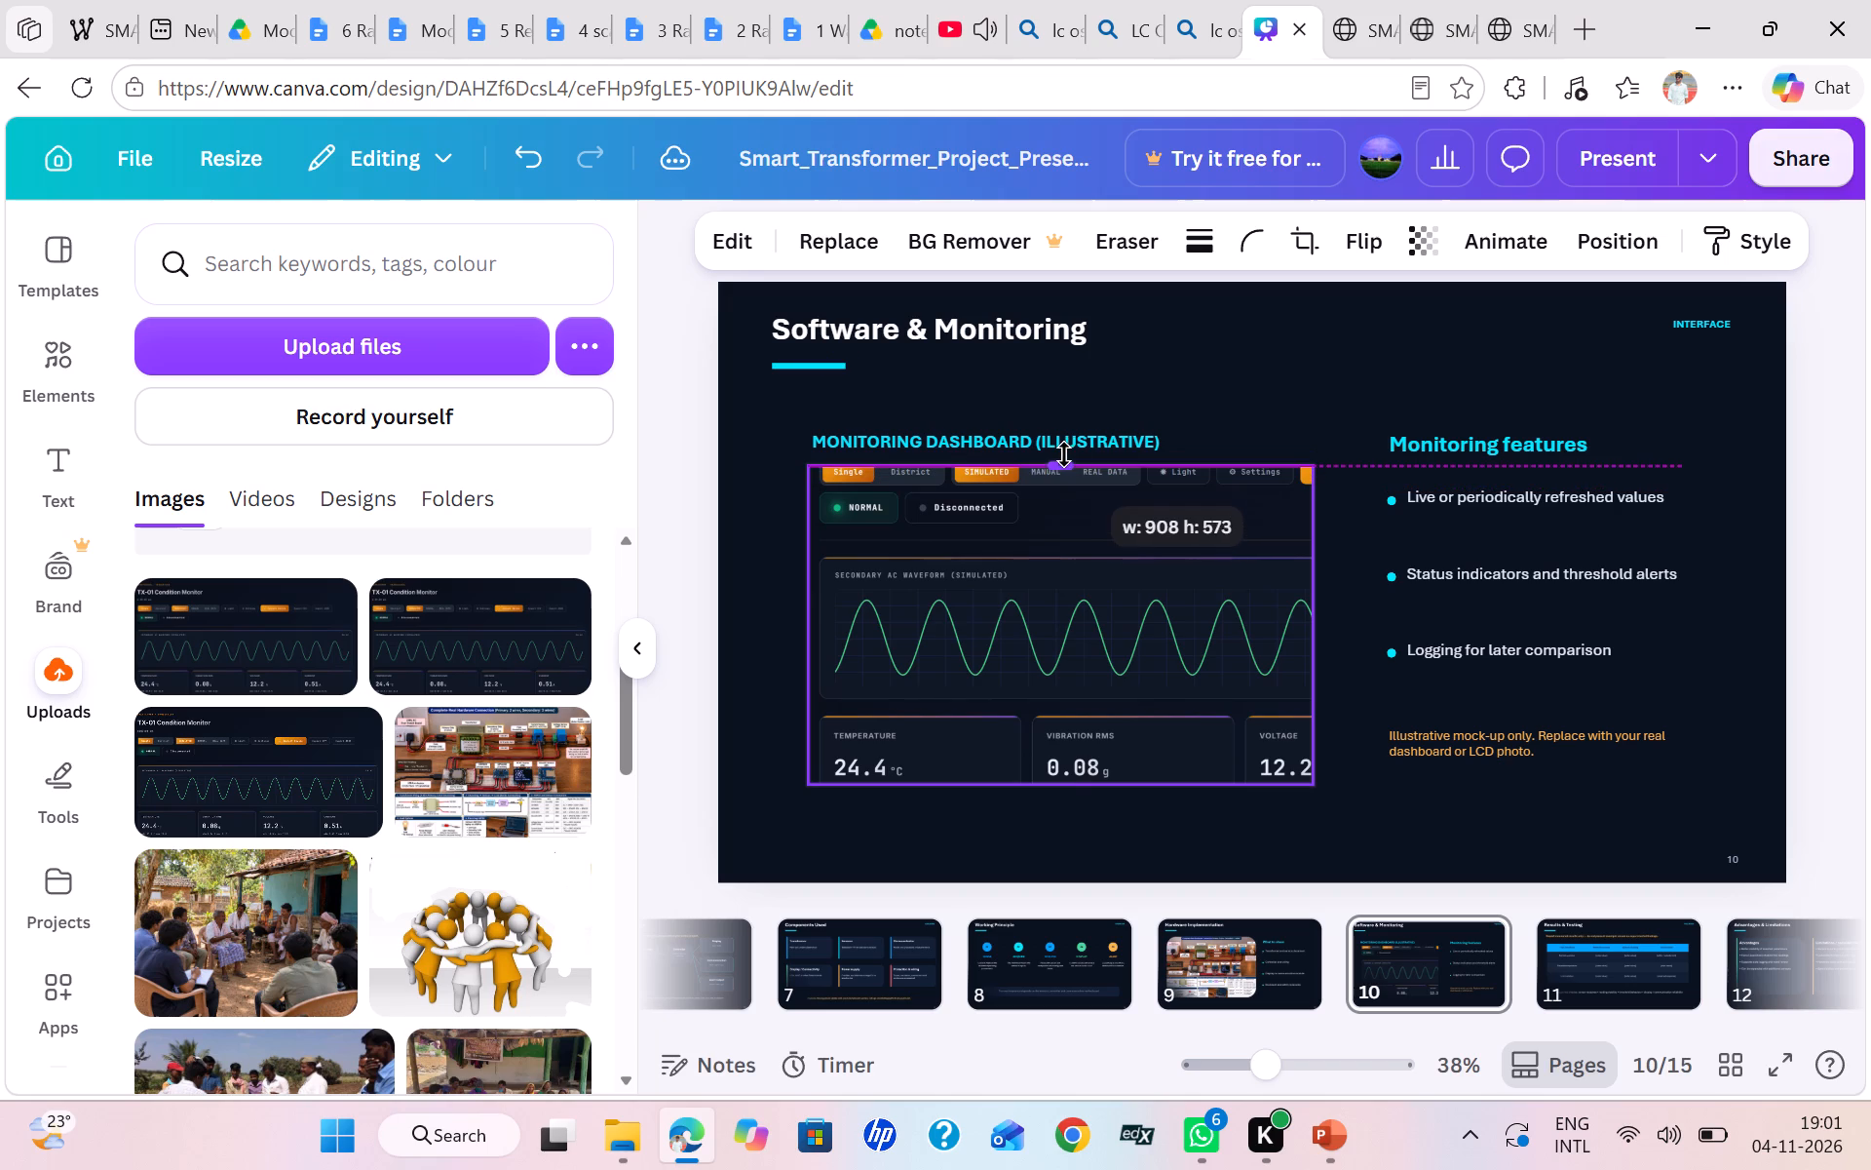
{"action": "left_click_drag", "start_coordinate": [1064, 454], "coordinate": [1064, 457]}
{"action": "left_click_drag", "start_coordinate": [1066, 786], "coordinate": [1067, 826]}
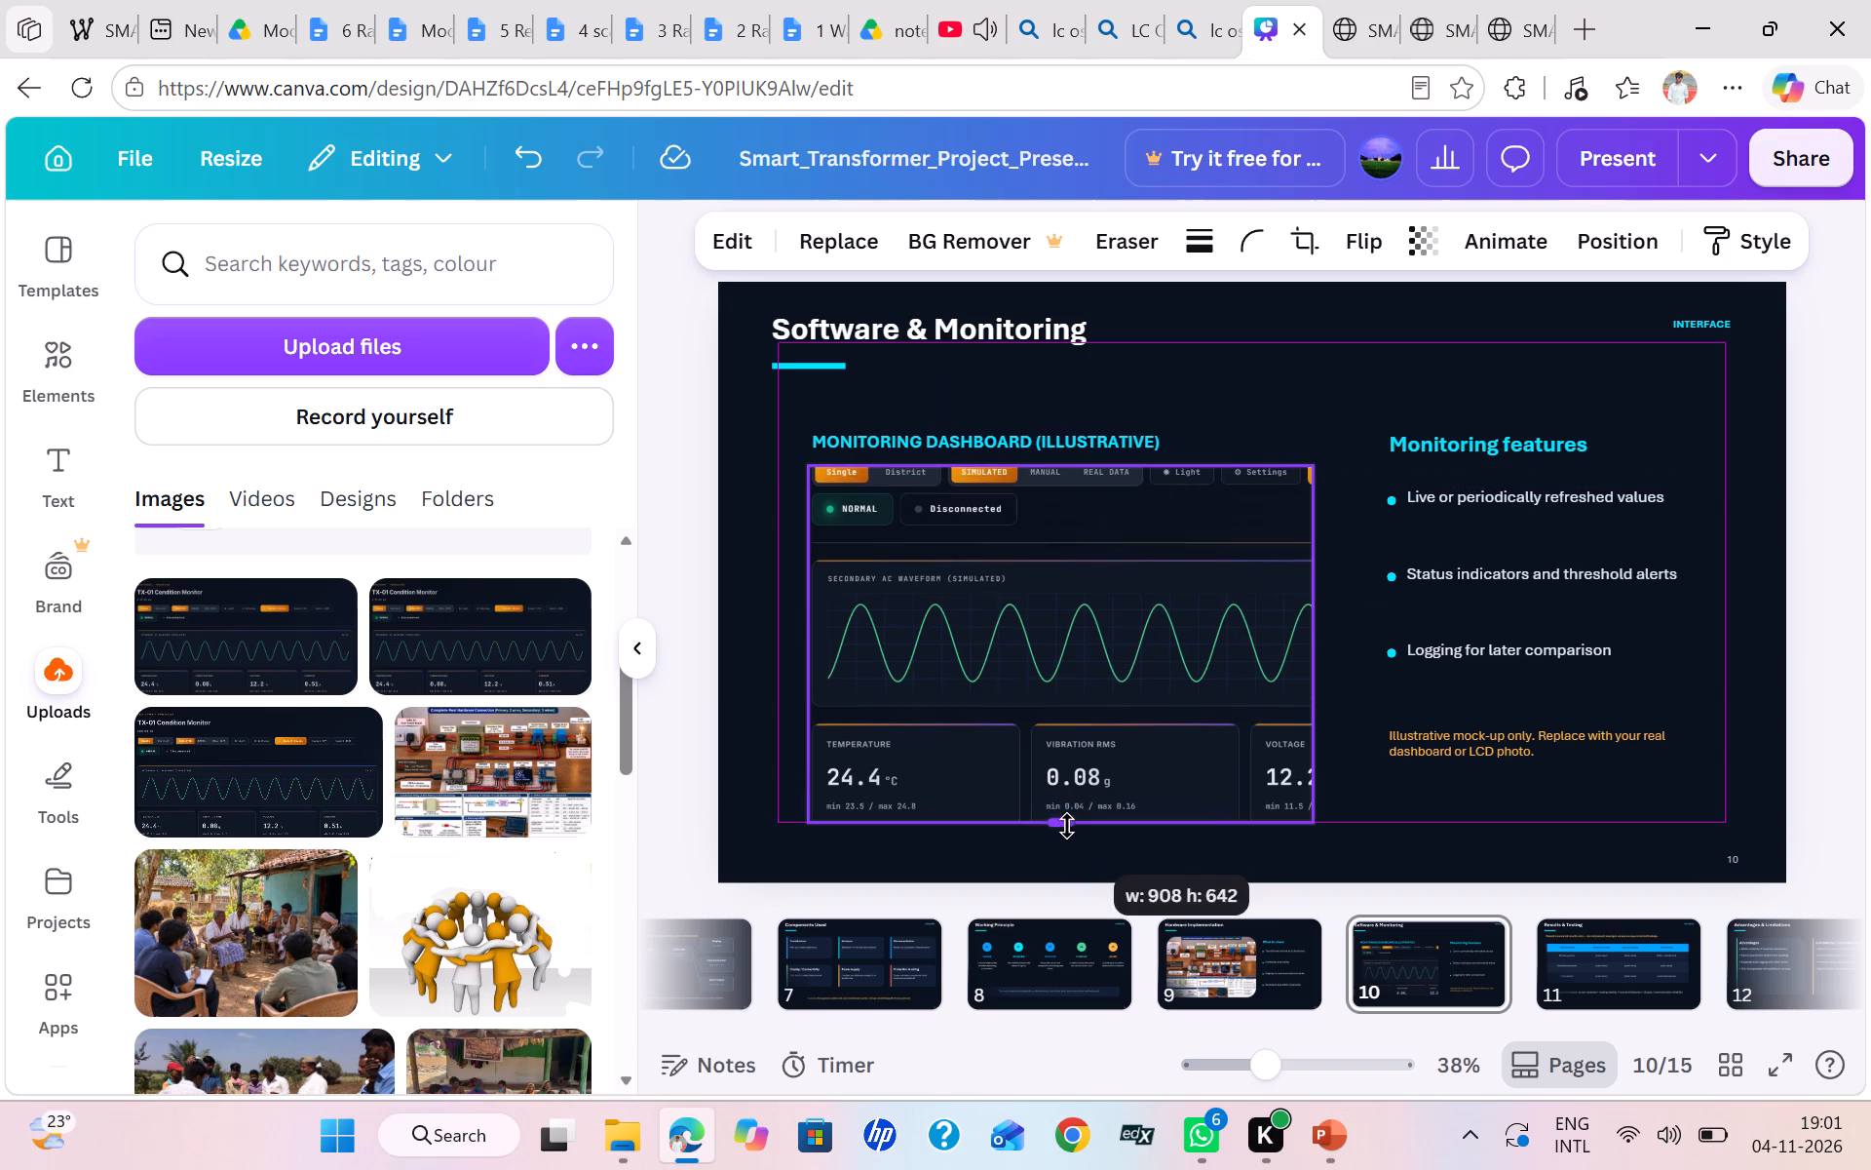
{"action": "left_click_drag", "start_coordinate": [1067, 826], "coordinate": [1070, 814]}
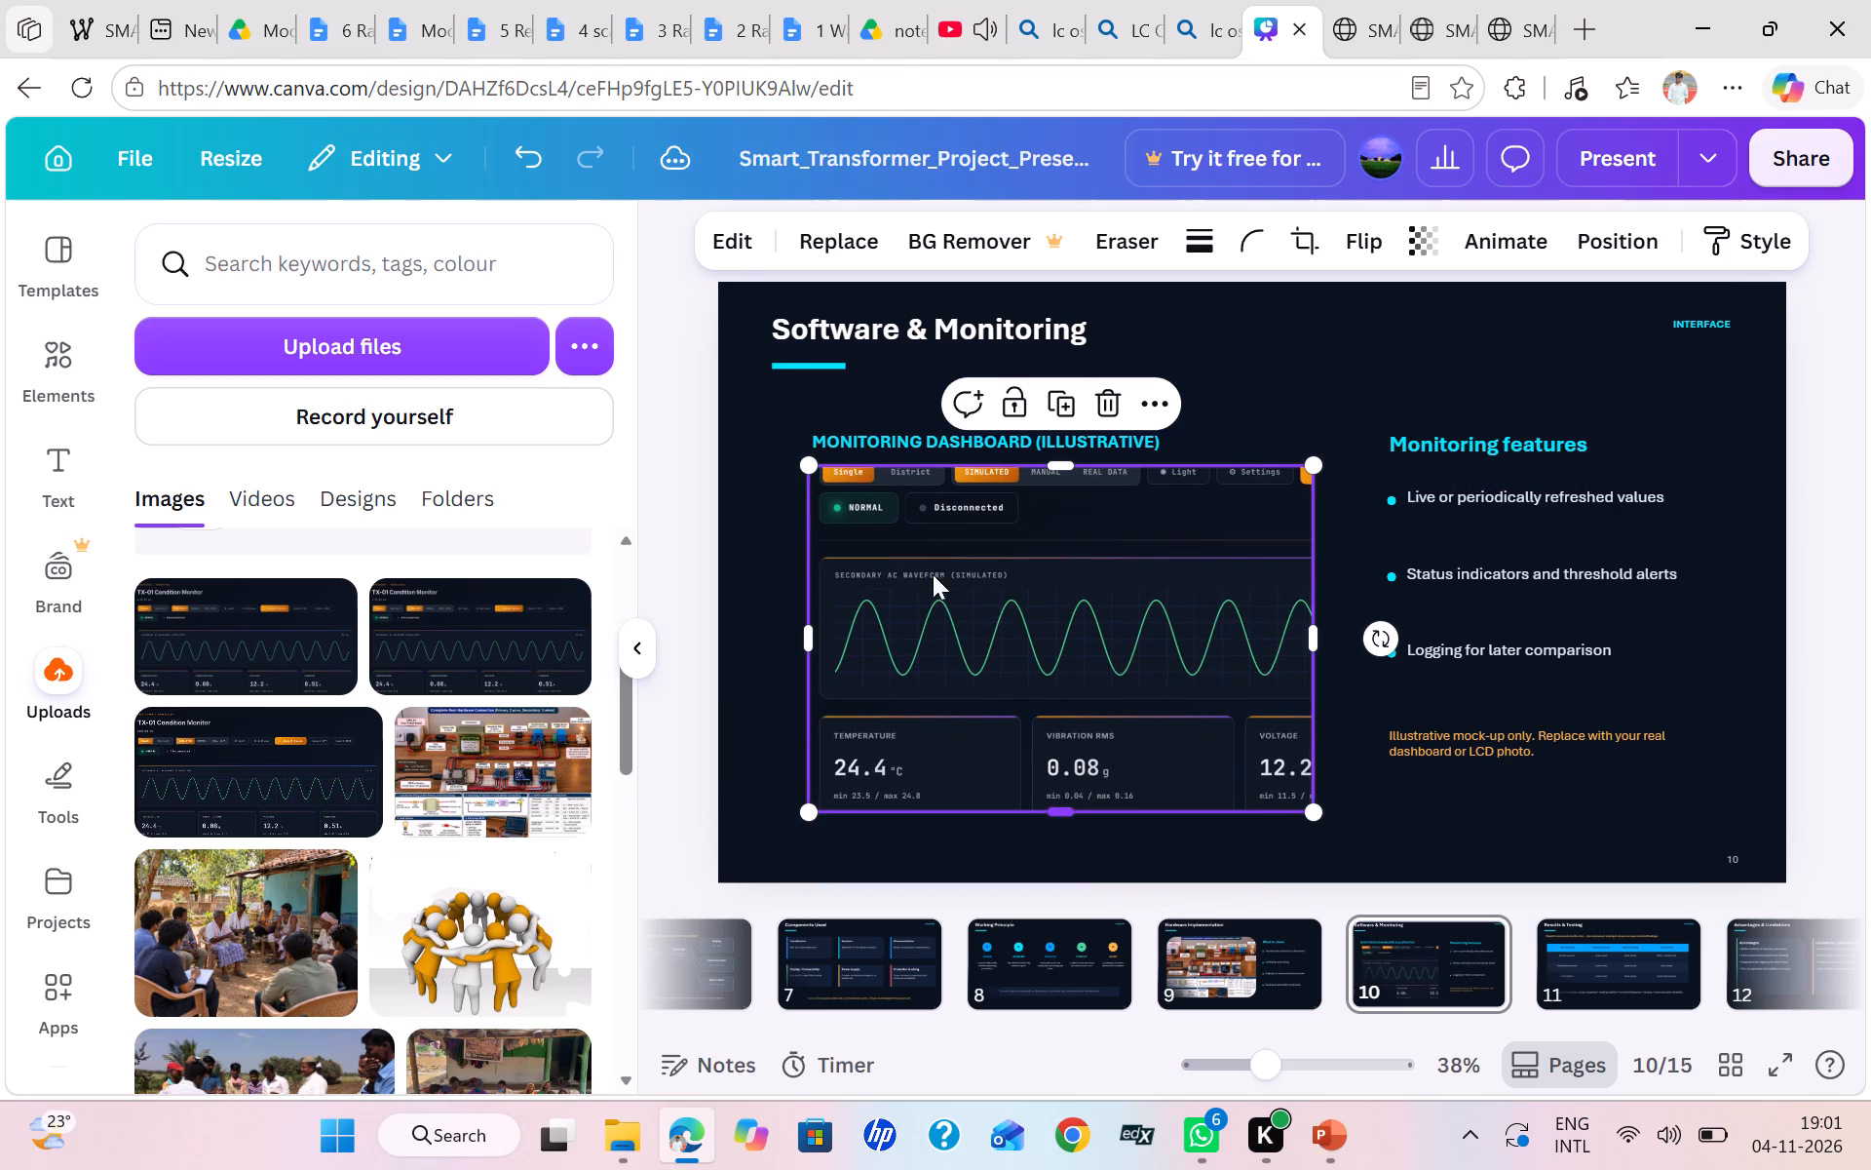
Enlarge the dashboard screenshot to about 952 by 849, uncovering its TX-01 Condition Monitor header, and place it just below the slide title's underline.
{"action": "left_click_drag", "start_coordinate": [811, 472], "coordinate": [801, 415]}
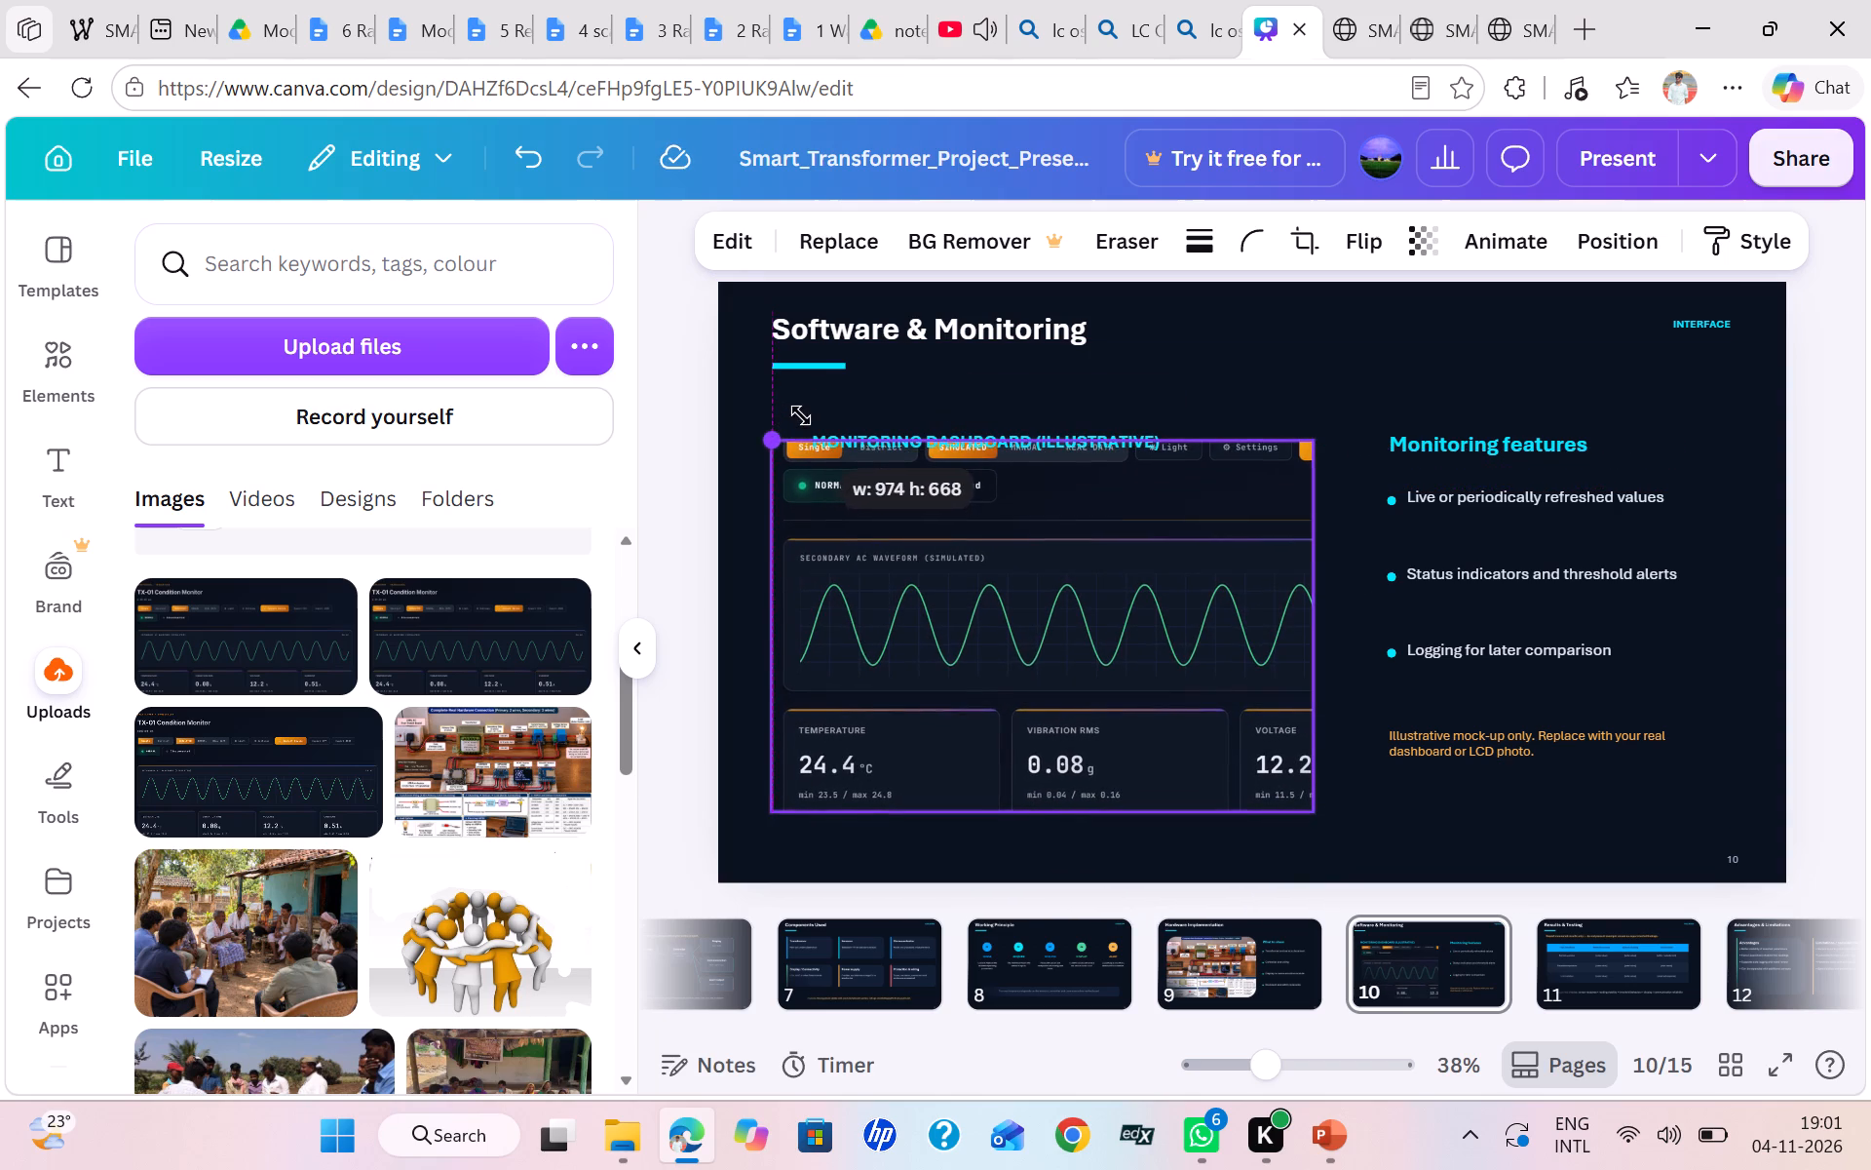
{"action": "left_click_drag", "start_coordinate": [801, 415], "coordinate": [815, 421]}
{"action": "left_click_drag", "start_coordinate": [1045, 448], "coordinate": [1045, 413]}
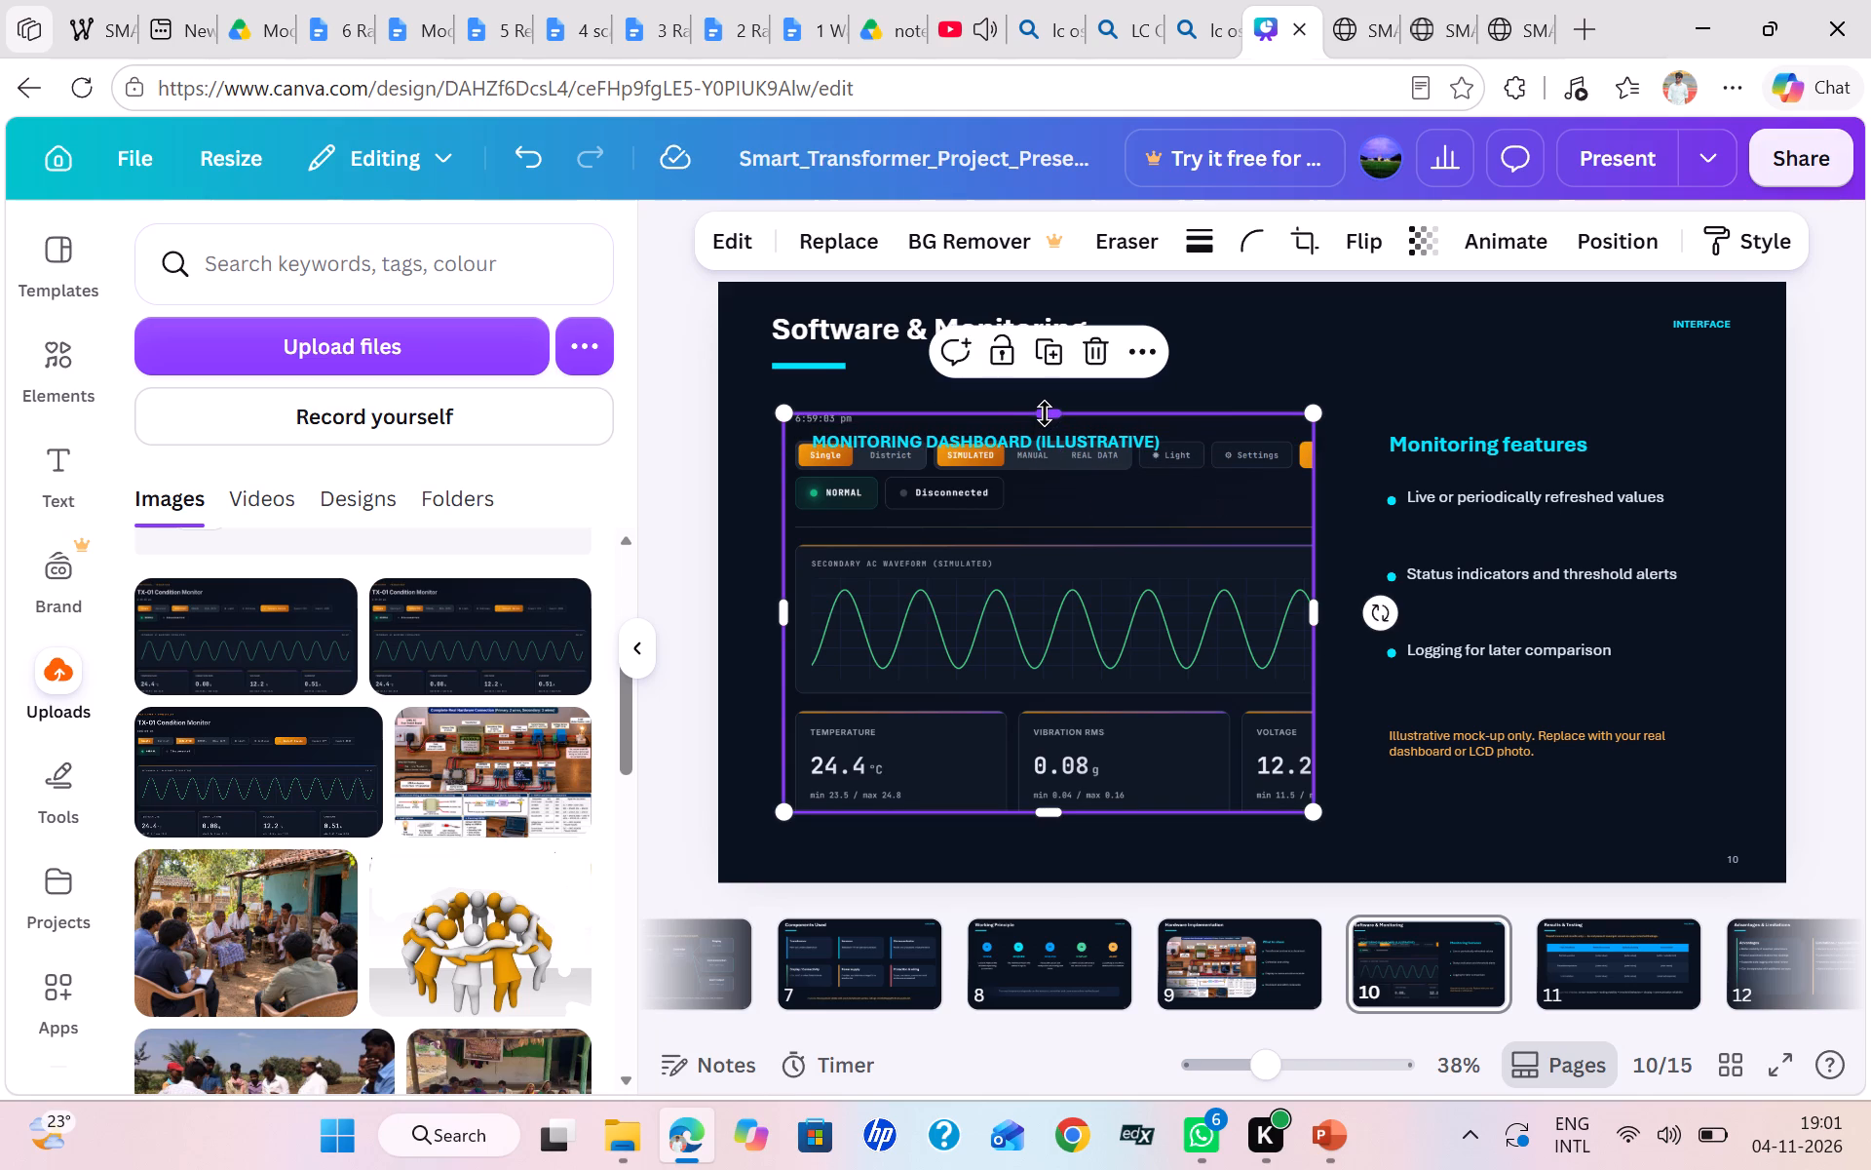
{"action": "left_click_drag", "start_coordinate": [1048, 411], "coordinate": [1063, 331]}
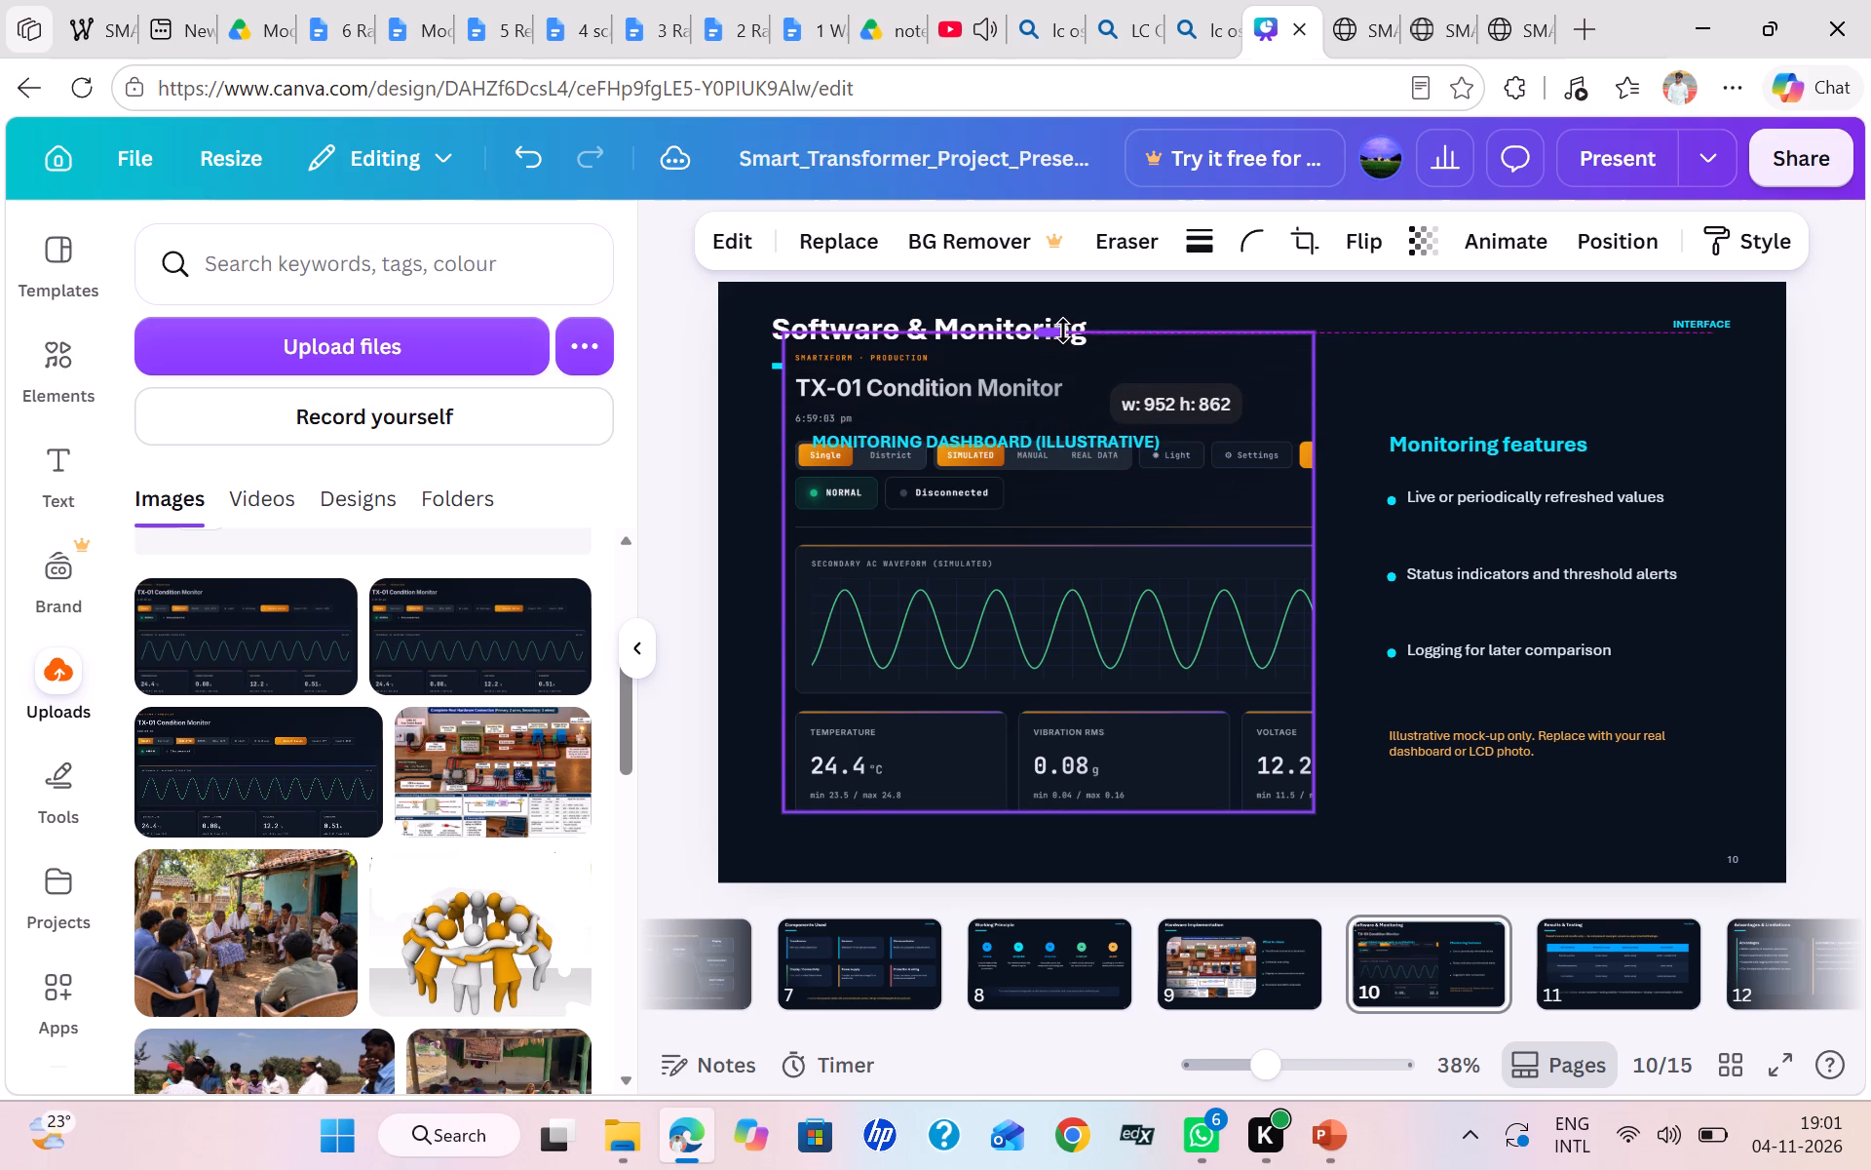
{"action": "left_click_drag", "start_coordinate": [1063, 331], "coordinate": [1063, 335]}
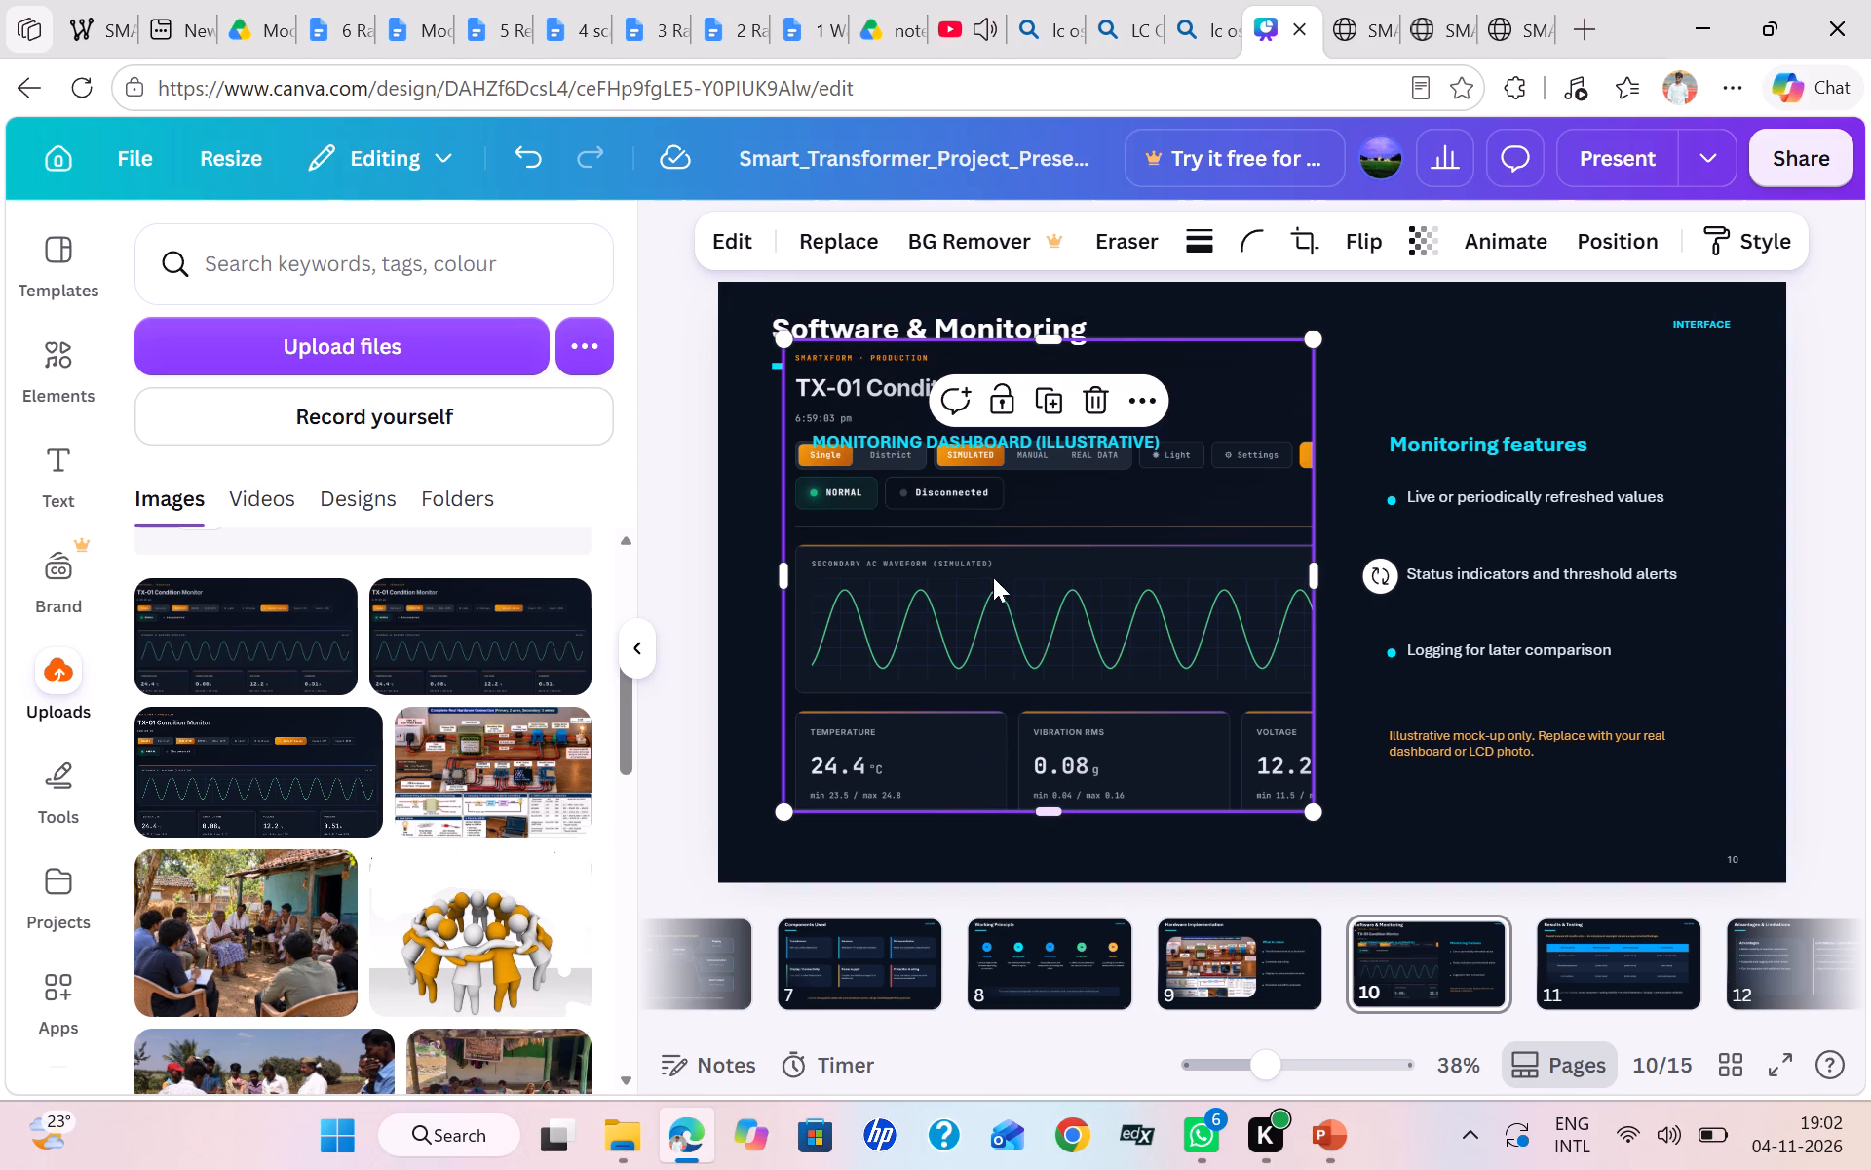
{"action": "left_click_drag", "start_coordinate": [1076, 499], "coordinate": [1055, 542]}
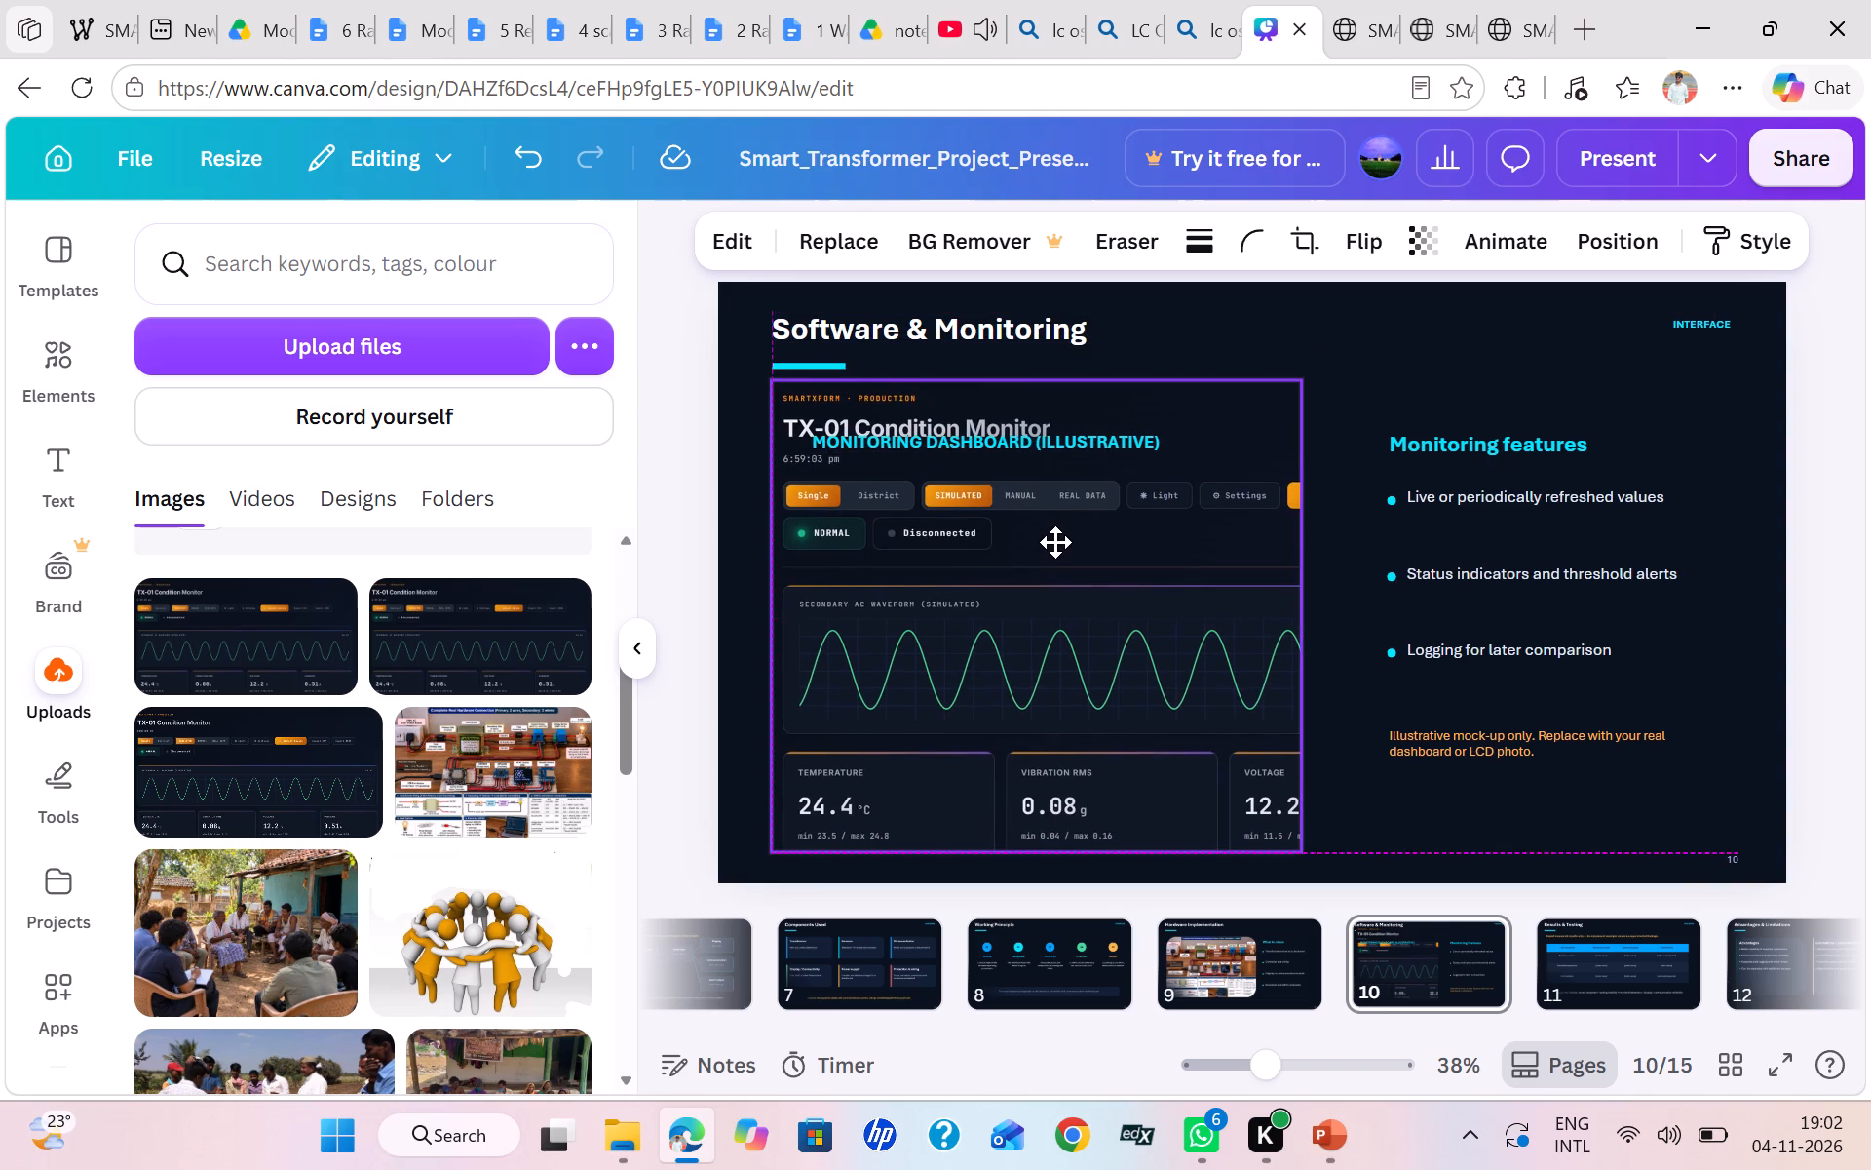
{"action": "left_click_drag", "start_coordinate": [1055, 542], "coordinate": [1052, 534]}
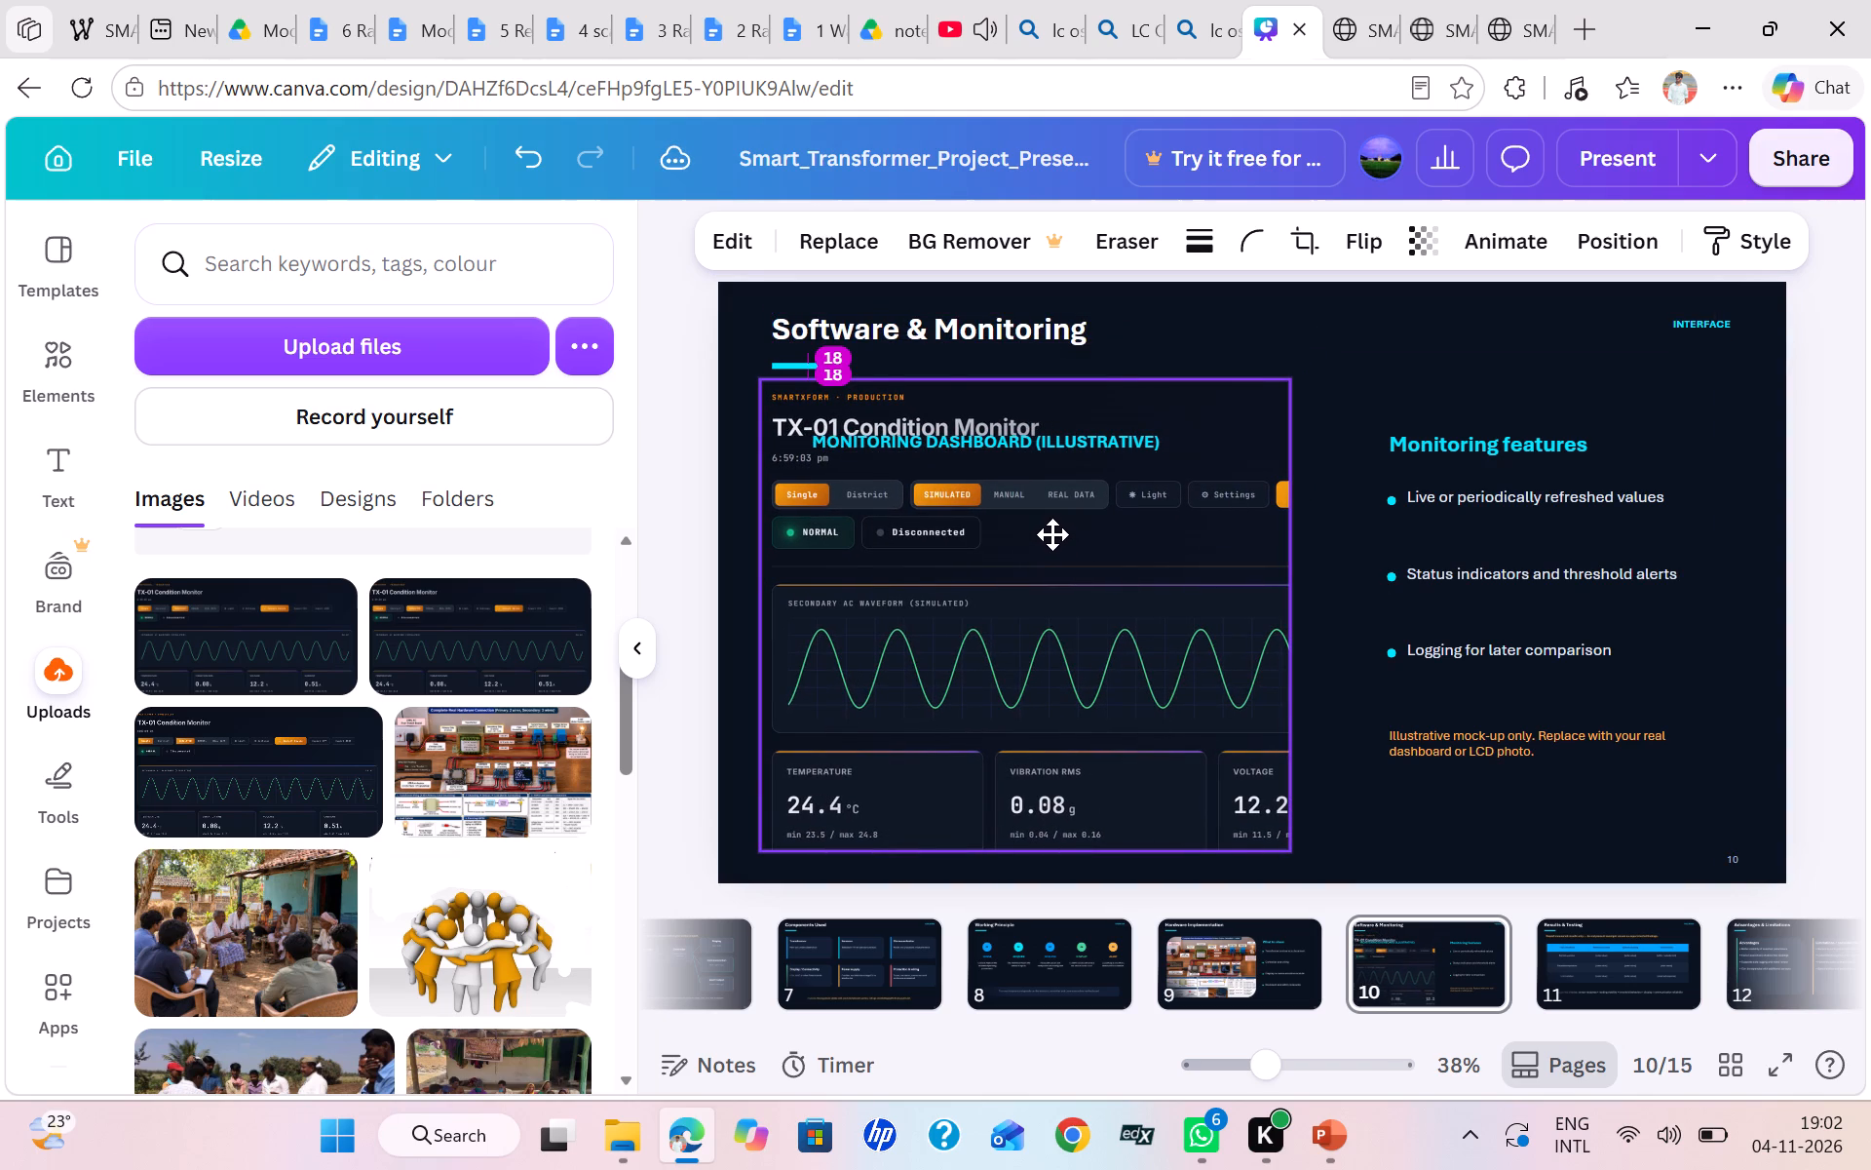
{"action": "left_click_drag", "start_coordinate": [1052, 534], "coordinate": [1053, 530]}
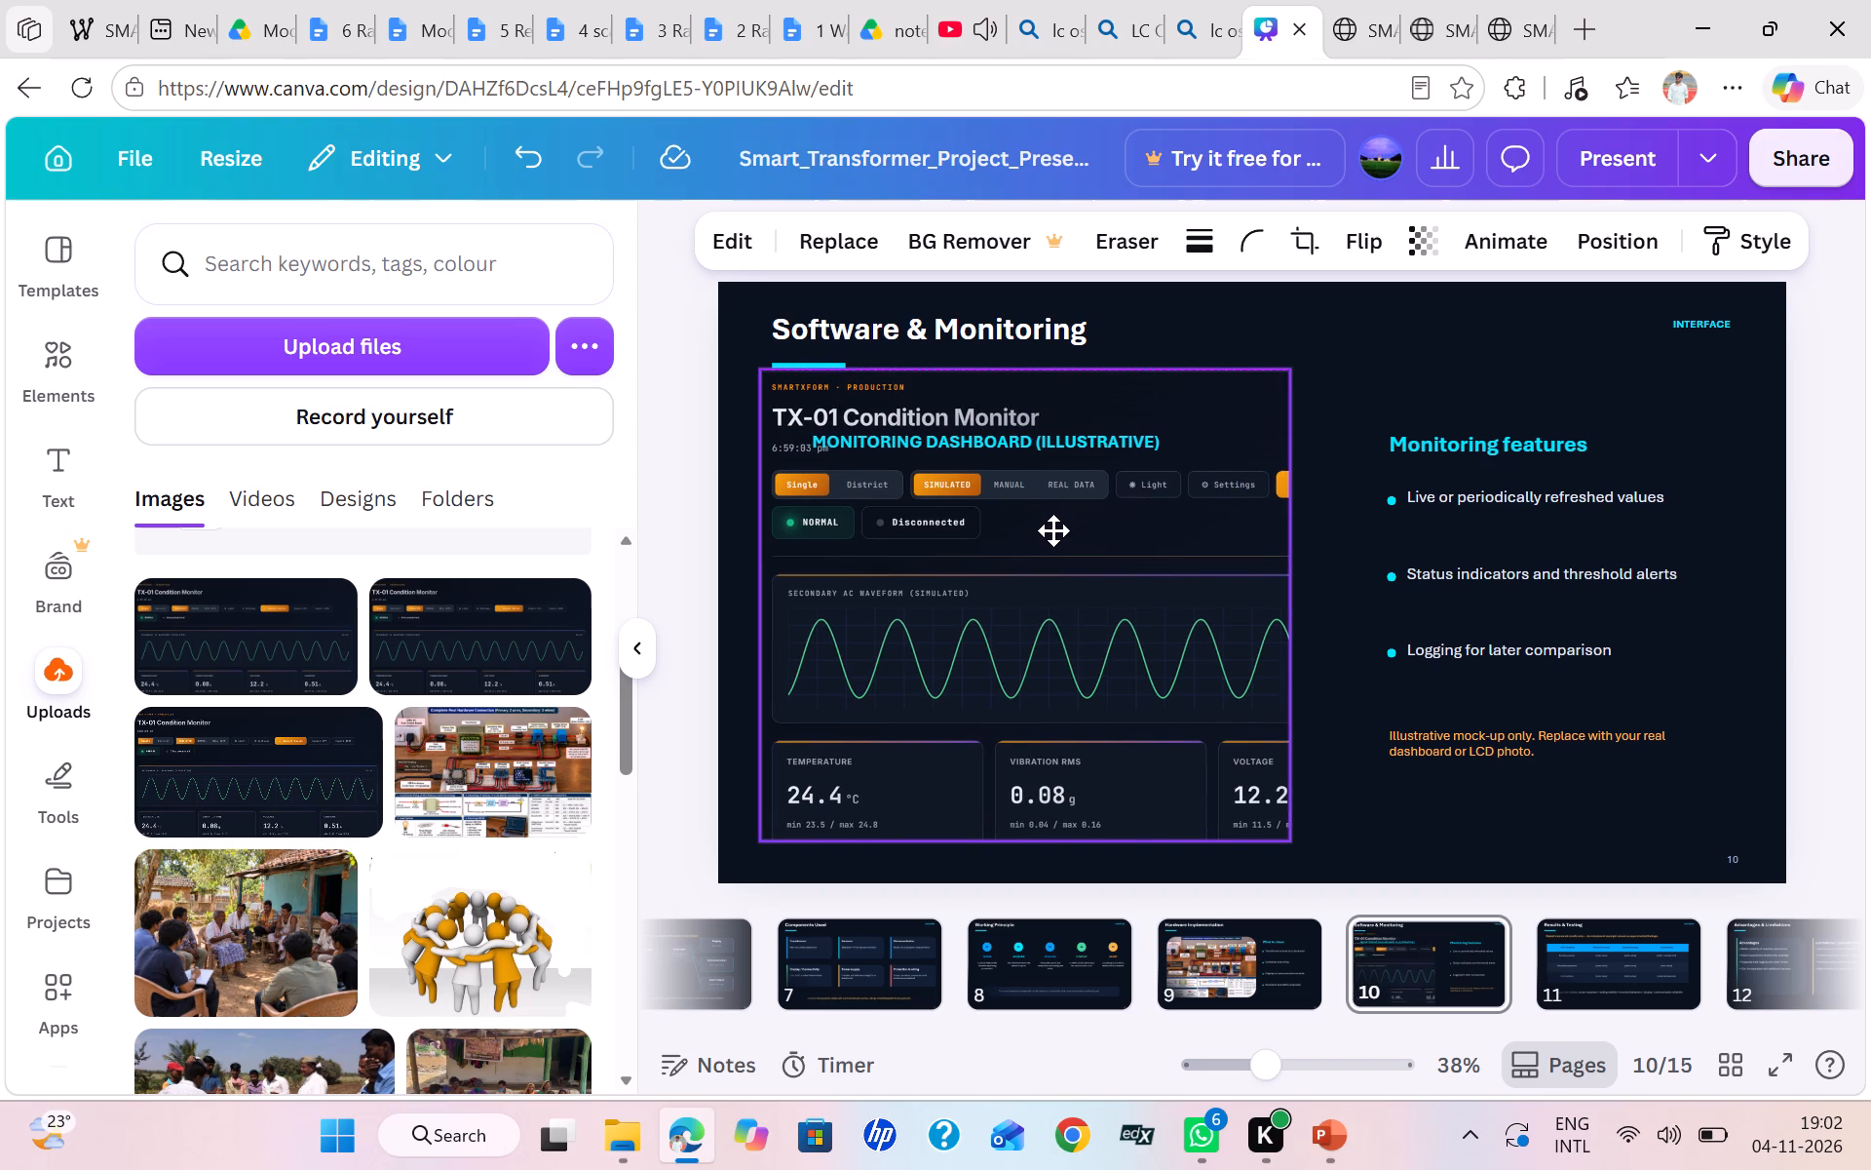
{"action": "left_click_drag", "start_coordinate": [1053, 530], "coordinate": [1053, 534]}
Delete the MONITORING DASHBOARD (ILLUSTRATIVE) heading overlapping the screenshot.
{"action": "left_click", "coordinate": [1088, 443]}
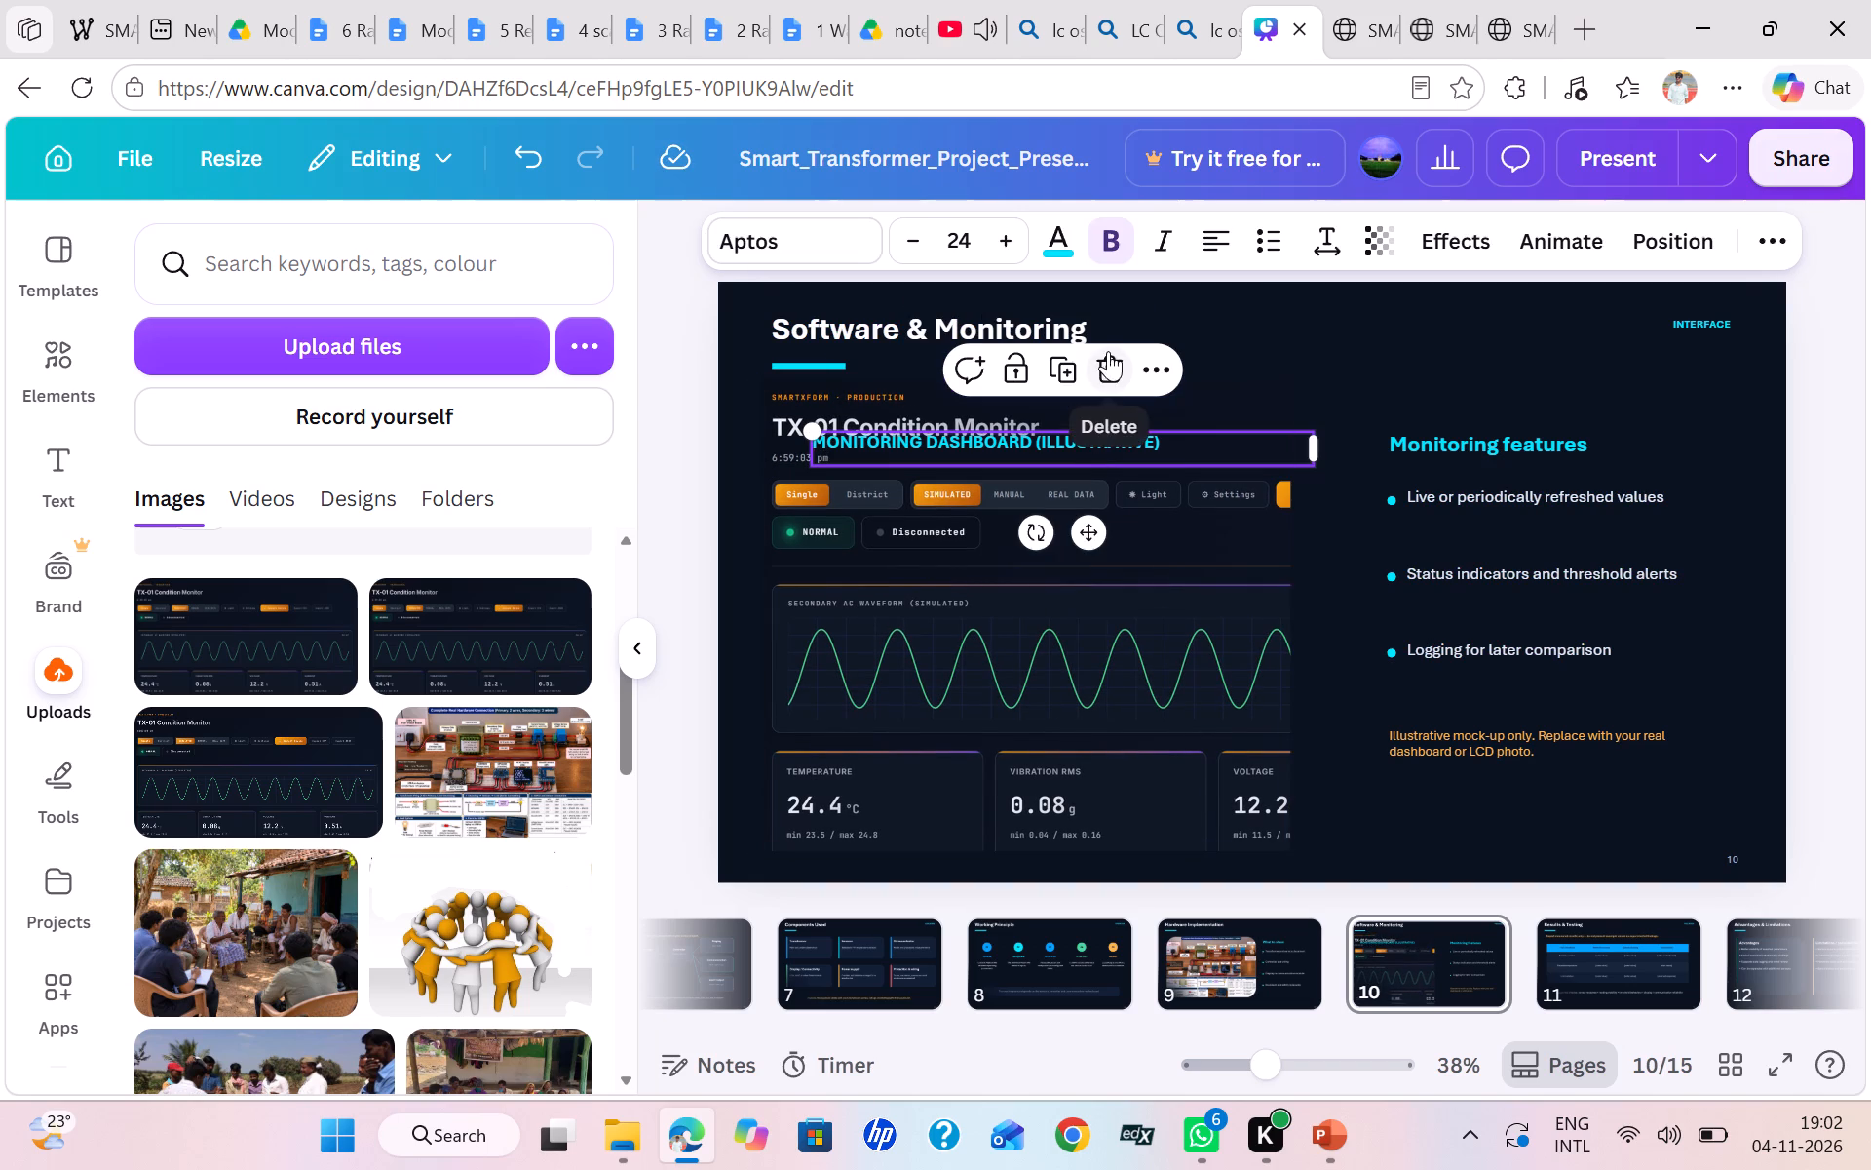
{"action": "left_click", "coordinate": [1108, 354]}
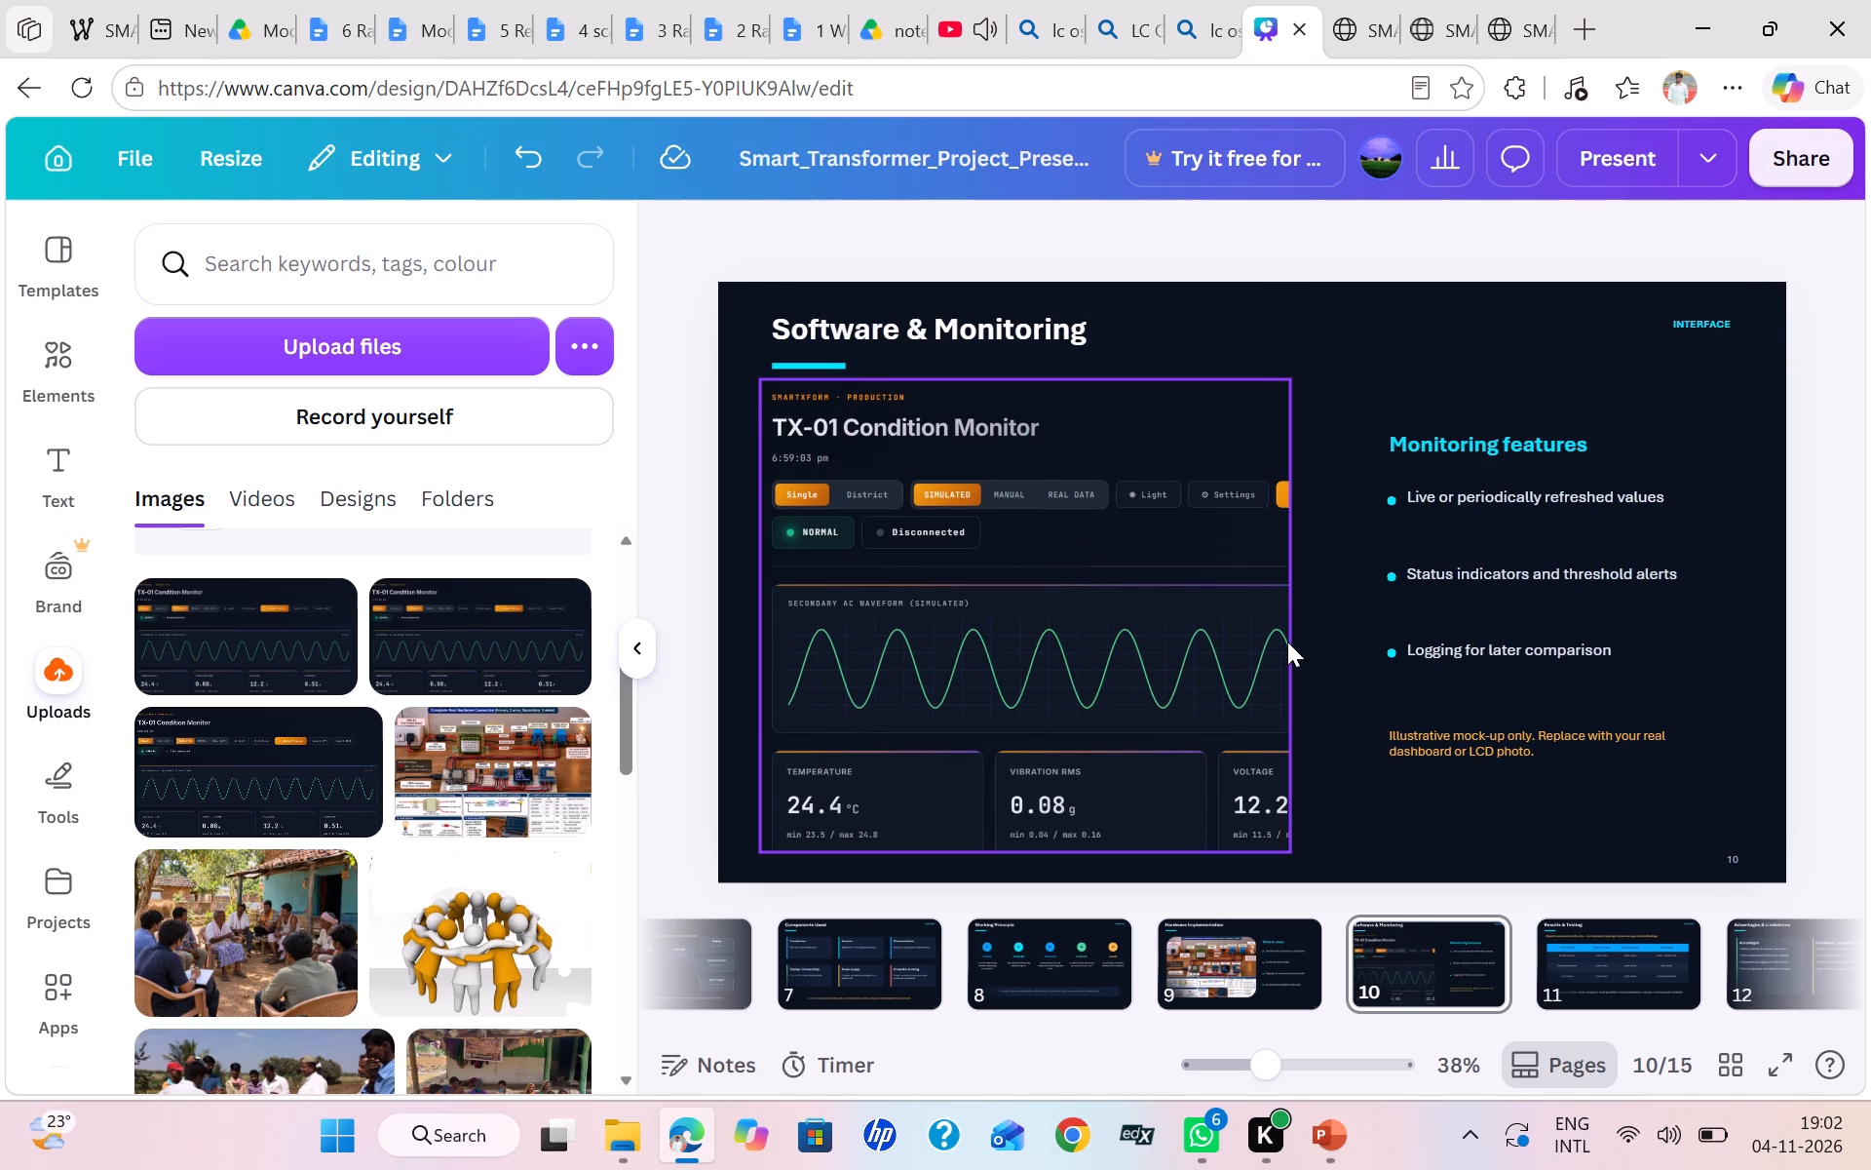
Widen the dashboard screenshot's crop to about 1,086, aligning its left edge with the slide title and extending it toward the Monitoring features column.
{"action": "left_click", "coordinate": [1282, 846]}
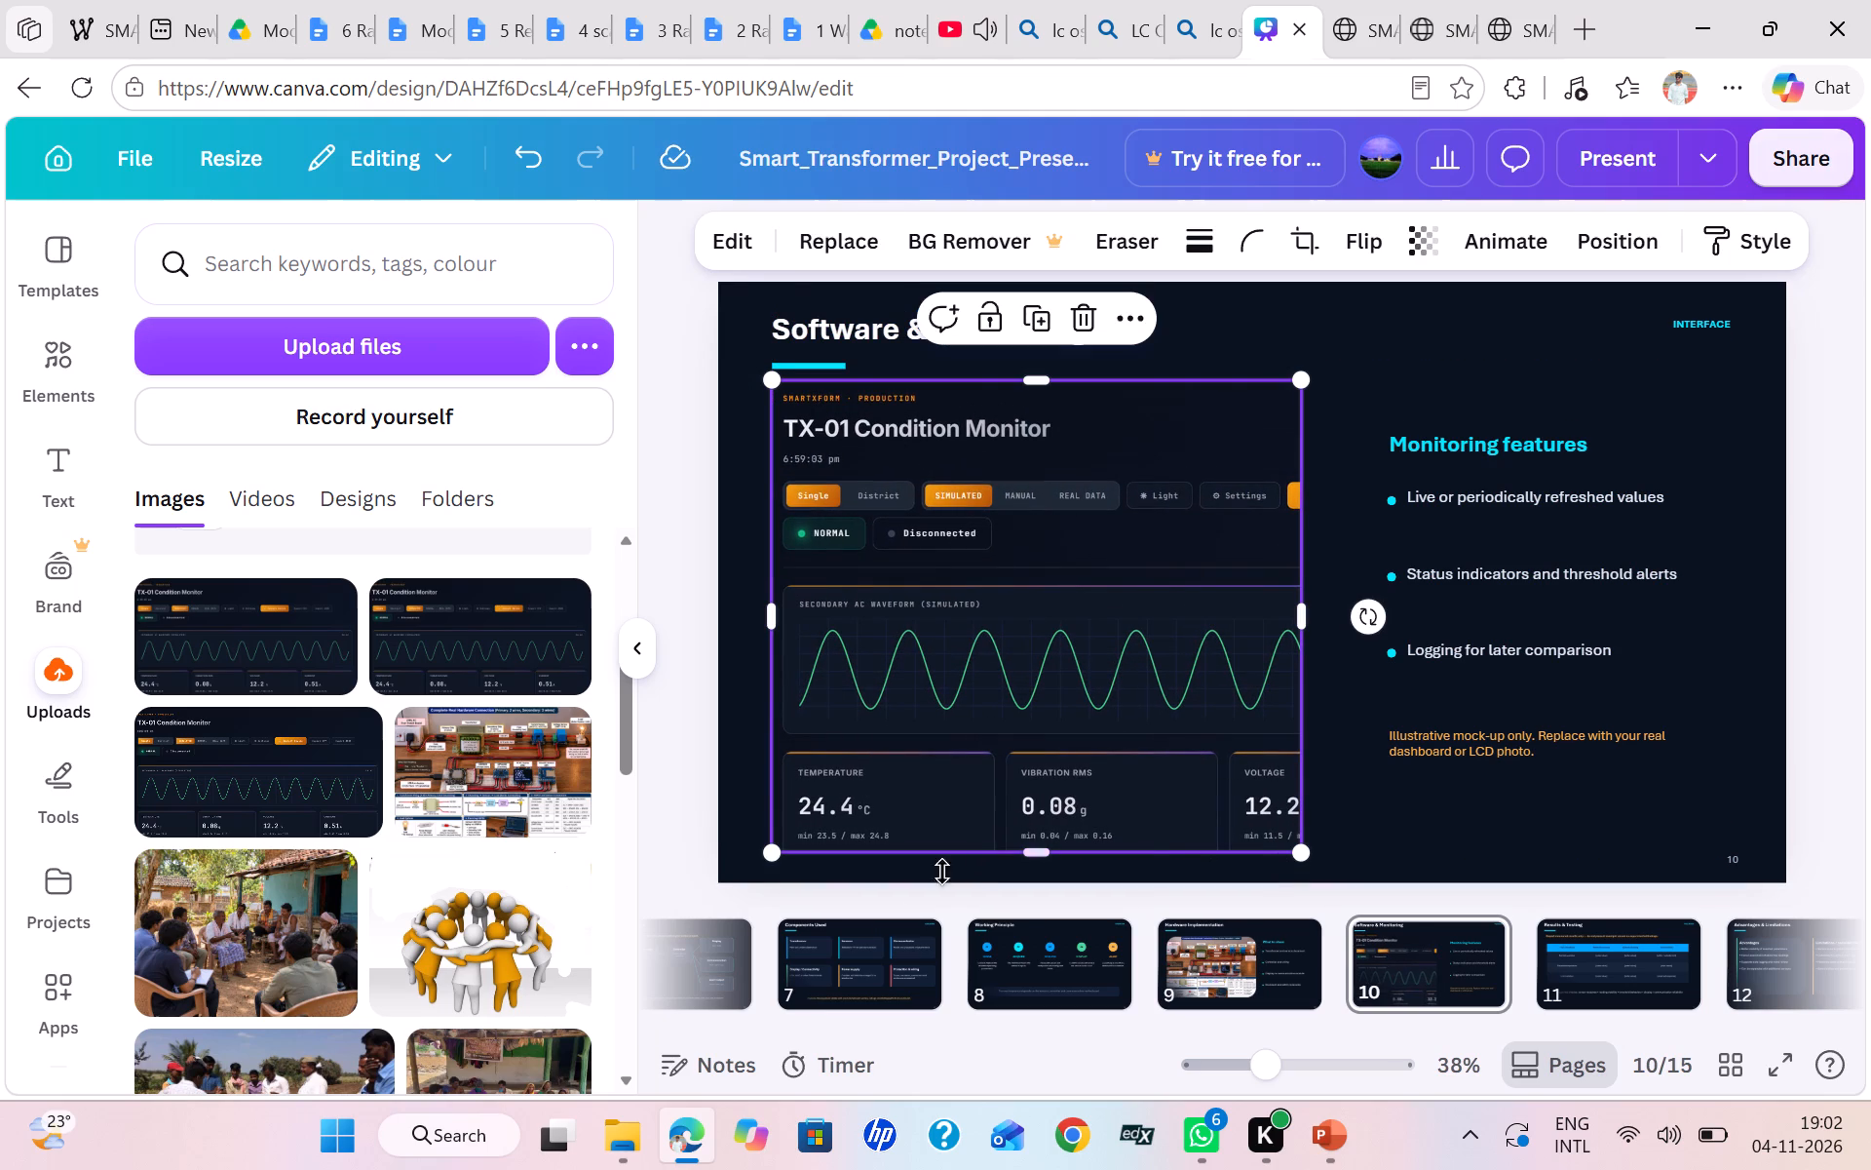
{"action": "left_click", "coordinate": [776, 855]}
{"action": "left_click_drag", "start_coordinate": [779, 611], "coordinate": [786, 611]}
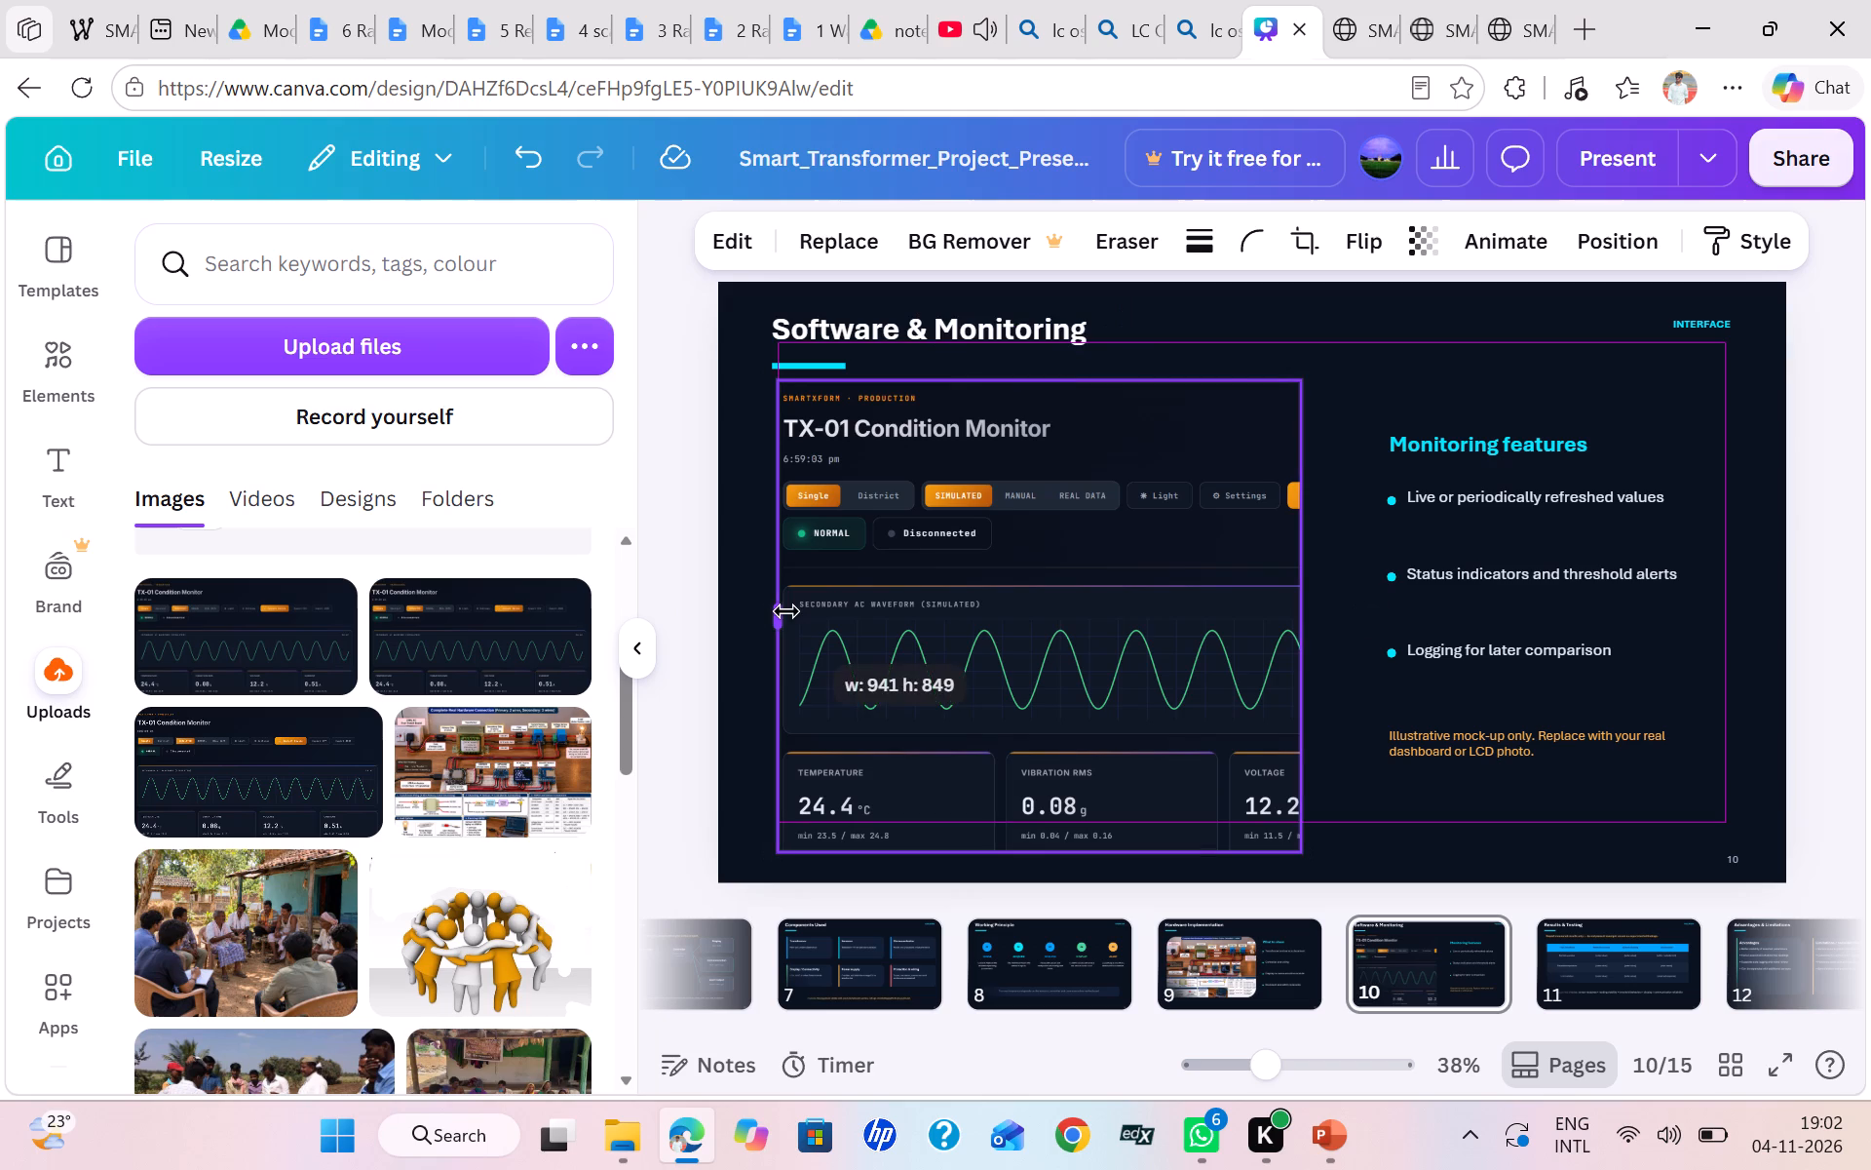
{"action": "left_click_drag", "start_coordinate": [786, 611], "coordinate": [787, 610]}
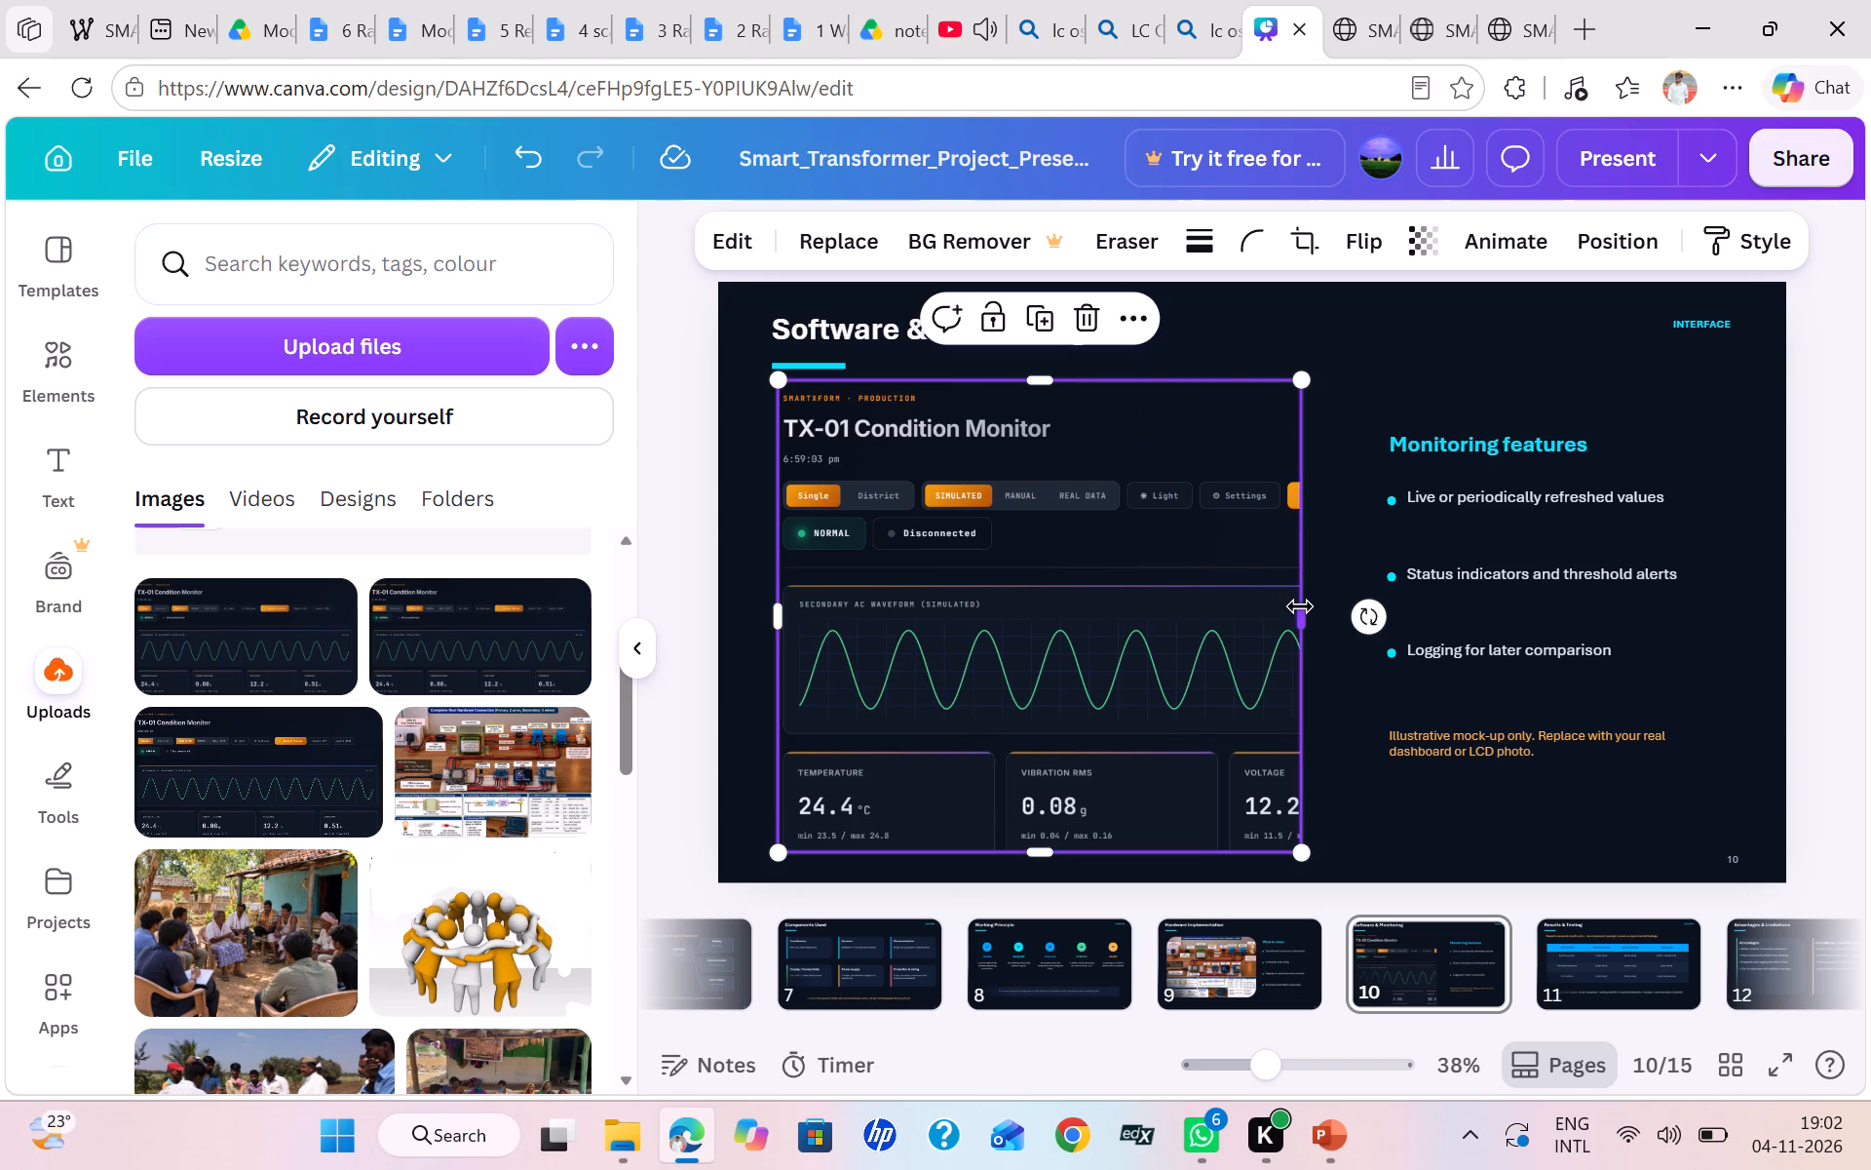
{"action": "left_click_drag", "start_coordinate": [1300, 608], "coordinate": [1323, 609]}
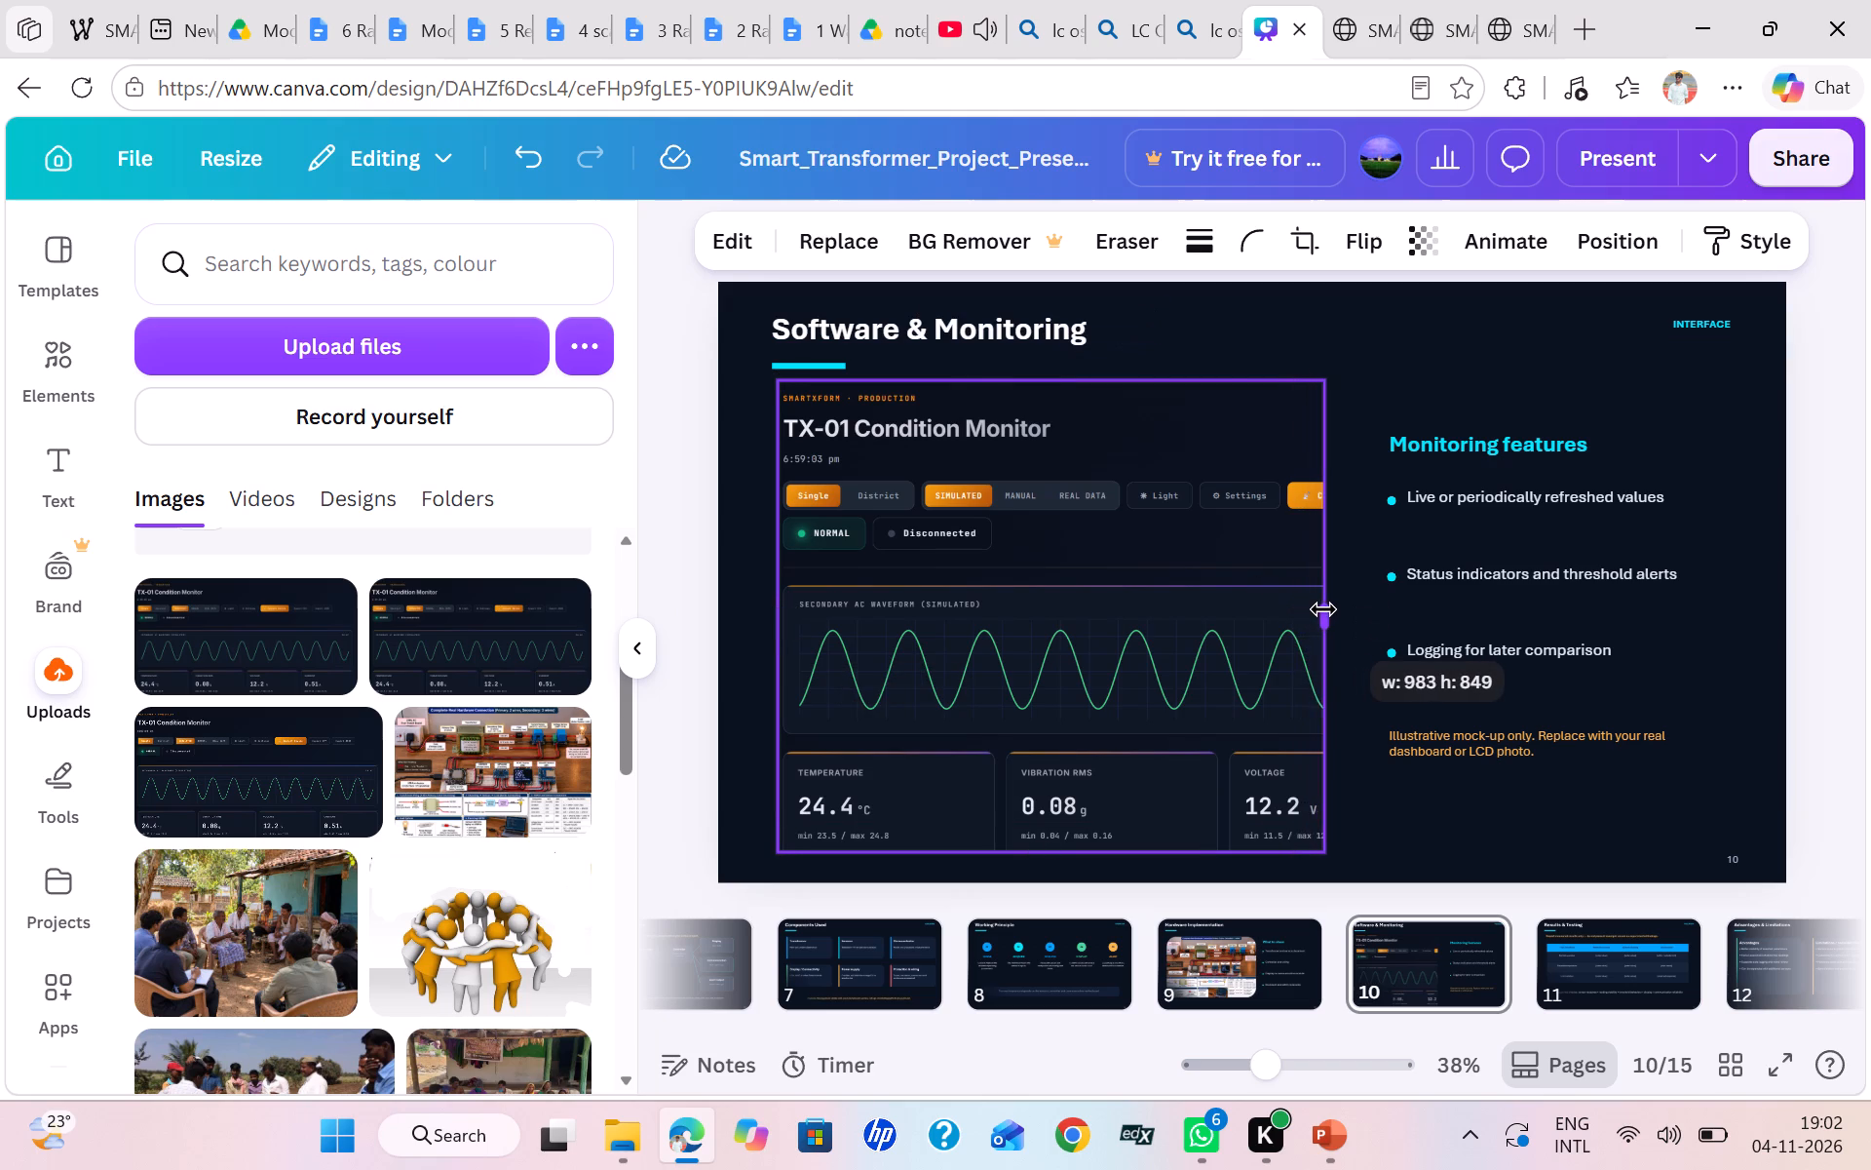
{"action": "left_click_drag", "start_coordinate": [1323, 609], "coordinate": [1356, 616]}
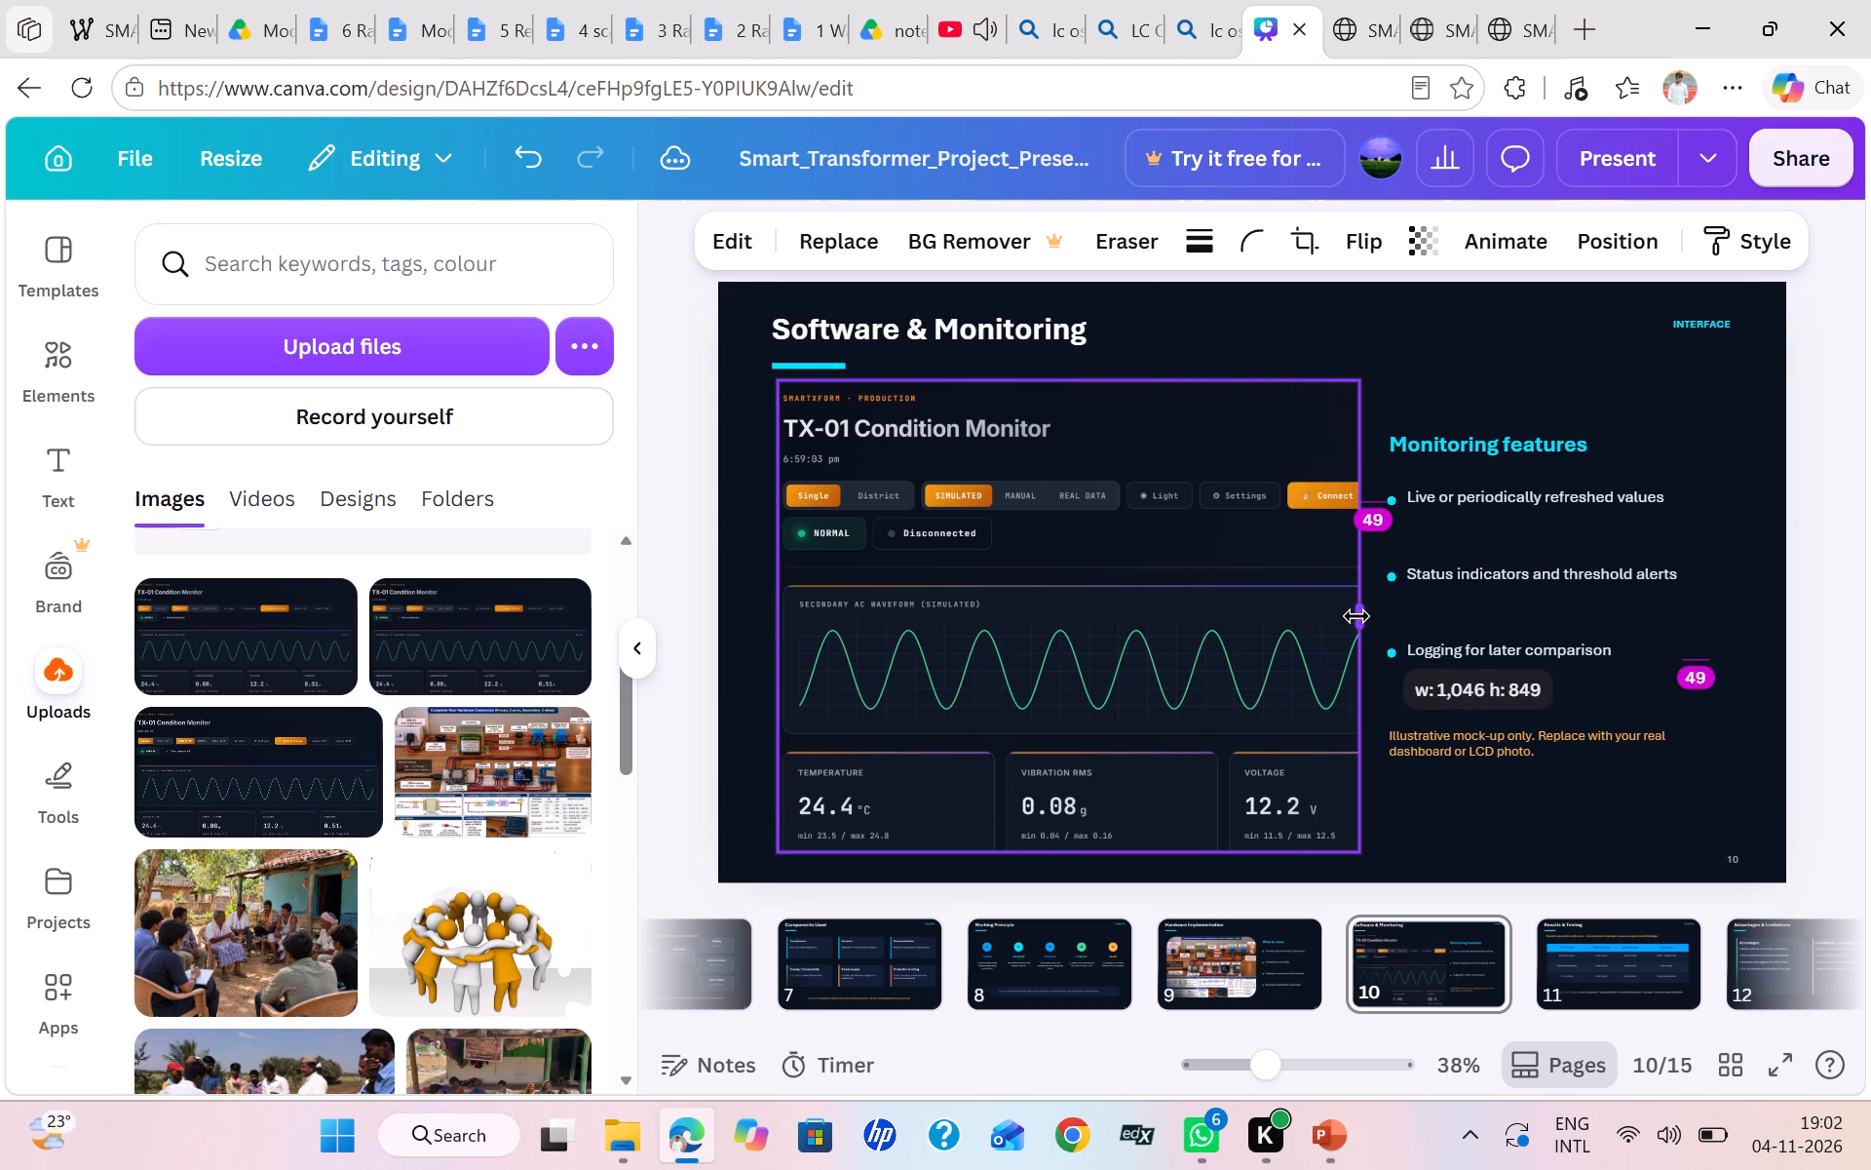
{"action": "left_click_drag", "start_coordinate": [1356, 616], "coordinate": [1368, 618]}
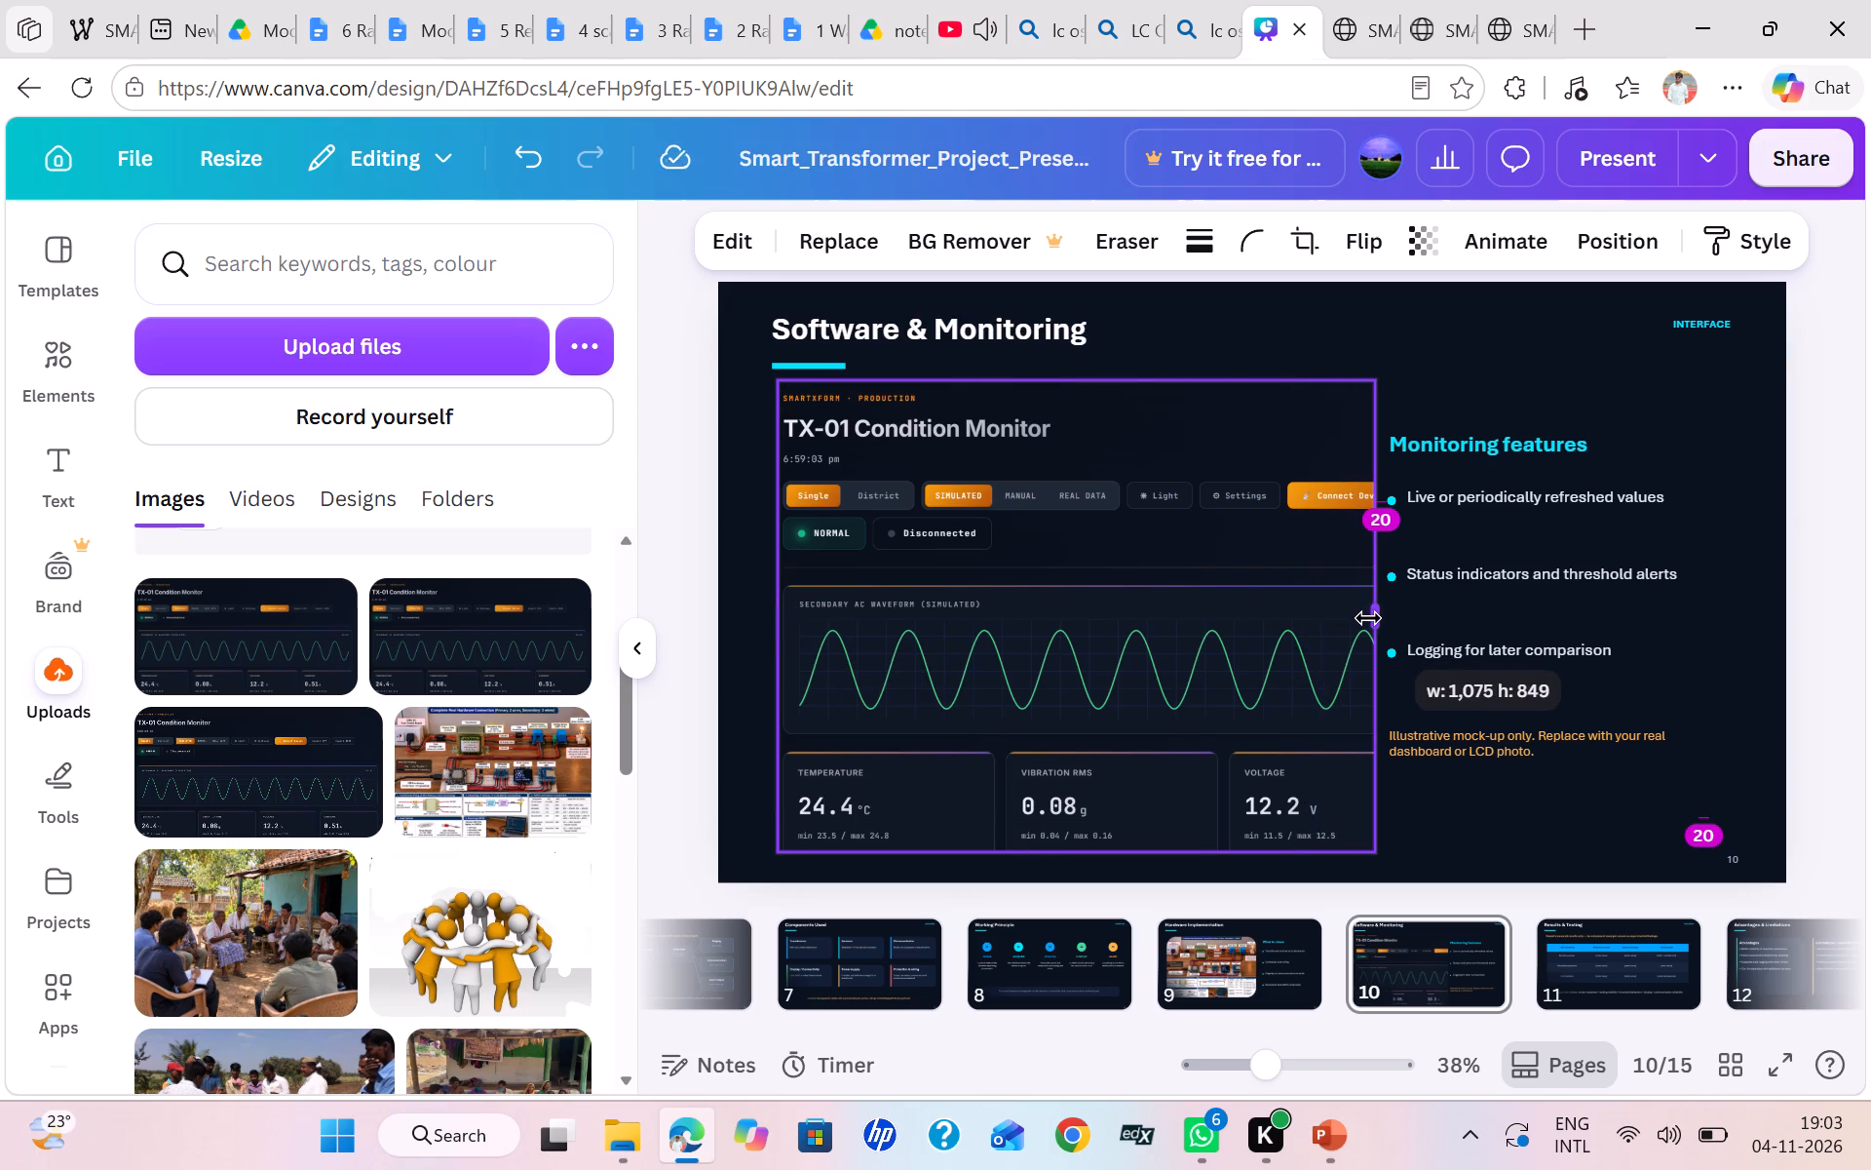
{"action": "left_click_drag", "start_coordinate": [1368, 618], "coordinate": [1367, 618]}
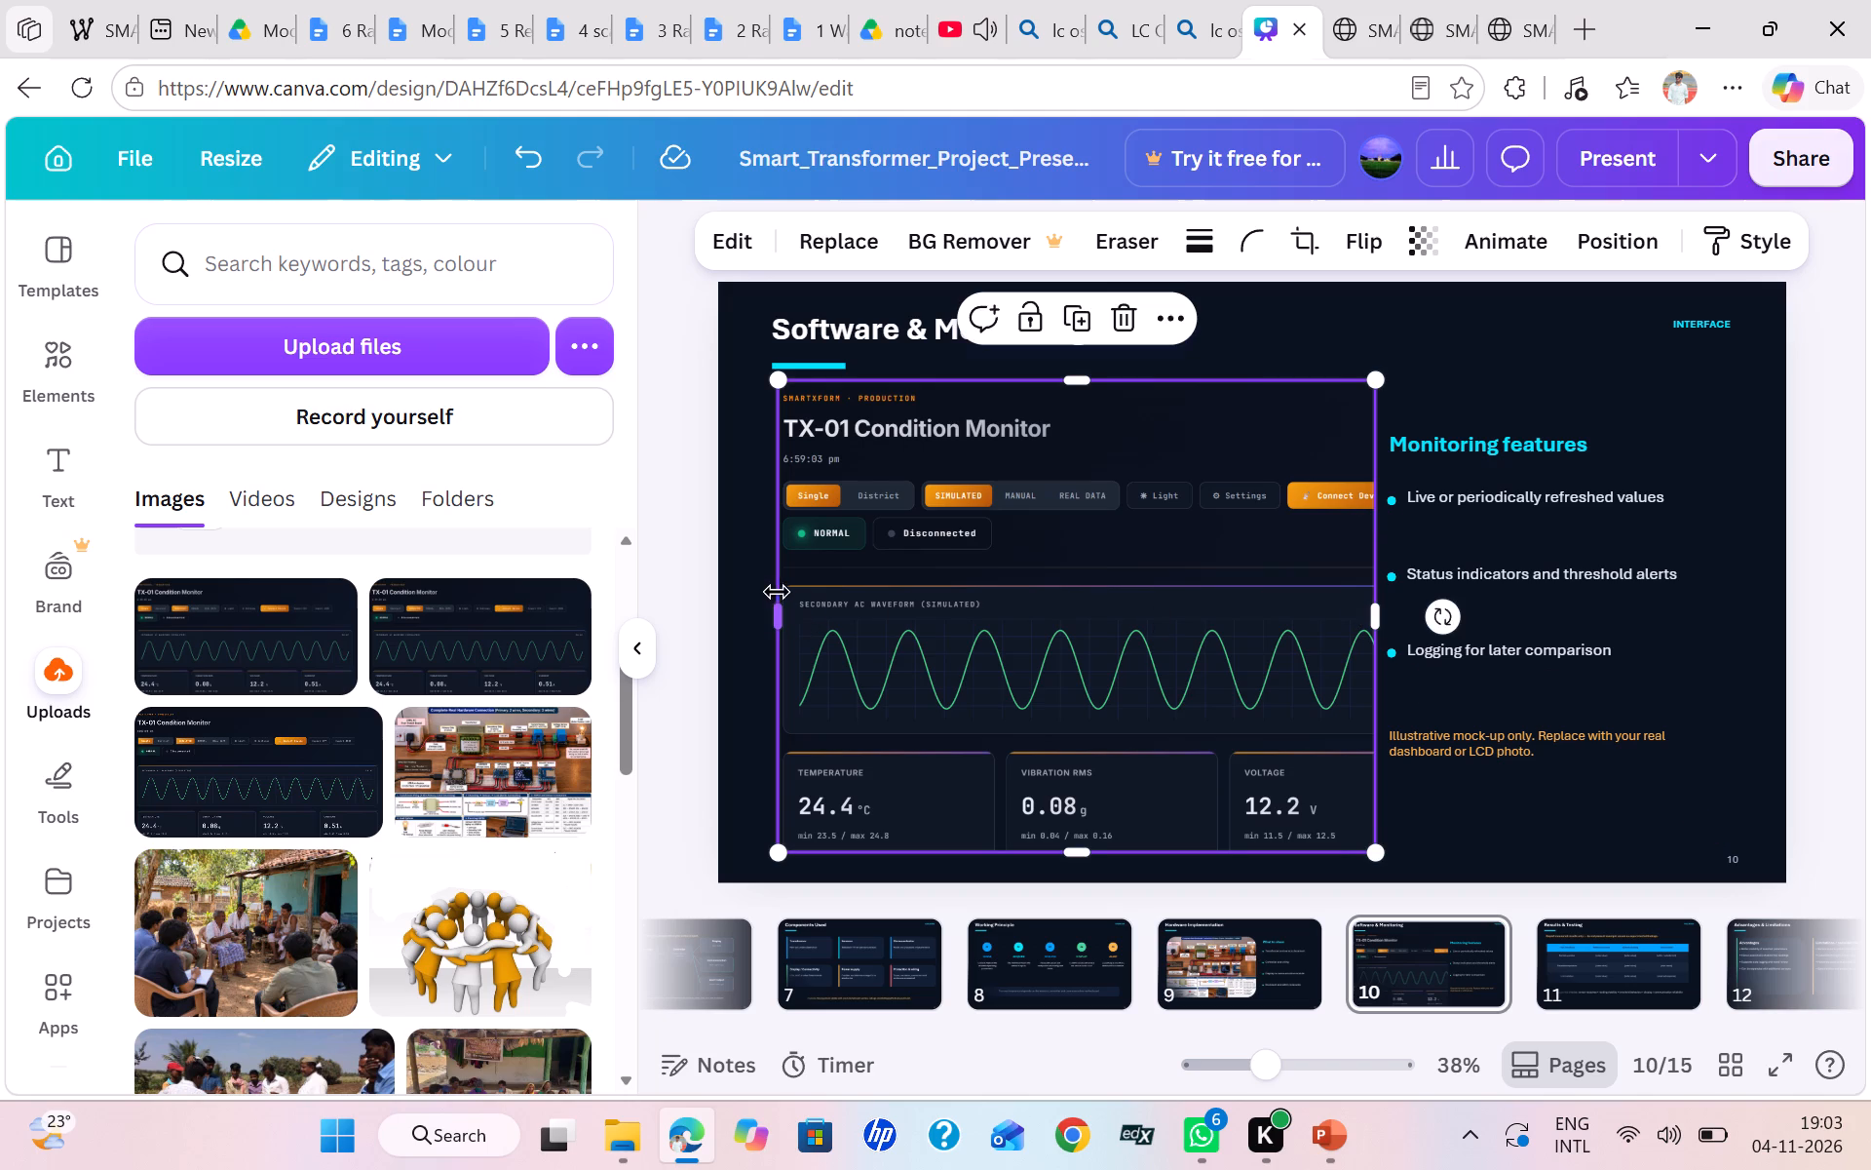
{"action": "left_click_drag", "start_coordinate": [783, 611], "coordinate": [775, 611]}
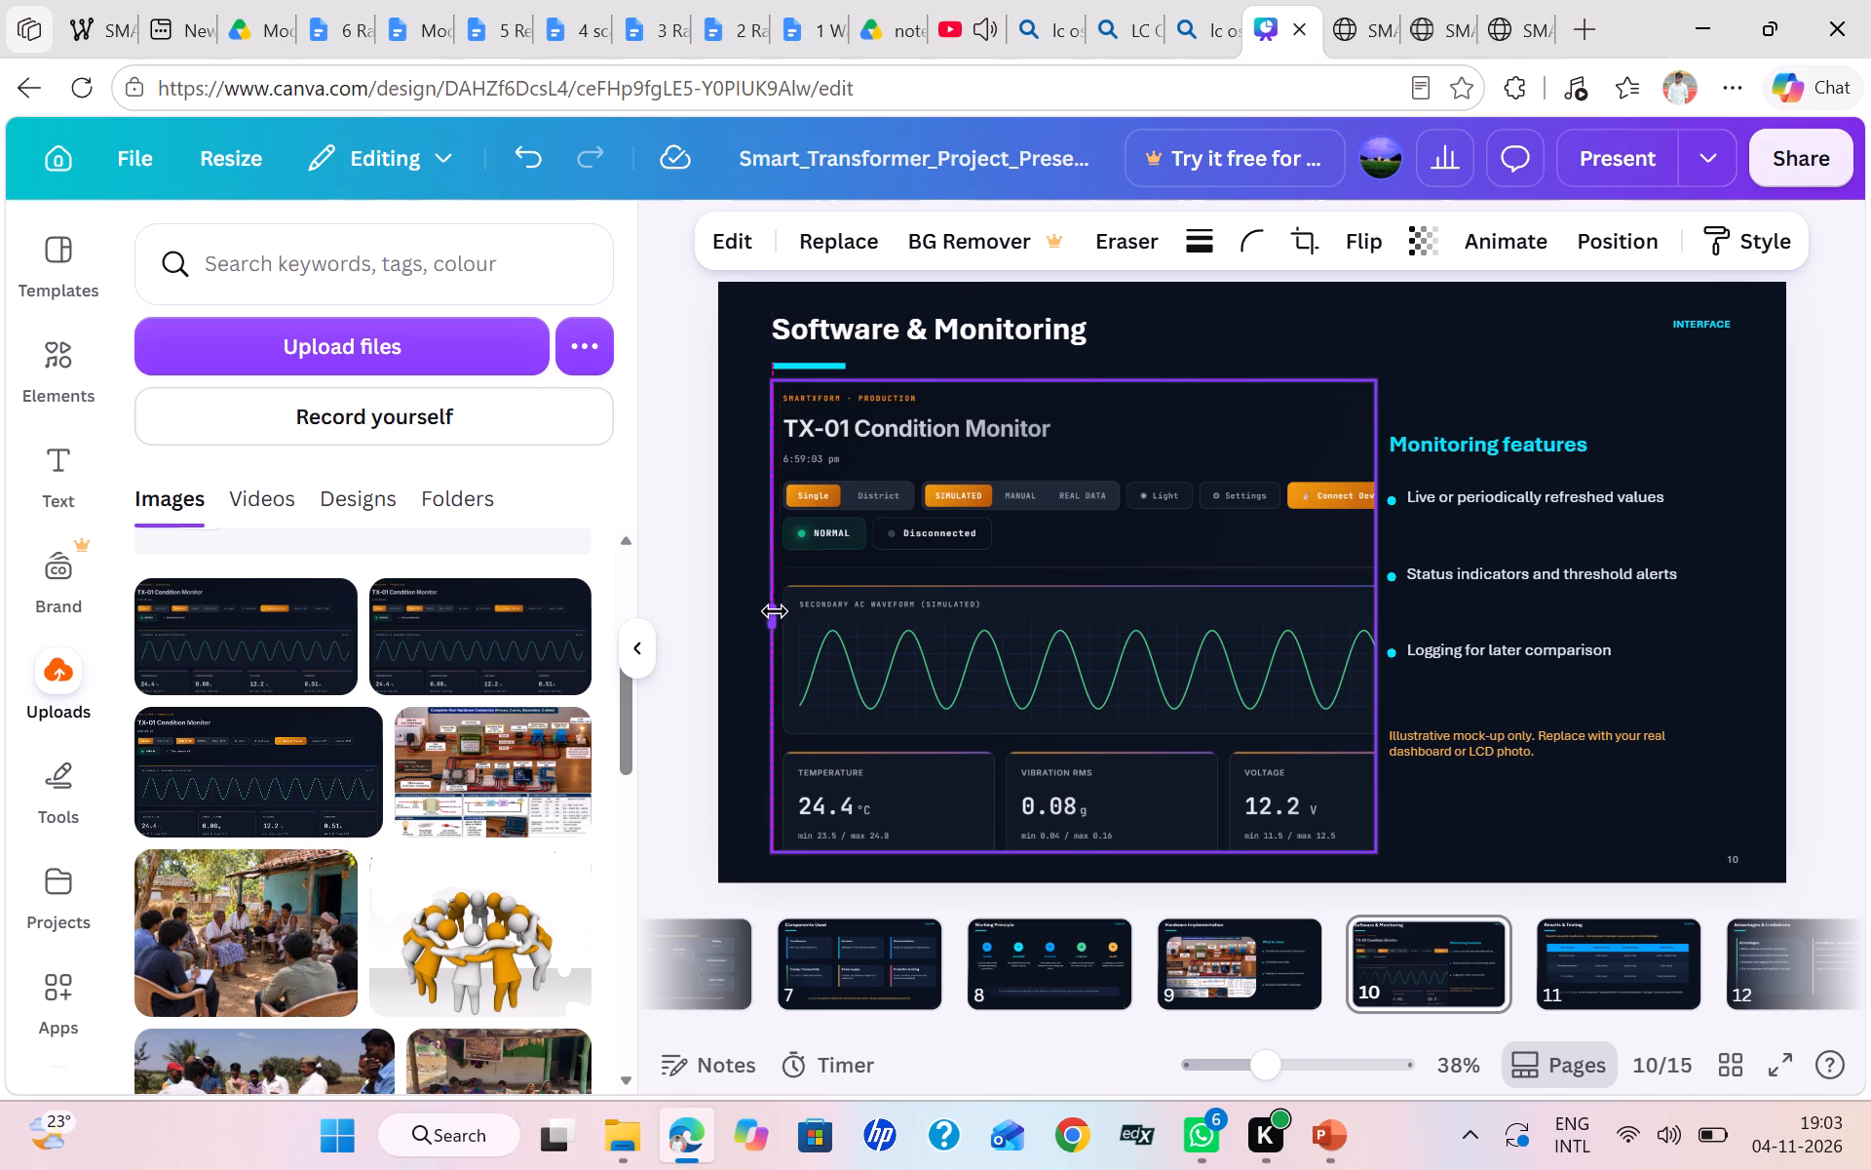
{"action": "left_click_drag", "start_coordinate": [775, 611], "coordinate": [774, 613]}
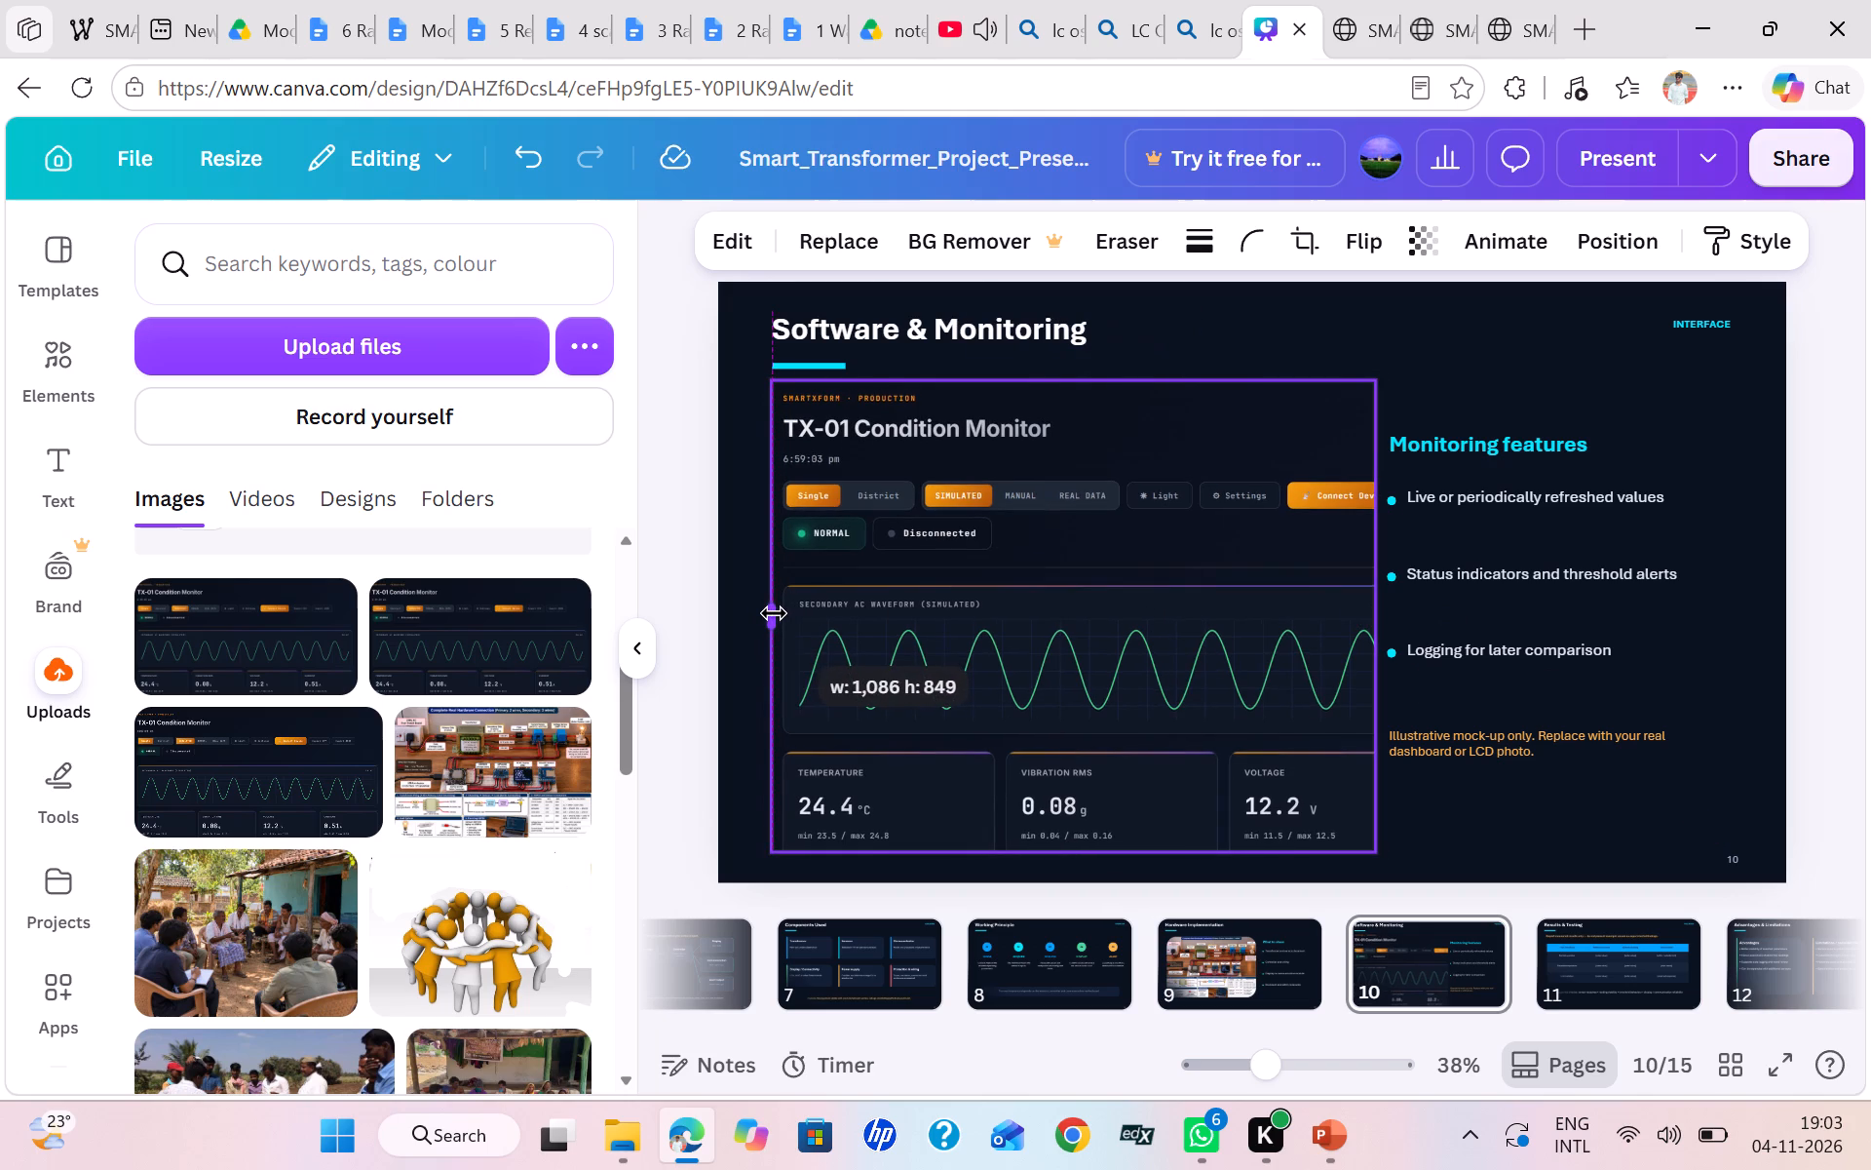
{"action": "left_click_drag", "start_coordinate": [774, 613], "coordinate": [770, 613]}
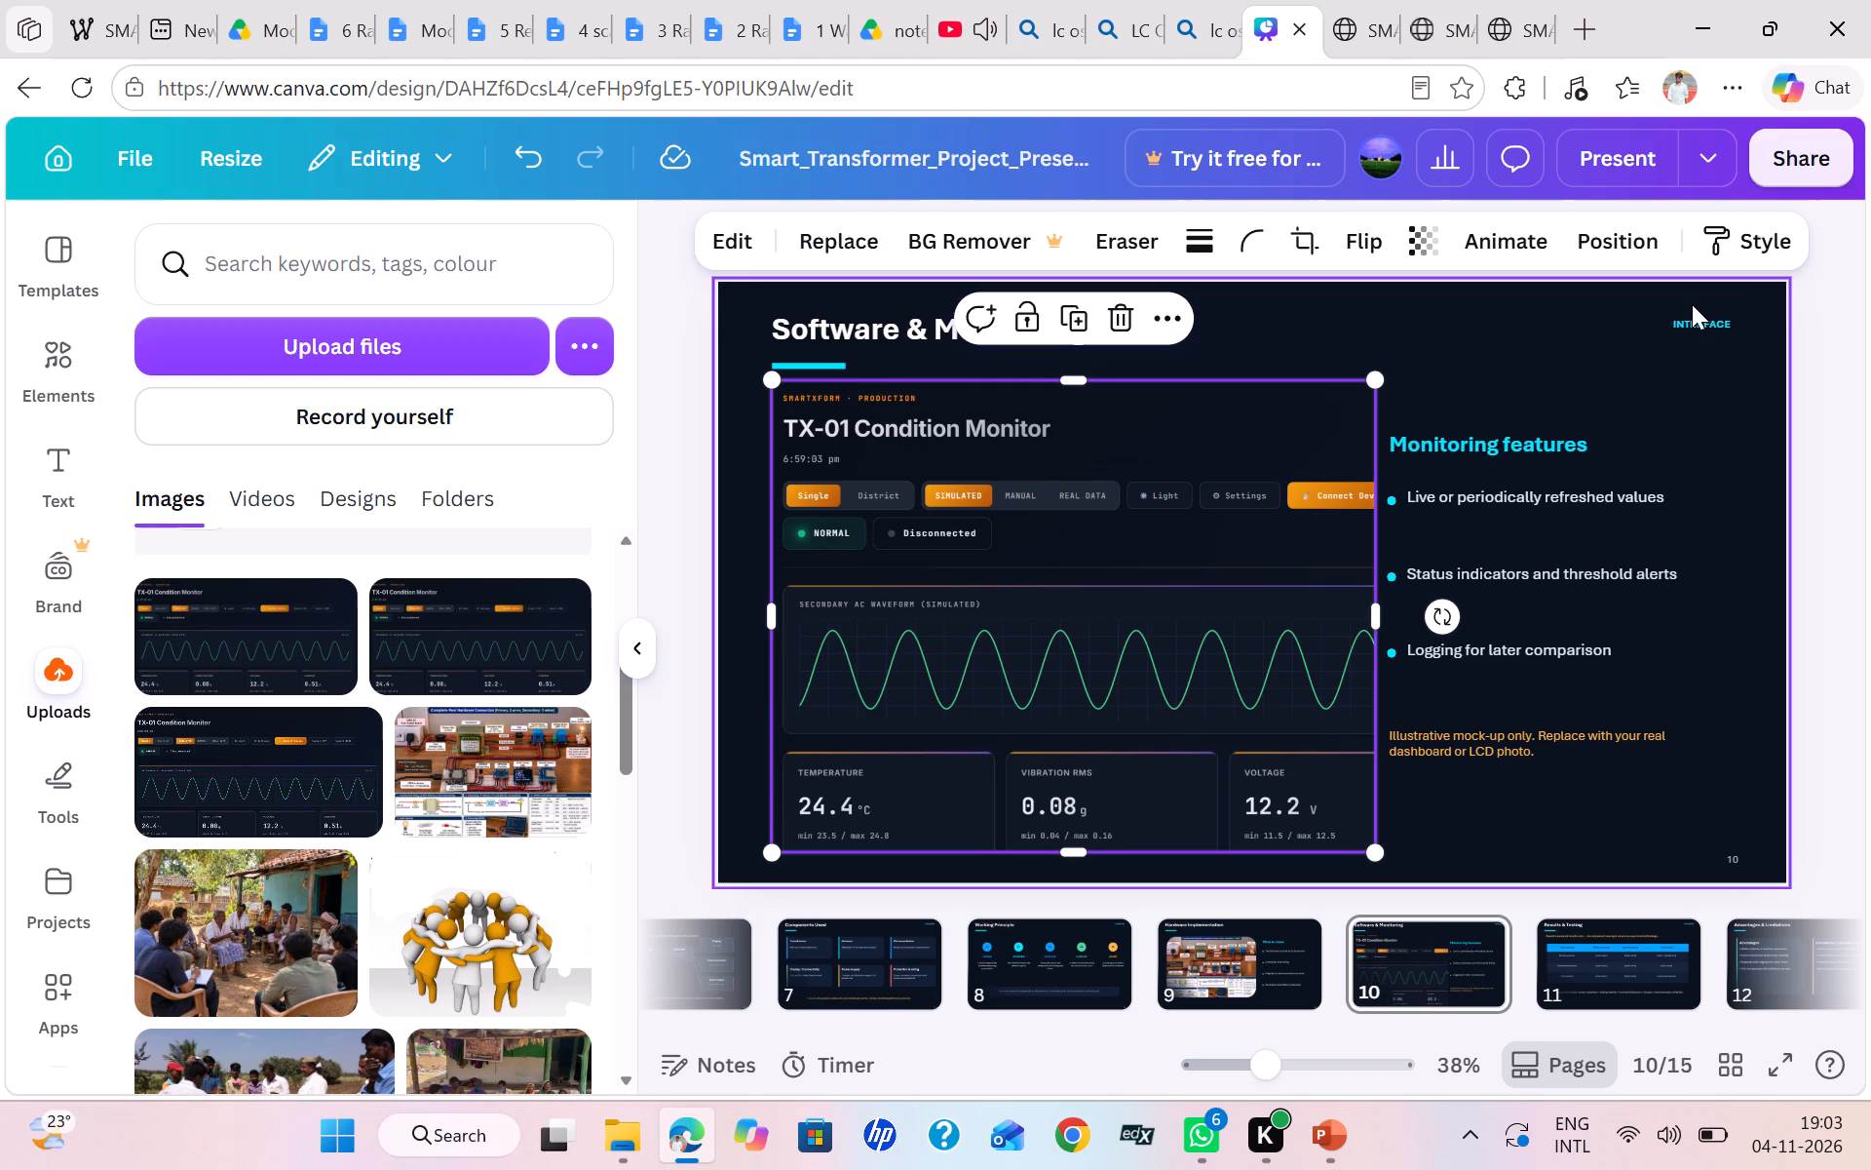
{"action": "left_click", "coordinate": [1852, 369]}
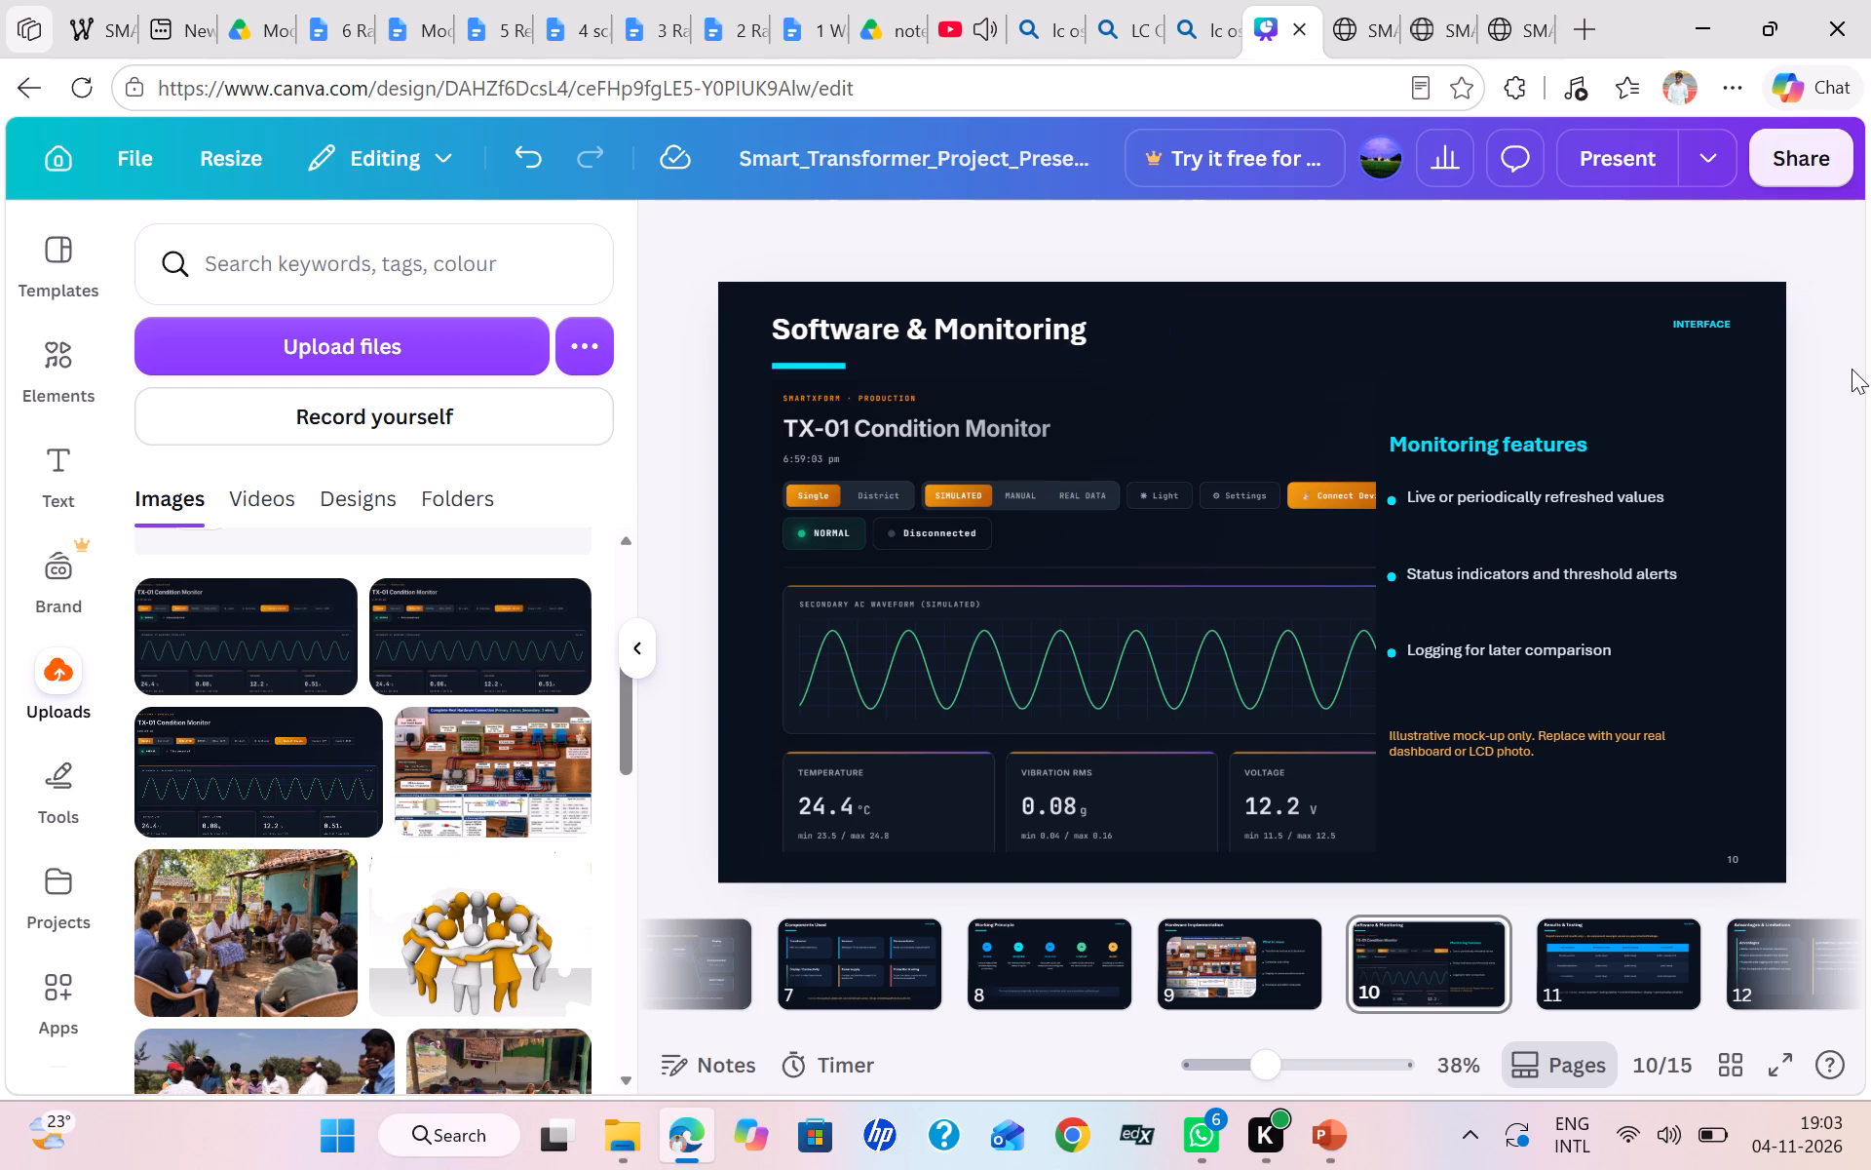
Delete the orange "Illustrative mock-up only" note under the monitoring features list.
{"action": "left_click", "coordinate": [1575, 746]}
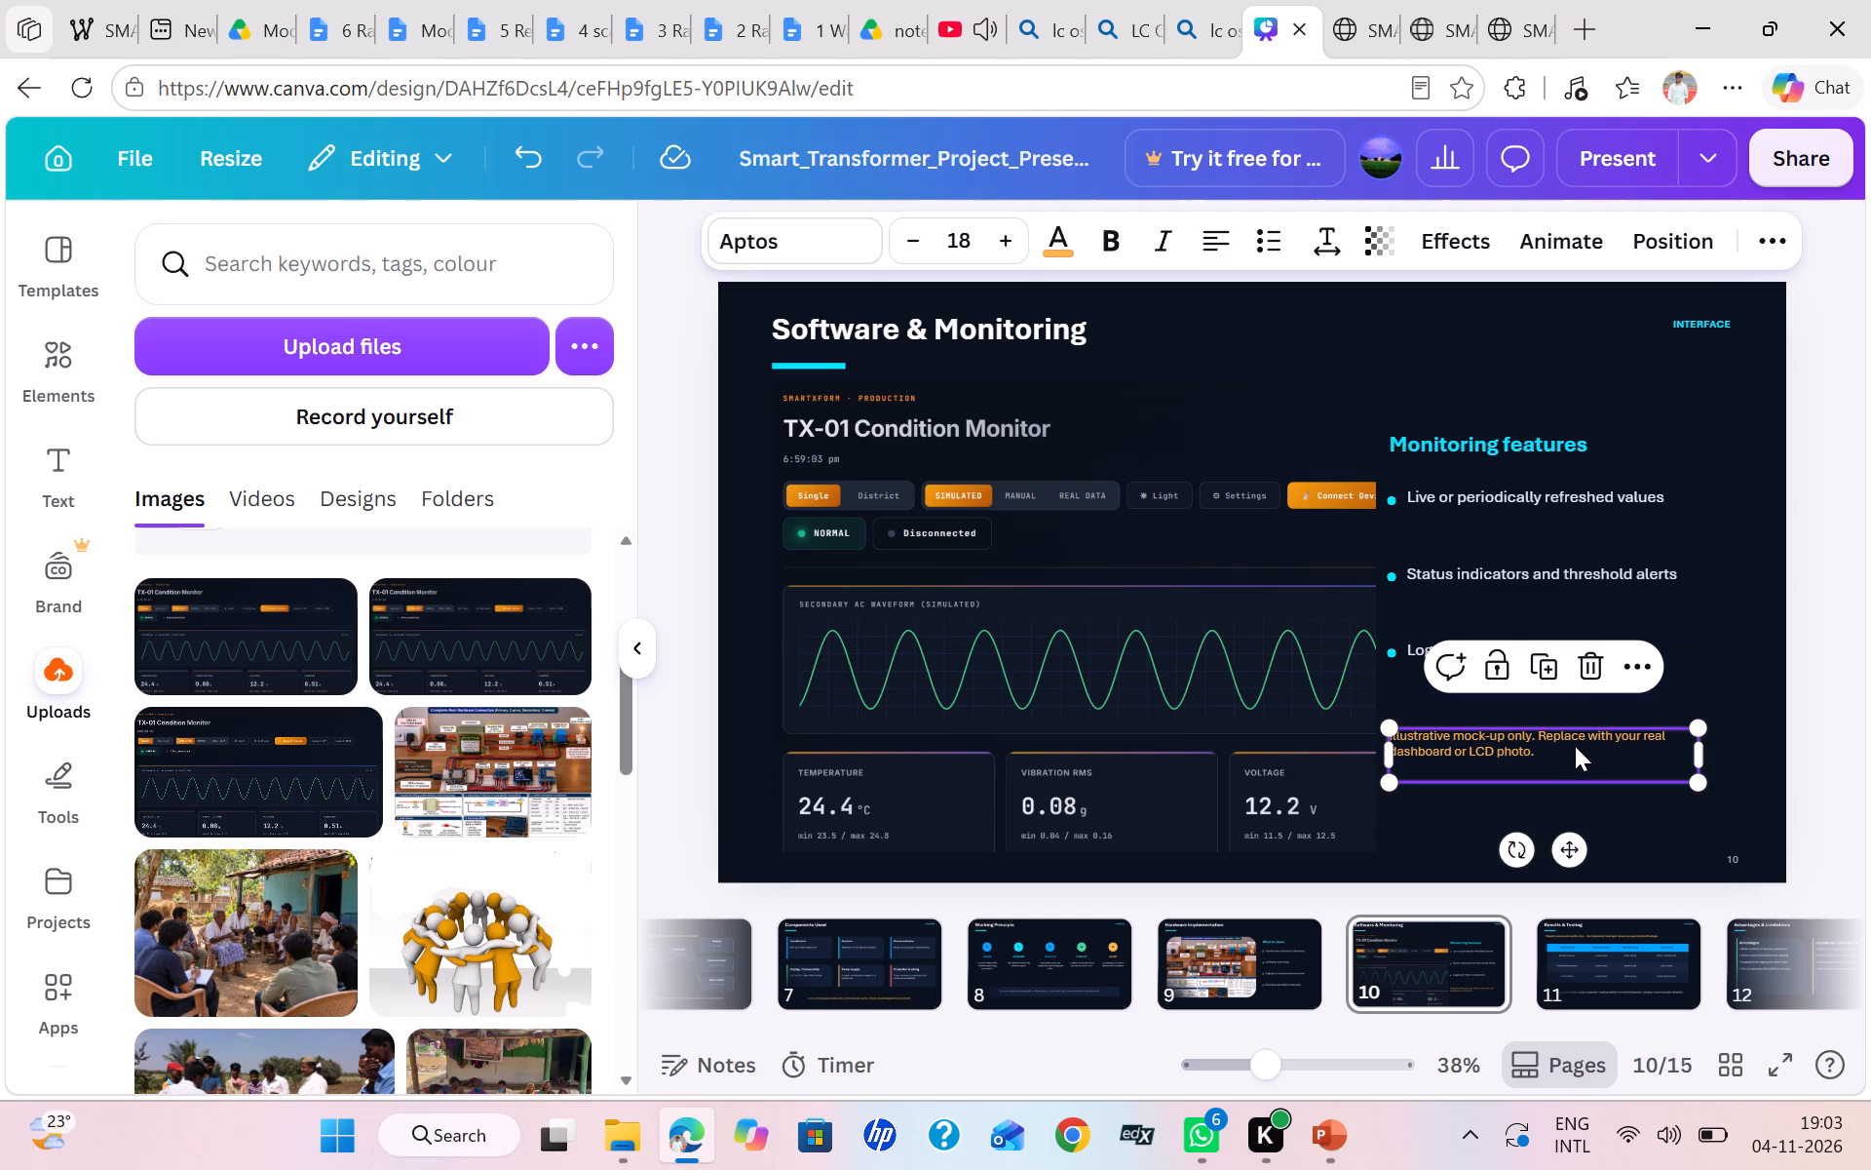
{"action": "left_click", "coordinate": [1585, 654]}
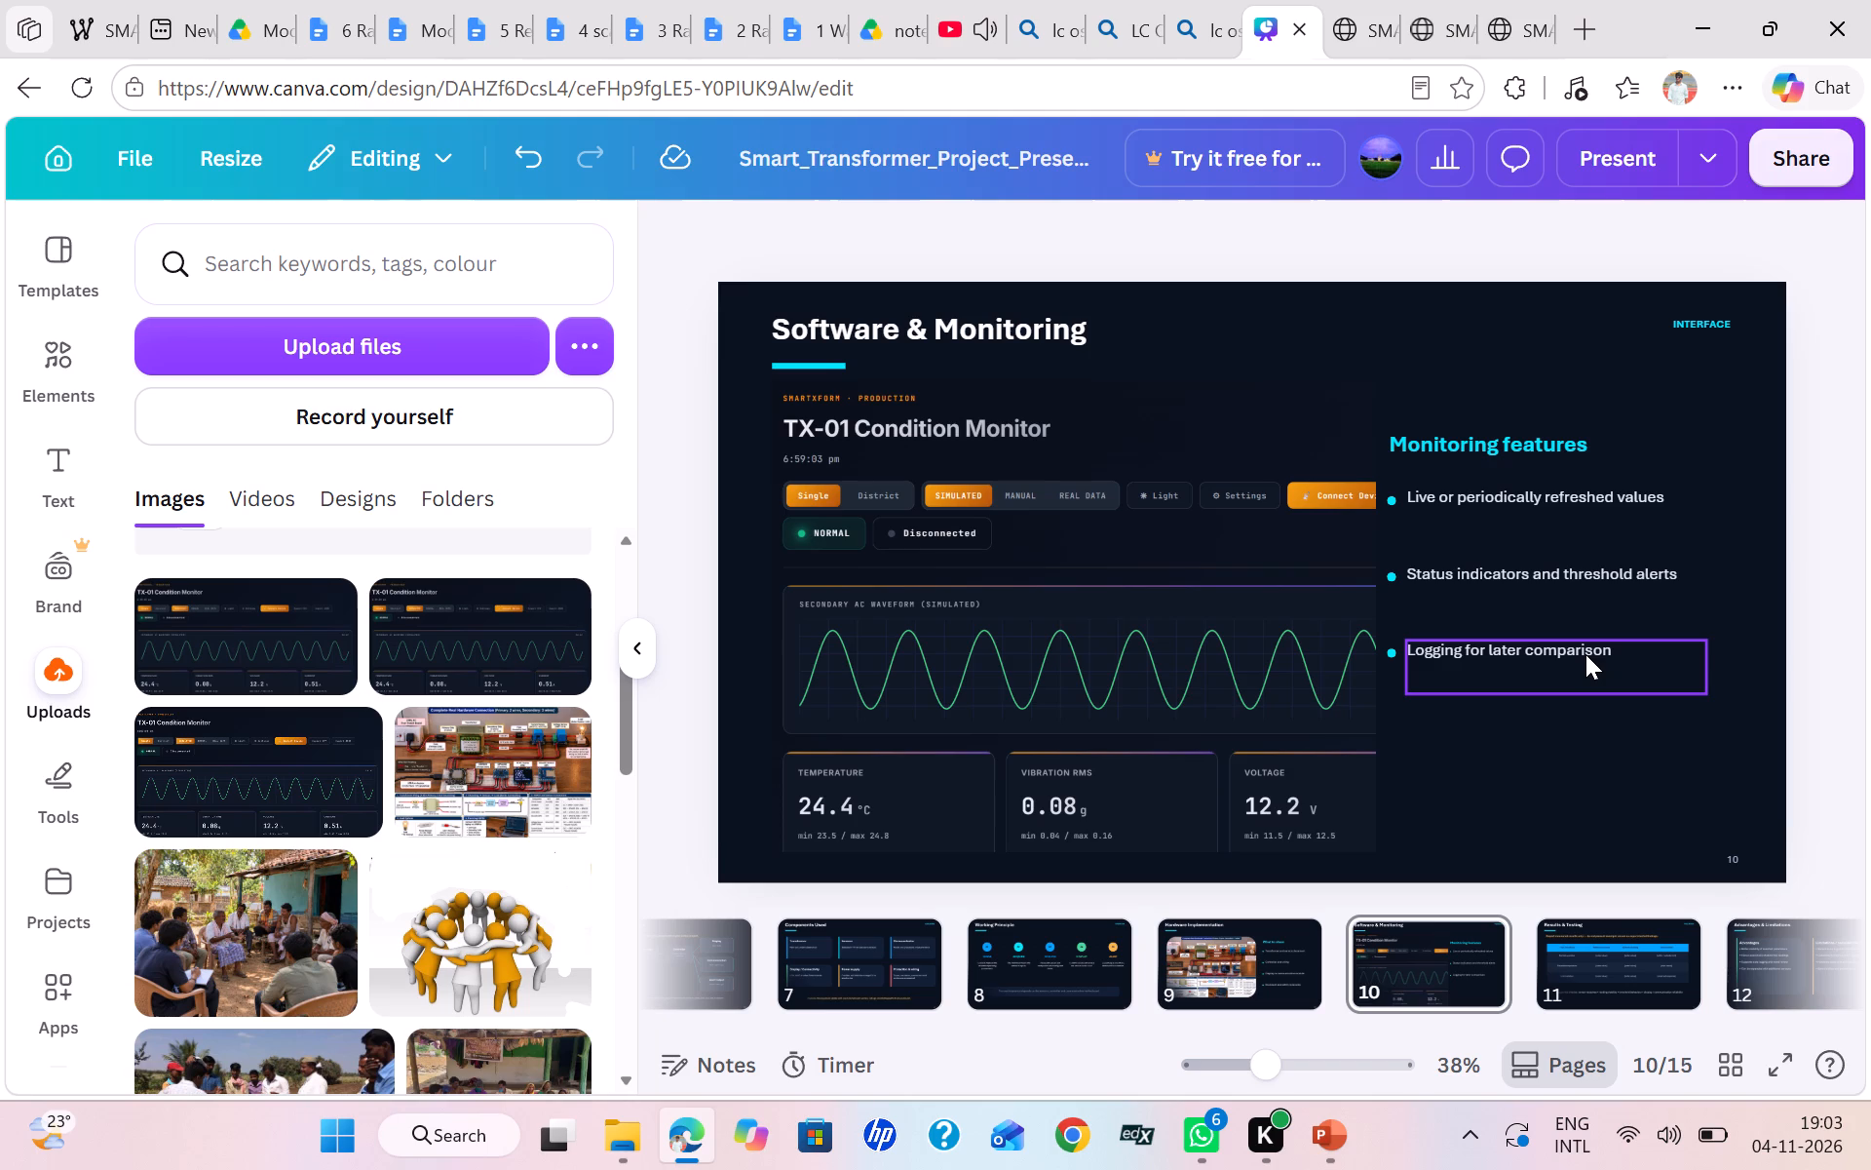
Review the Results & Testing and Advantages & Limitations slides, continuing through to the Applications slide.
{"action": "scroll", "coordinate": [1437, 941], "scroll_direction": "left", "scroll_amount": 2}
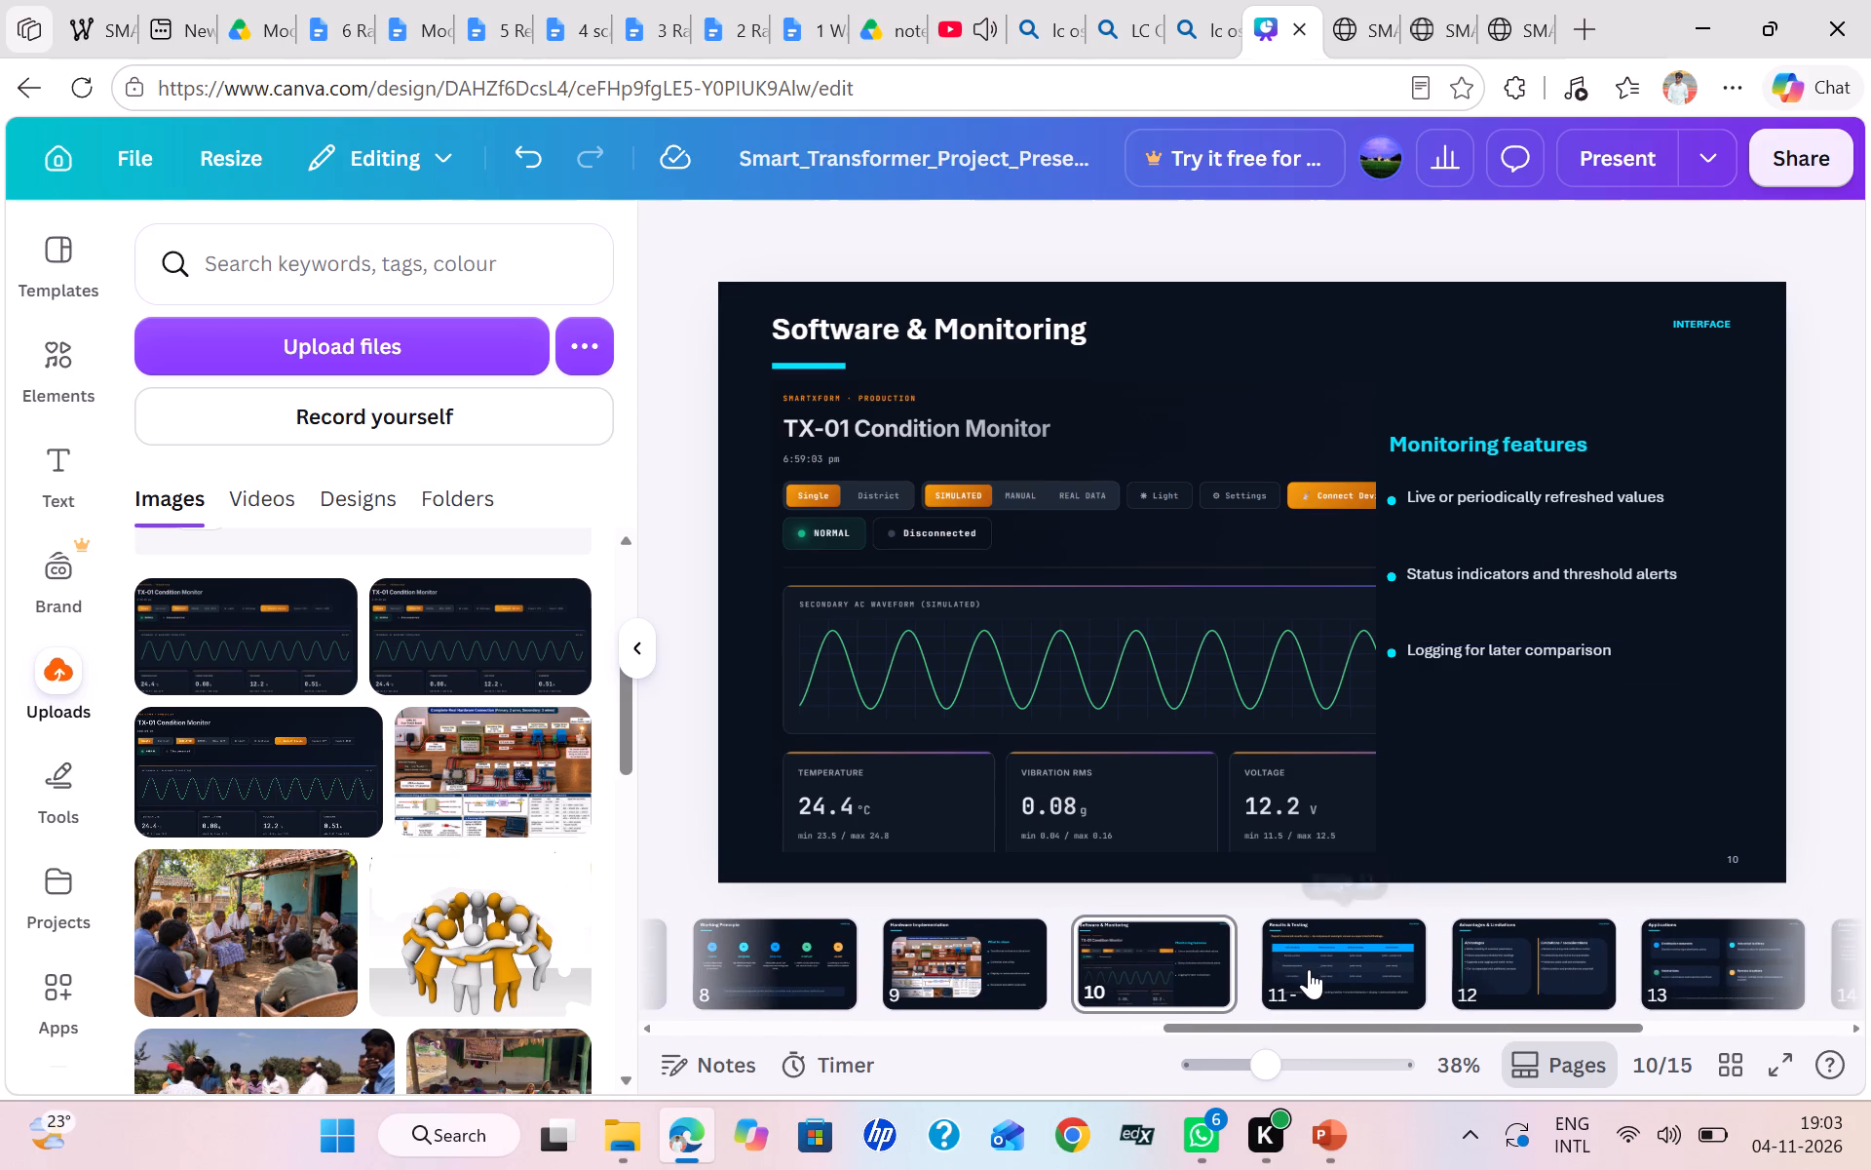
{"action": "left_click", "coordinate": [1309, 969]}
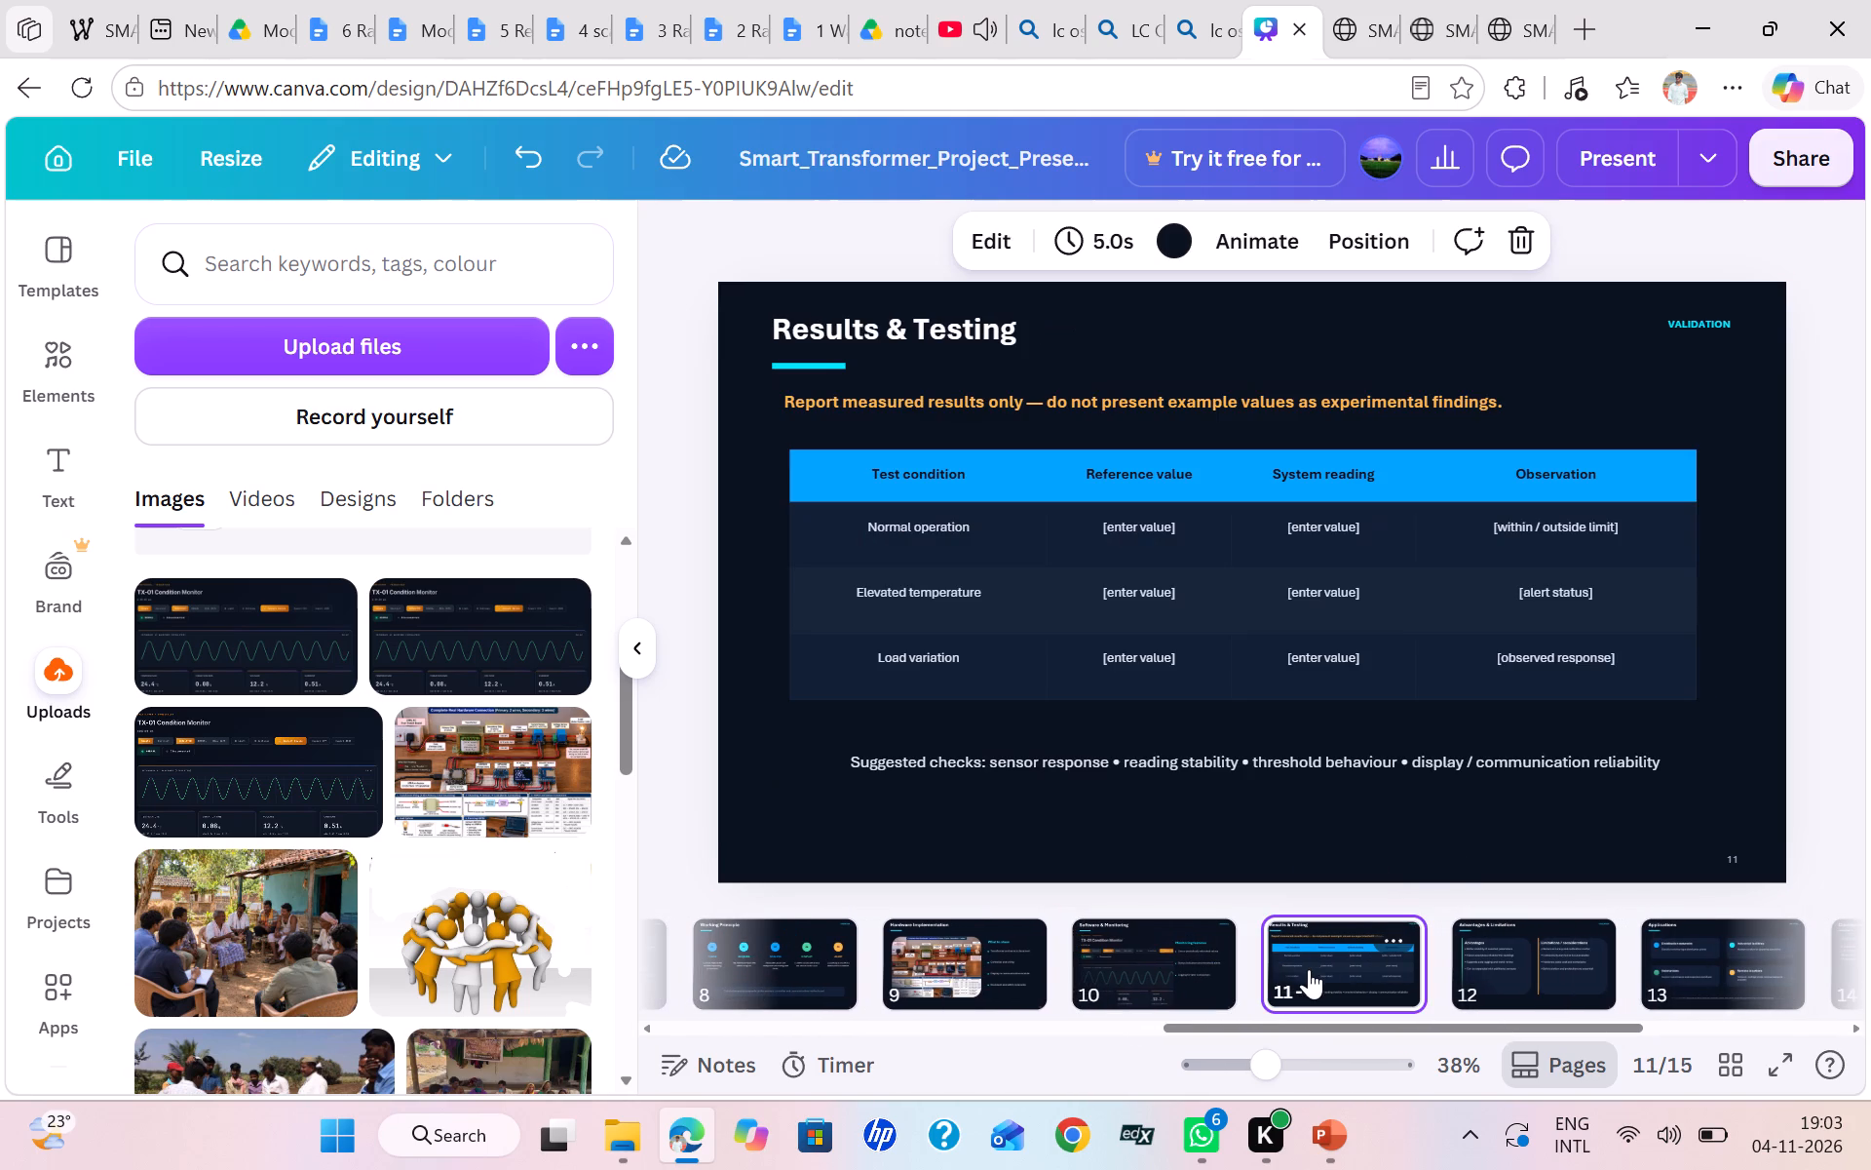
{"action": "scroll", "coordinate": [1309, 969], "scroll_direction": "left", "scroll_amount": 1}
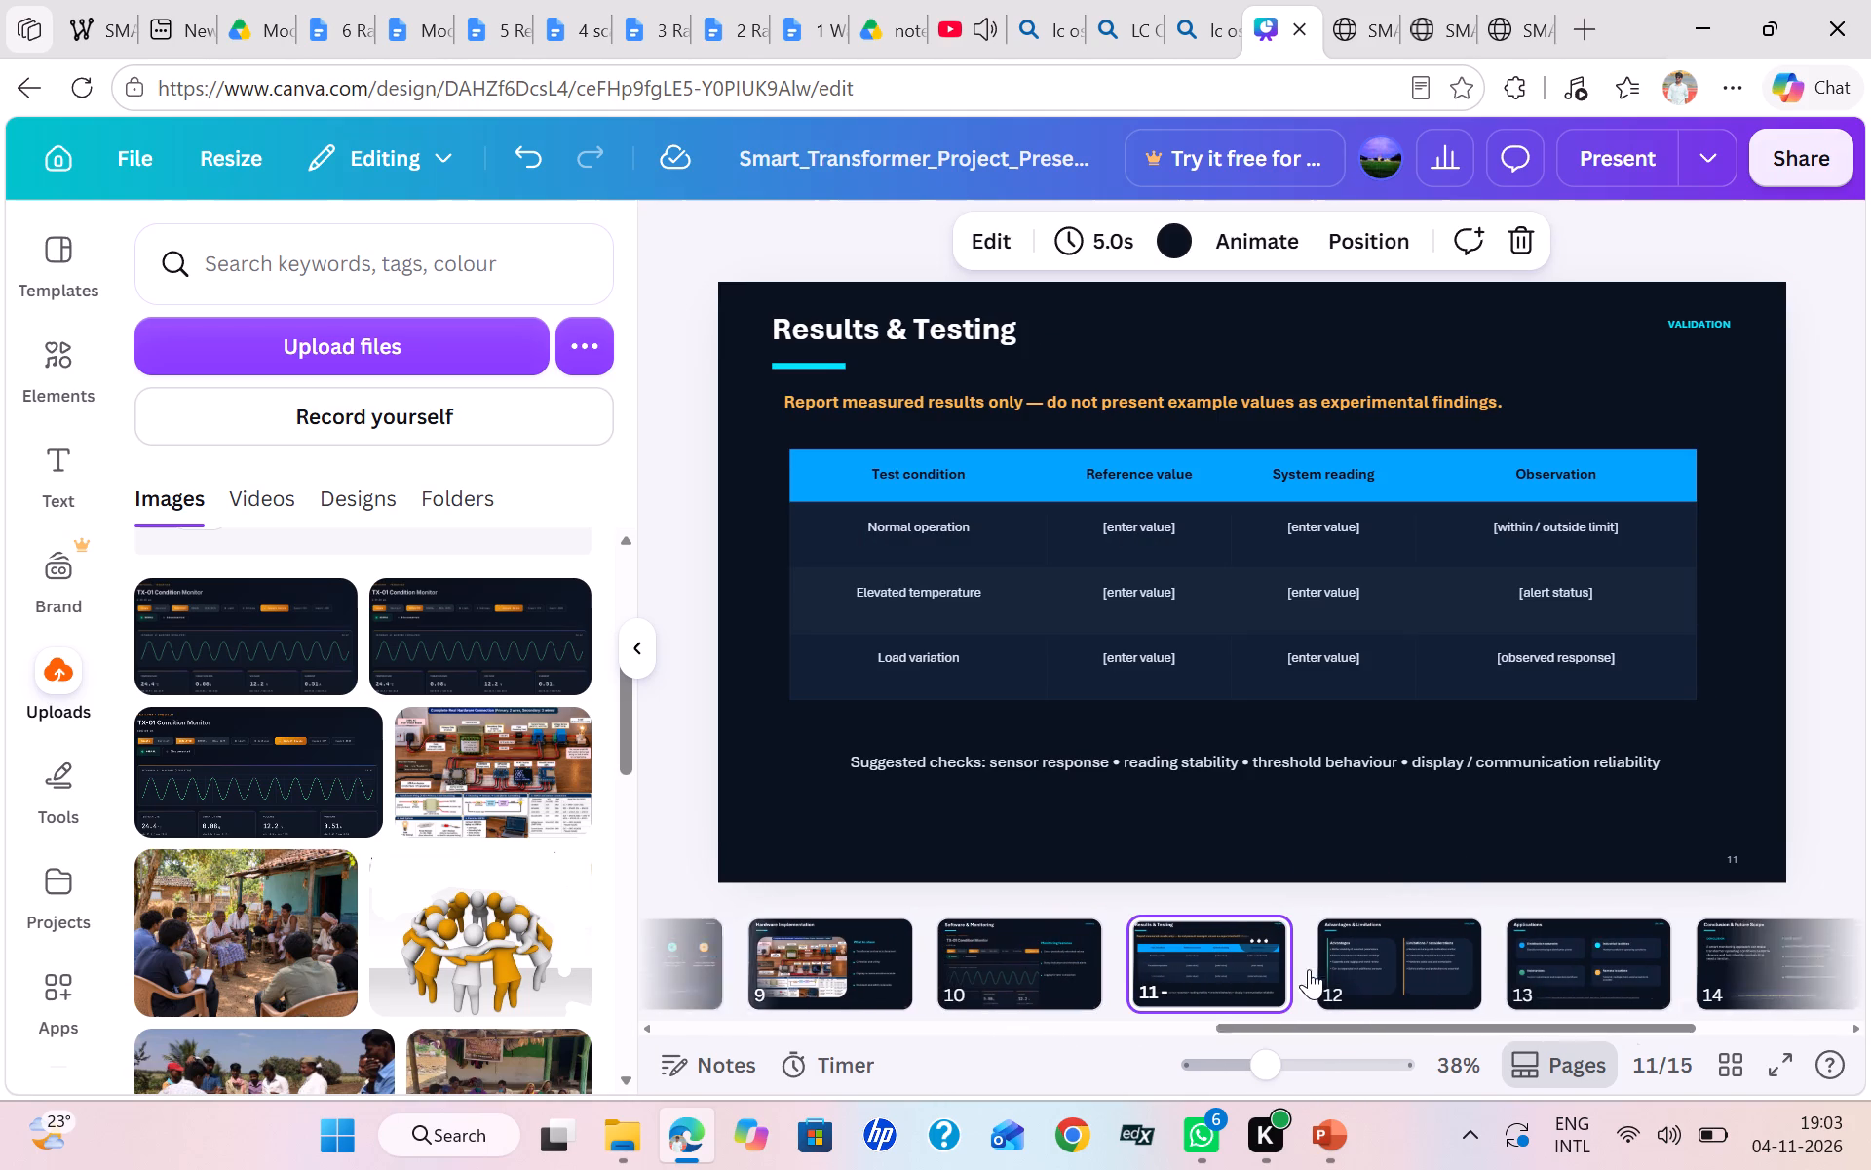
{"action": "scroll", "coordinate": [1309, 969], "scroll_direction": "left", "scroll_amount": 1}
{"action": "left_click", "coordinate": [1309, 969]}
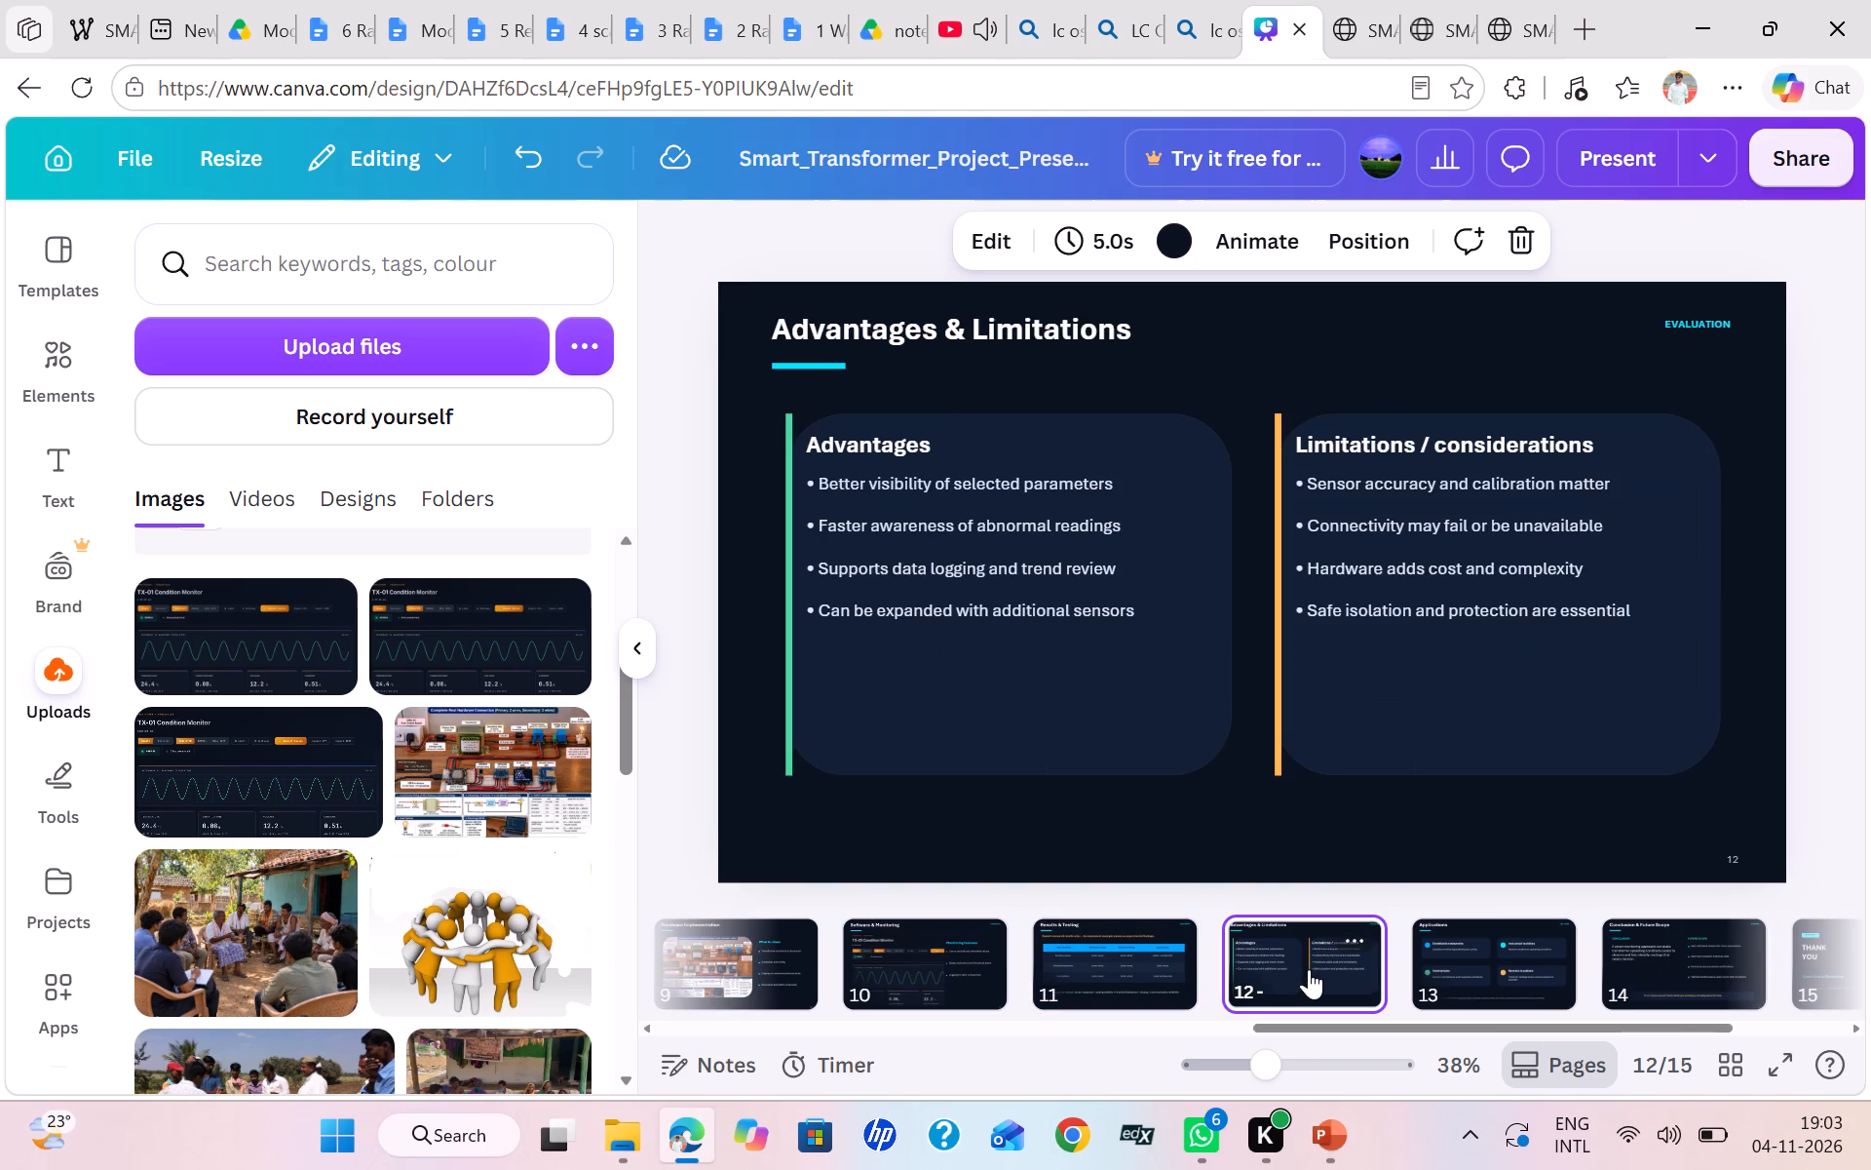
{"action": "scroll", "coordinate": [1309, 969], "scroll_direction": "left", "scroll_amount": 1}
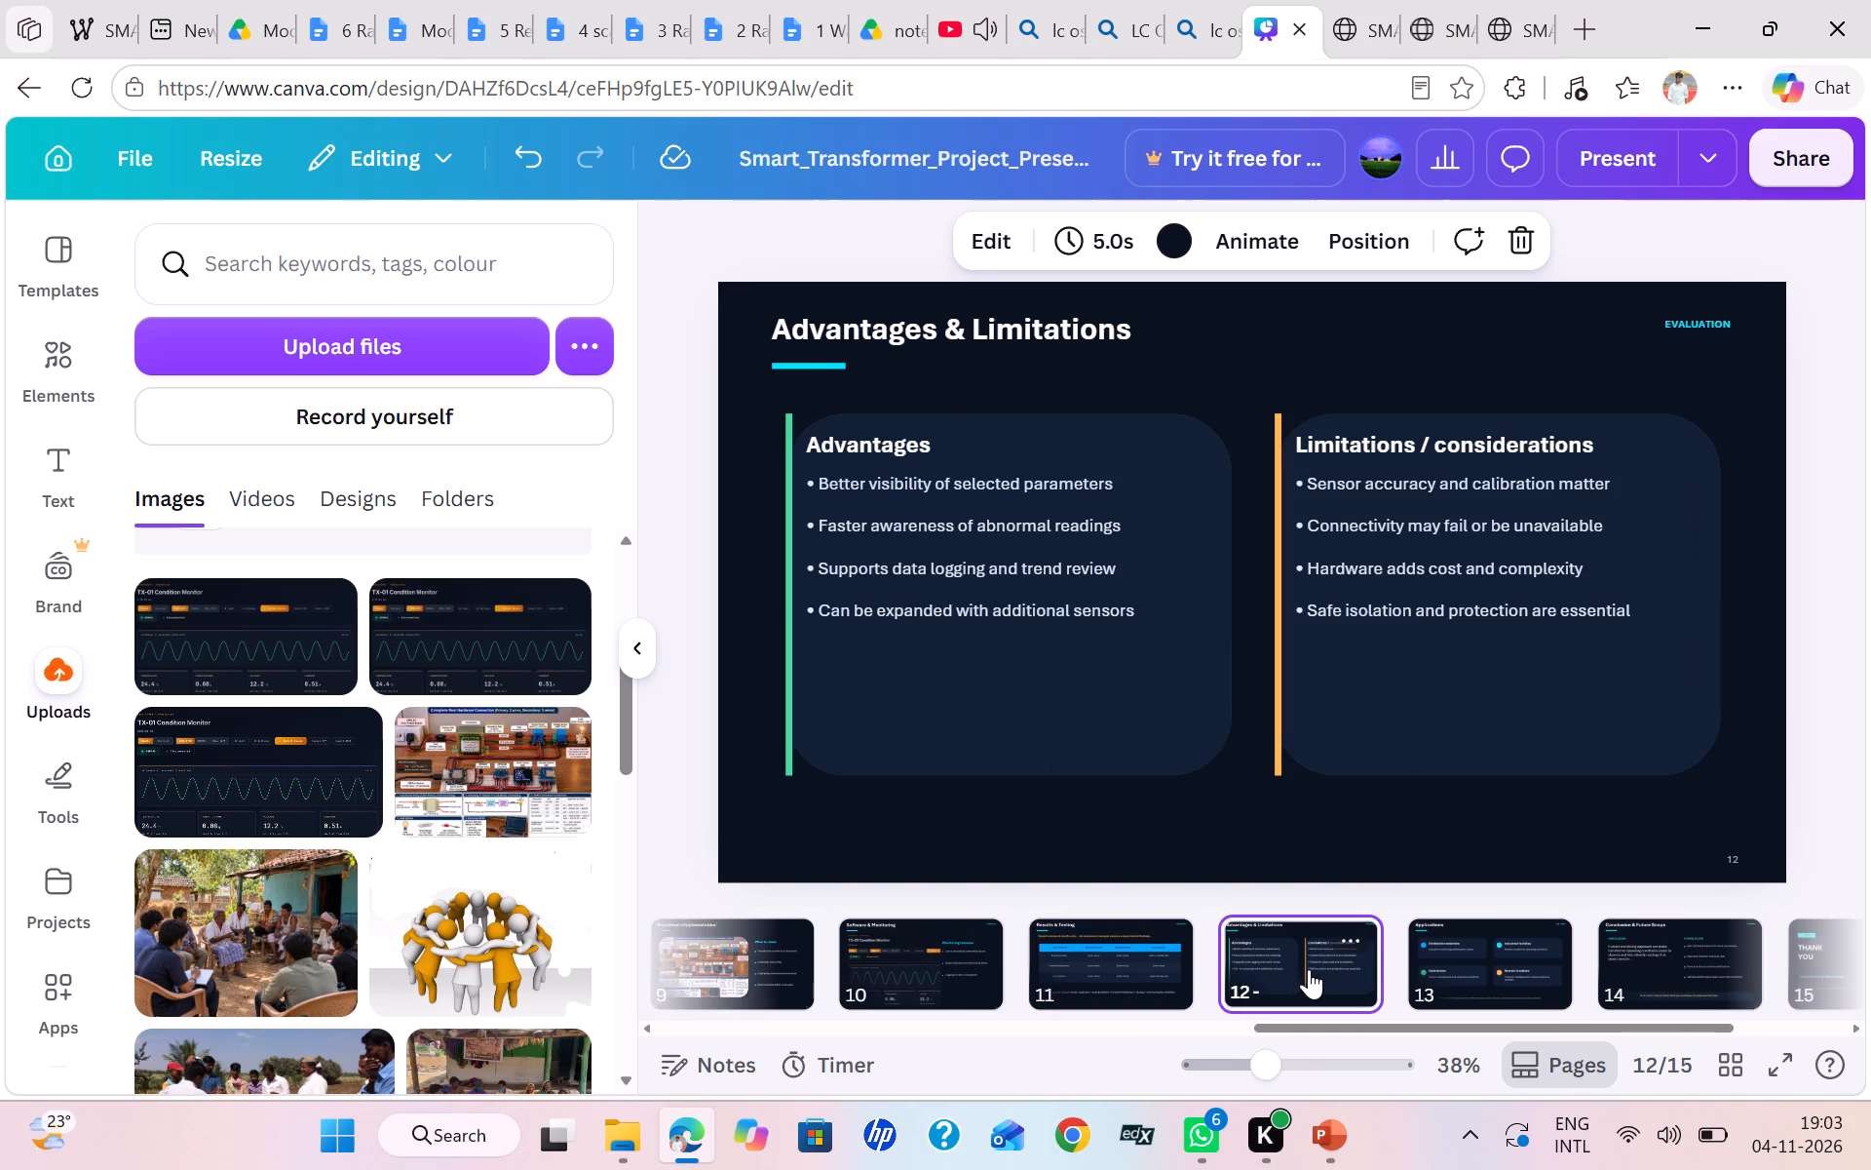
{"action": "scroll", "coordinate": [1309, 969], "scroll_direction": "left", "scroll_amount": 1}
{"action": "left_click", "coordinate": [1231, 960]}
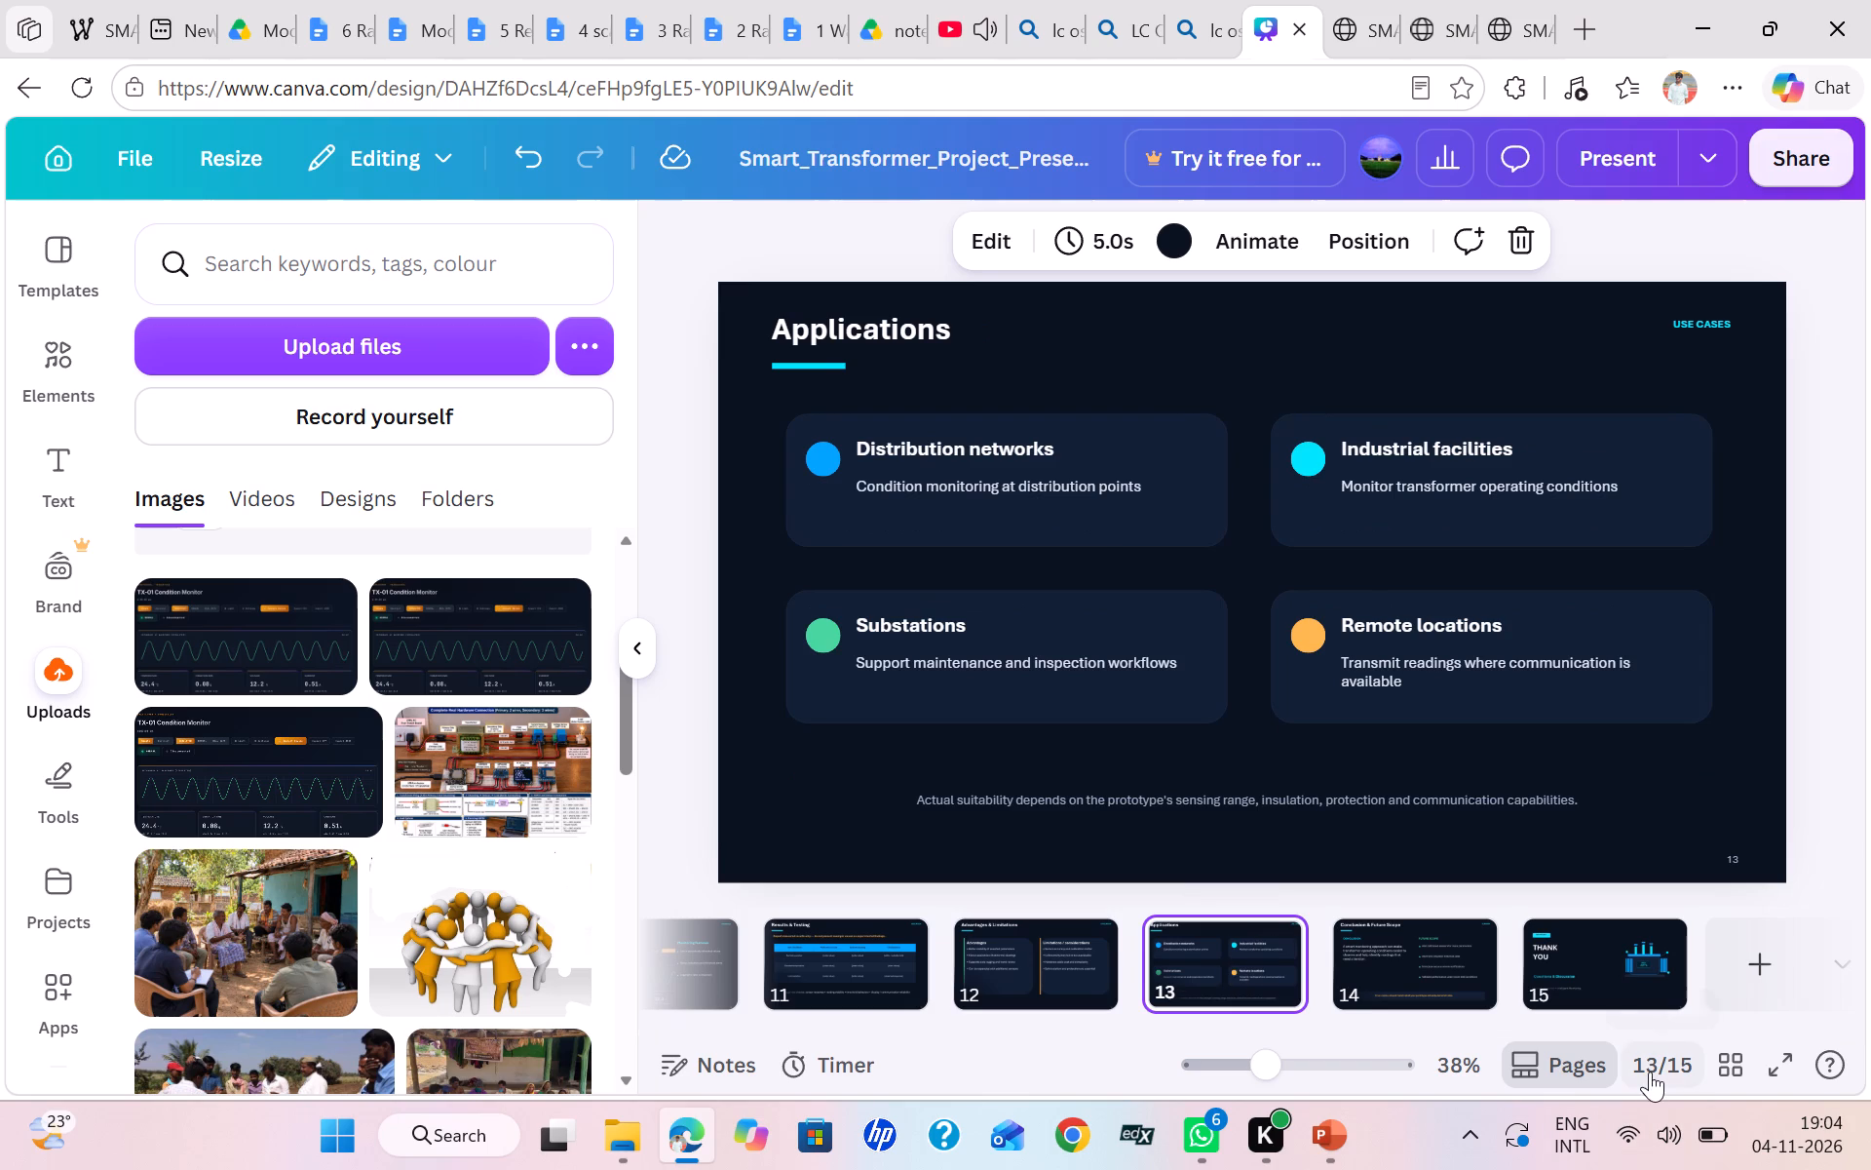
Toggle the mobile hotspot in the Windows quick settings and return to the presentation.
{"action": "left_click", "coordinate": [1618, 1140]}
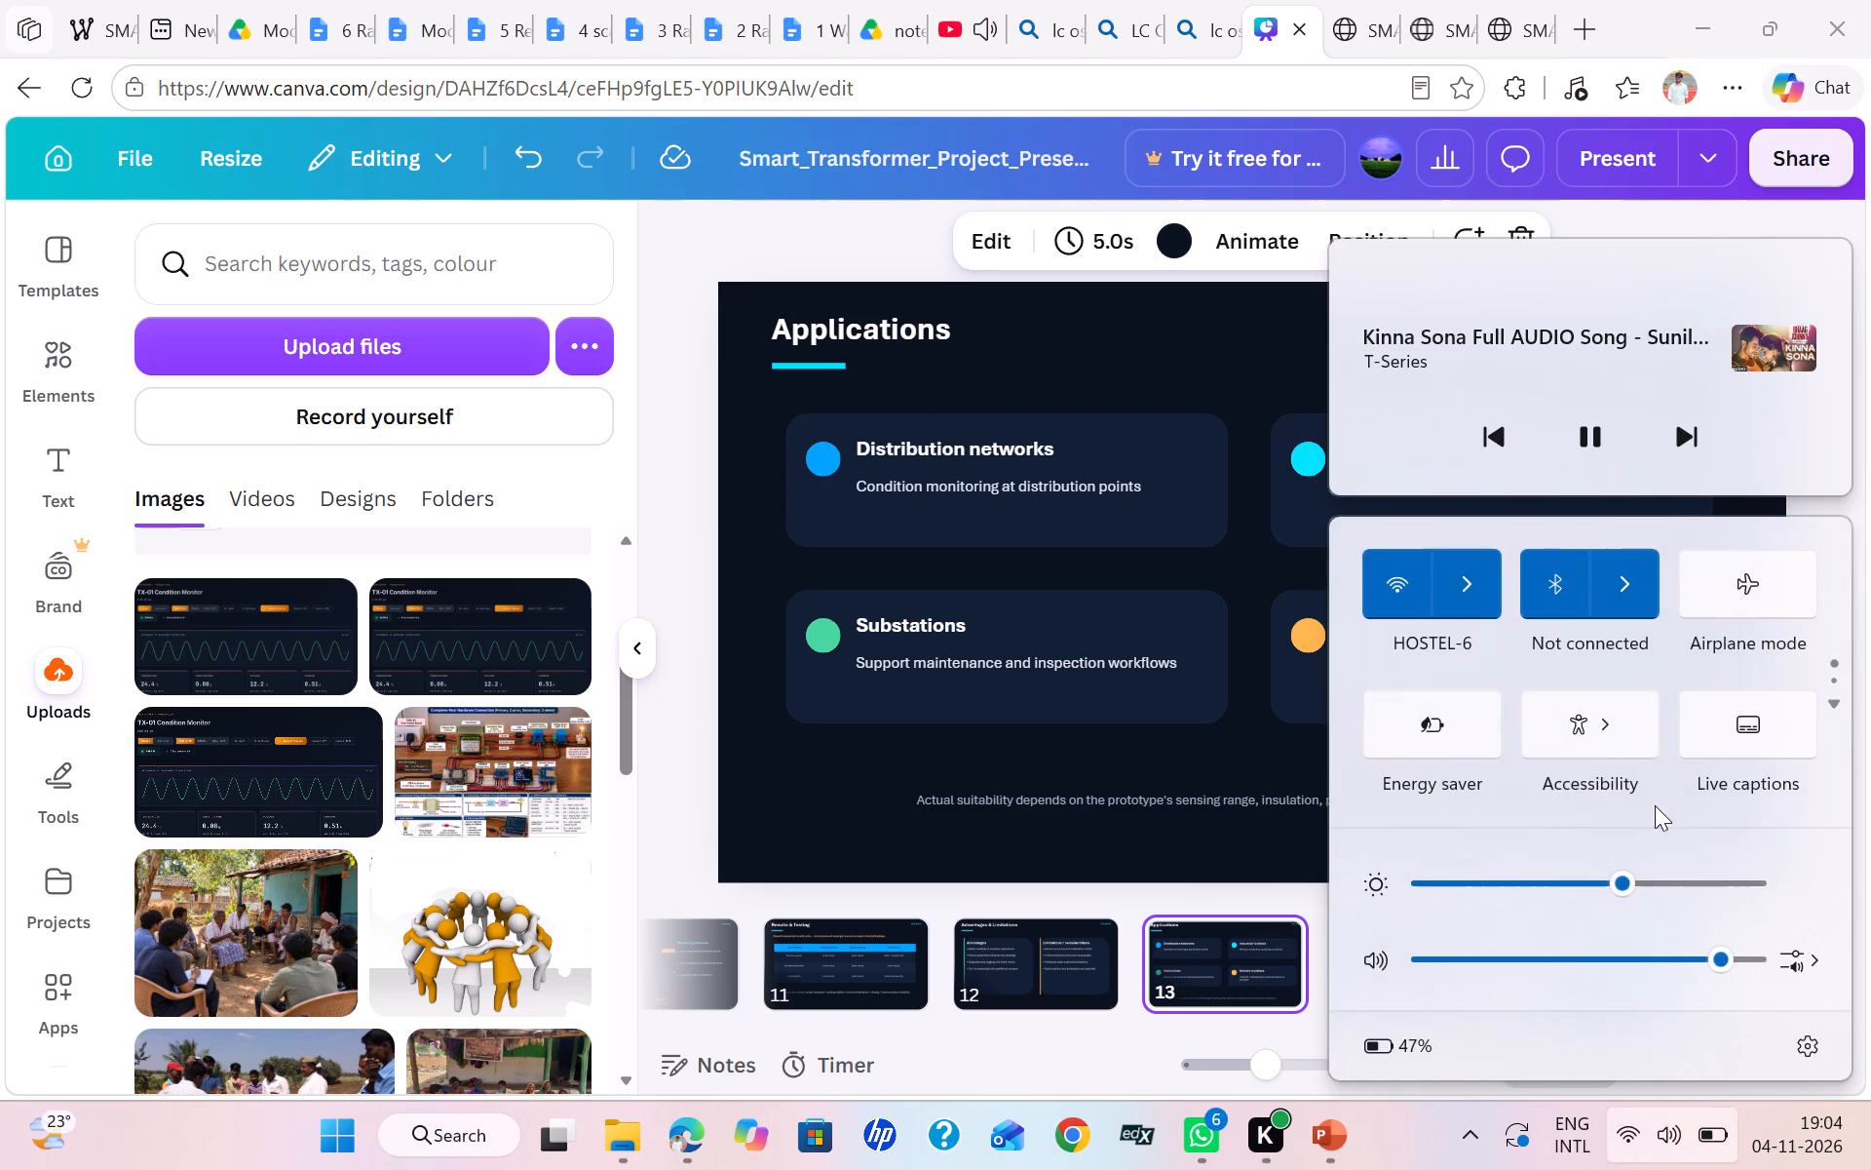
{"action": "scroll", "coordinate": [1647, 740], "scroll_direction": "down", "scroll_amount": 1}
{"action": "left_click", "coordinate": [1587, 590]}
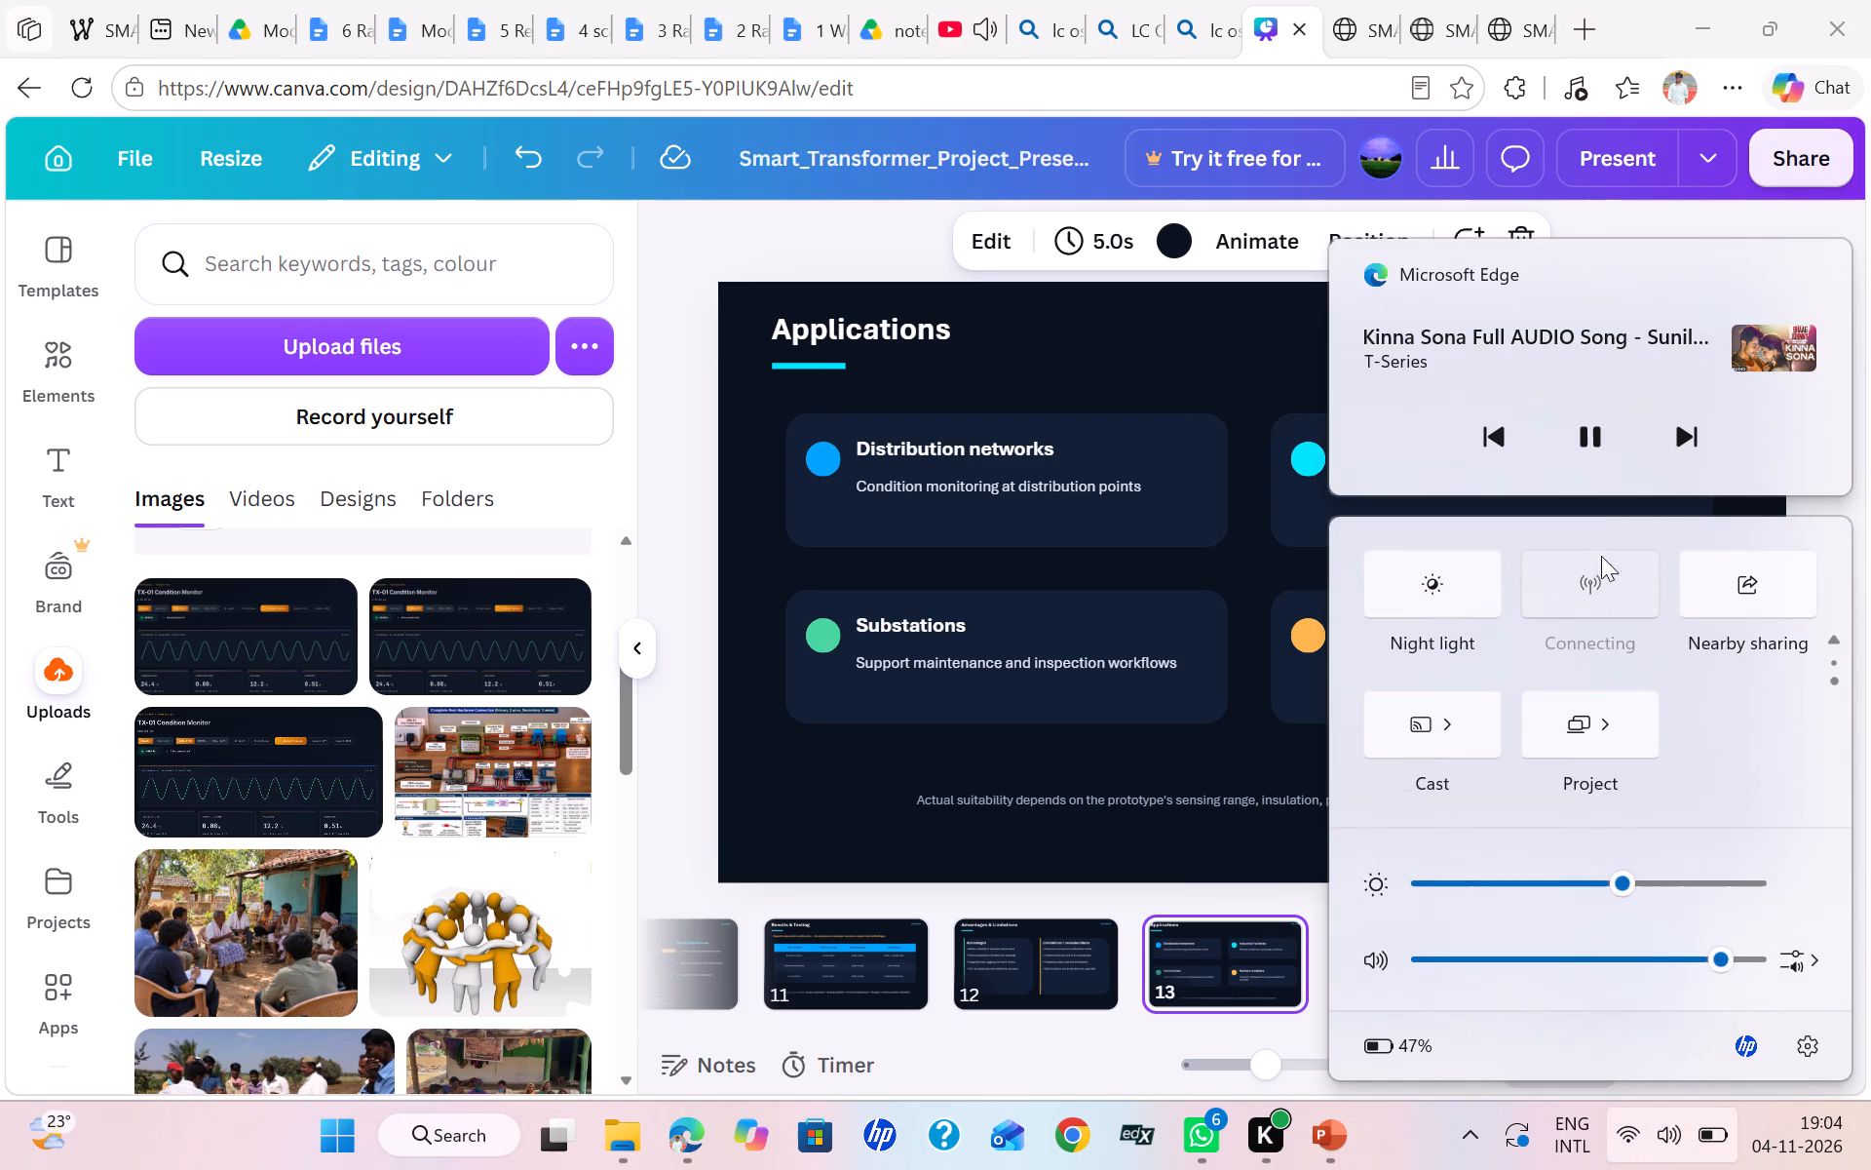
{"action": "left_click", "coordinate": [1740, 218]}
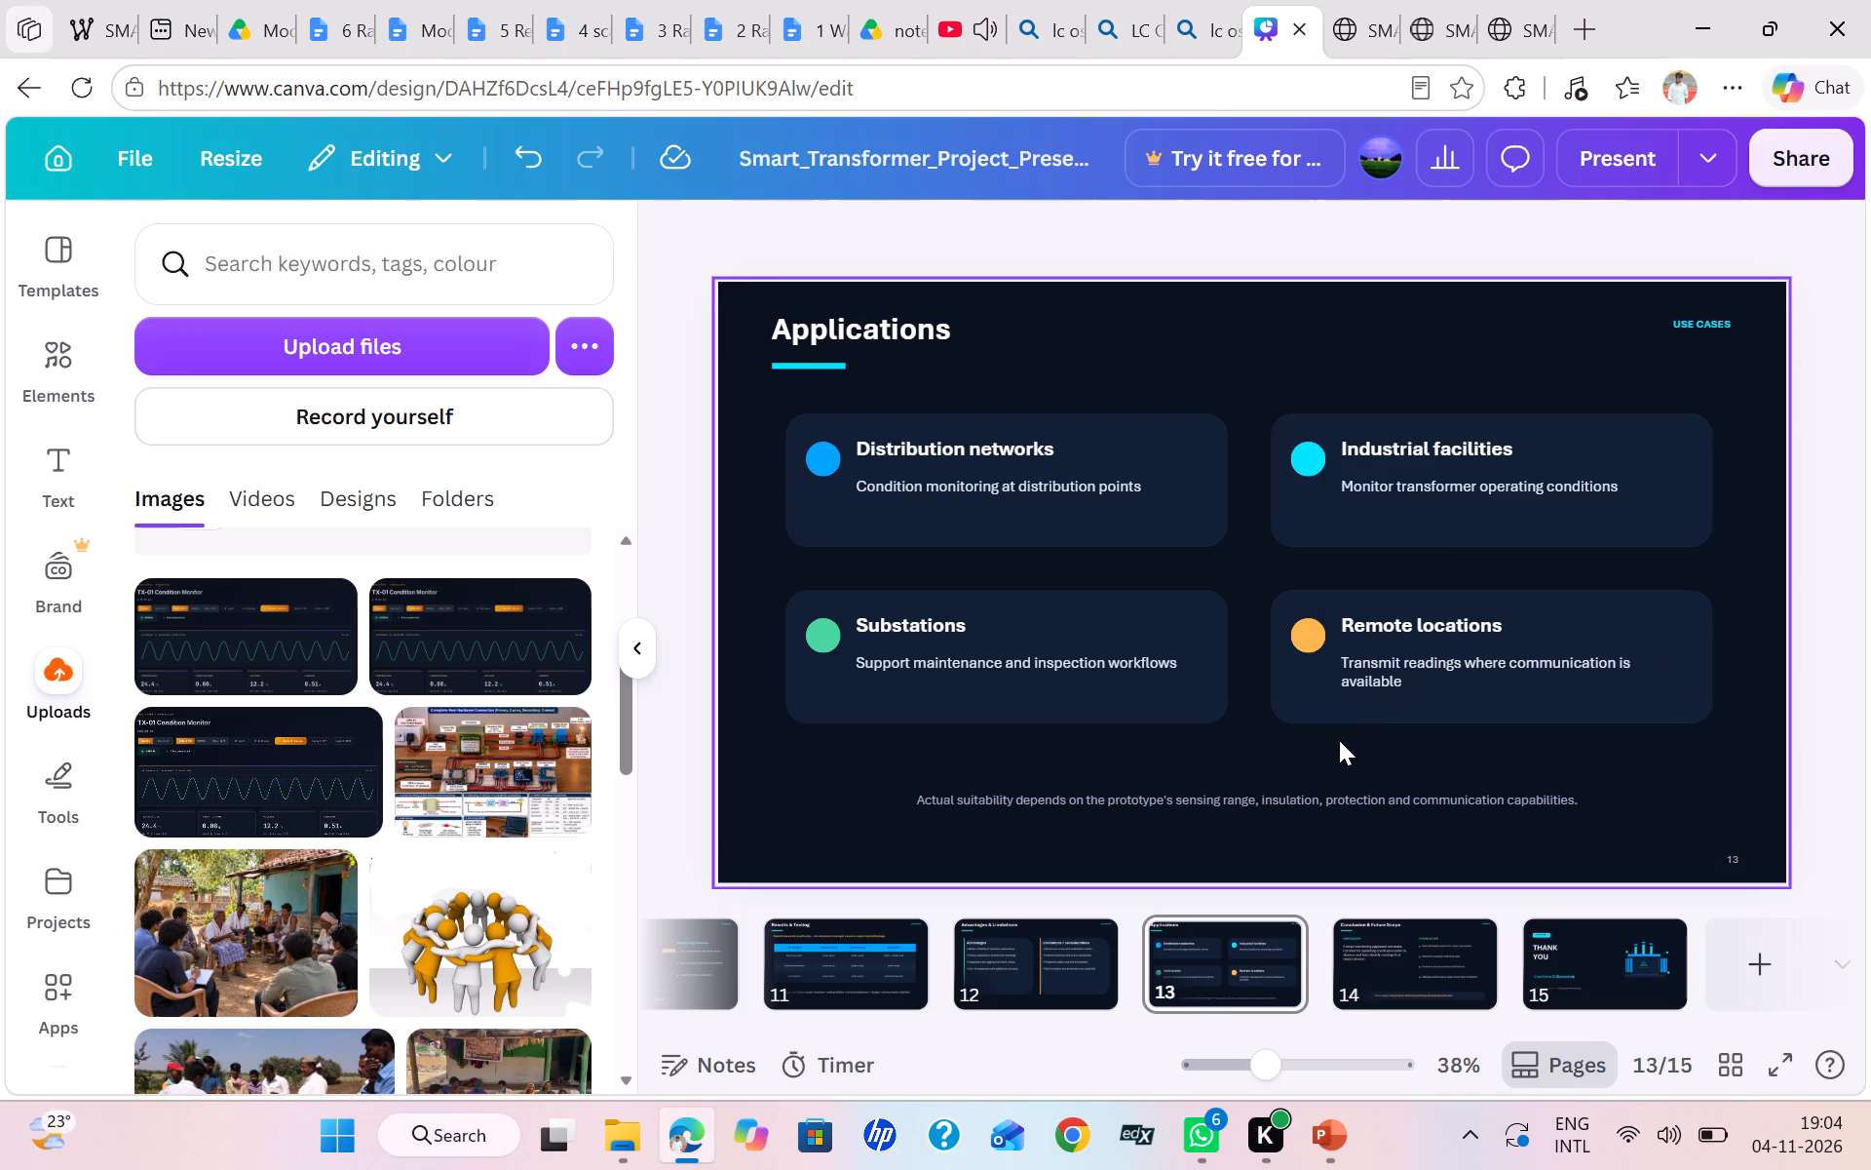
Delete the grey "Actual suitability depends on the prototype's sensing range" note beneath the cards on the Applications slide.
{"action": "left_click", "coordinate": [1302, 805]}
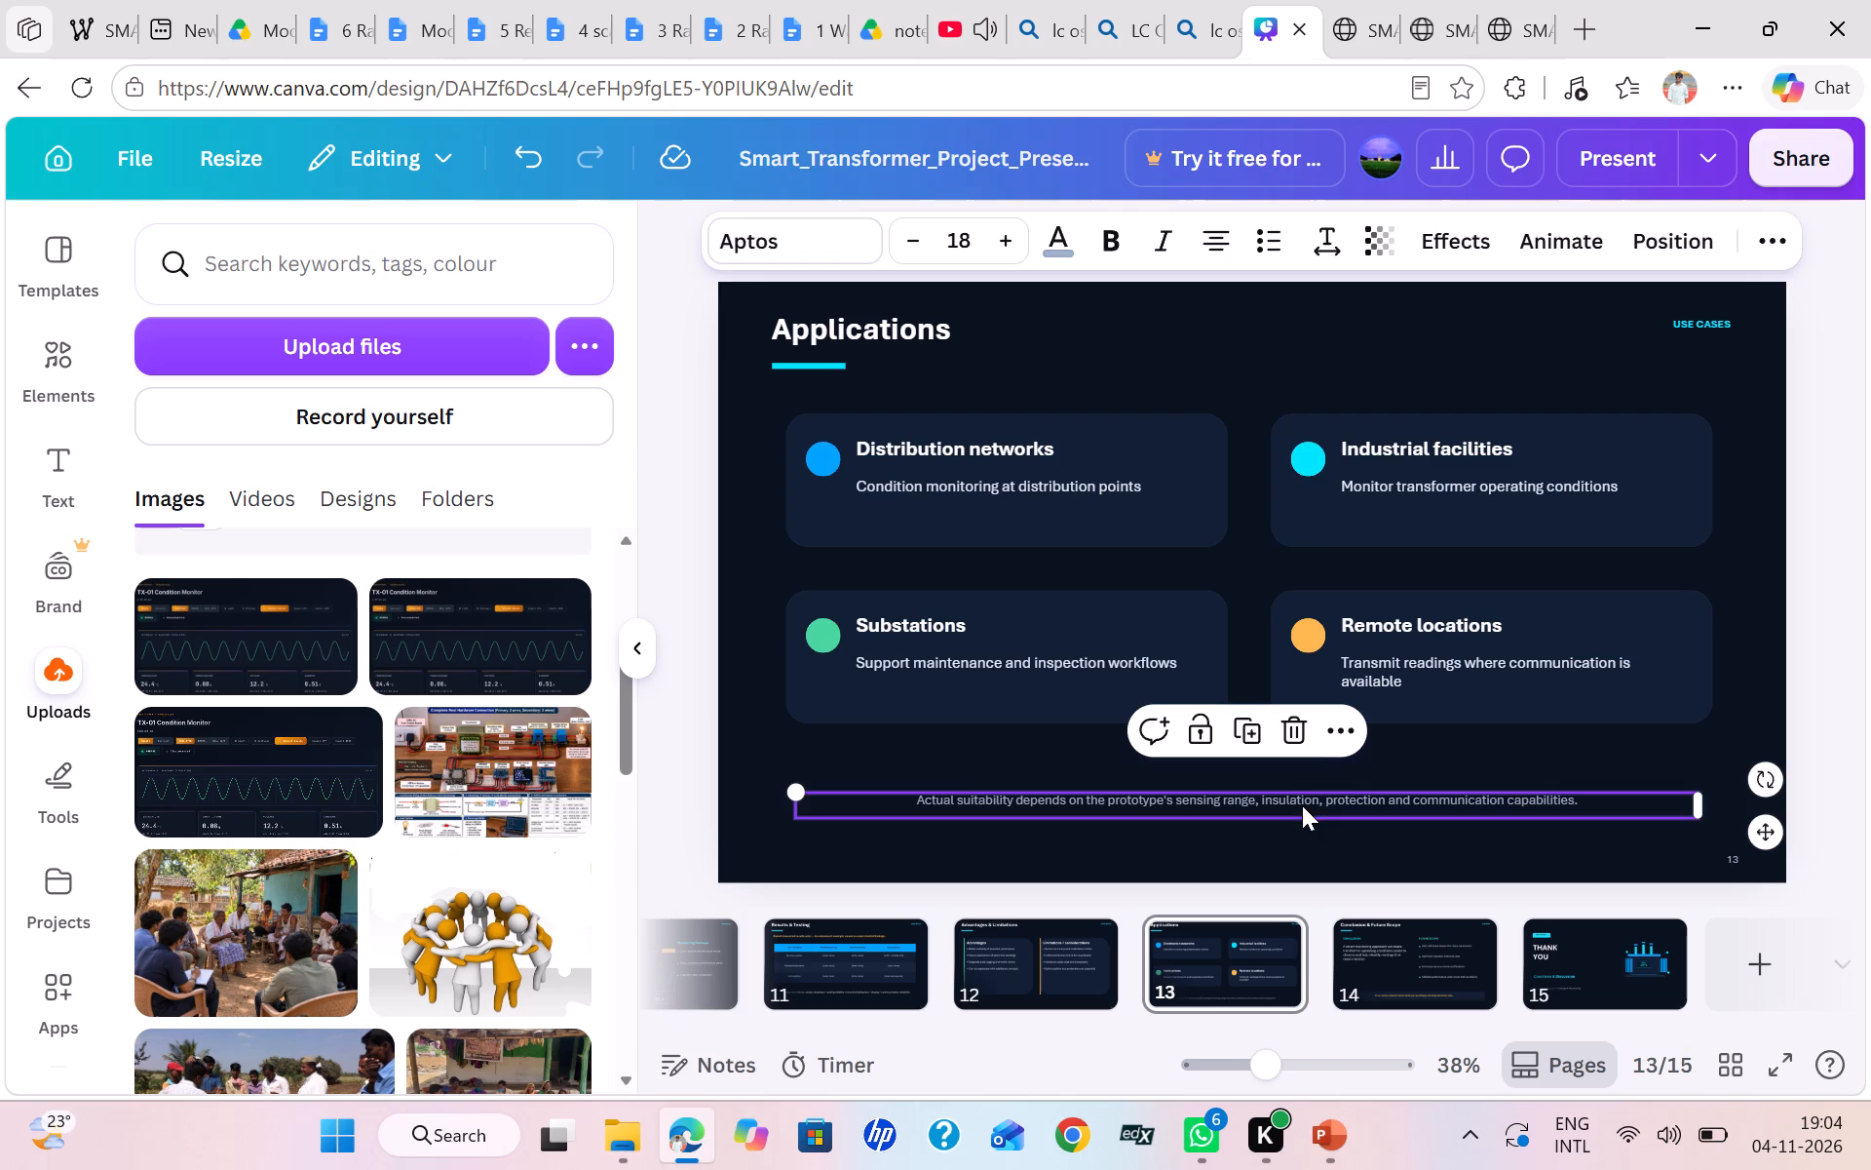
{"action": "left_click", "coordinate": [1290, 735]}
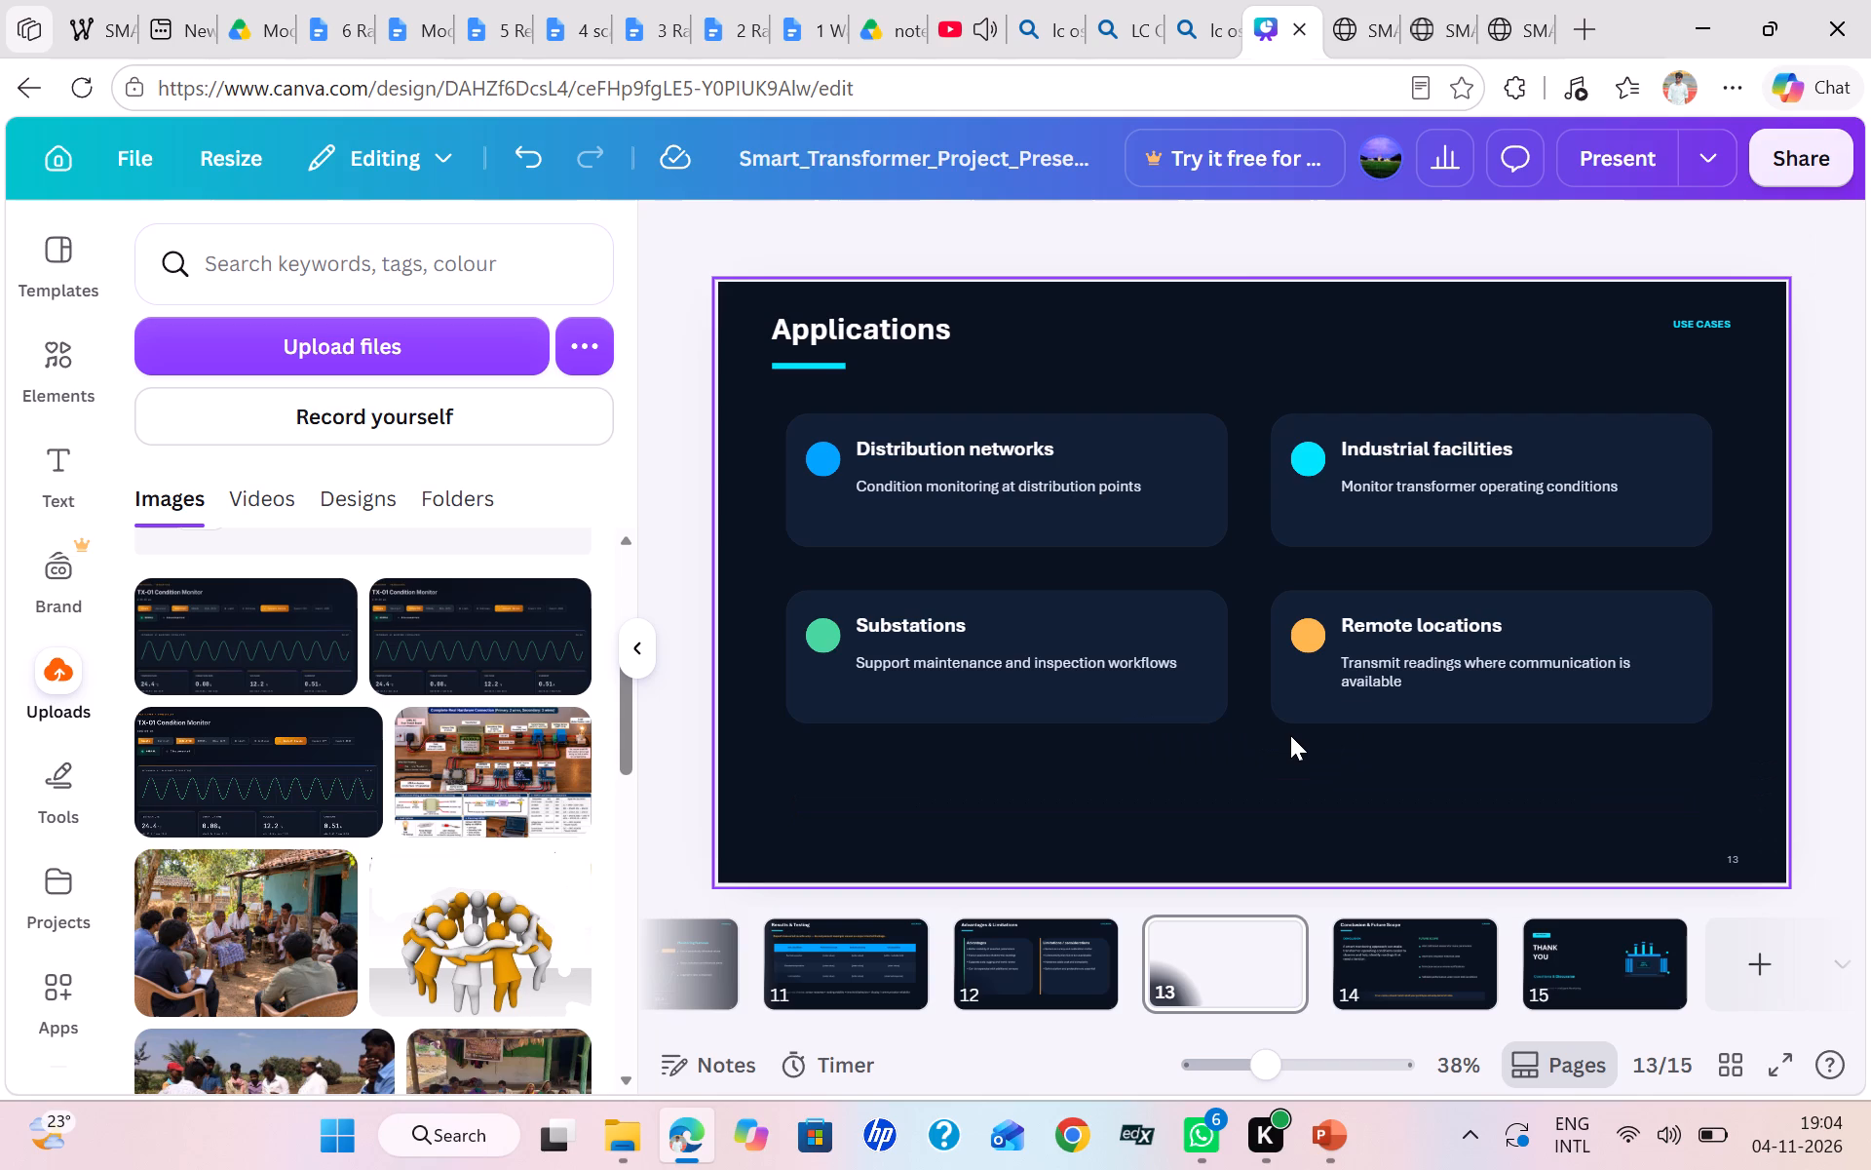
On the Conclusion & Future Scope slide, delete the orange "Final claims should match what your prototype actually demonstrates" note and its dark background bar.
{"action": "key", "text": "Right"}
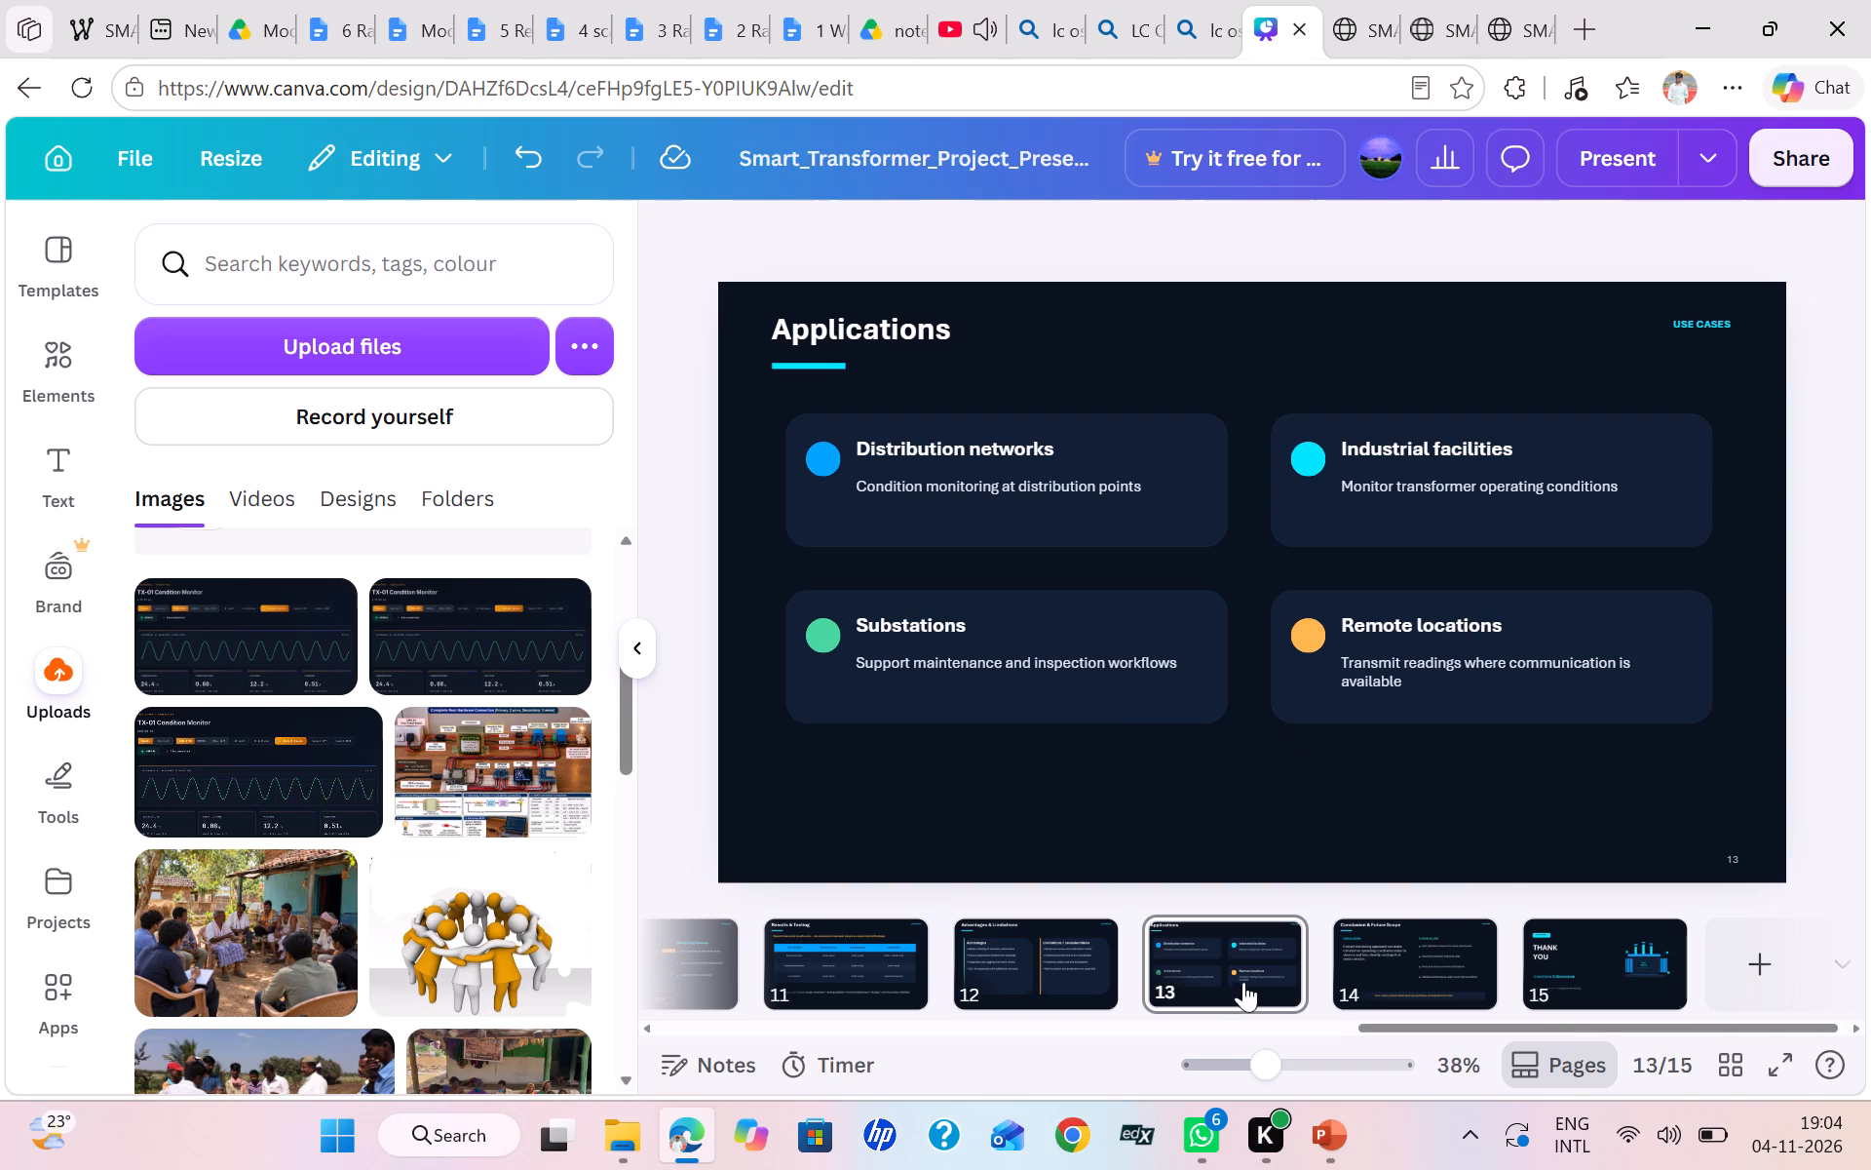
{"action": "left_click", "coordinate": [1376, 932]}
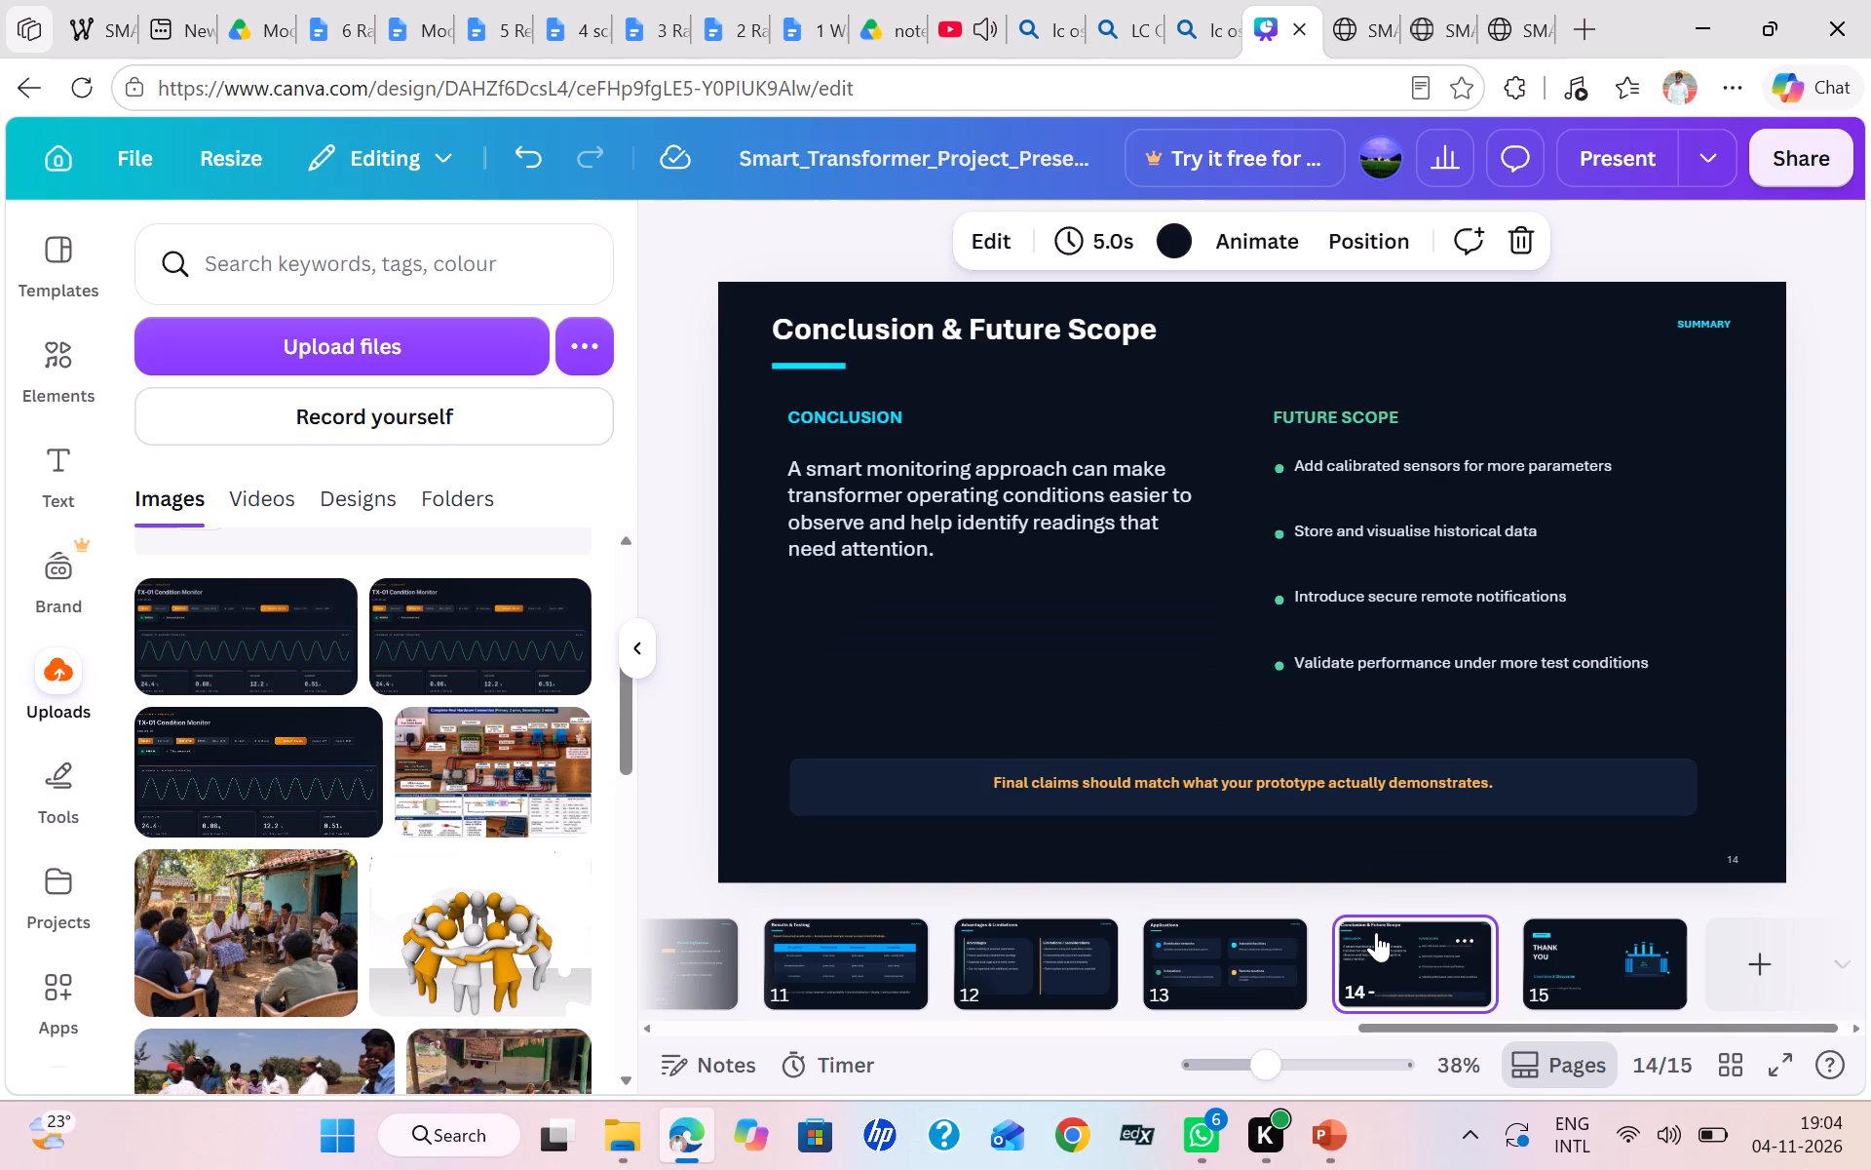
{"action": "left_click", "coordinate": [1358, 782]}
{"action": "left_click", "coordinate": [1296, 714]}
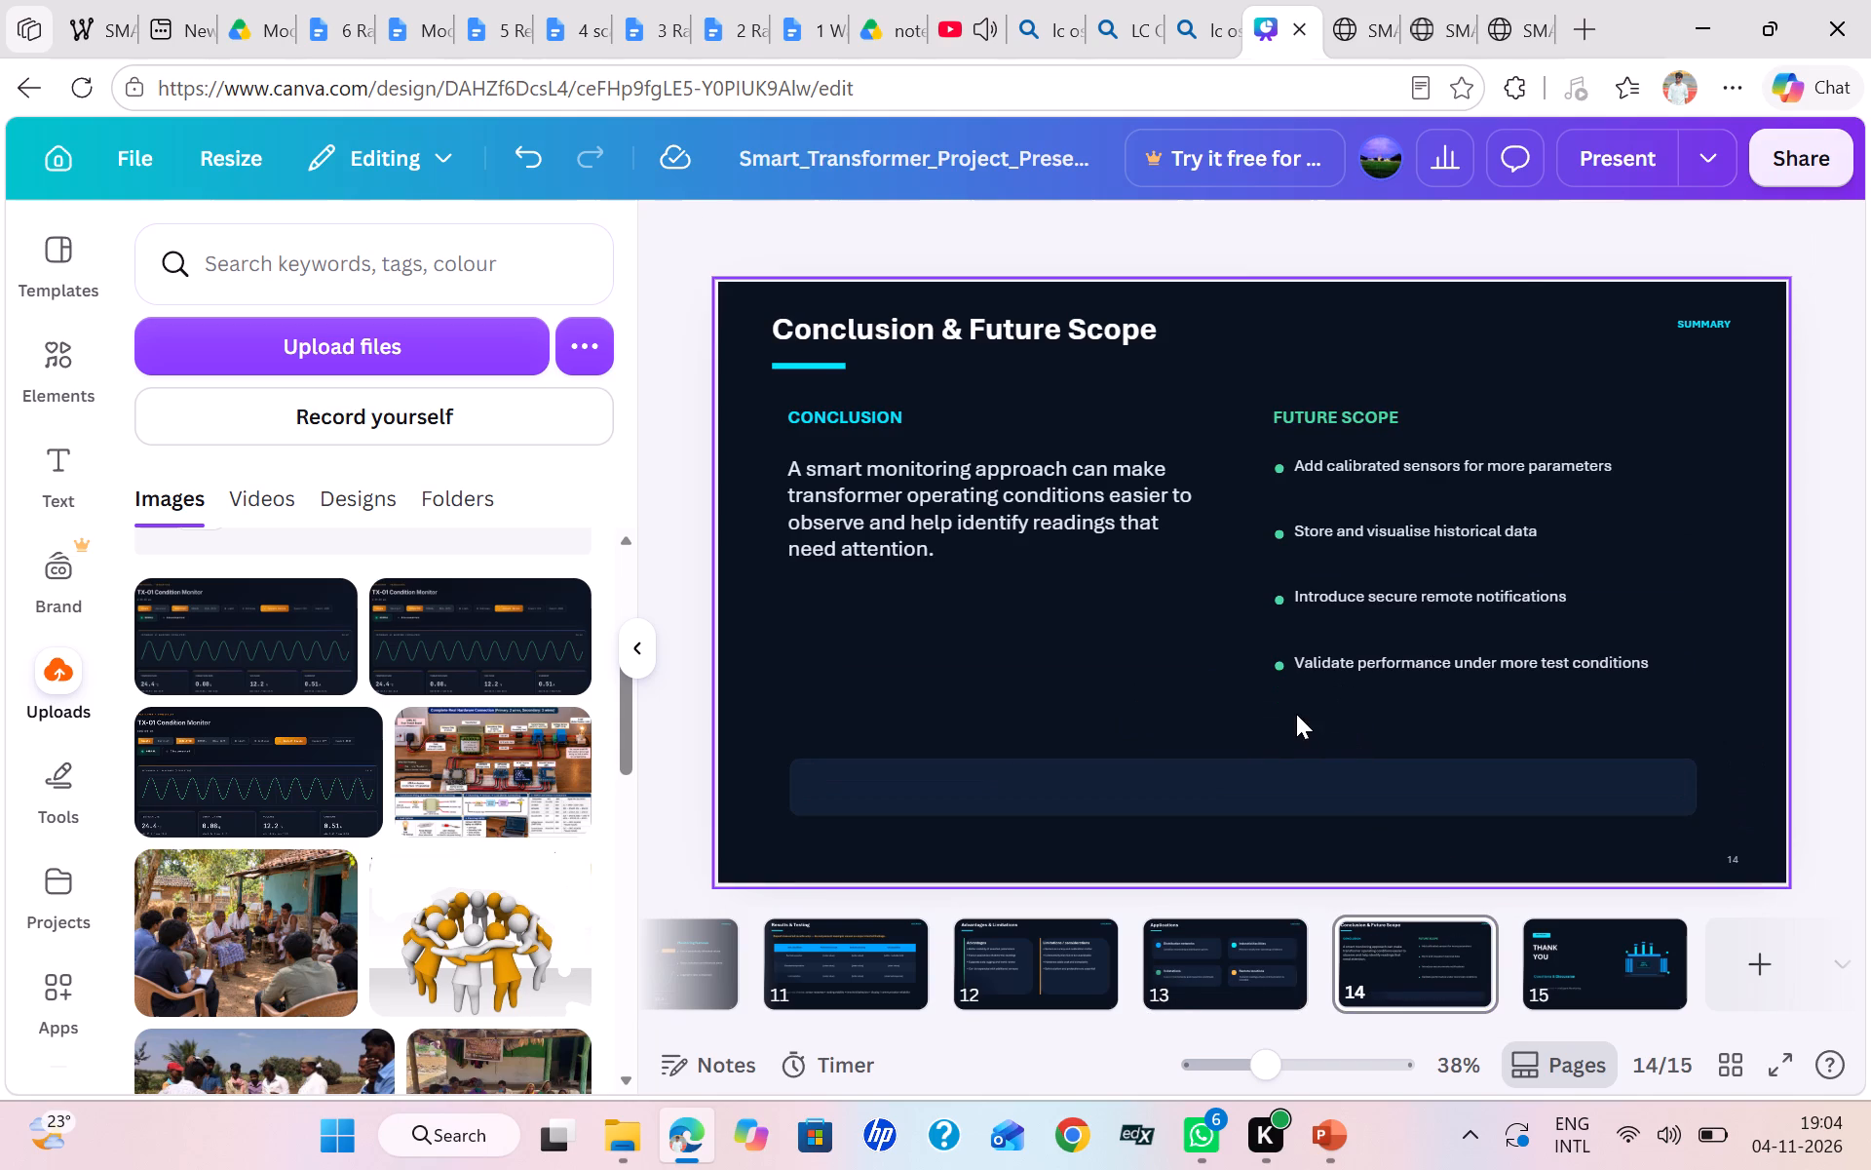
{"action": "left_click", "coordinate": [1283, 786]}
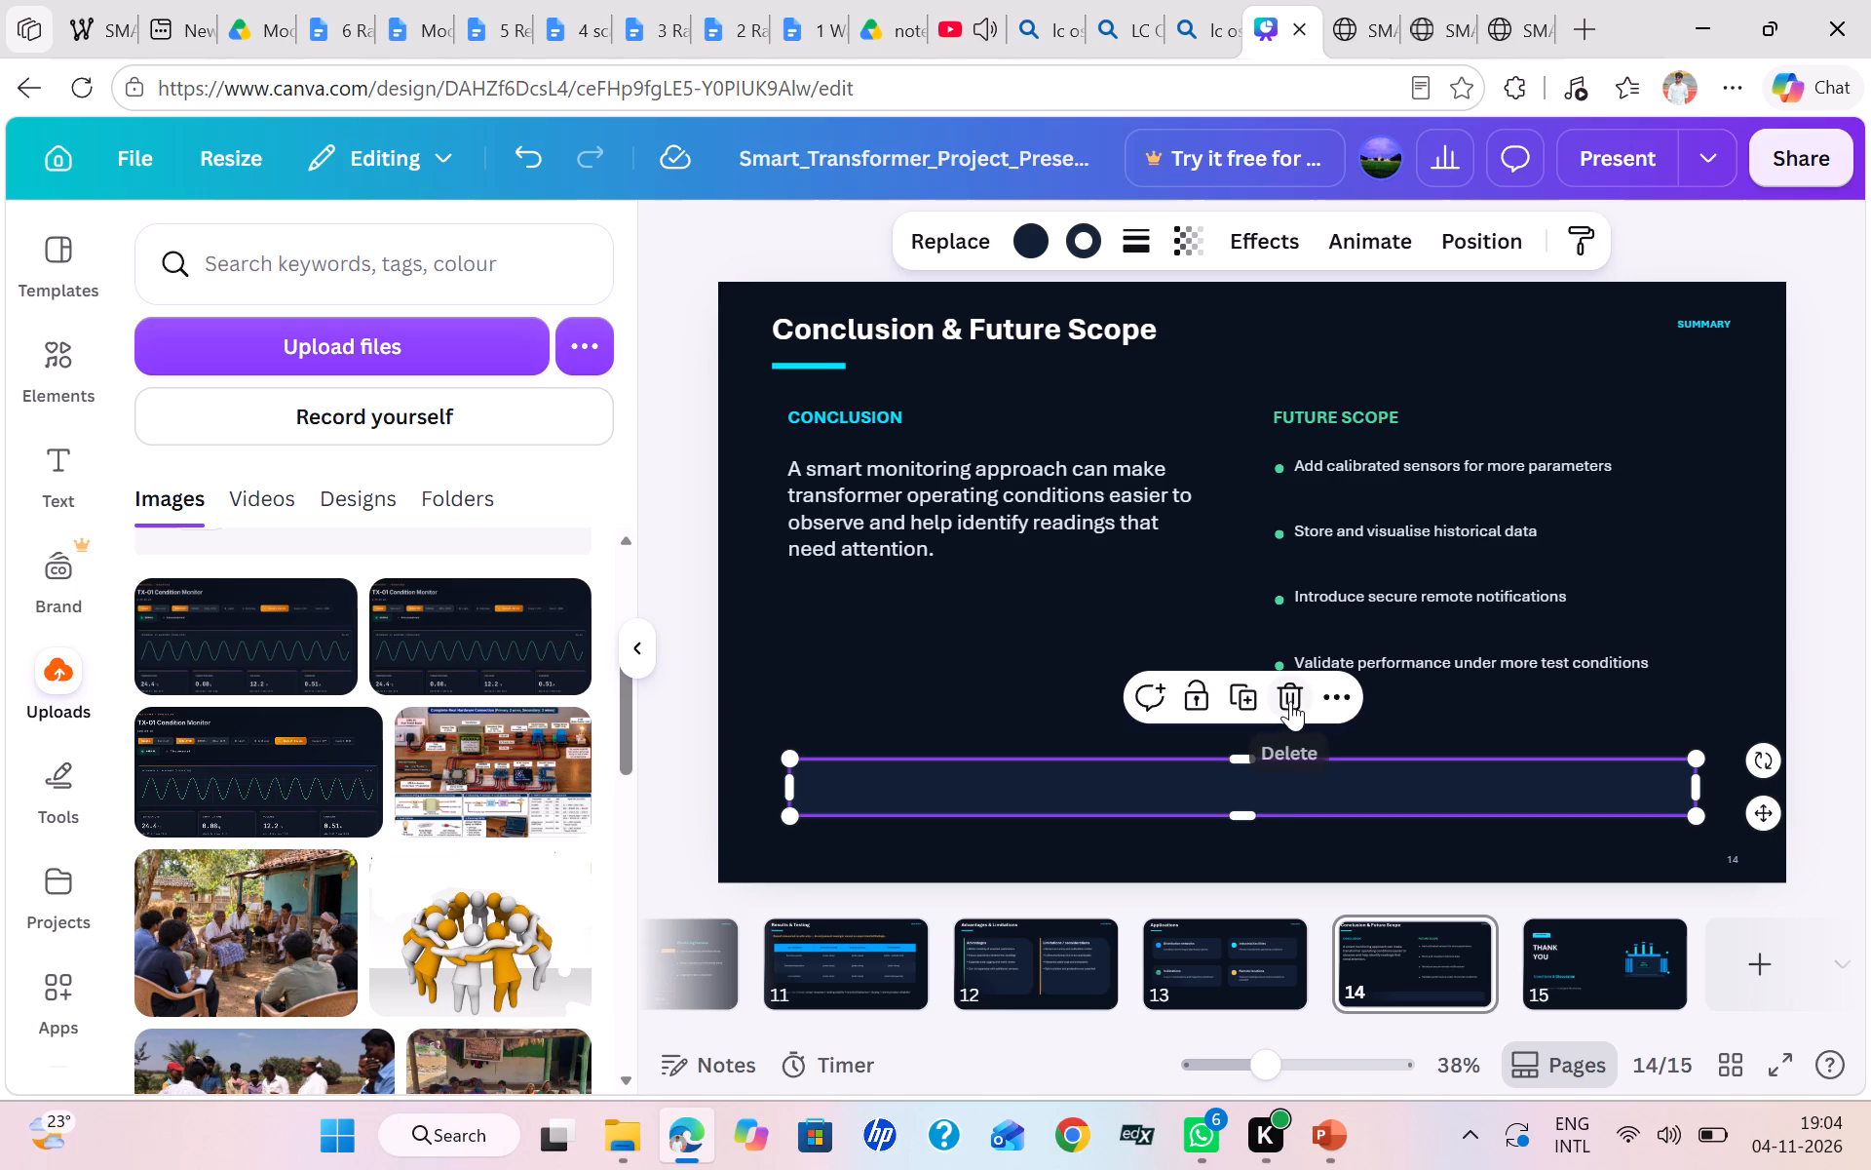
{"action": "left_click", "coordinate": [1289, 700]}
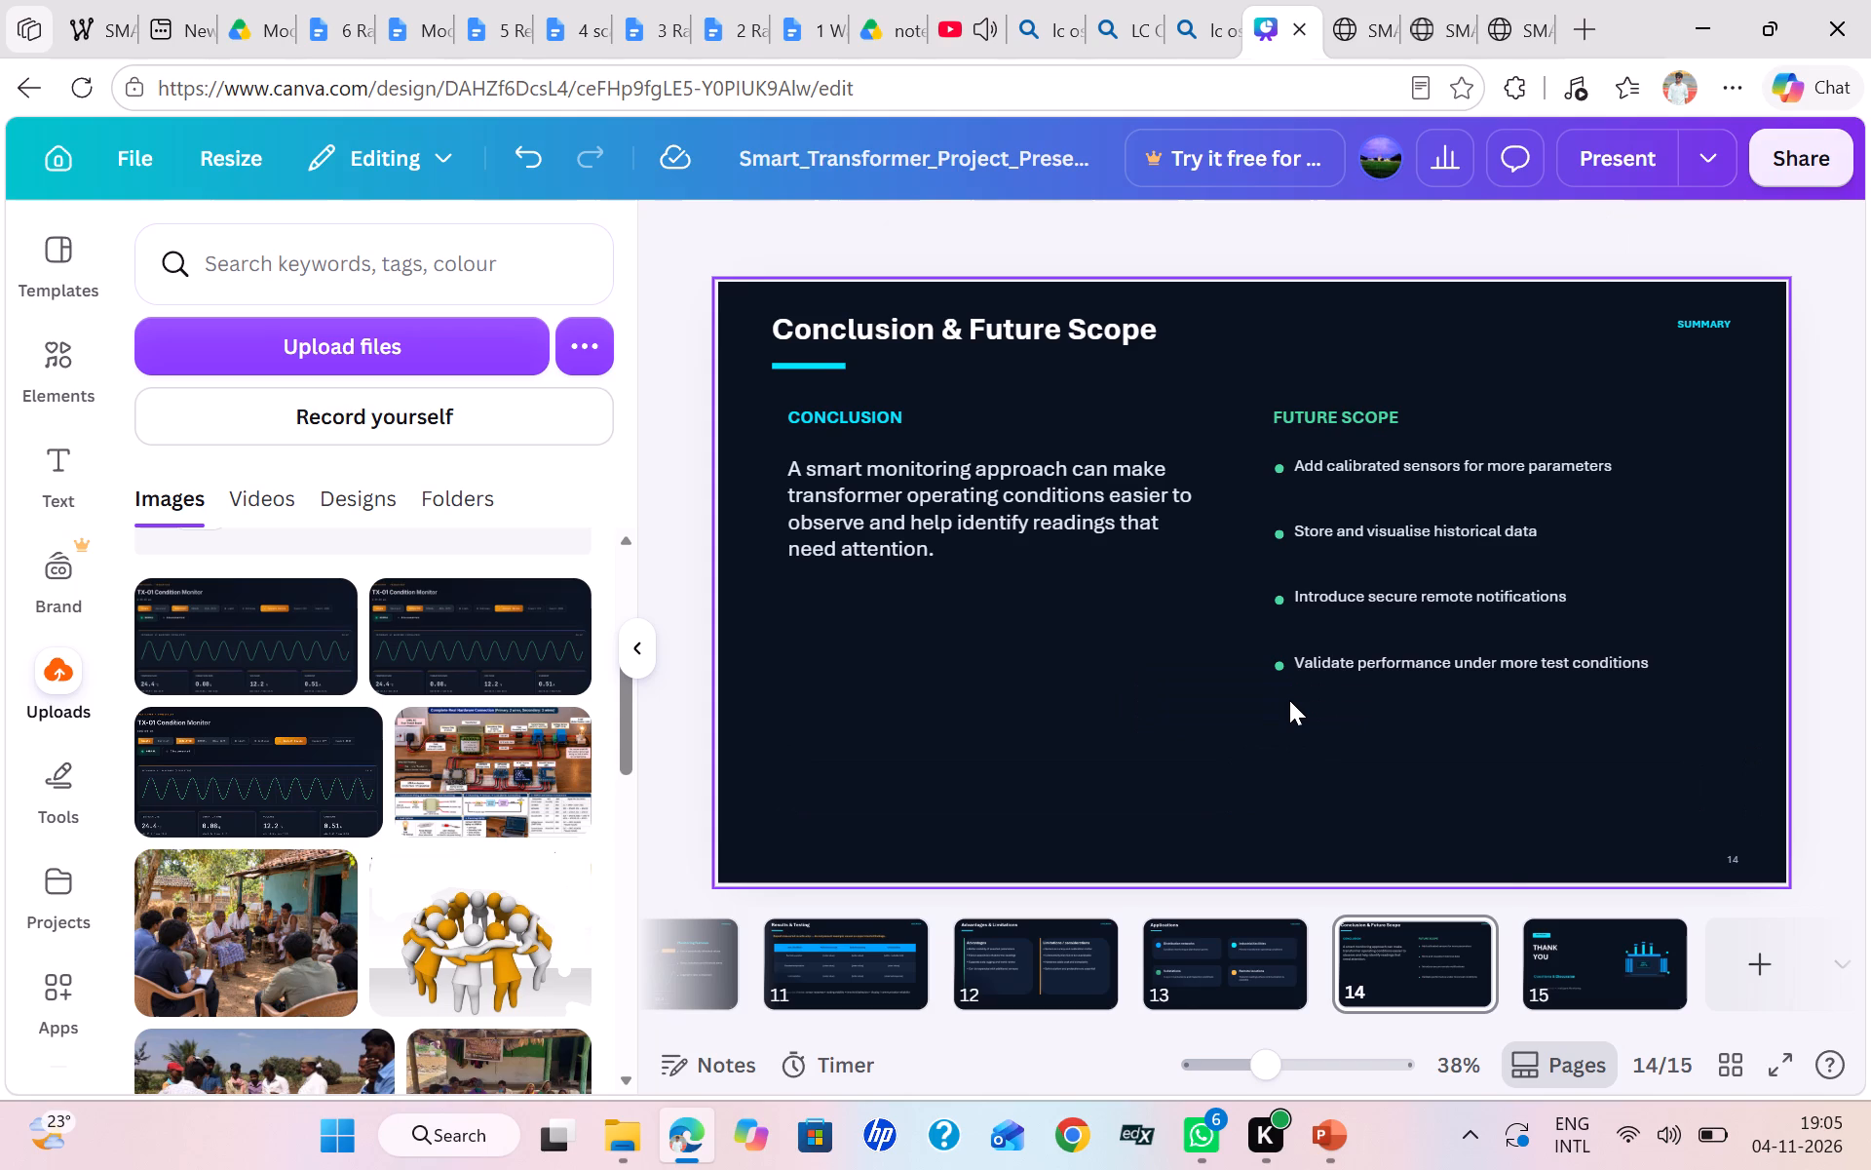
On slide 15, remove the line break between THANK and YOU so the heading sits on one line.
{"action": "left_click", "coordinate": [1577, 956]}
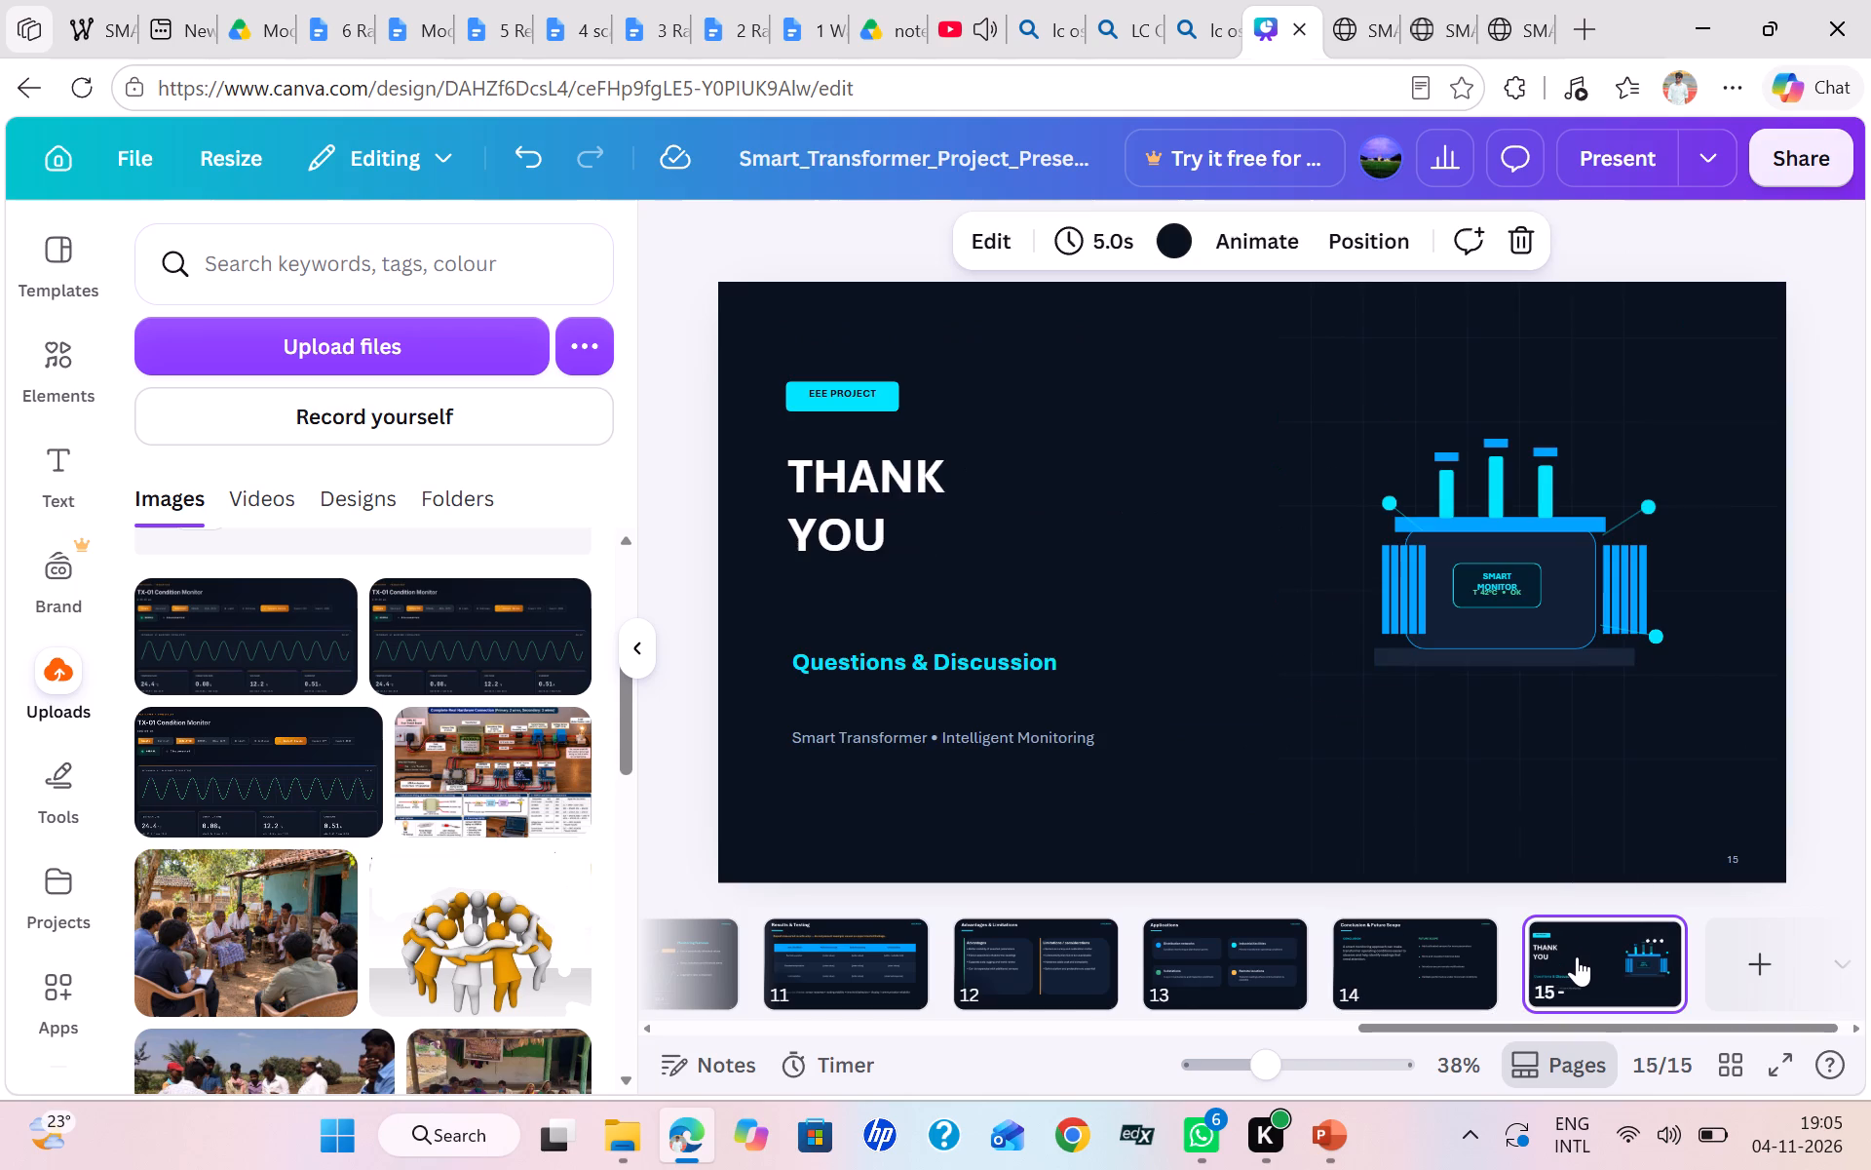
{"action": "left_click", "coordinate": [855, 526]}
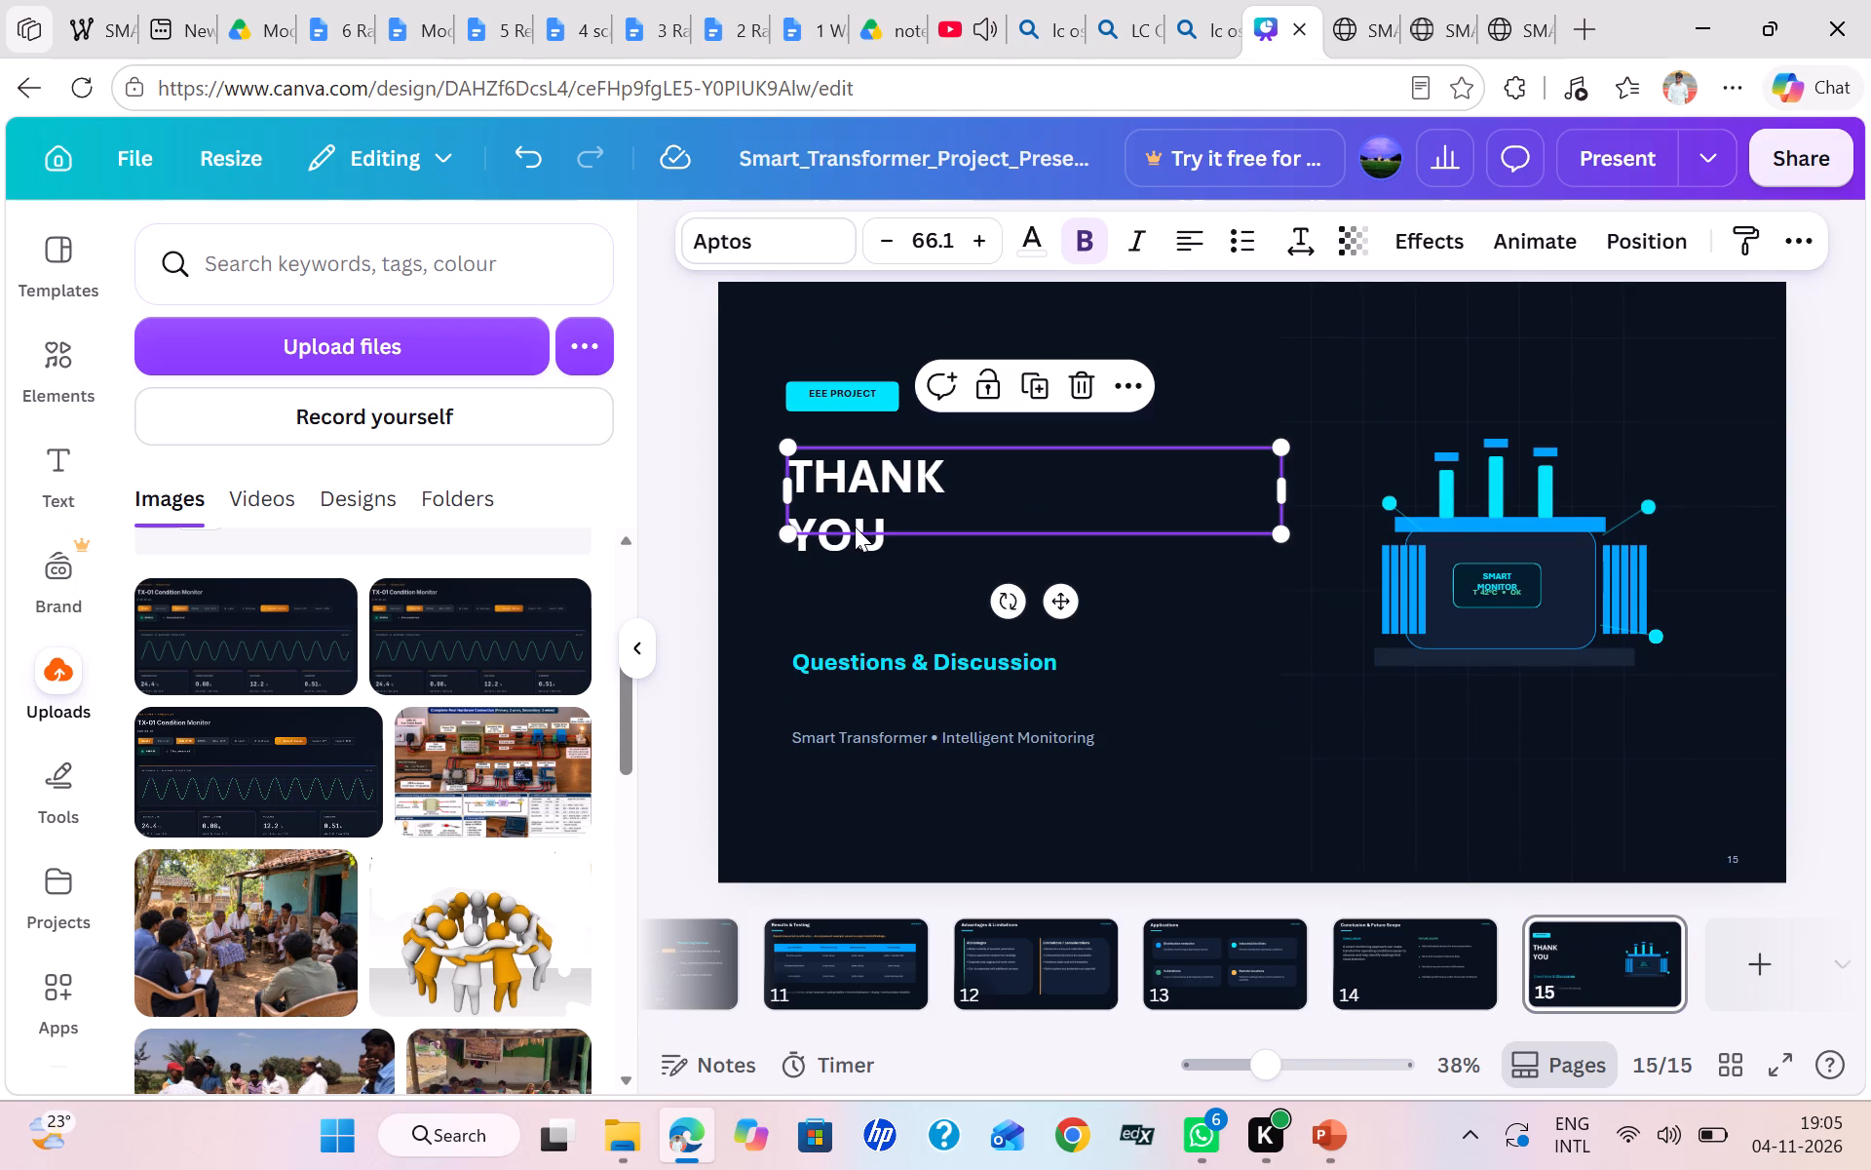
{"action": "left_click", "coordinate": [897, 509]}
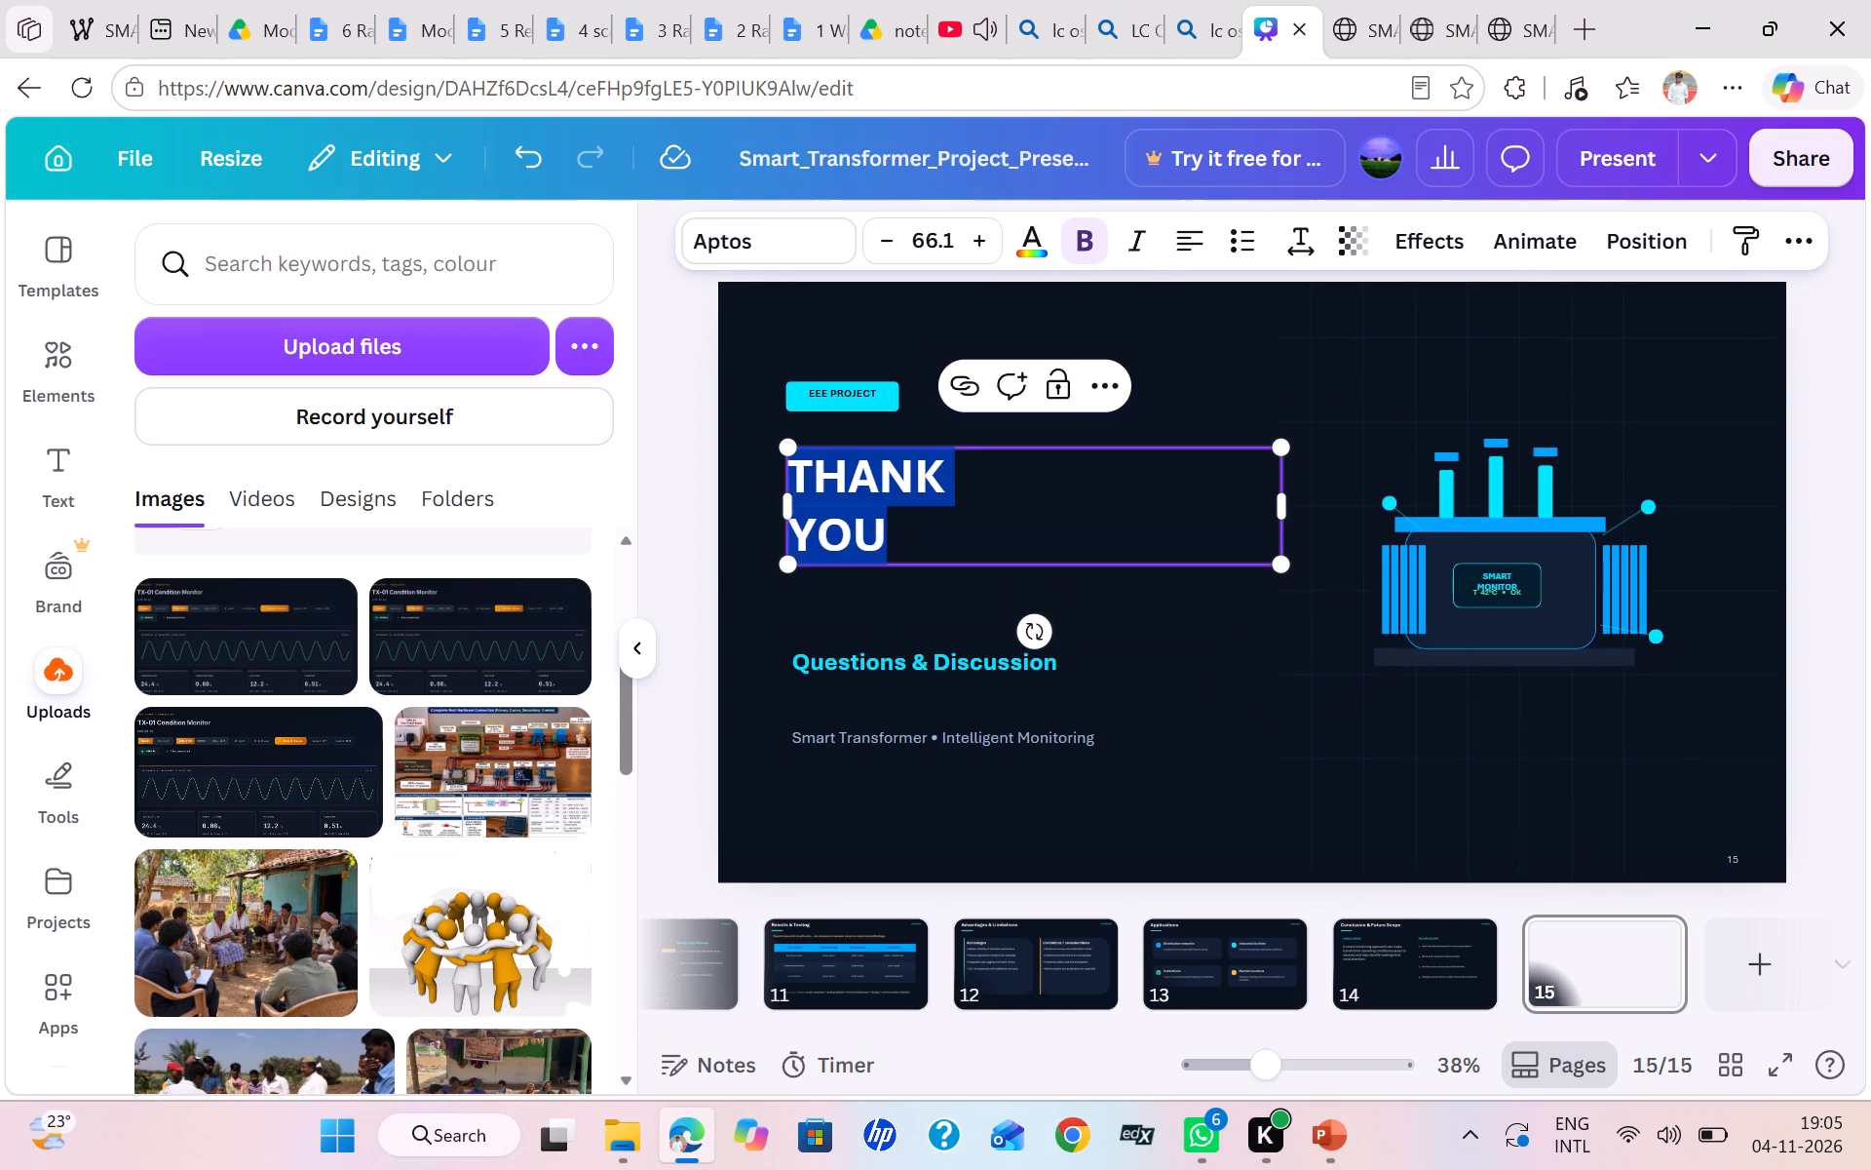
{"action": "left_click", "coordinate": [882, 526]}
{"action": "key", "text": "Left"}
{"action": "key", "text": "Left"}
{"action": "key", "text": "Left"}
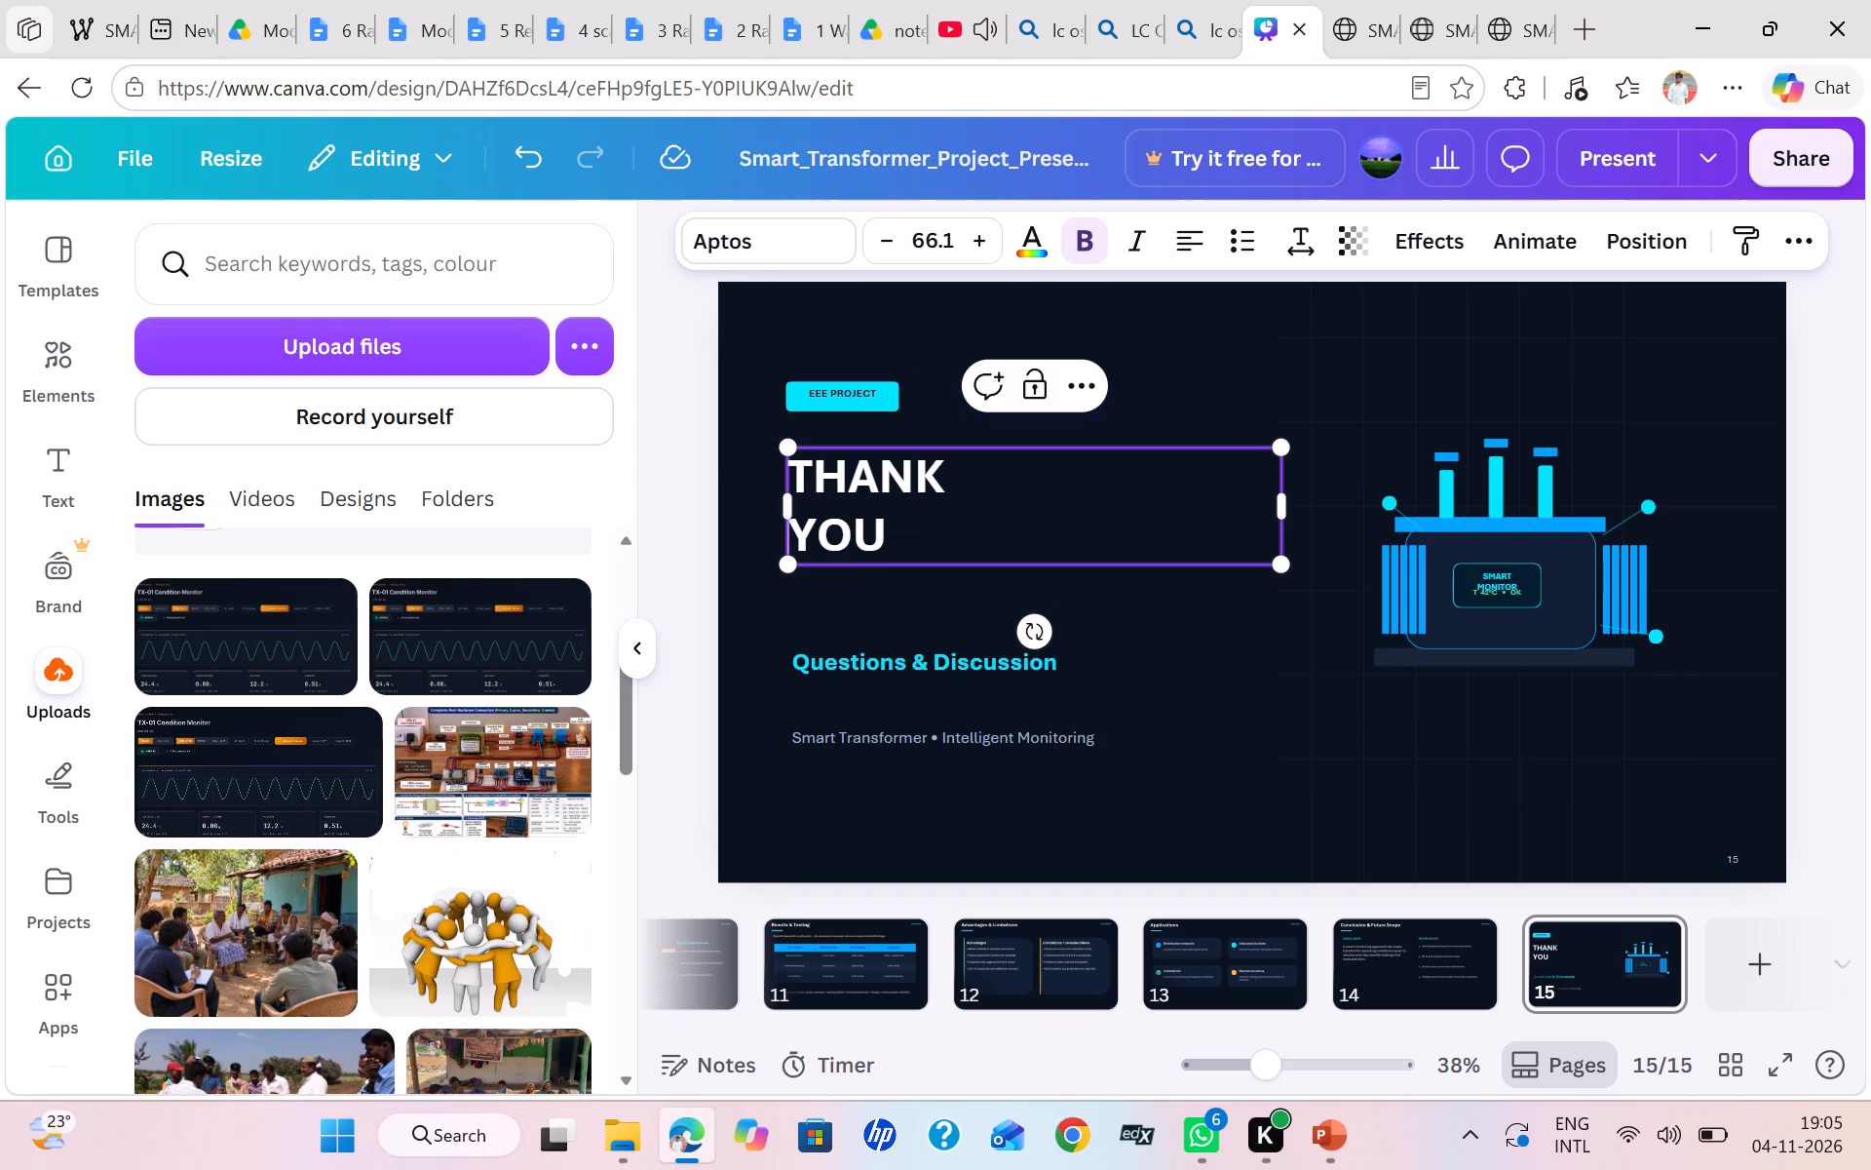
{"action": "key", "text": "BackSpace"}
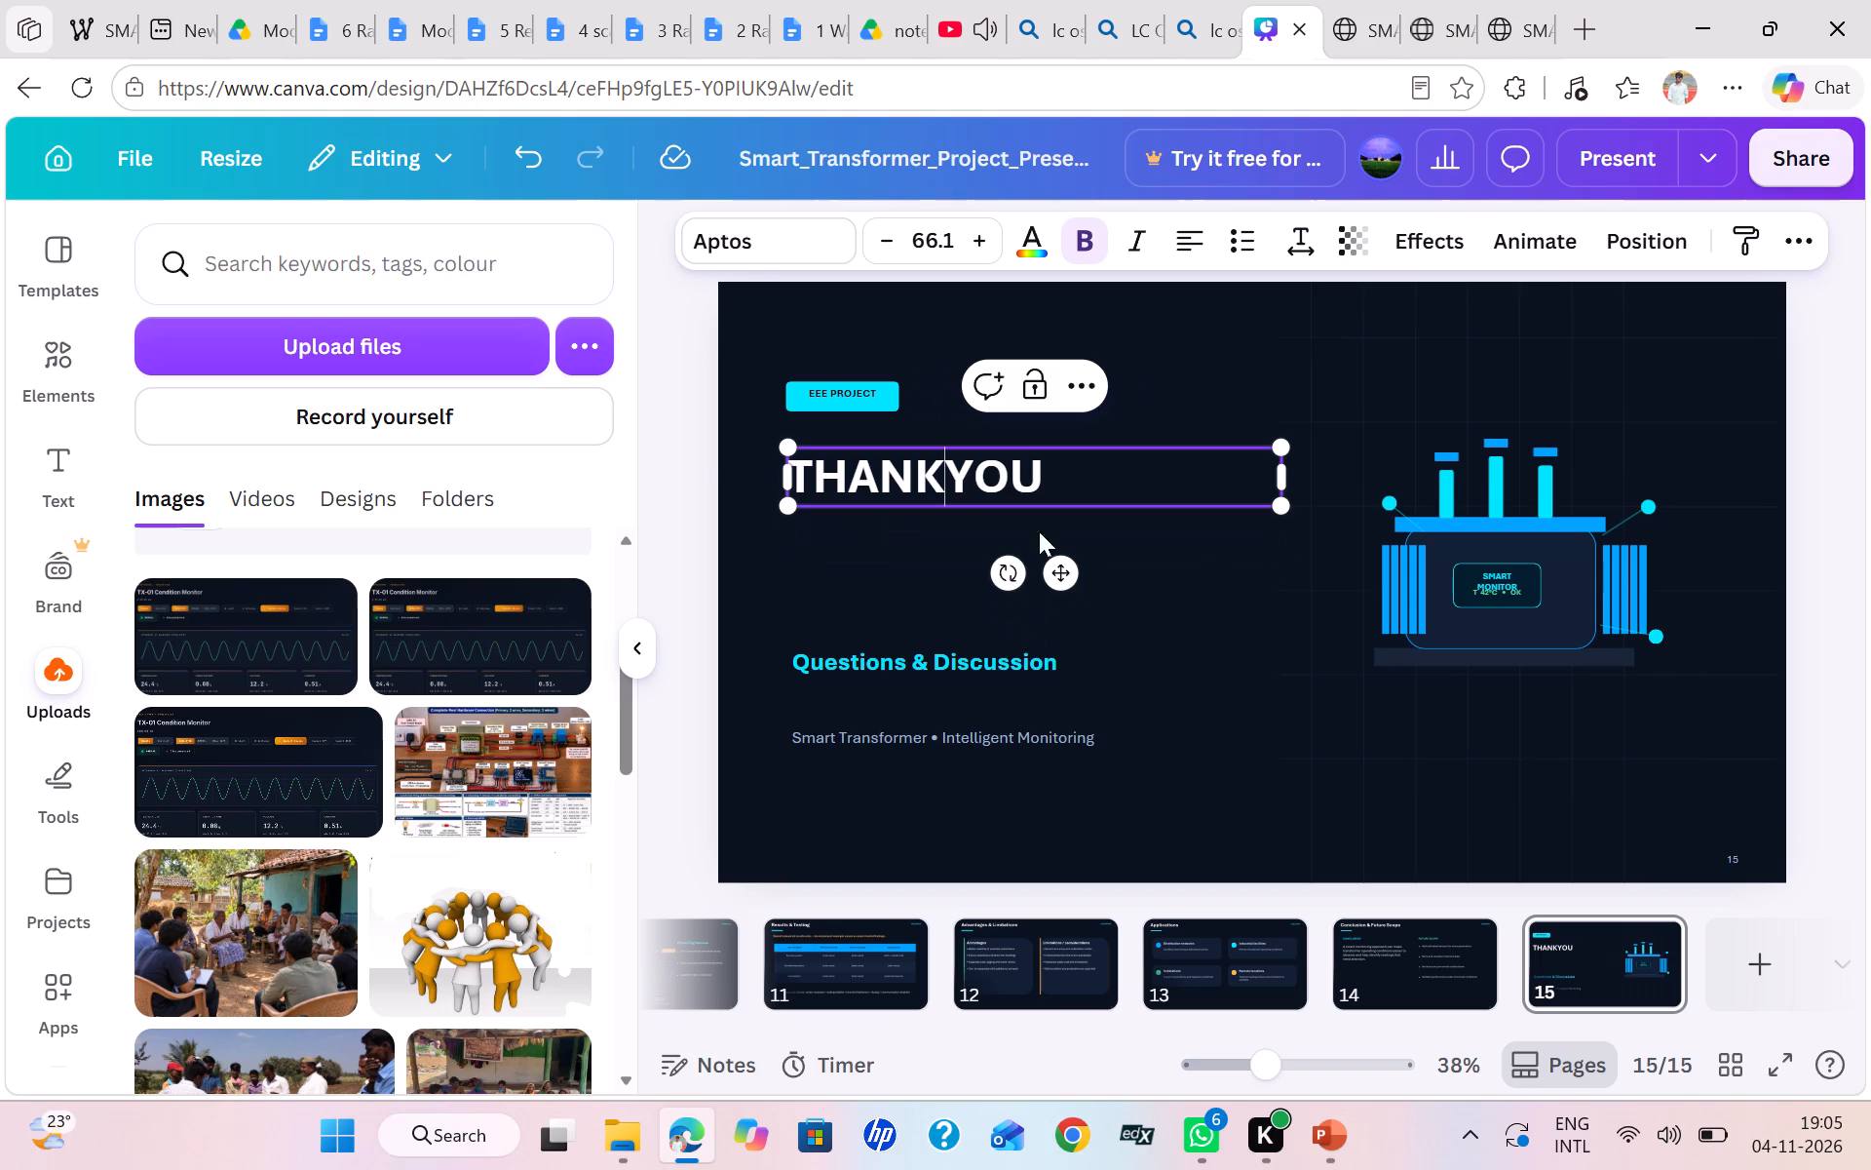
Narrow the heading's text box, leaving some room after the text, and insert a space between THANK and YOU.
{"action": "left_click_drag", "start_coordinate": [1284, 480], "coordinate": [1167, 482]}
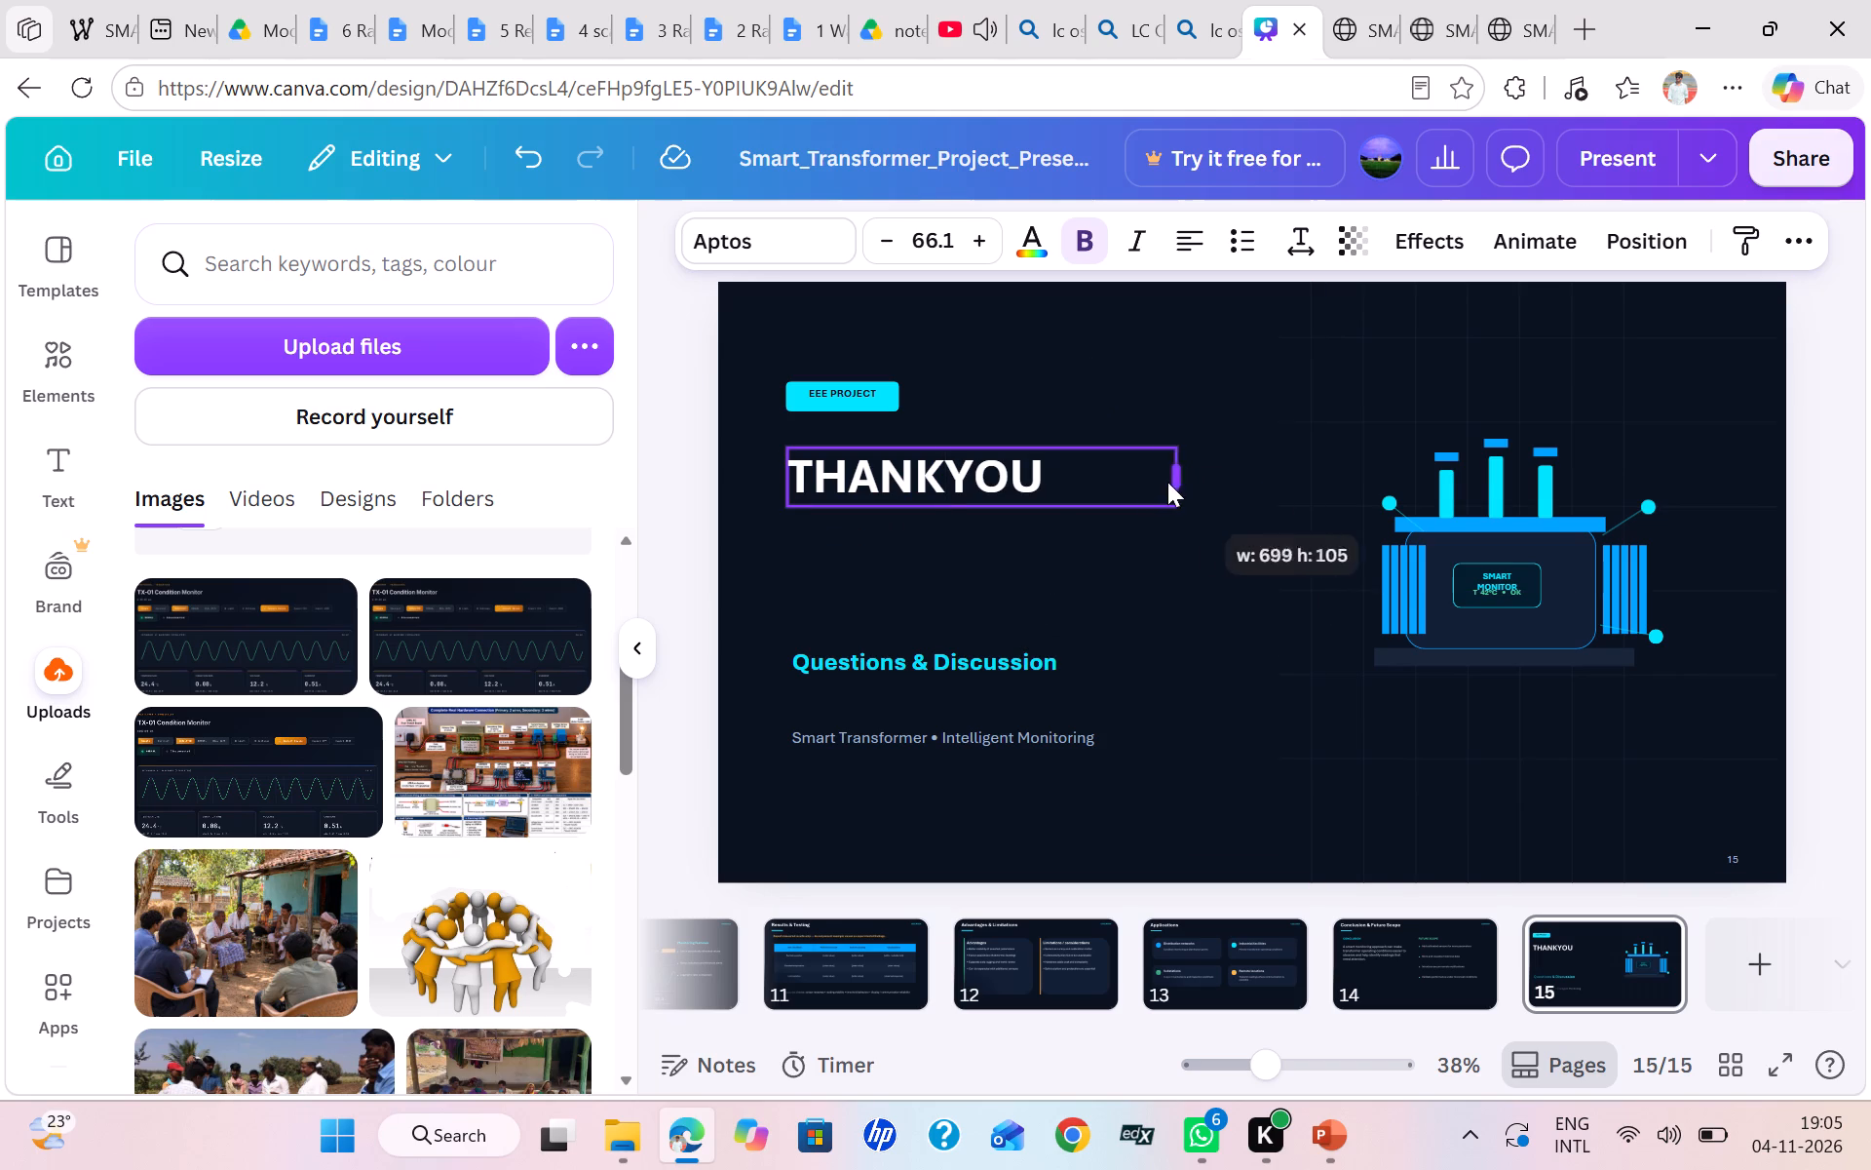
{"action": "left_click_drag", "start_coordinate": [1167, 482], "coordinate": [1057, 479]}
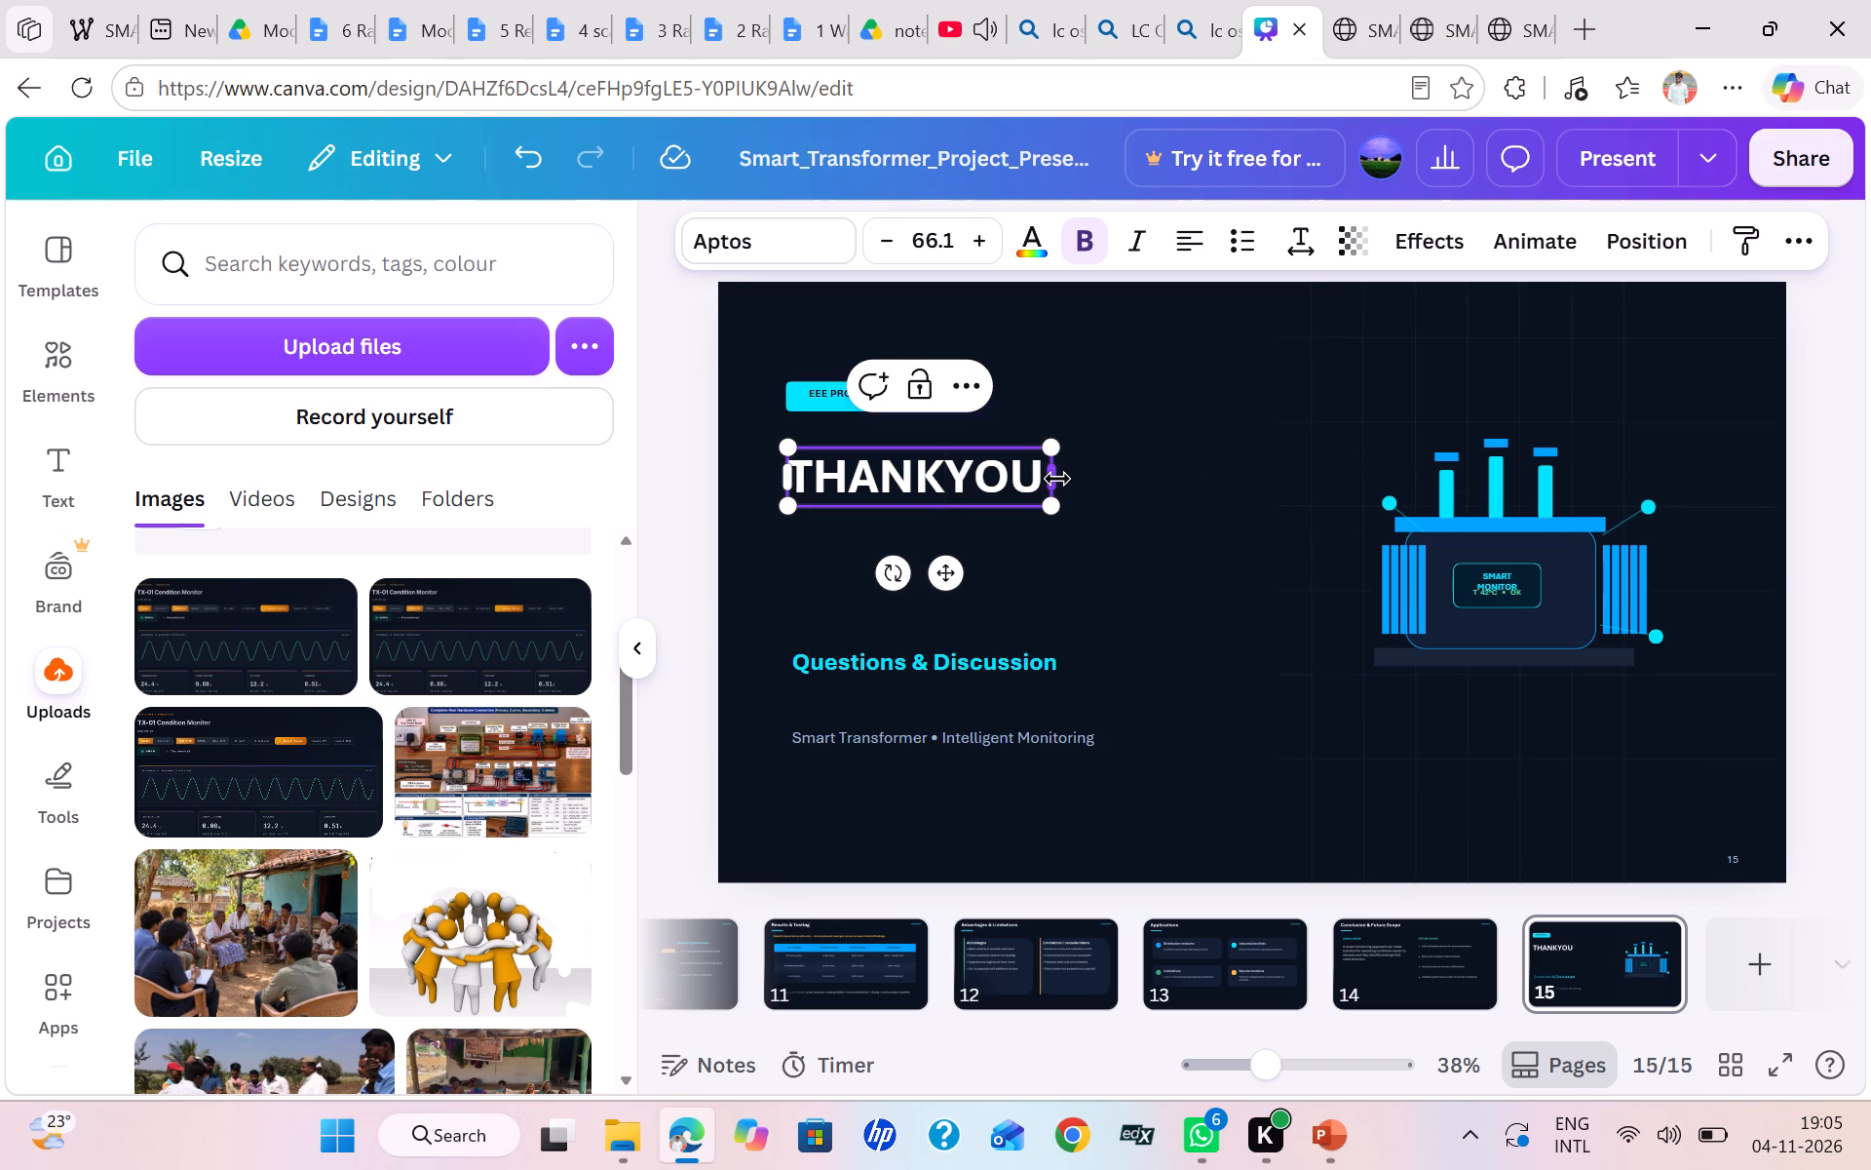
{"action": "key", "text": "space"}
{"action": "key", "text": "BackSpace"}
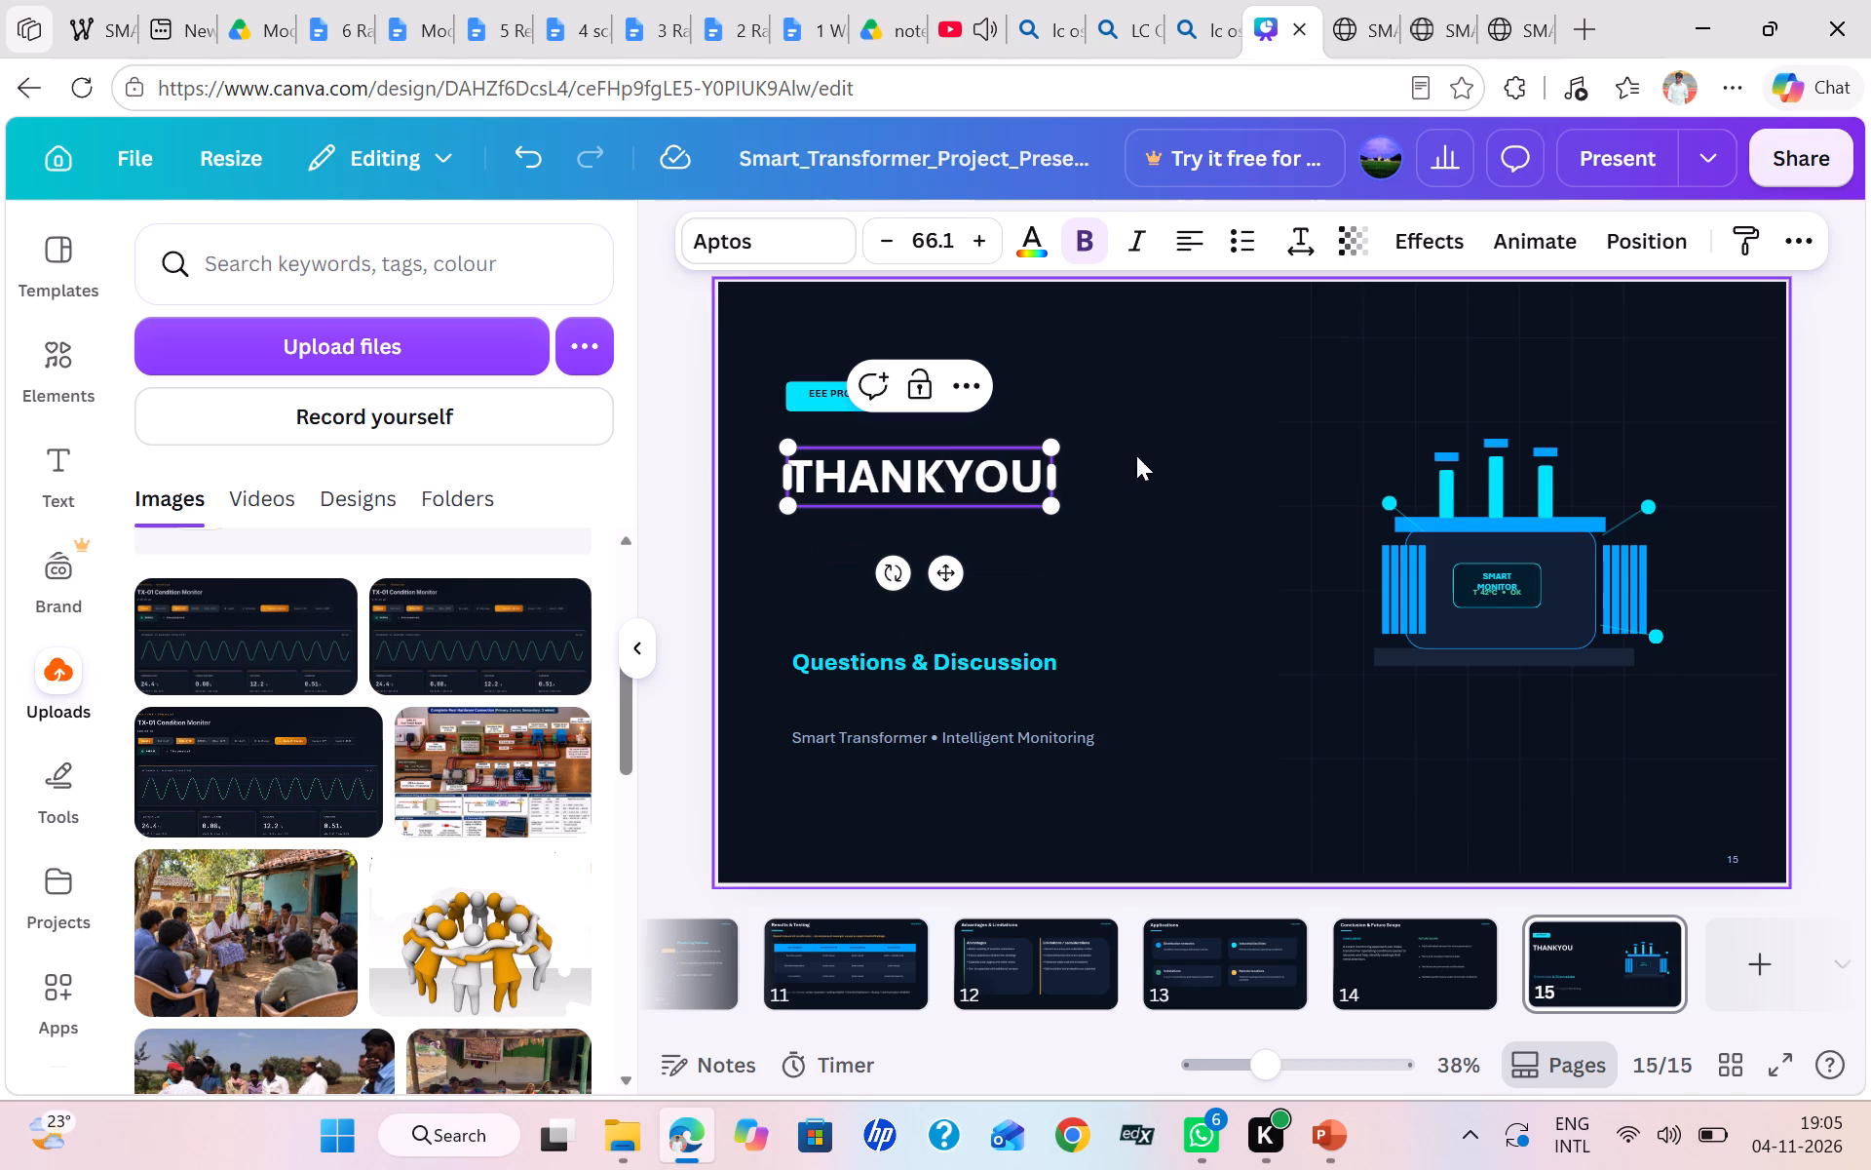
{"action": "left_click_drag", "start_coordinate": [1058, 469], "coordinate": [1165, 448]}
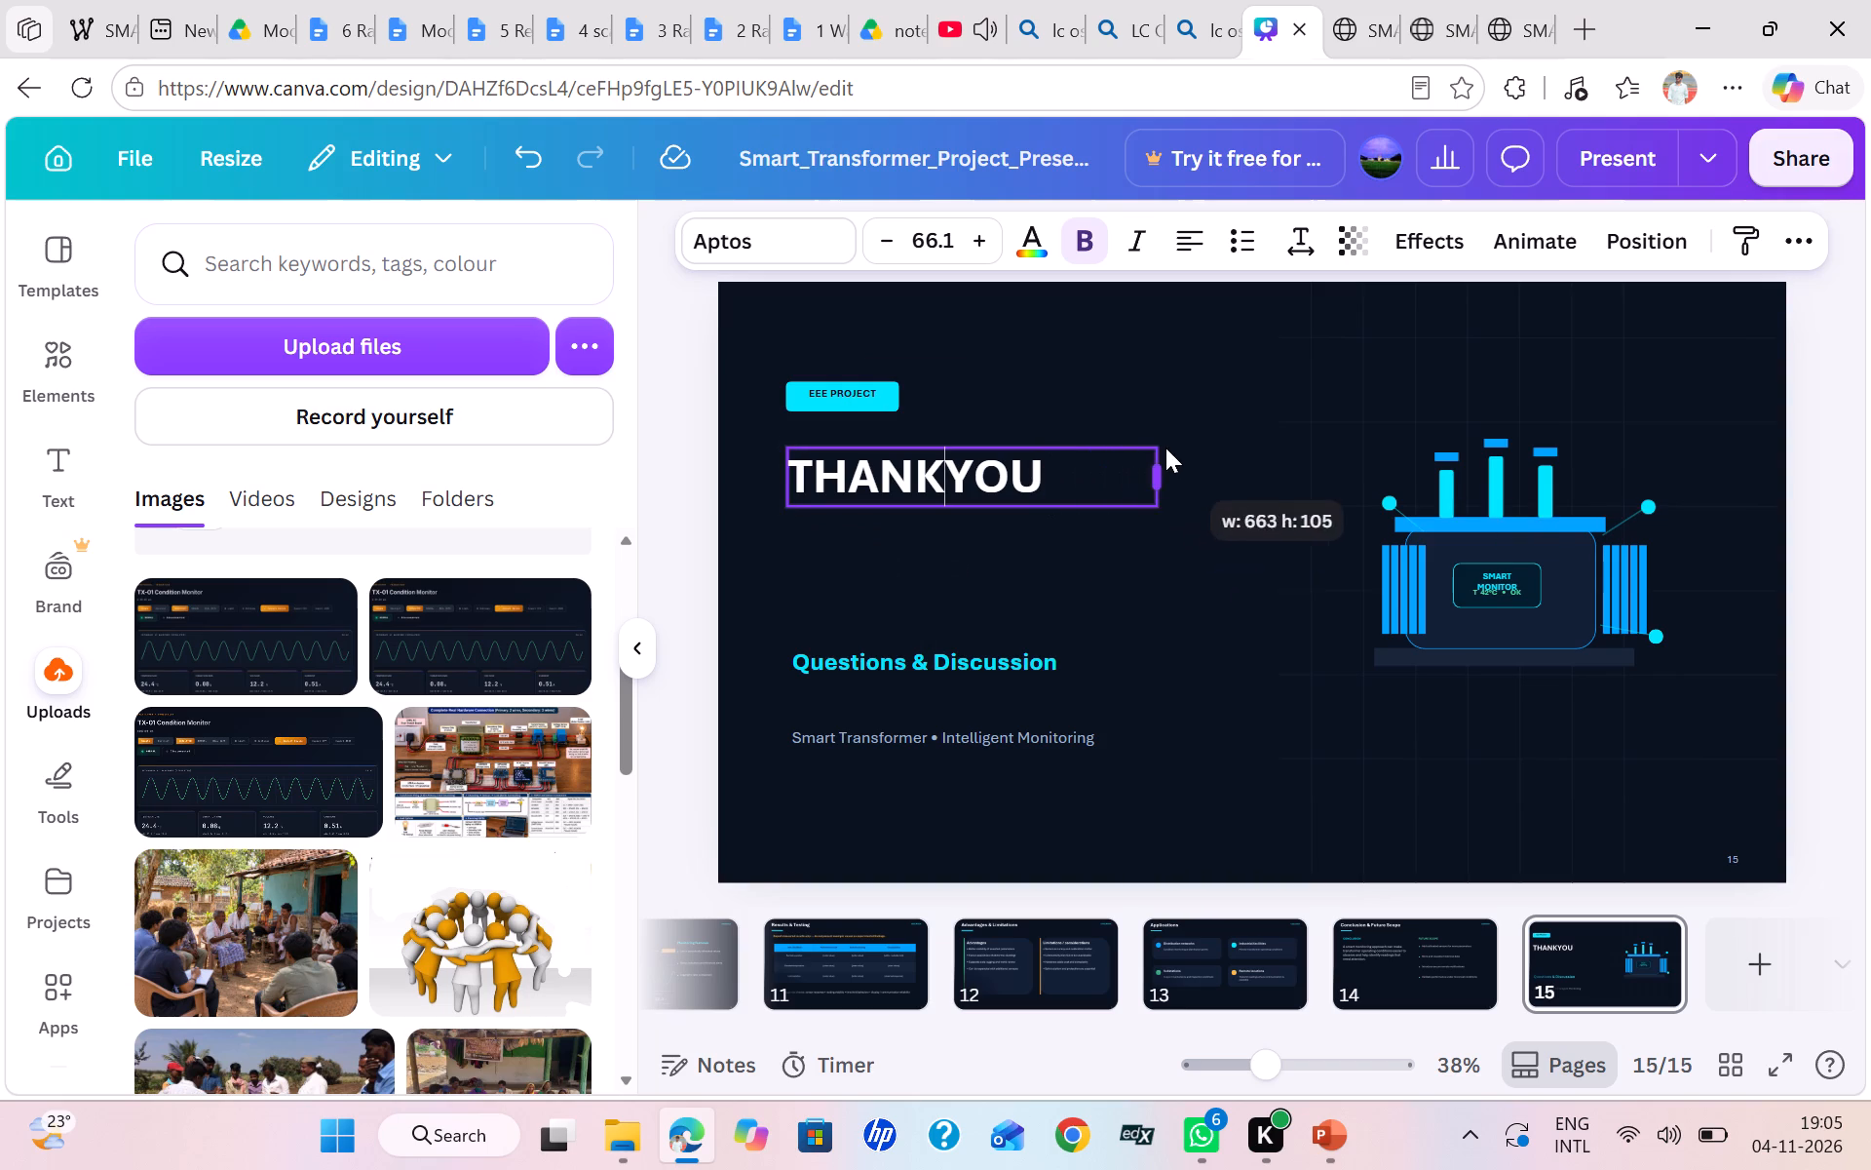
{"action": "left_click_drag", "start_coordinate": [1165, 448], "coordinate": [1166, 448]}
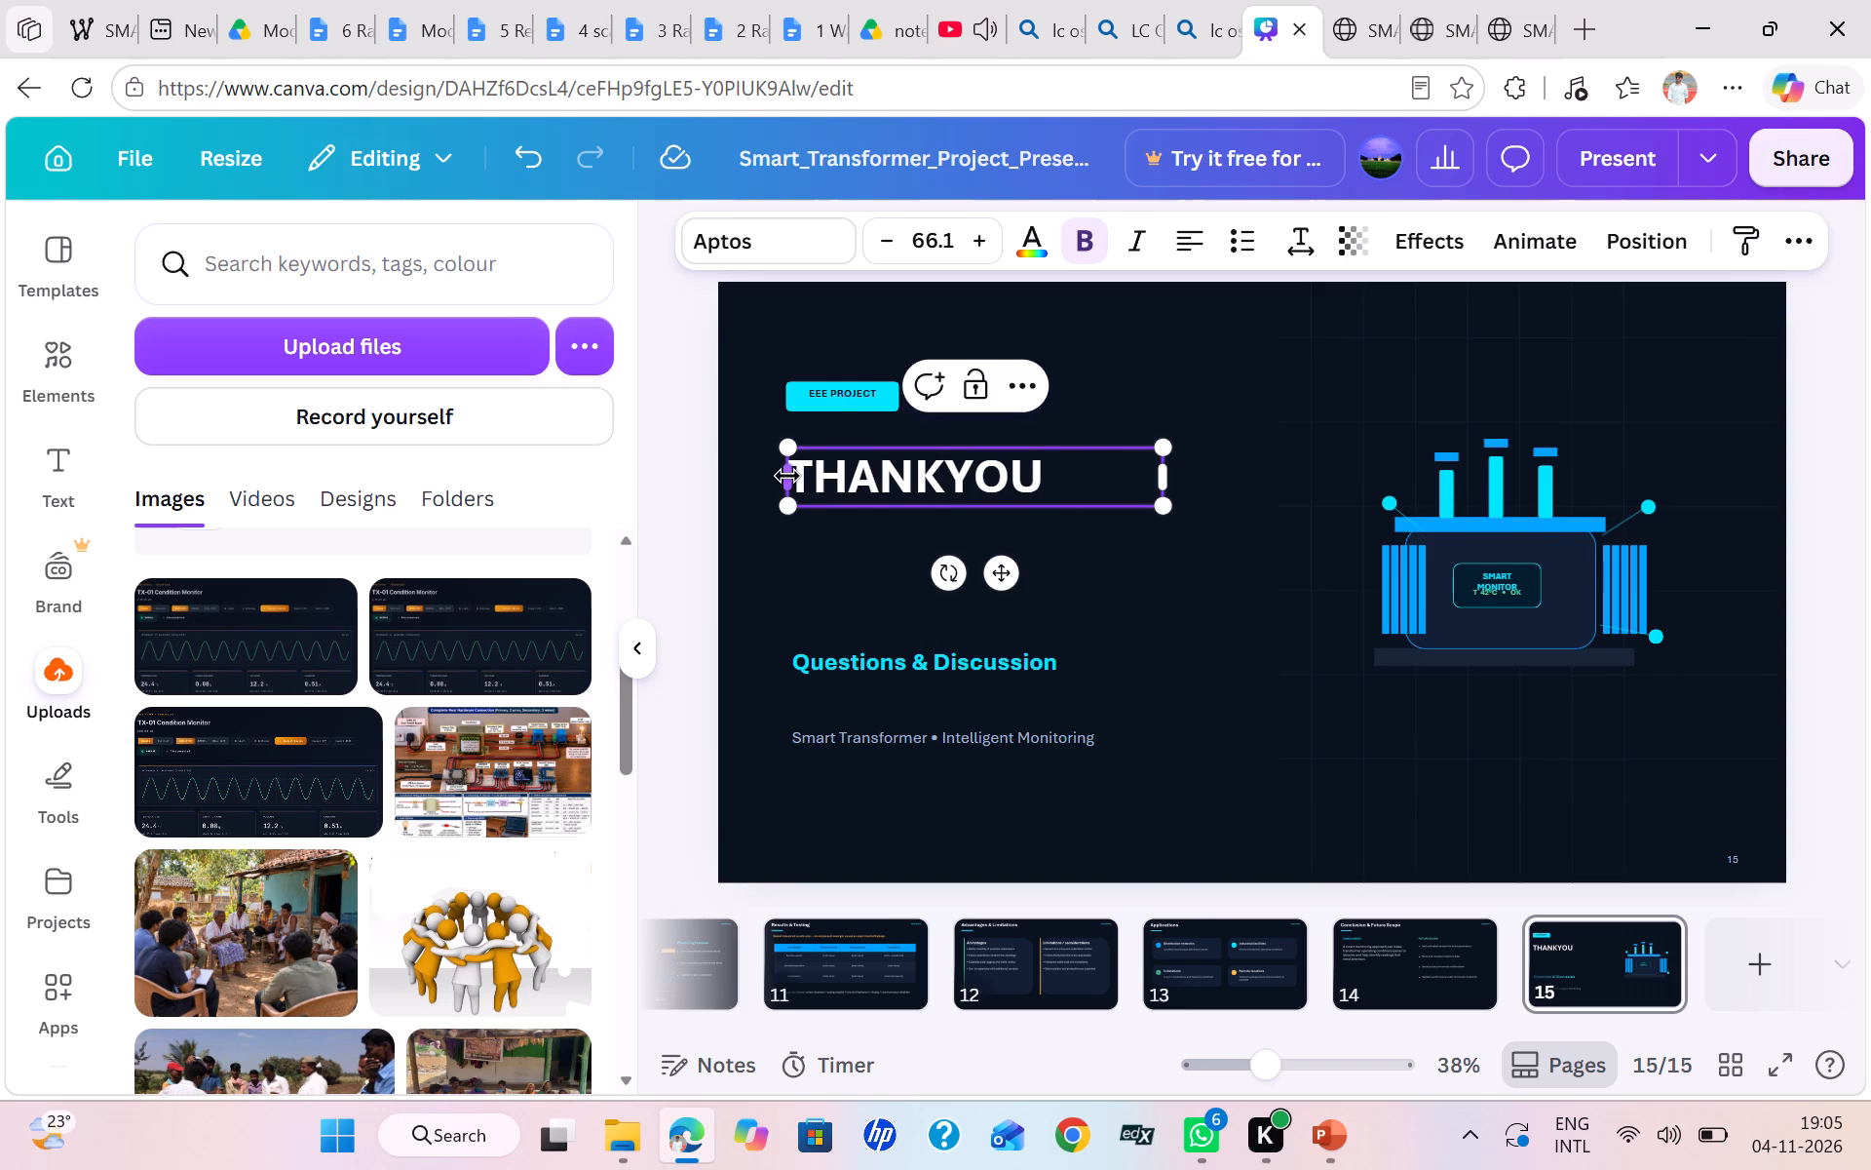
{"action": "left_click_drag", "start_coordinate": [787, 476], "coordinate": [778, 478]}
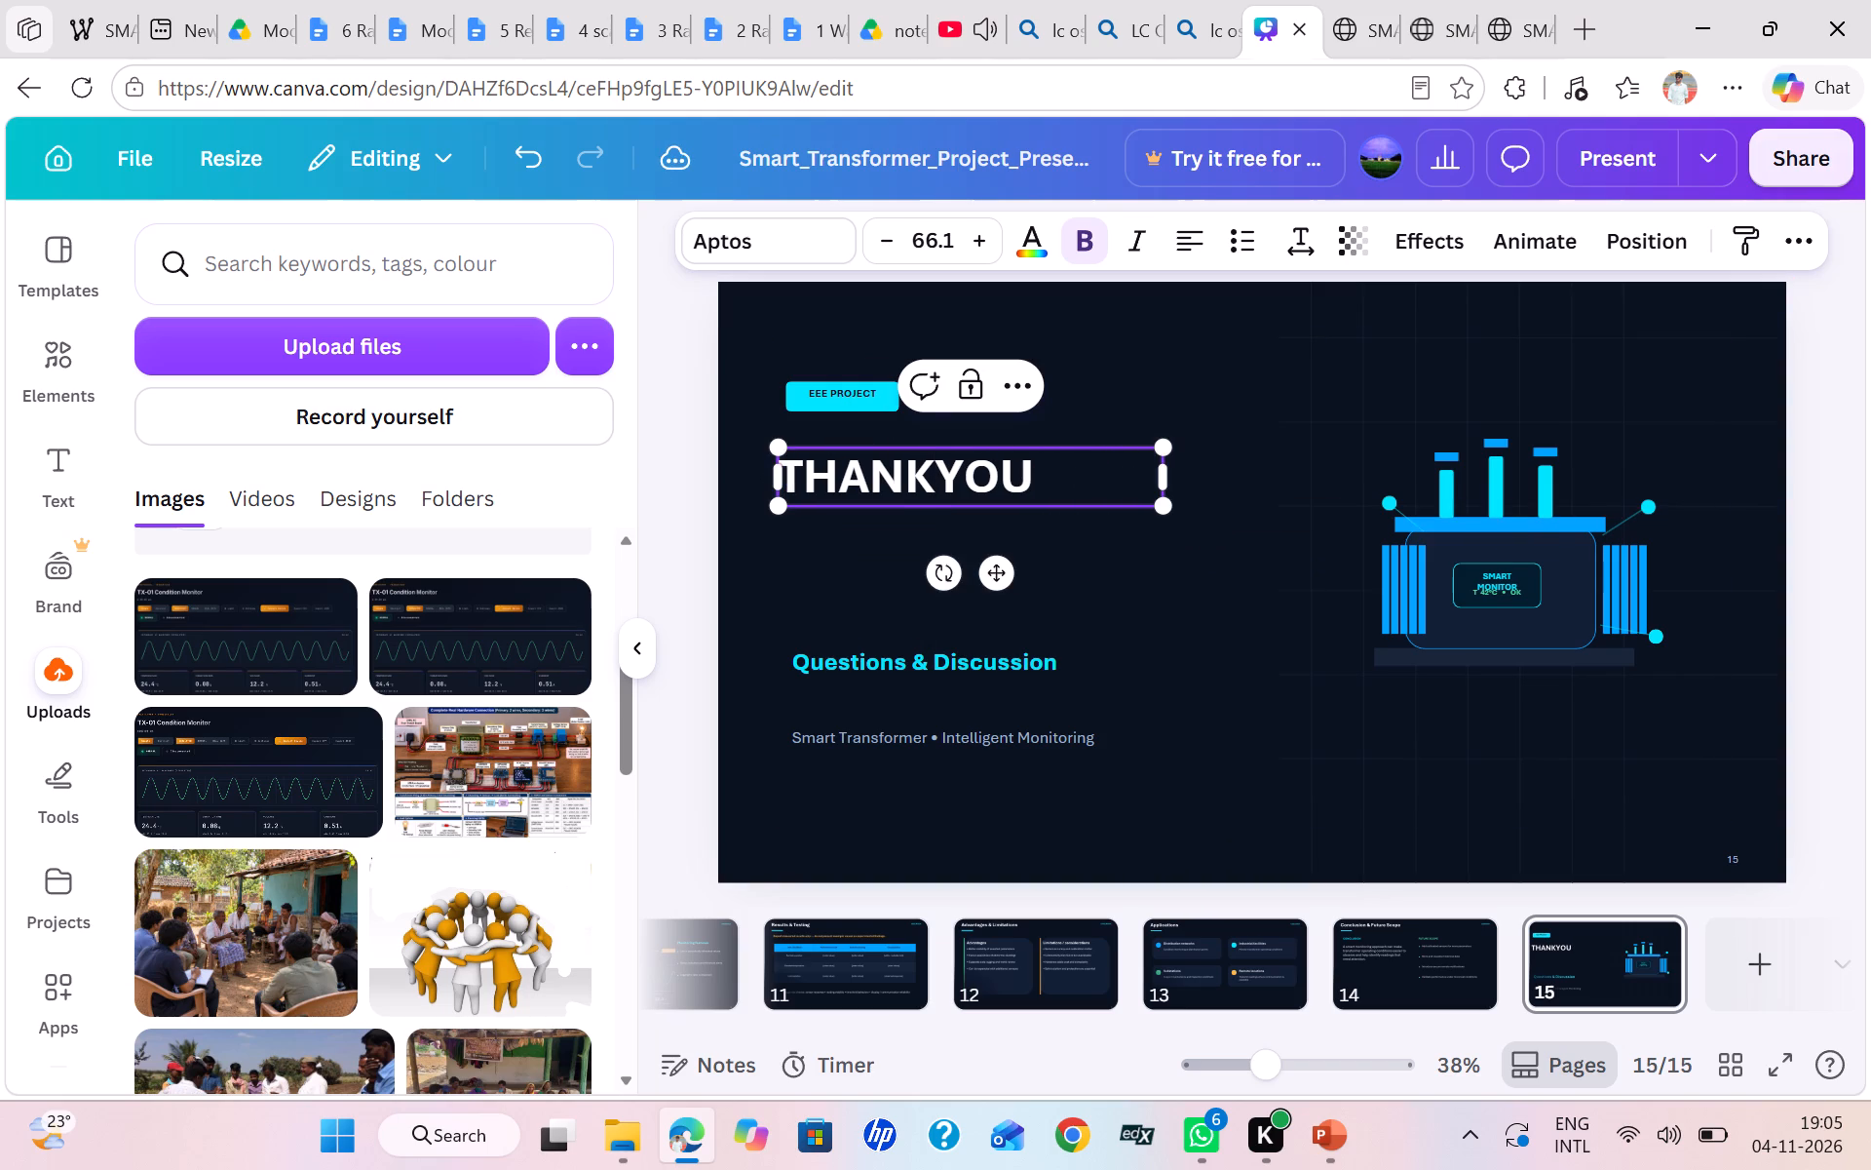
{"action": "key", "text": "space"}
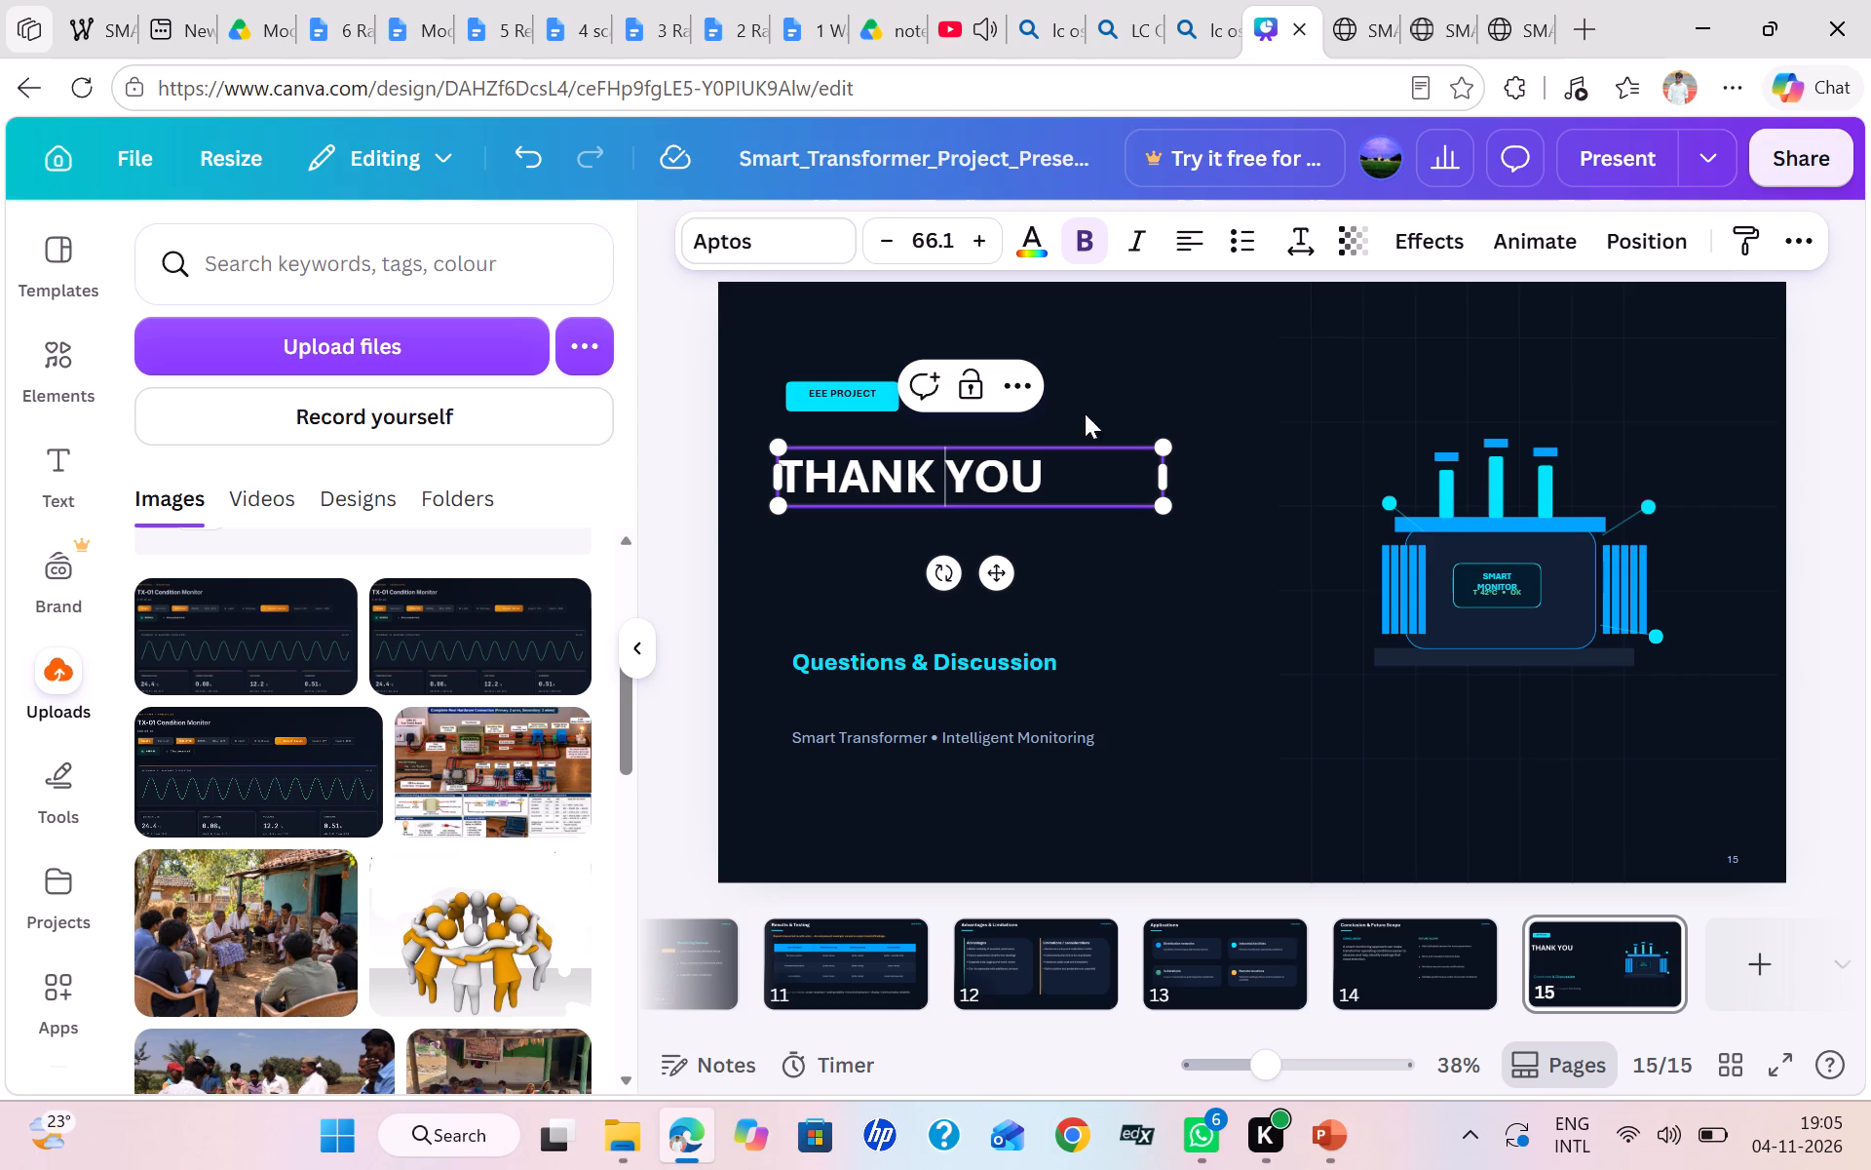
Fit the THANK YOU box to its text, scale the heading up to font size 120, and shift it slightly down under the EEE PROJECT badge.
{"action": "left_click", "coordinate": [1163, 473]}
{"action": "left_click_drag", "start_coordinate": [1167, 474], "coordinate": [1088, 486]}
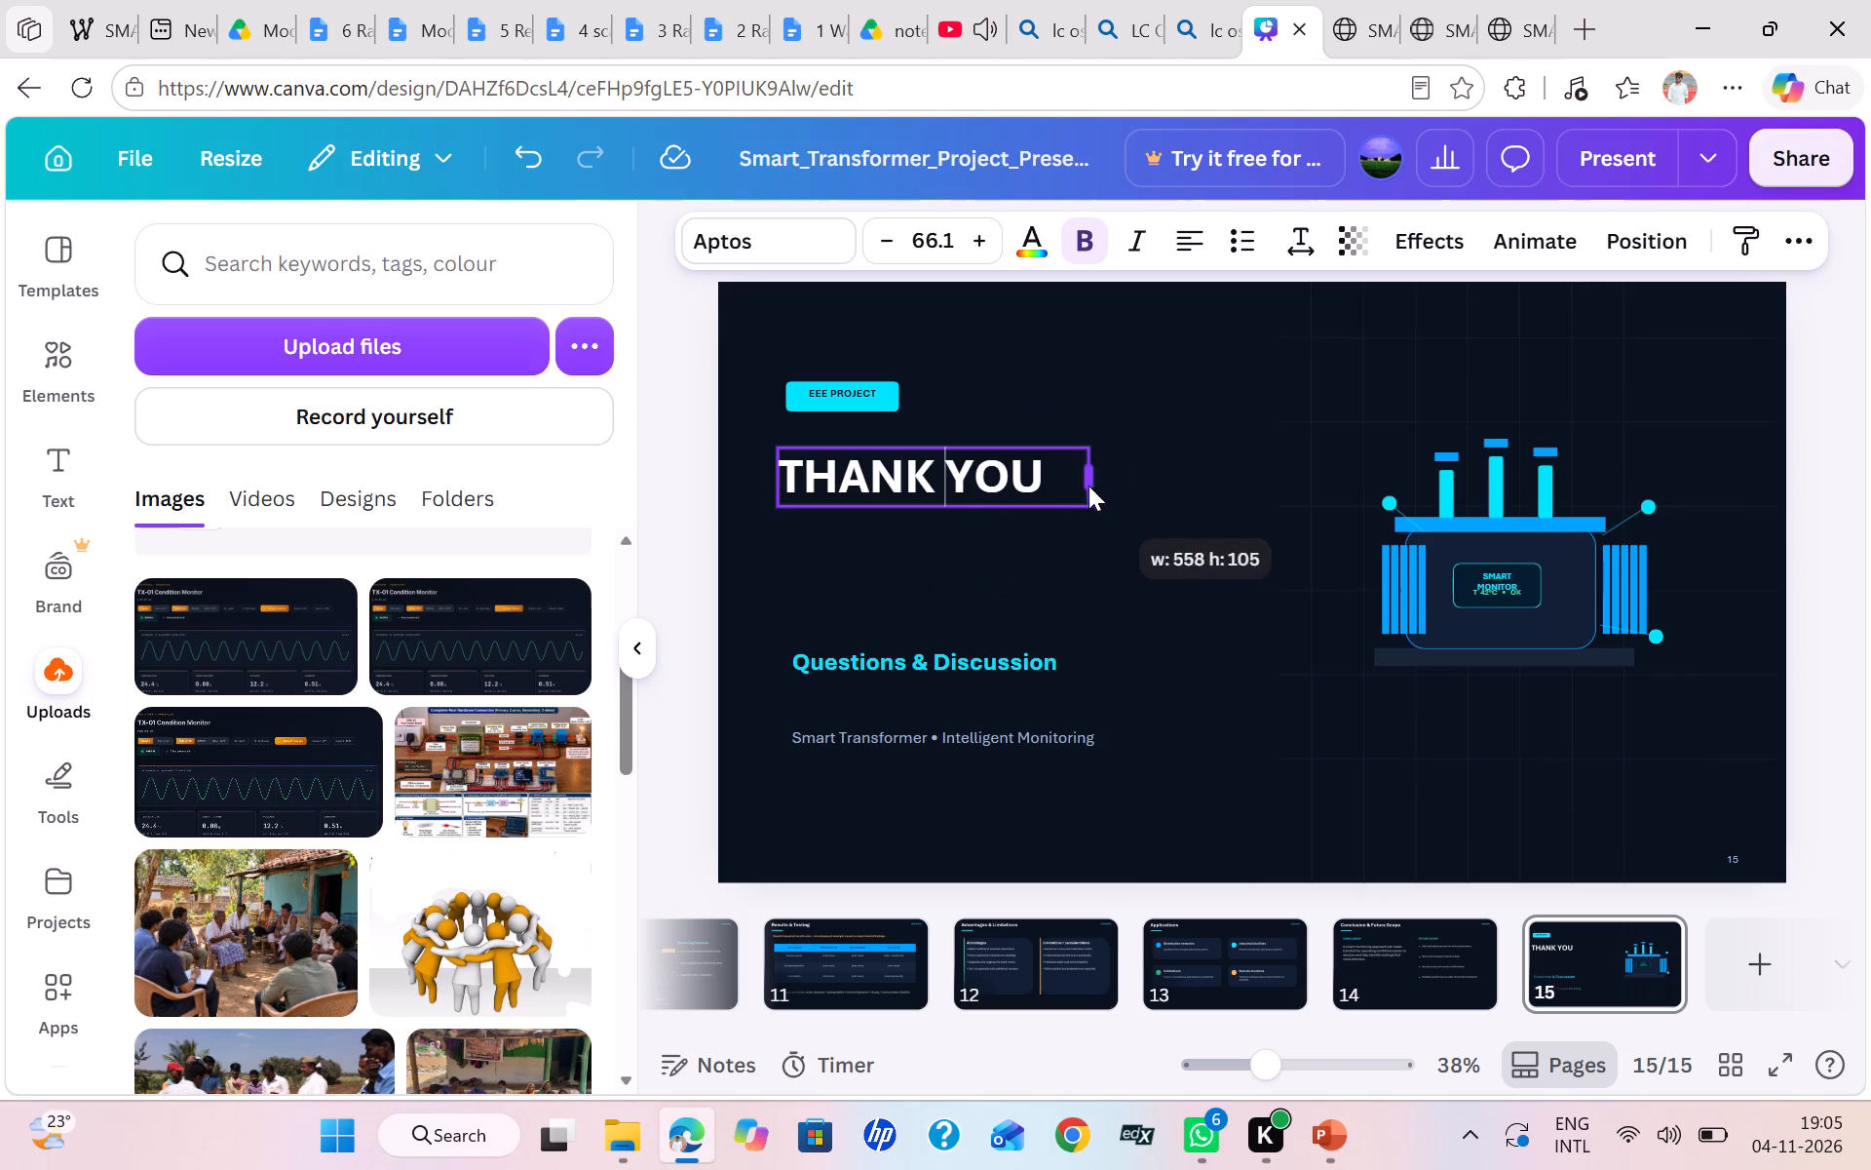
{"action": "left_click_drag", "start_coordinate": [1088, 486], "coordinate": [1054, 490]}
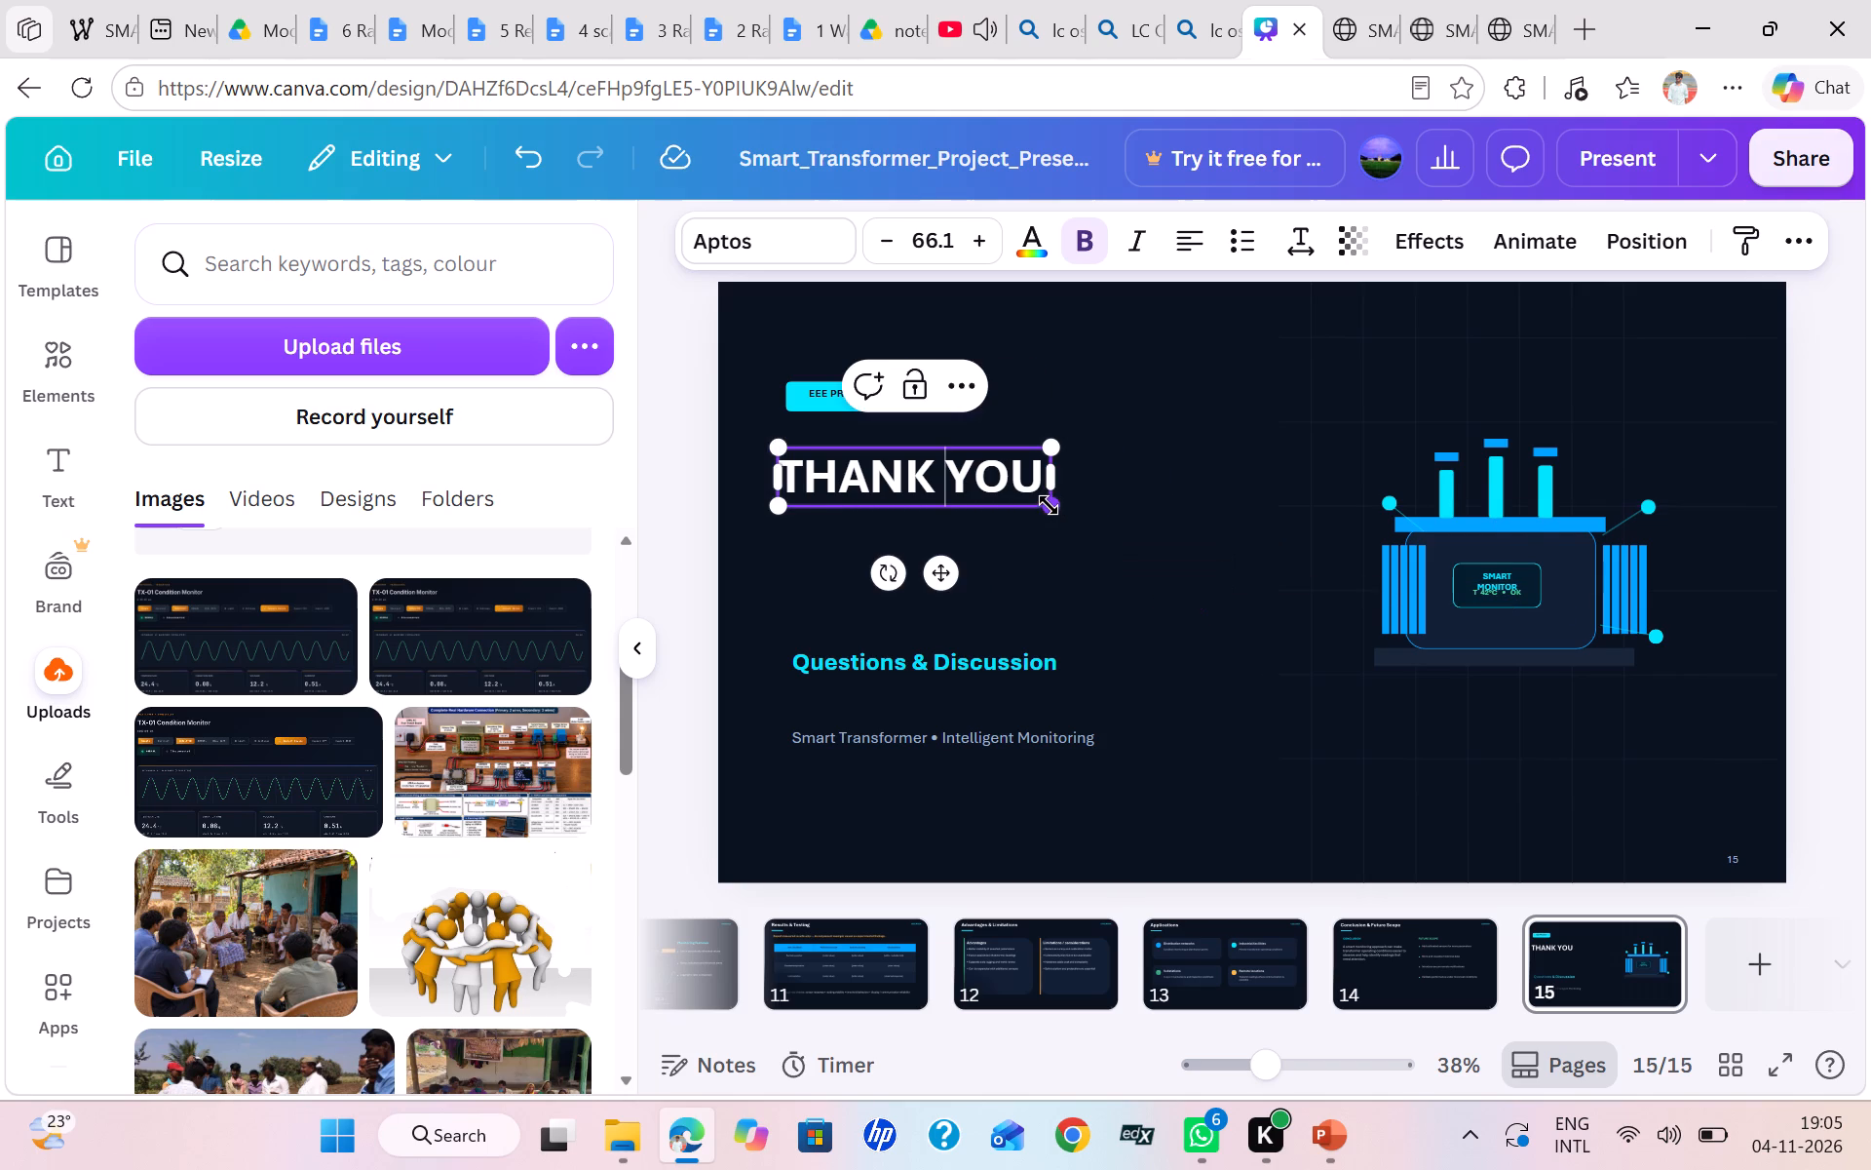
{"action": "left_click_drag", "start_coordinate": [1047, 505], "coordinate": [1215, 544]}
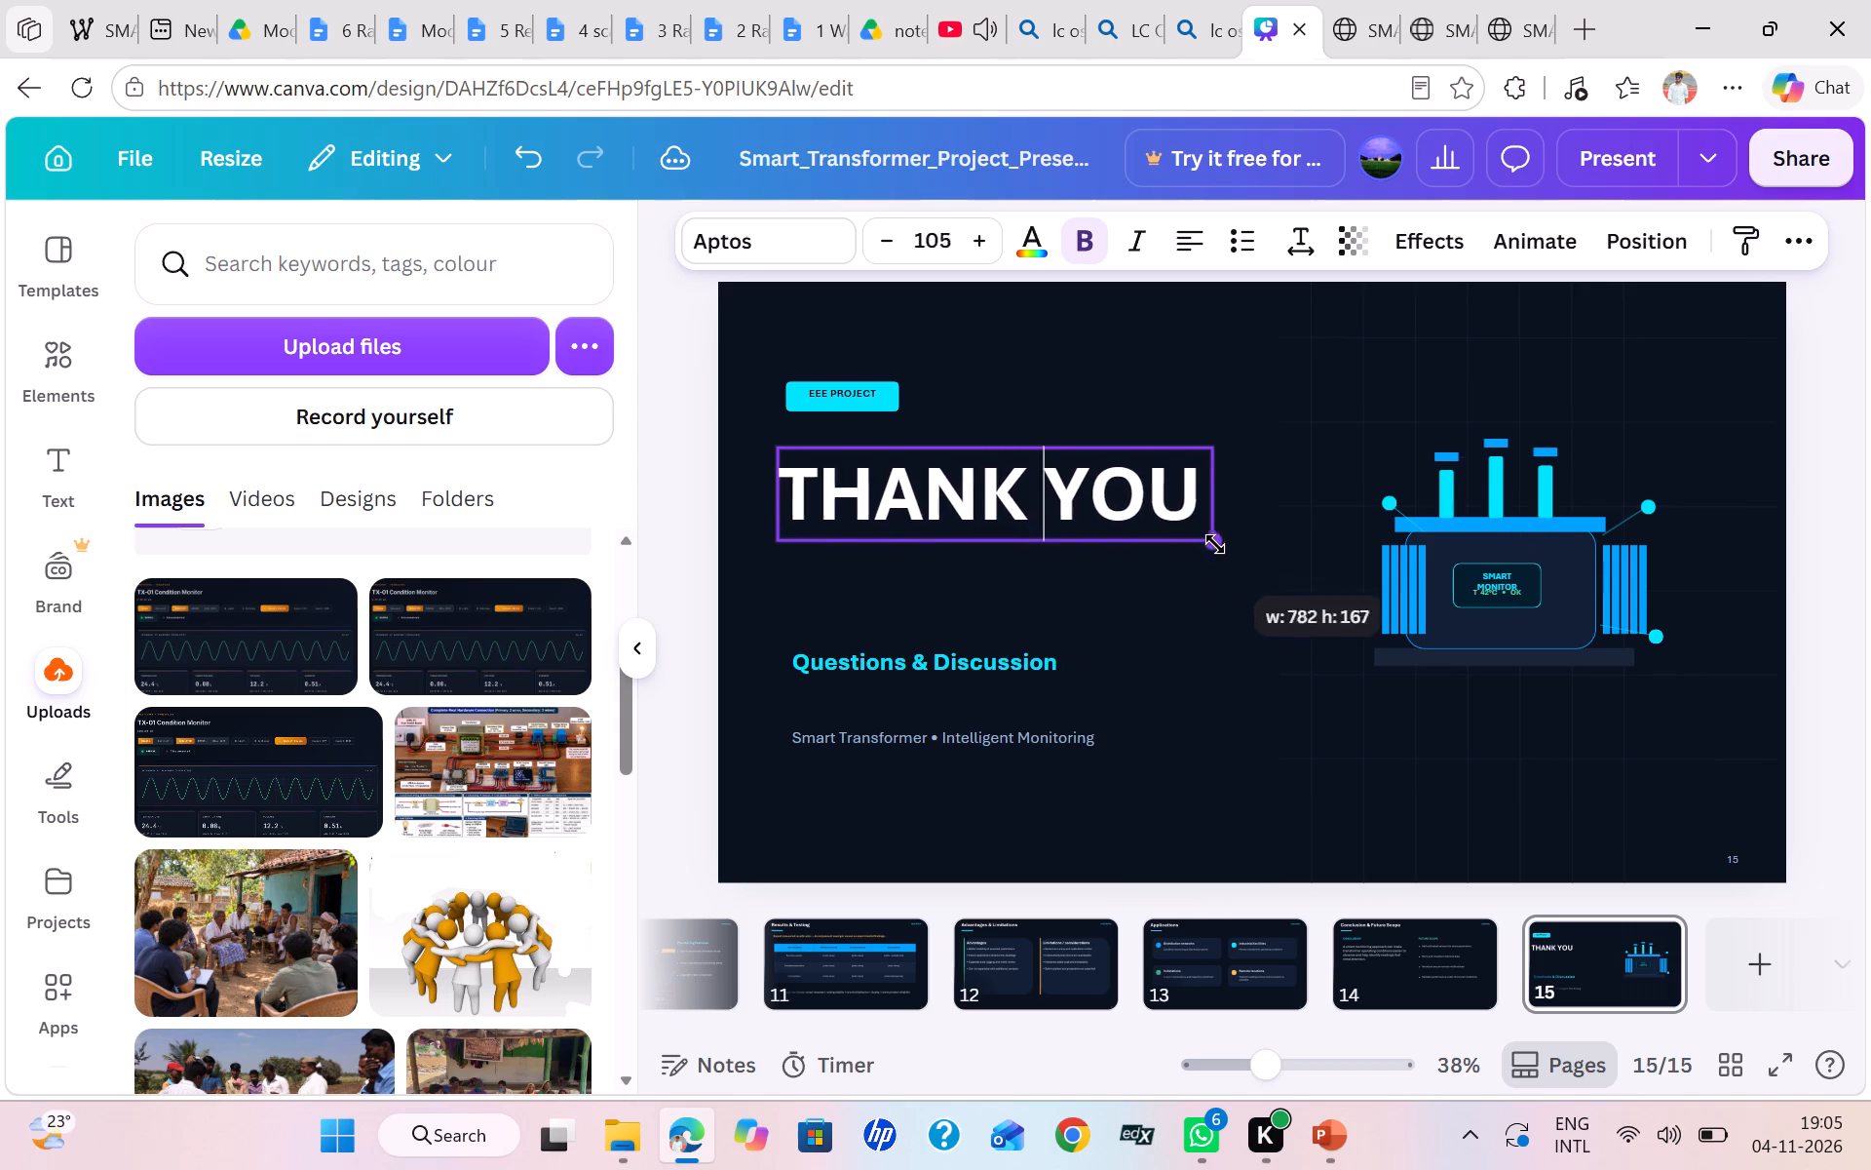
{"action": "left_click_drag", "start_coordinate": [1215, 544], "coordinate": [1268, 567]}
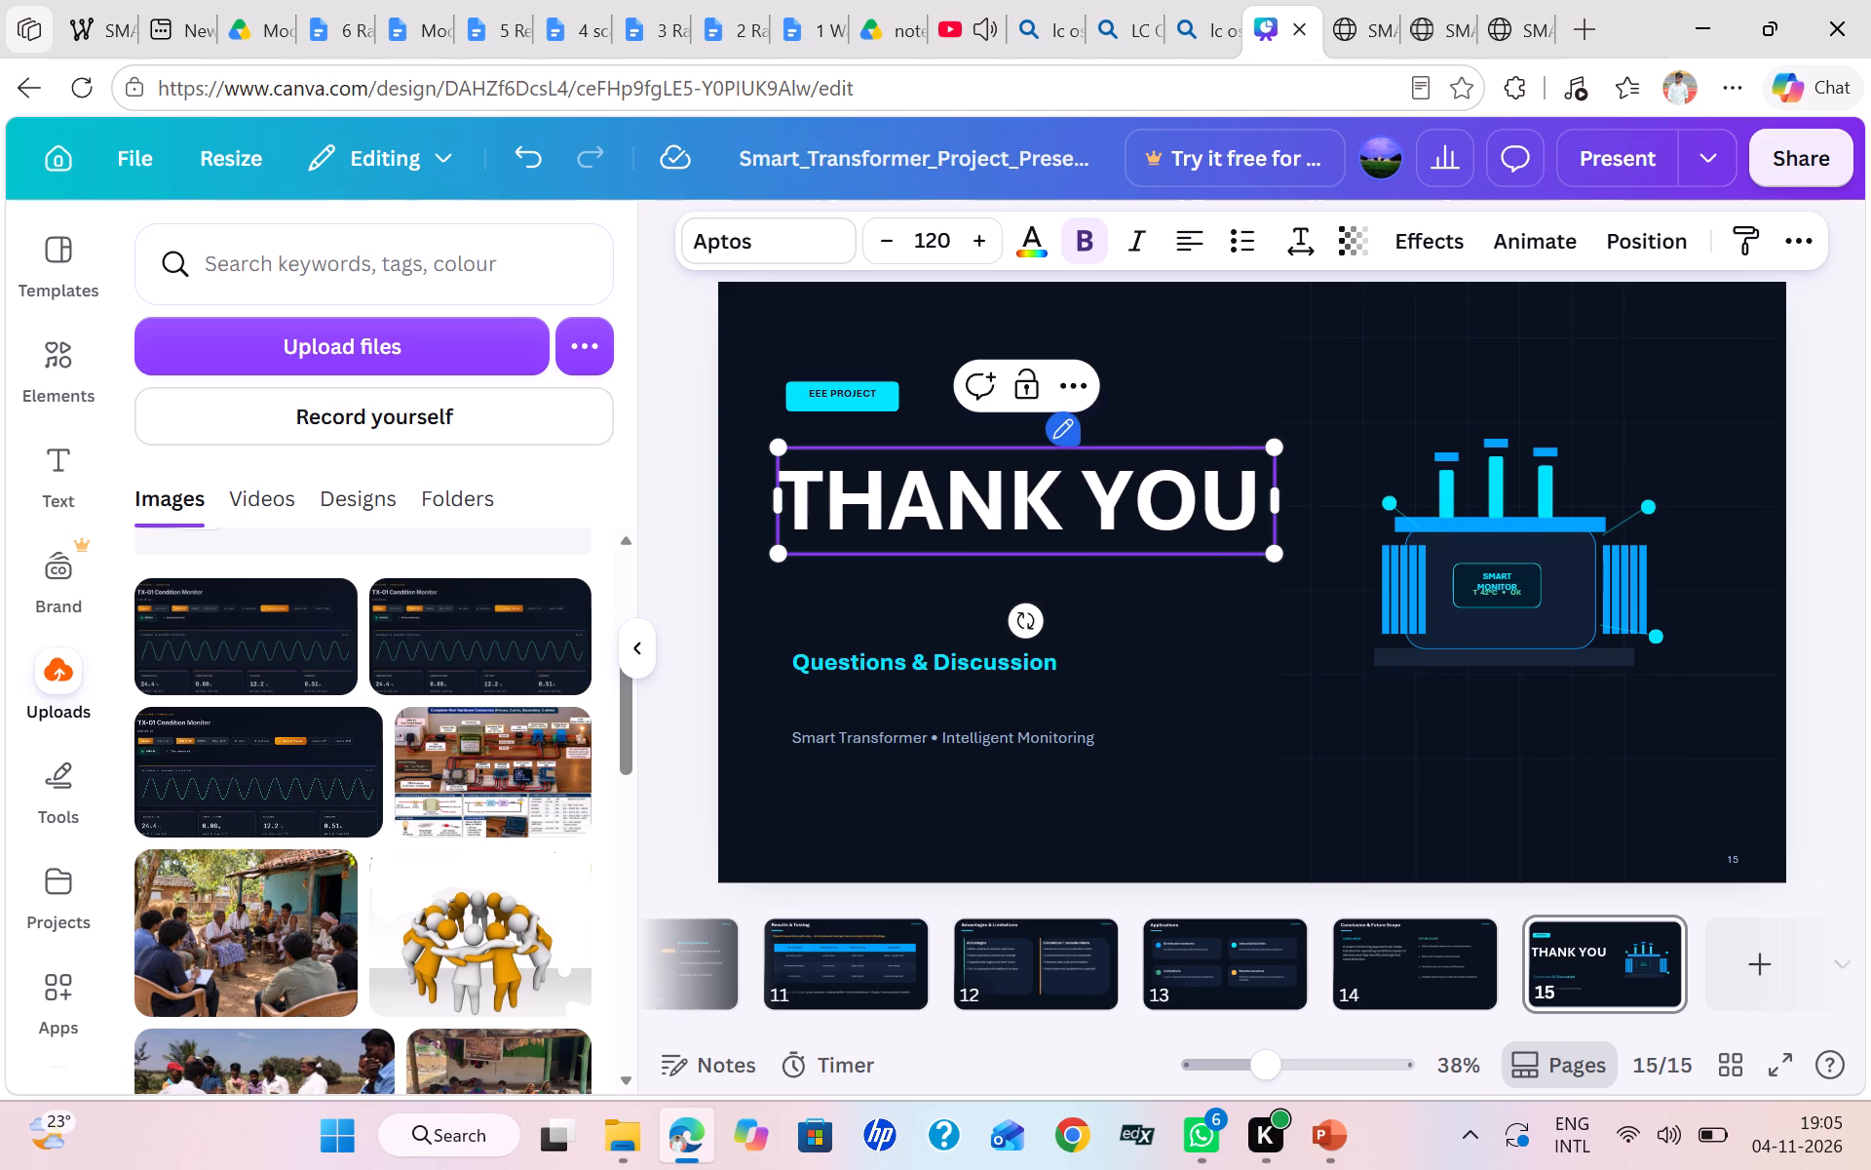
{"action": "left_click_drag", "start_coordinate": [1040, 558], "coordinate": [1047, 573]}
Delete the "Questions & Discussion" text from the closing slide.
{"action": "left_click", "coordinate": [933, 666]}
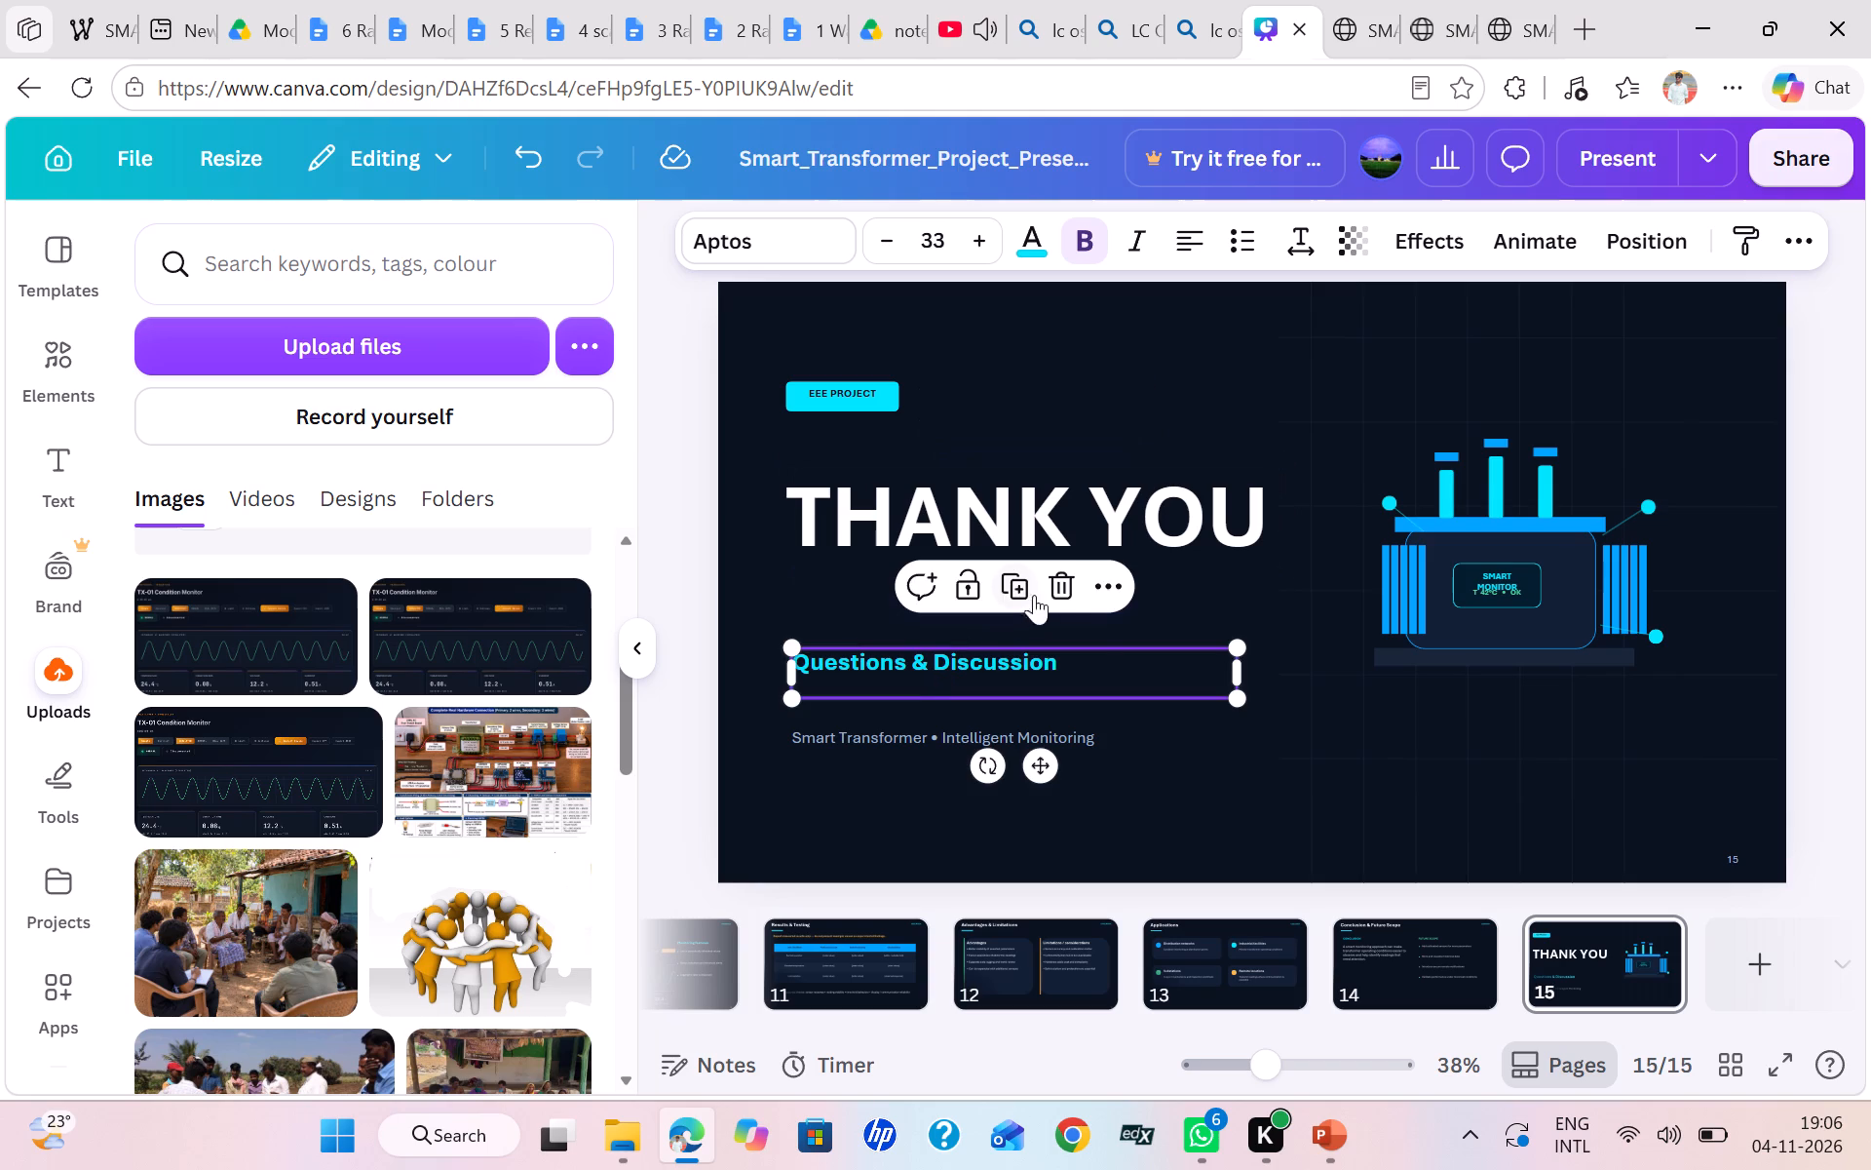
{"action": "left_click", "coordinate": [1061, 584]}
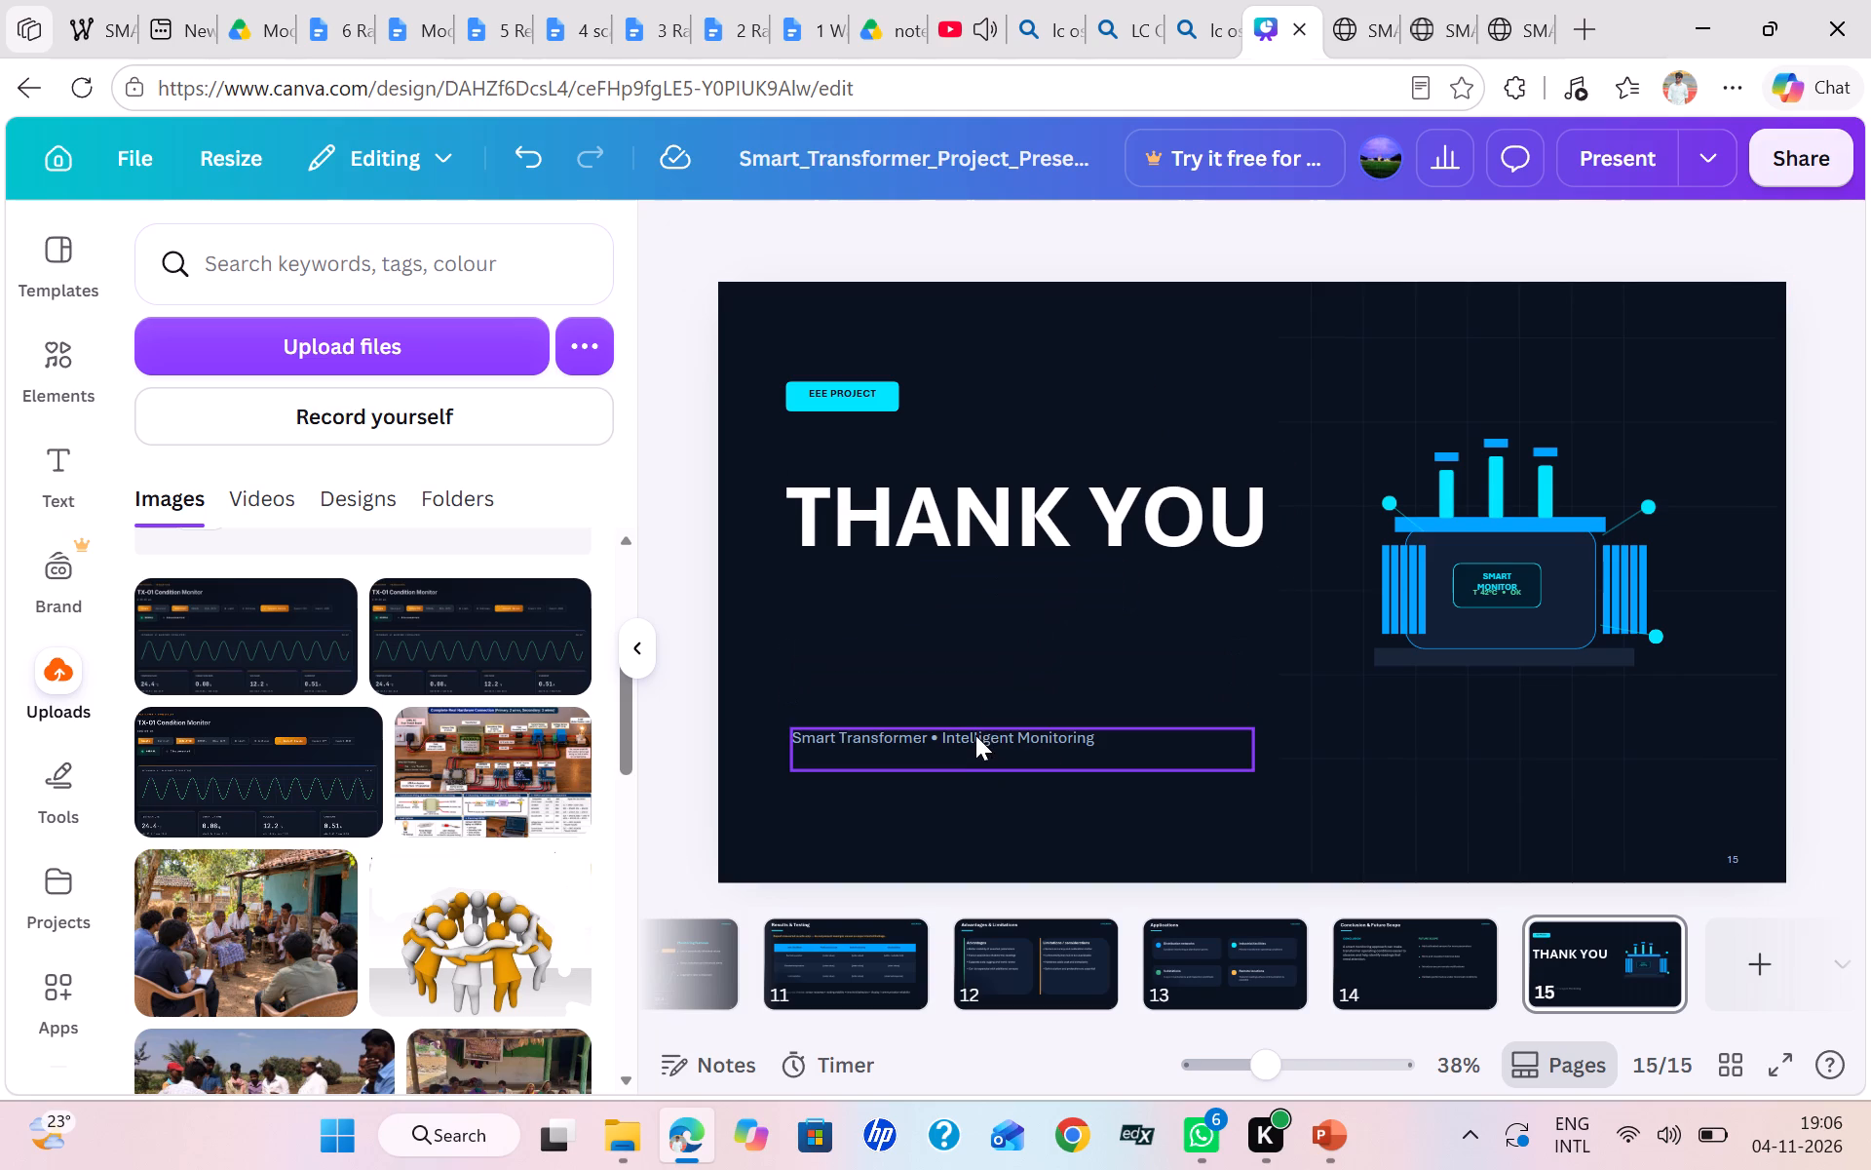
Move the "Smart Transformer • Intelligent Monitoring" line up to sit directly beneath the THANK YOU heading.
{"action": "left_click_drag", "start_coordinate": [975, 735], "coordinate": [1024, 589]}
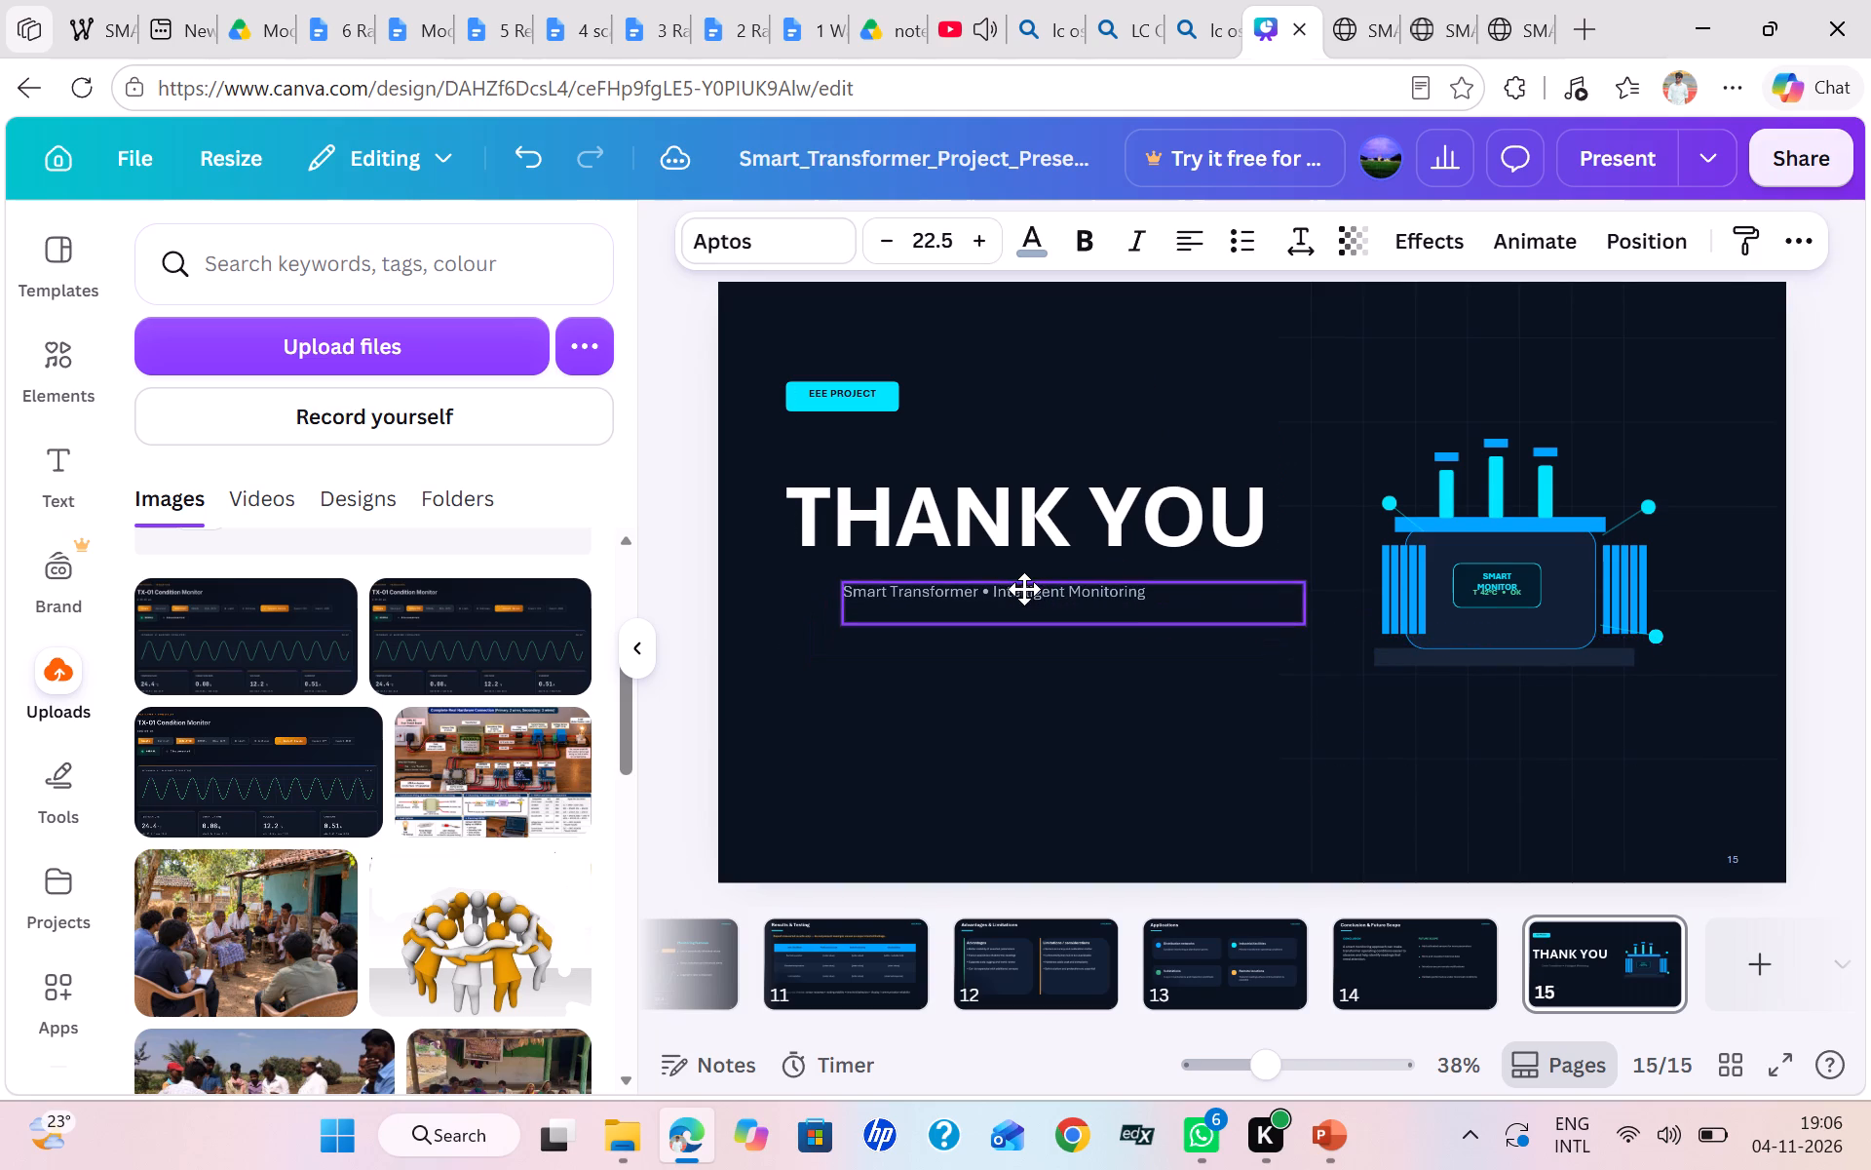
{"action": "left_click_drag", "start_coordinate": [1024, 589], "coordinate": [1026, 582]}
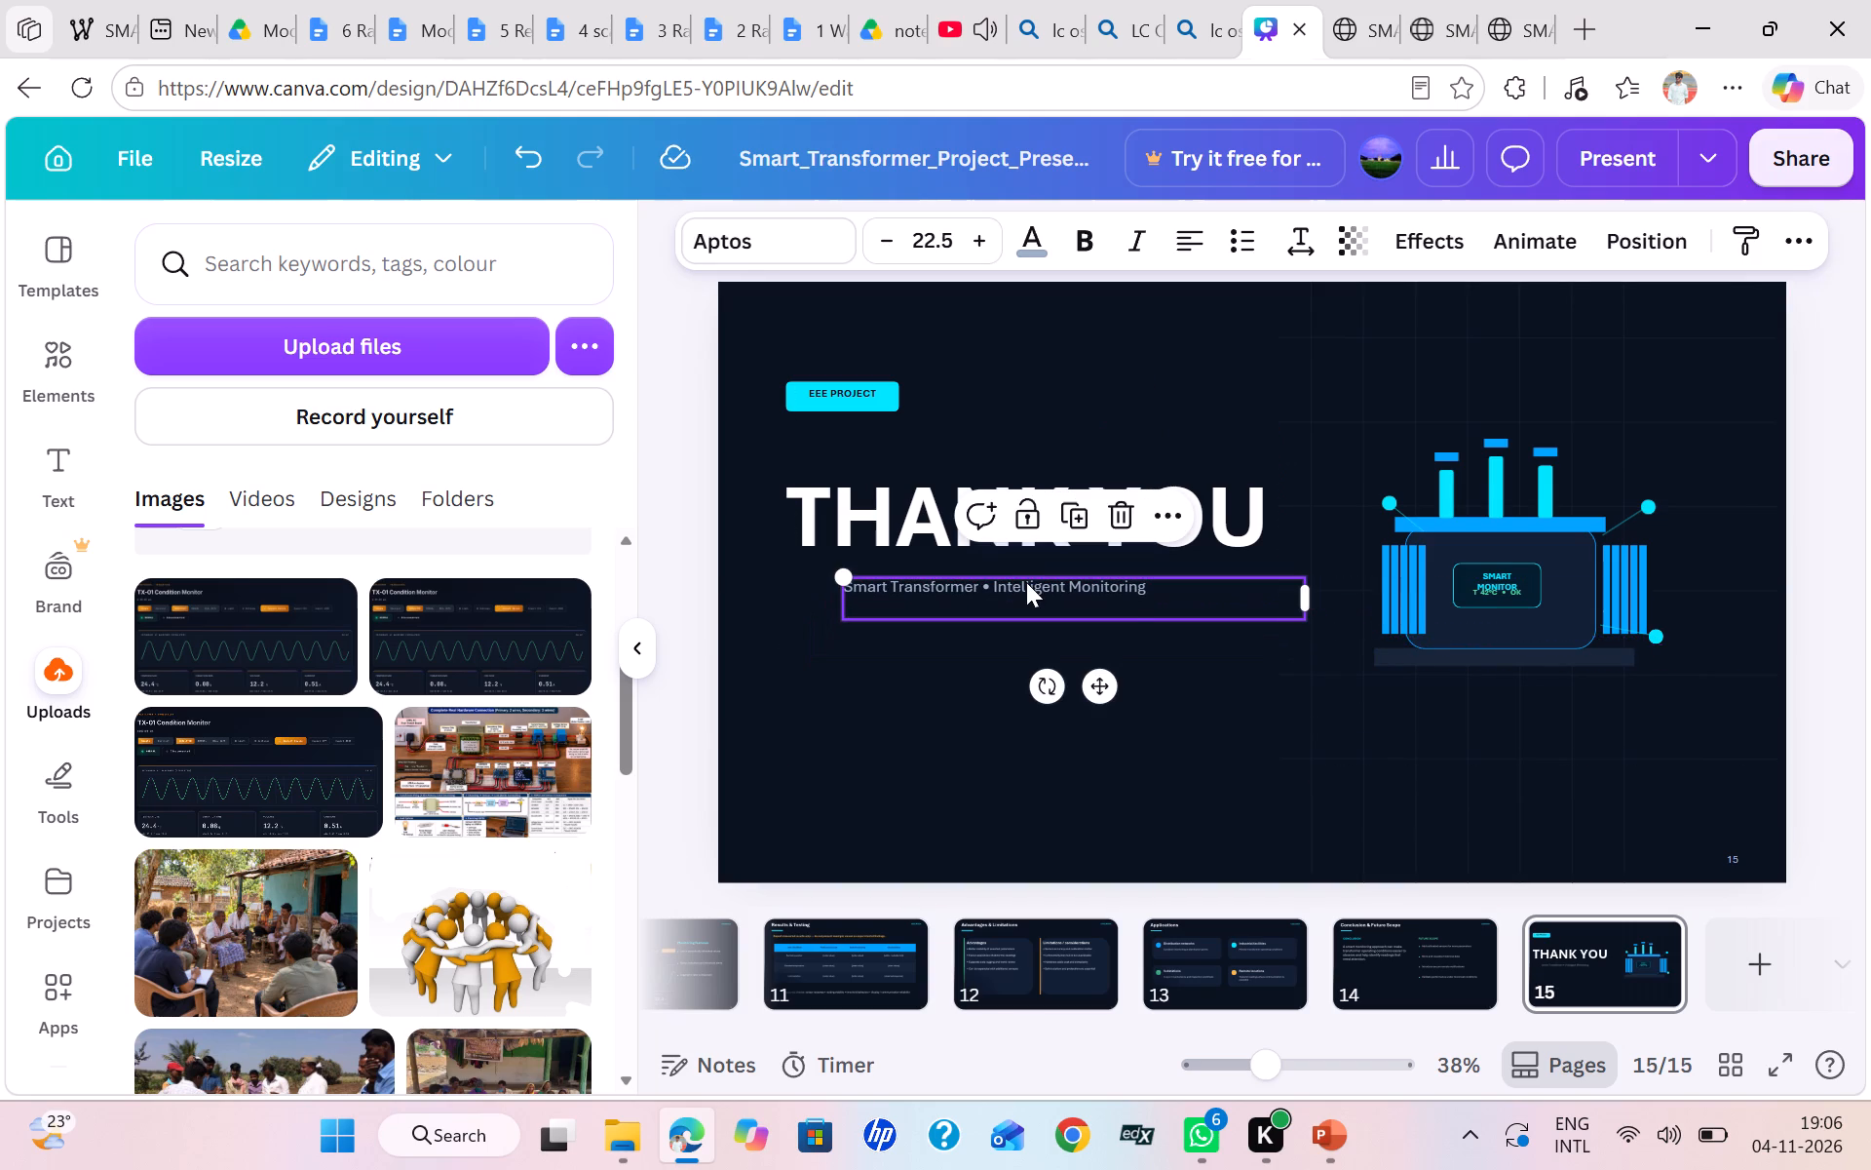
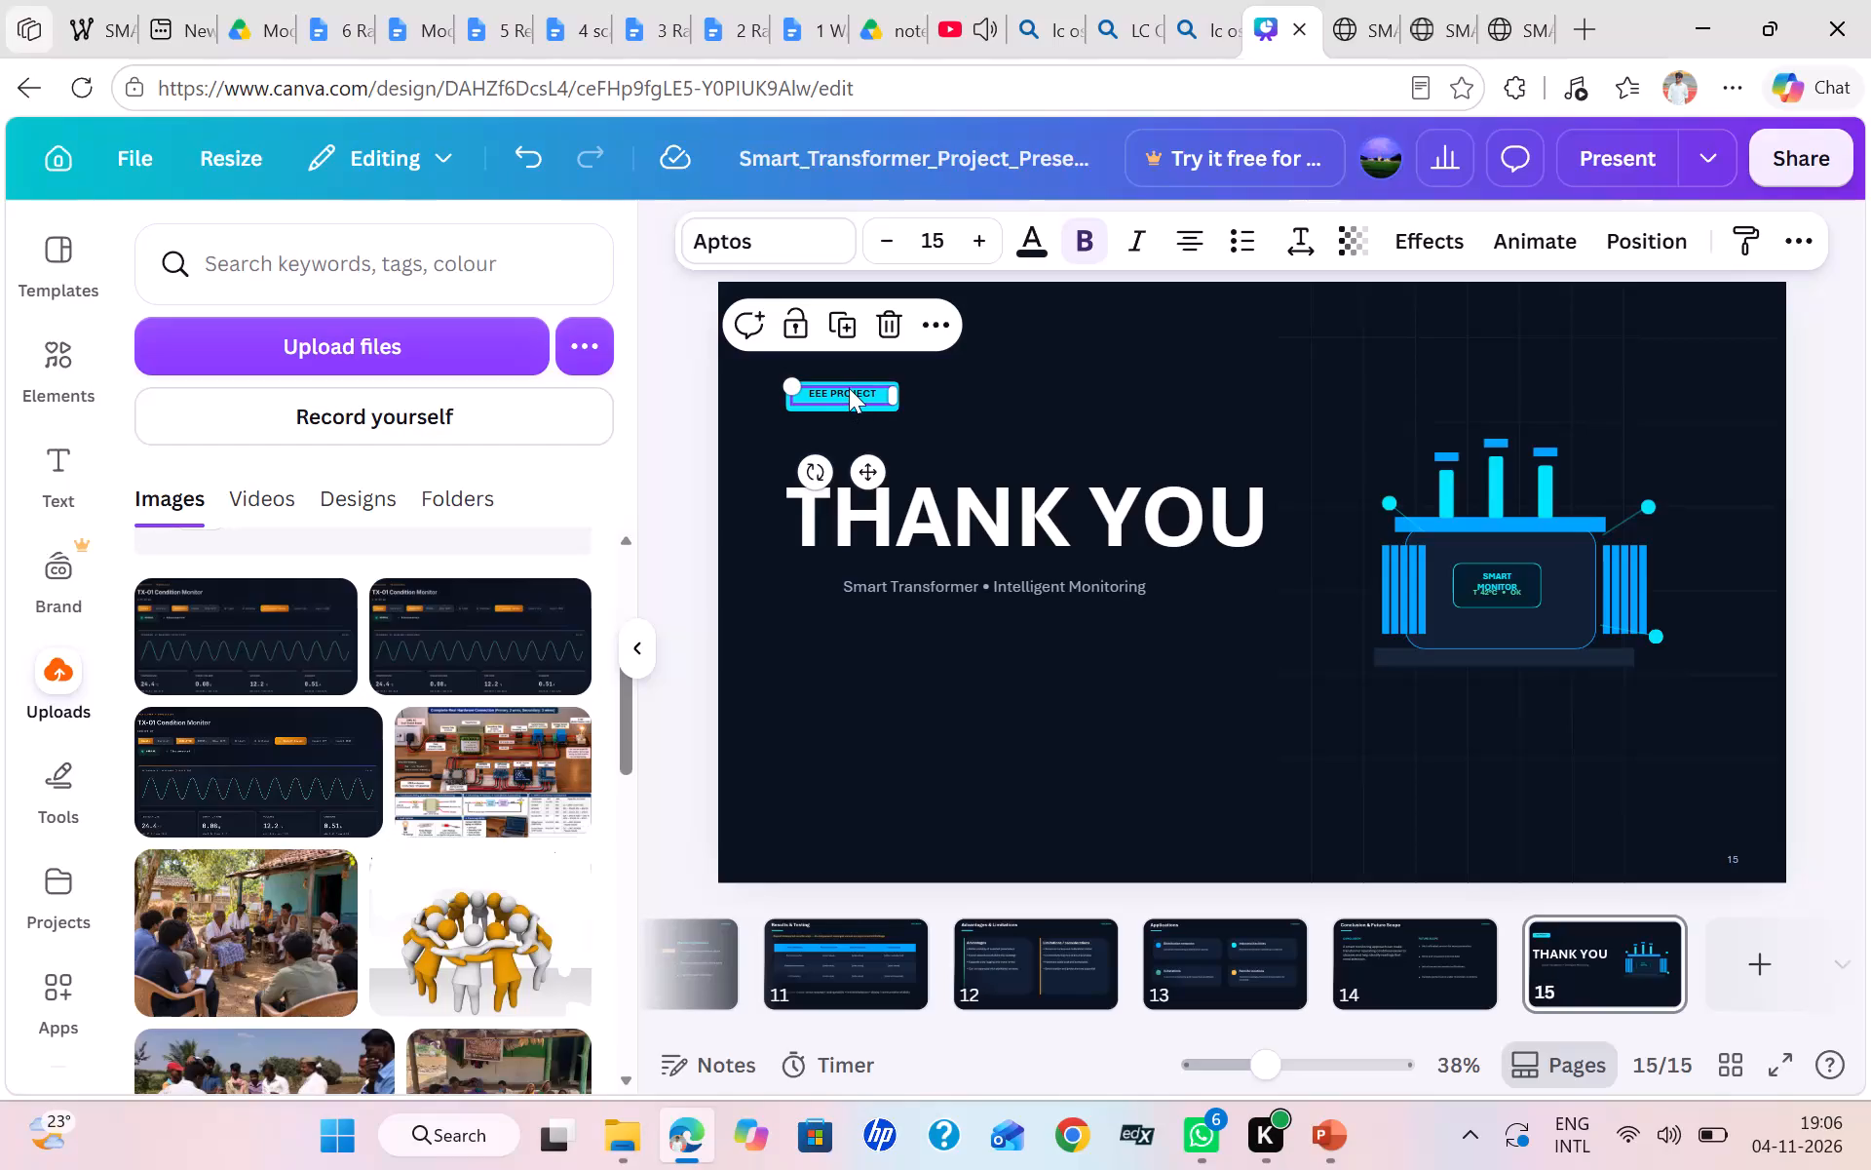
Change the EEE PROJECT badge text on the closing slide to EMI PROJECT.
{"action": "left_click", "coordinate": [849, 390]}
{"action": "key", "text": "Left"}
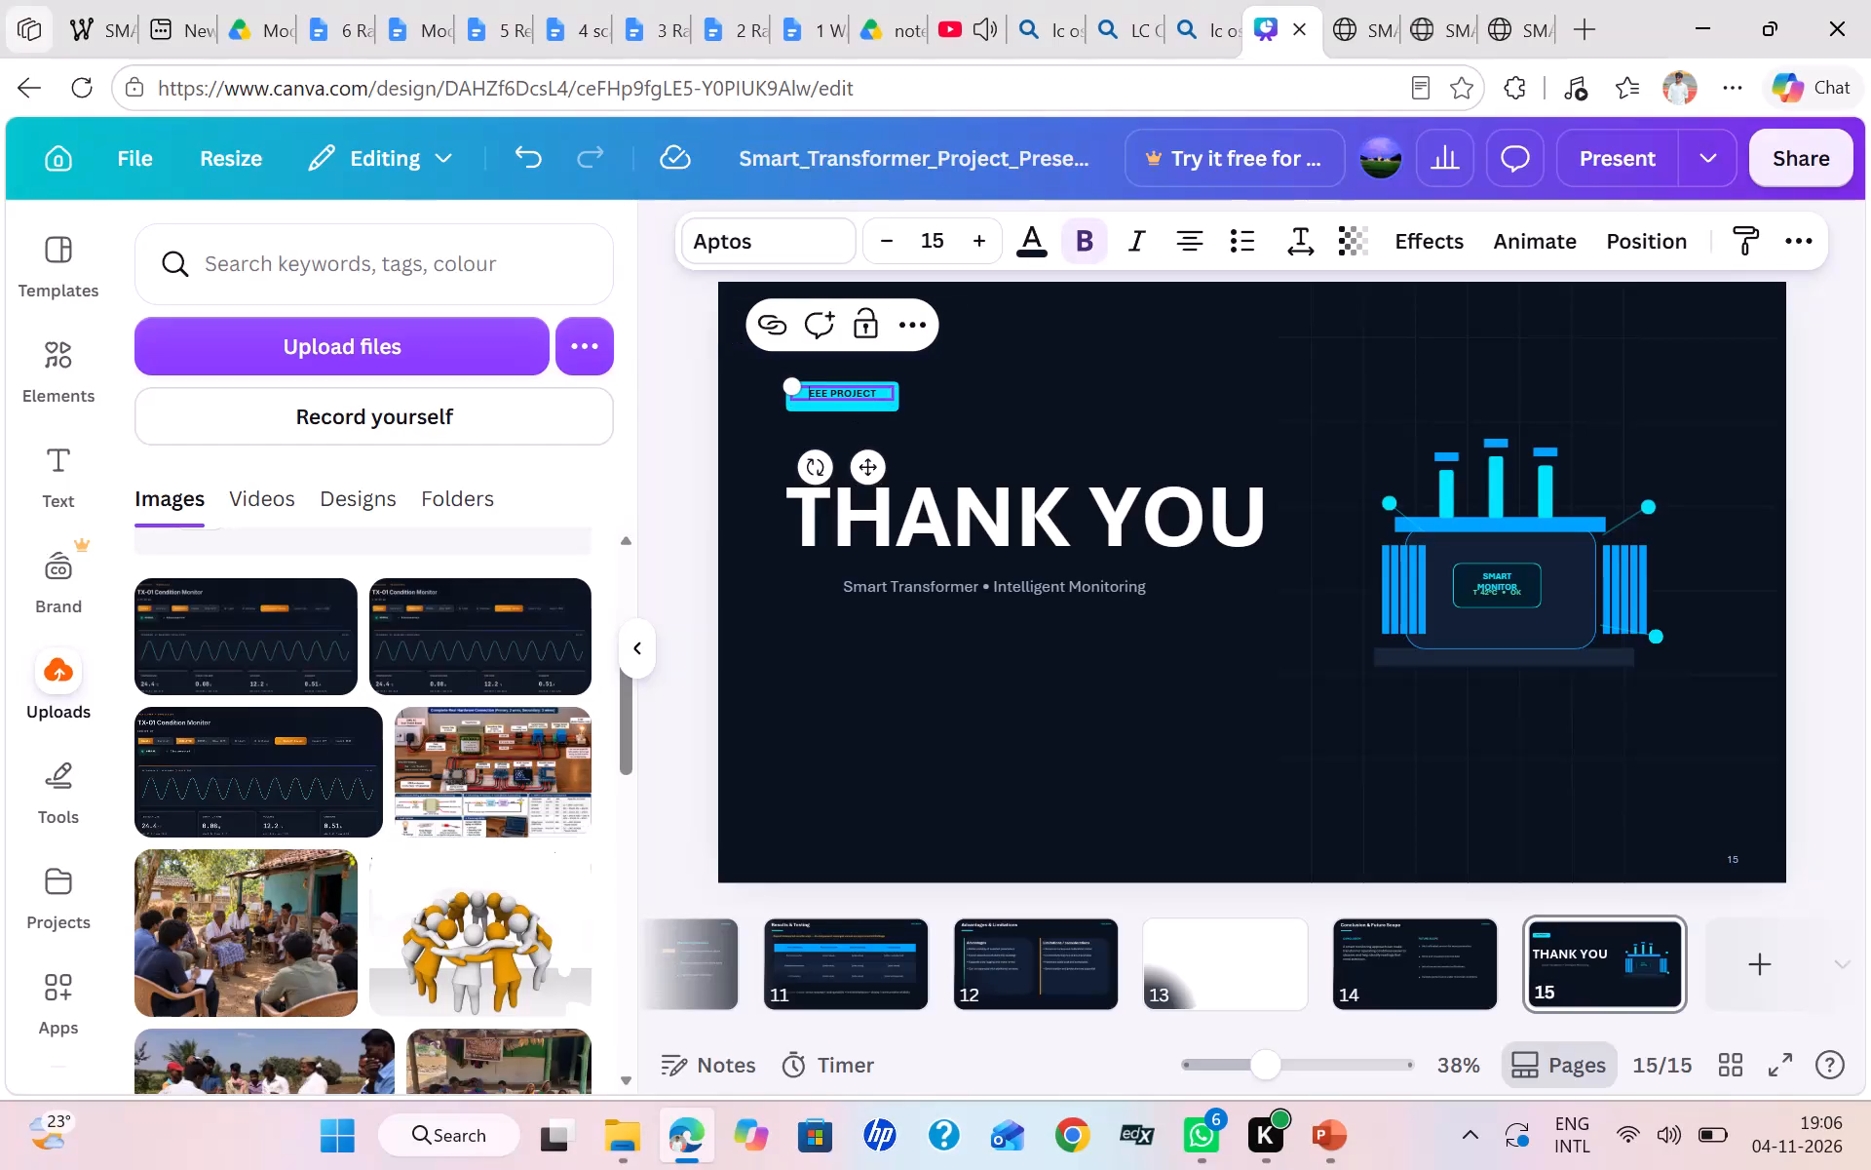
{"action": "key", "text": "Left"}
{"action": "key", "text": "Right"}
{"action": "key", "text": "Right"}
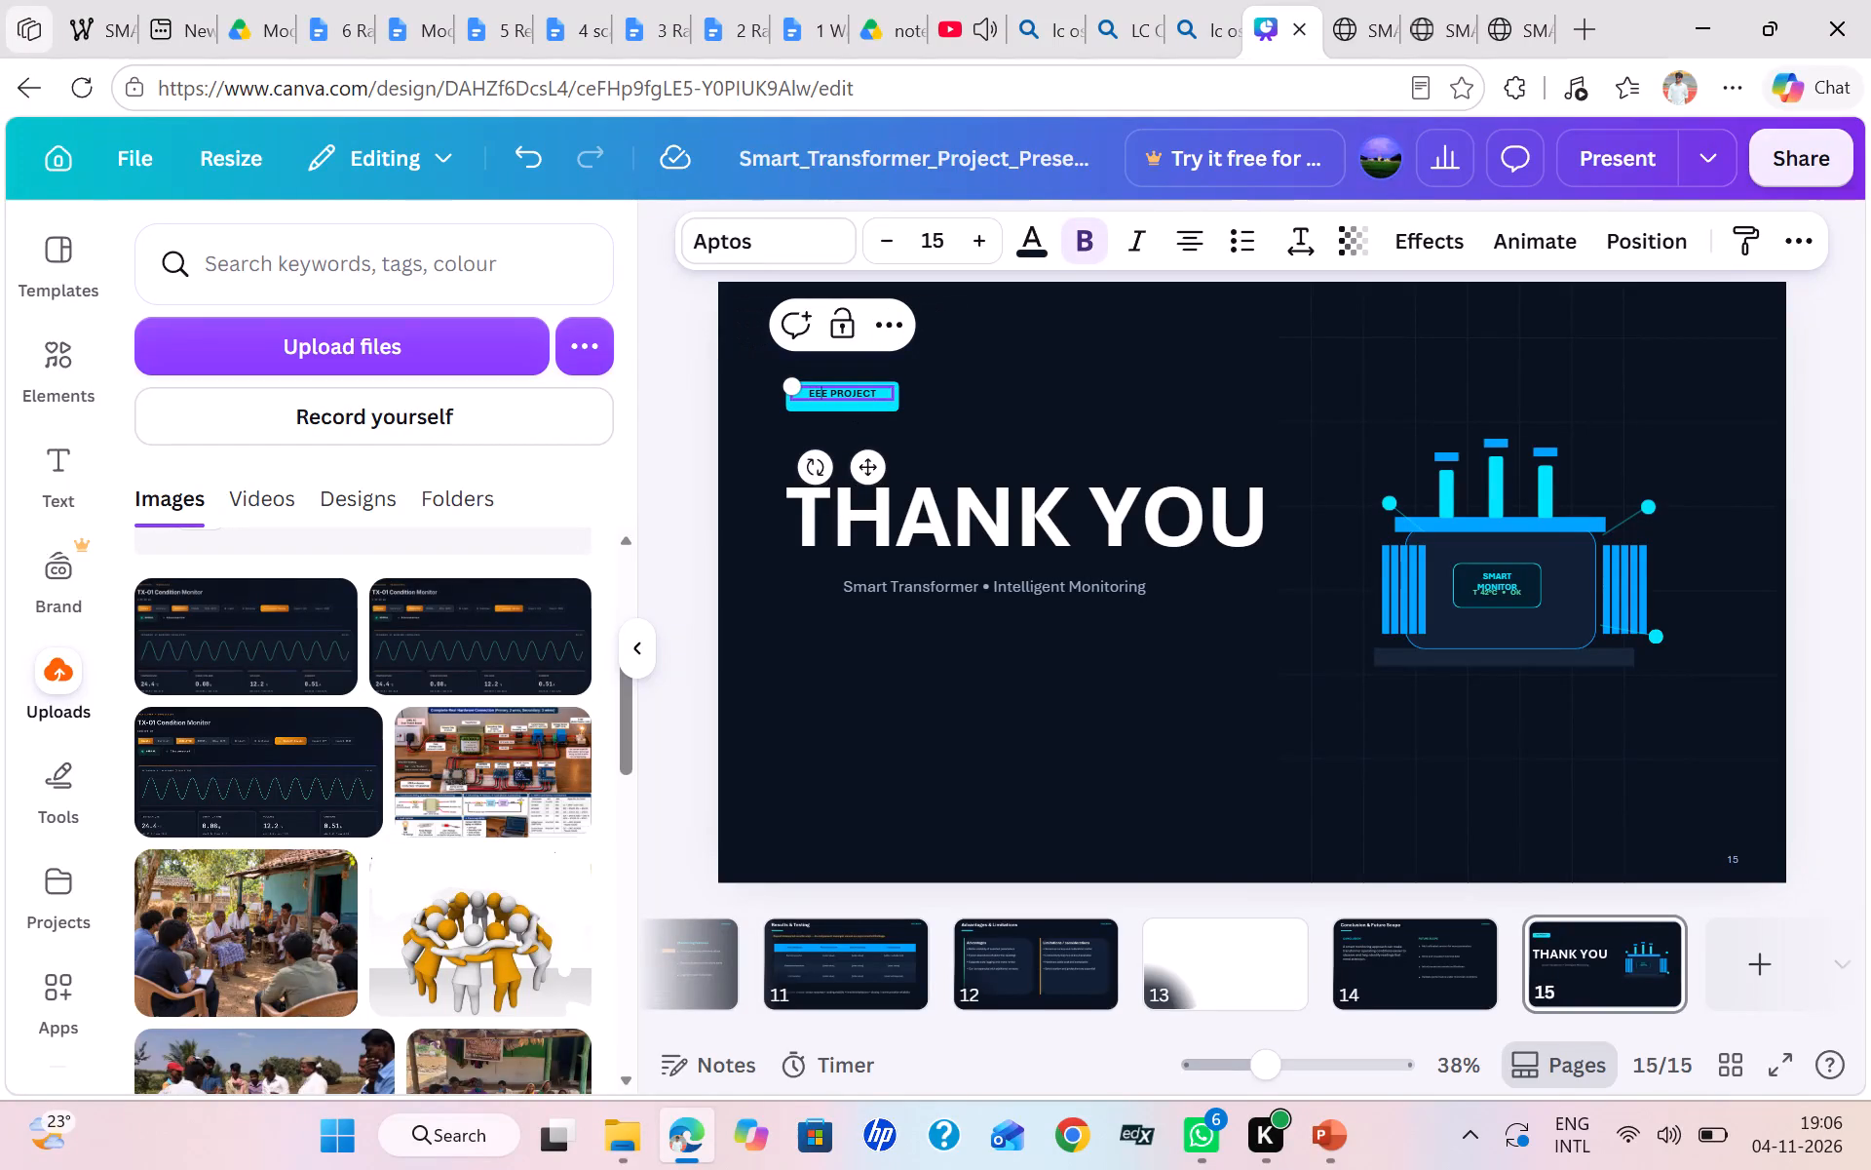
{"action": "key", "text": "Right"}
{"action": "key", "text": "BackSpace"}
{"action": "key", "text": "BackSpace"}
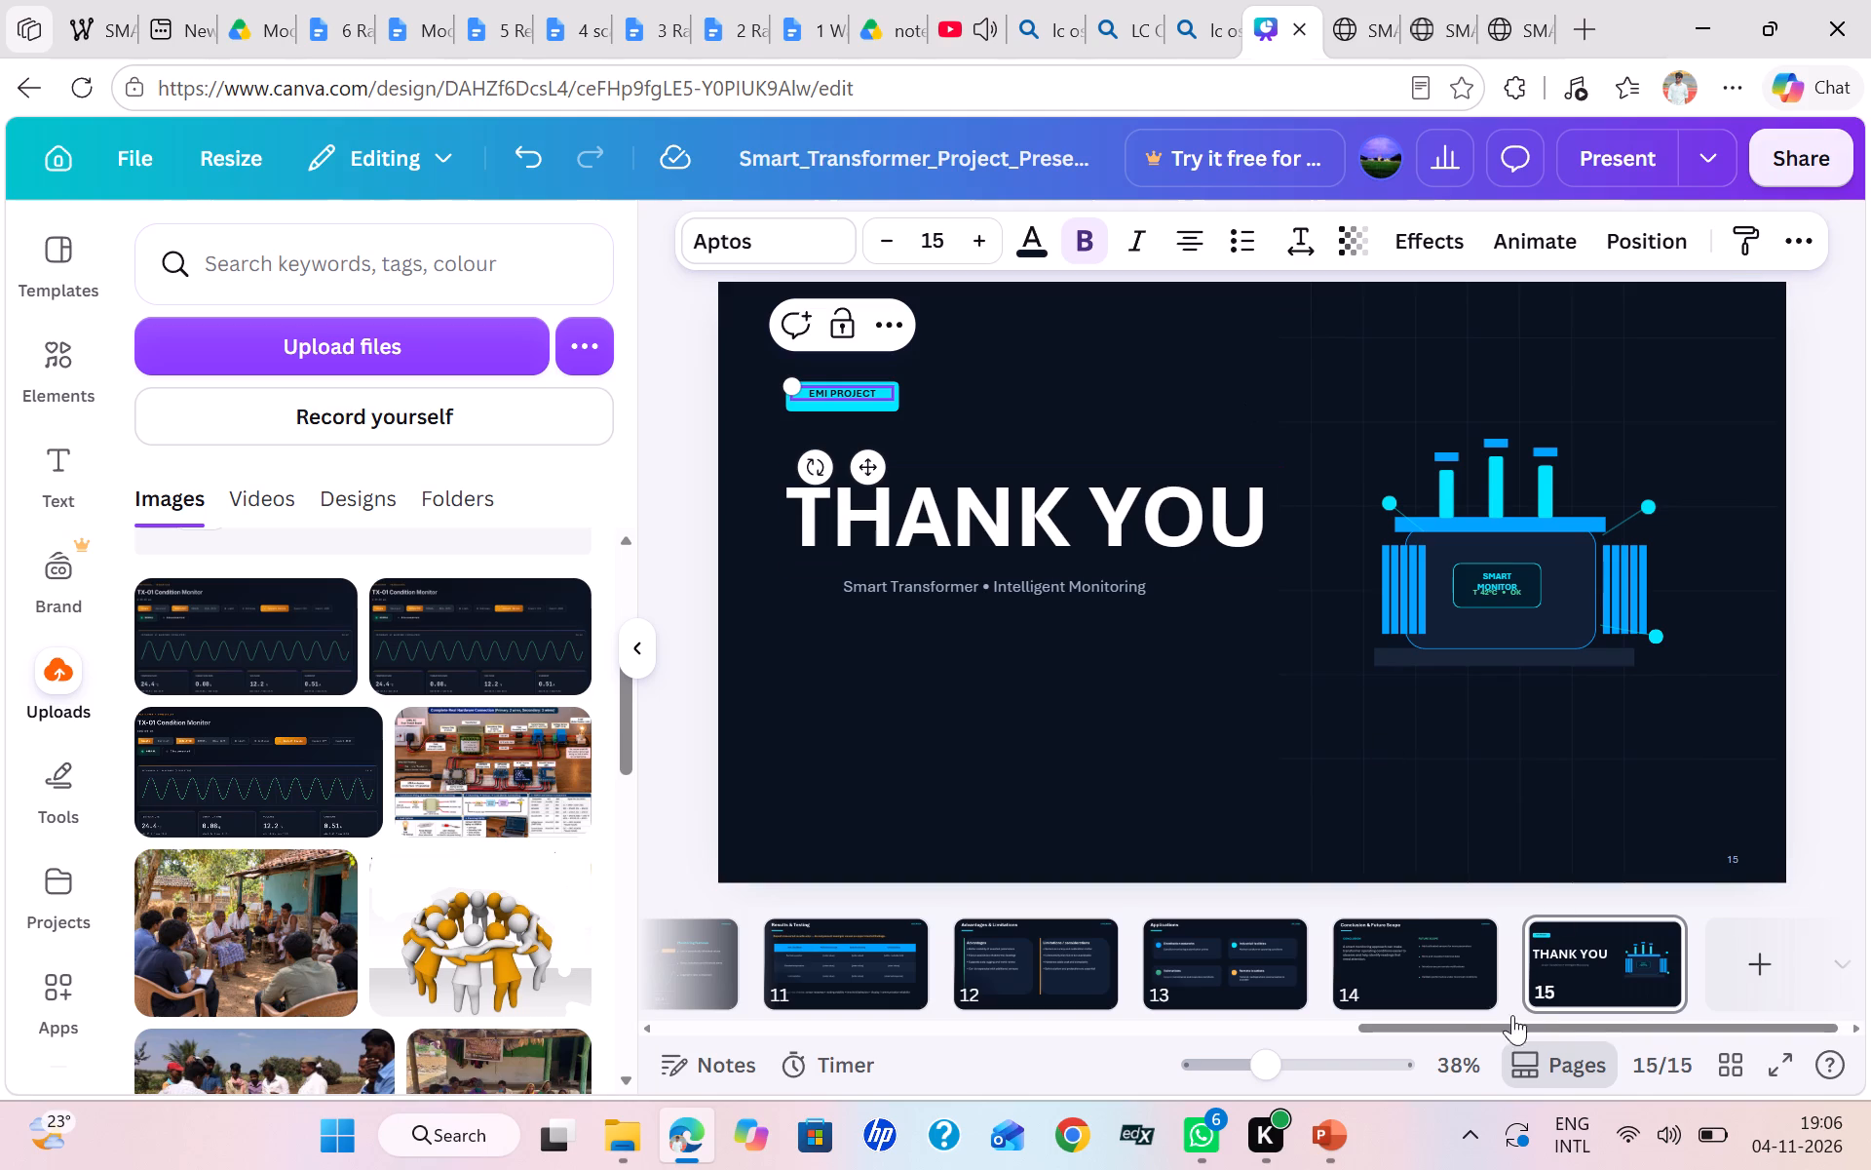
Remove the SUMMARY label from the Conclusion & Future Scope slide.
{"action": "left_click", "coordinate": [1408, 937]}
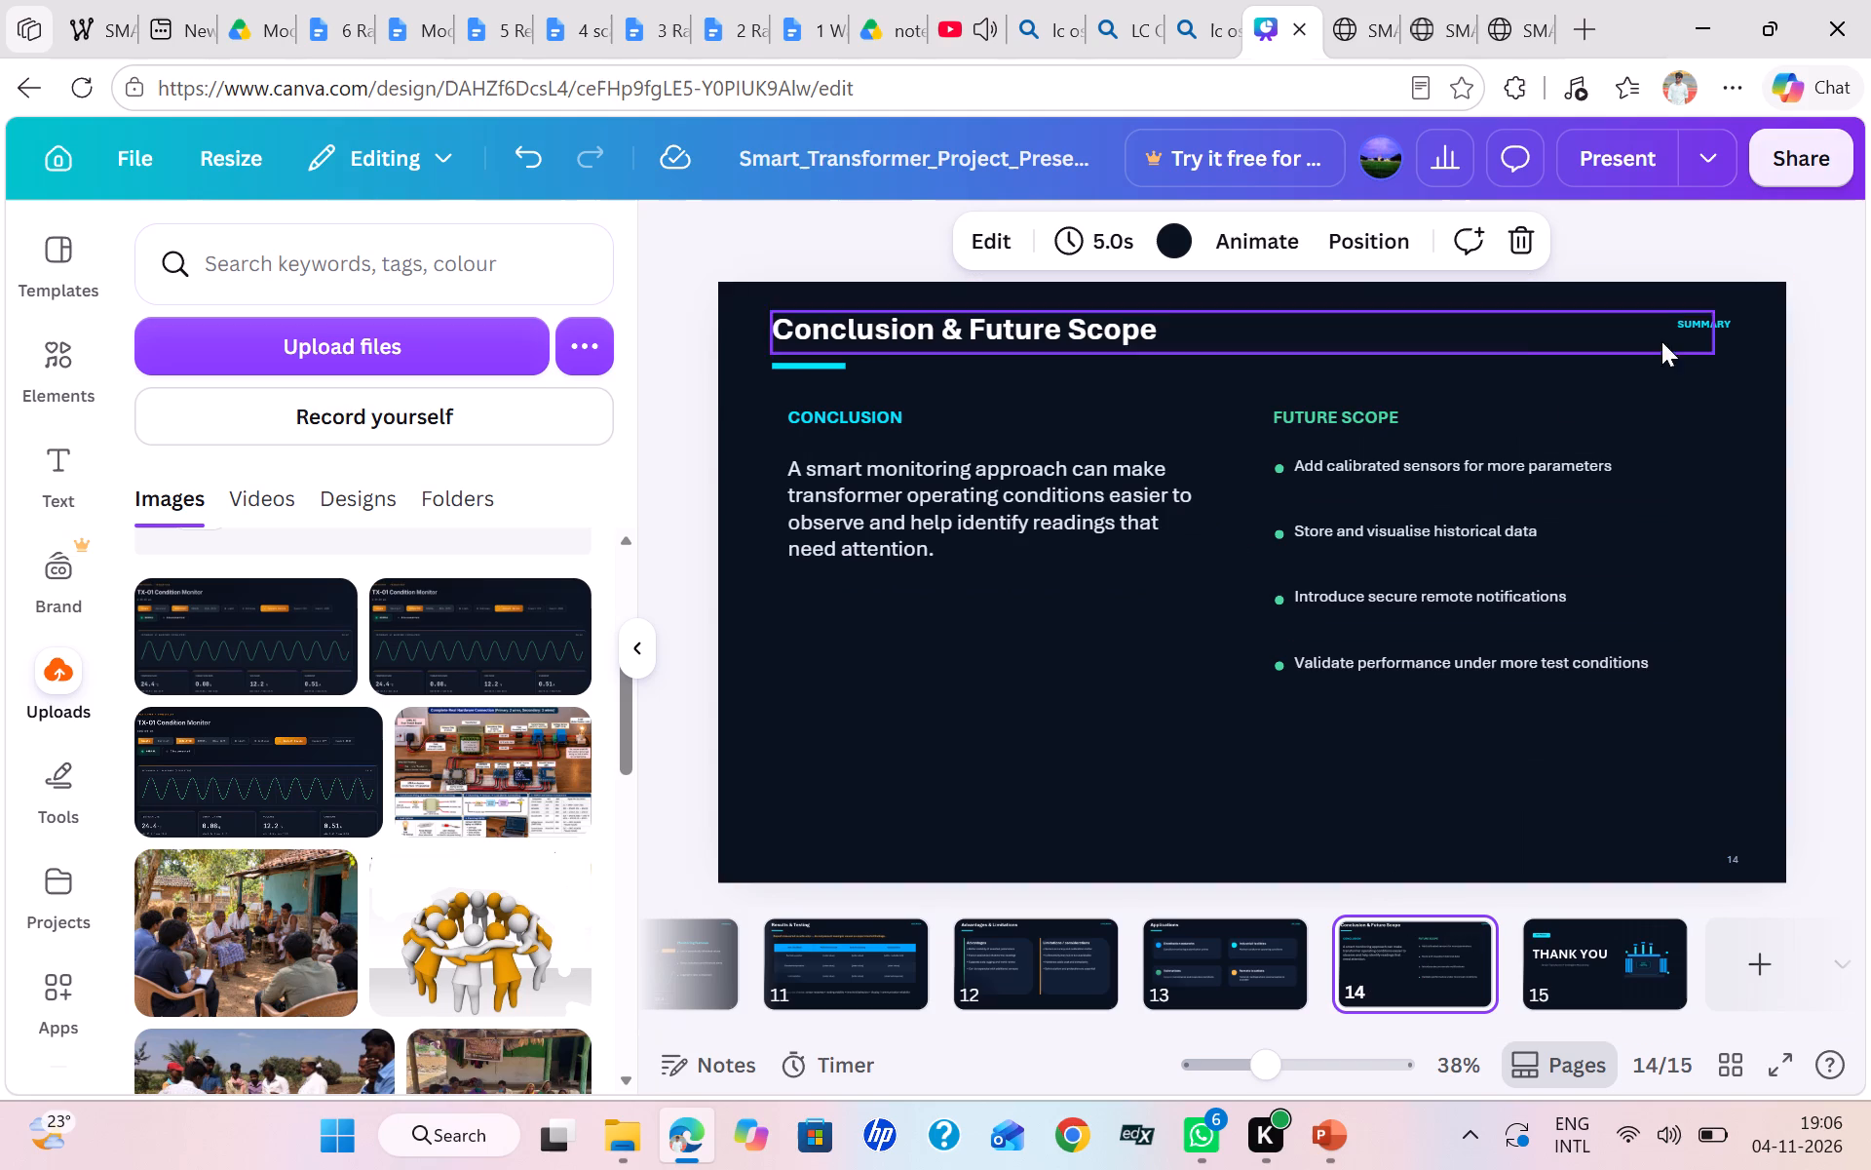
{"action": "left_click", "coordinate": [1704, 323]}
{"action": "left_click", "coordinate": [1678, 393]}
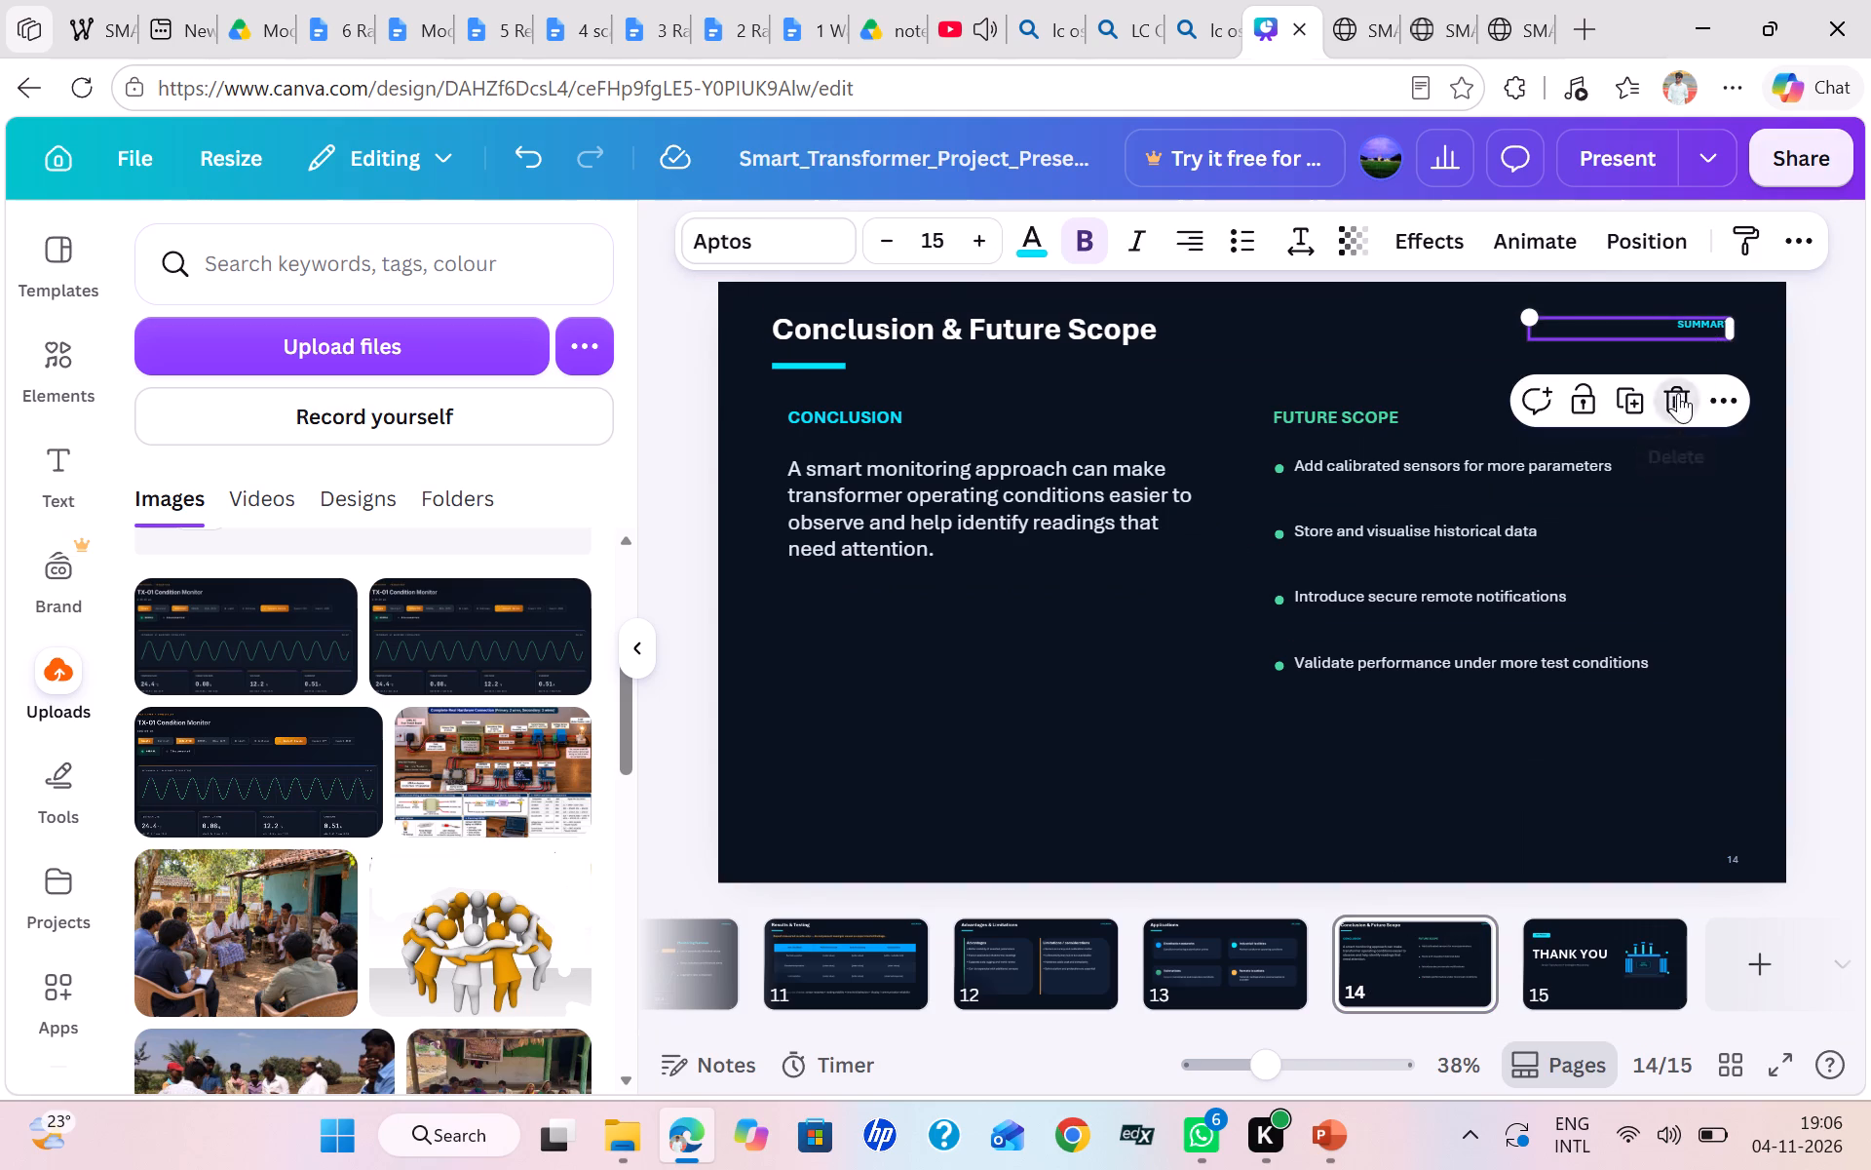
Review the preceding slides from Applications back to Software & Monitoring, and examine the Results & Testing slide.
{"action": "left_click", "coordinate": [1399, 941]}
{"action": "left_click", "coordinate": [1223, 946]}
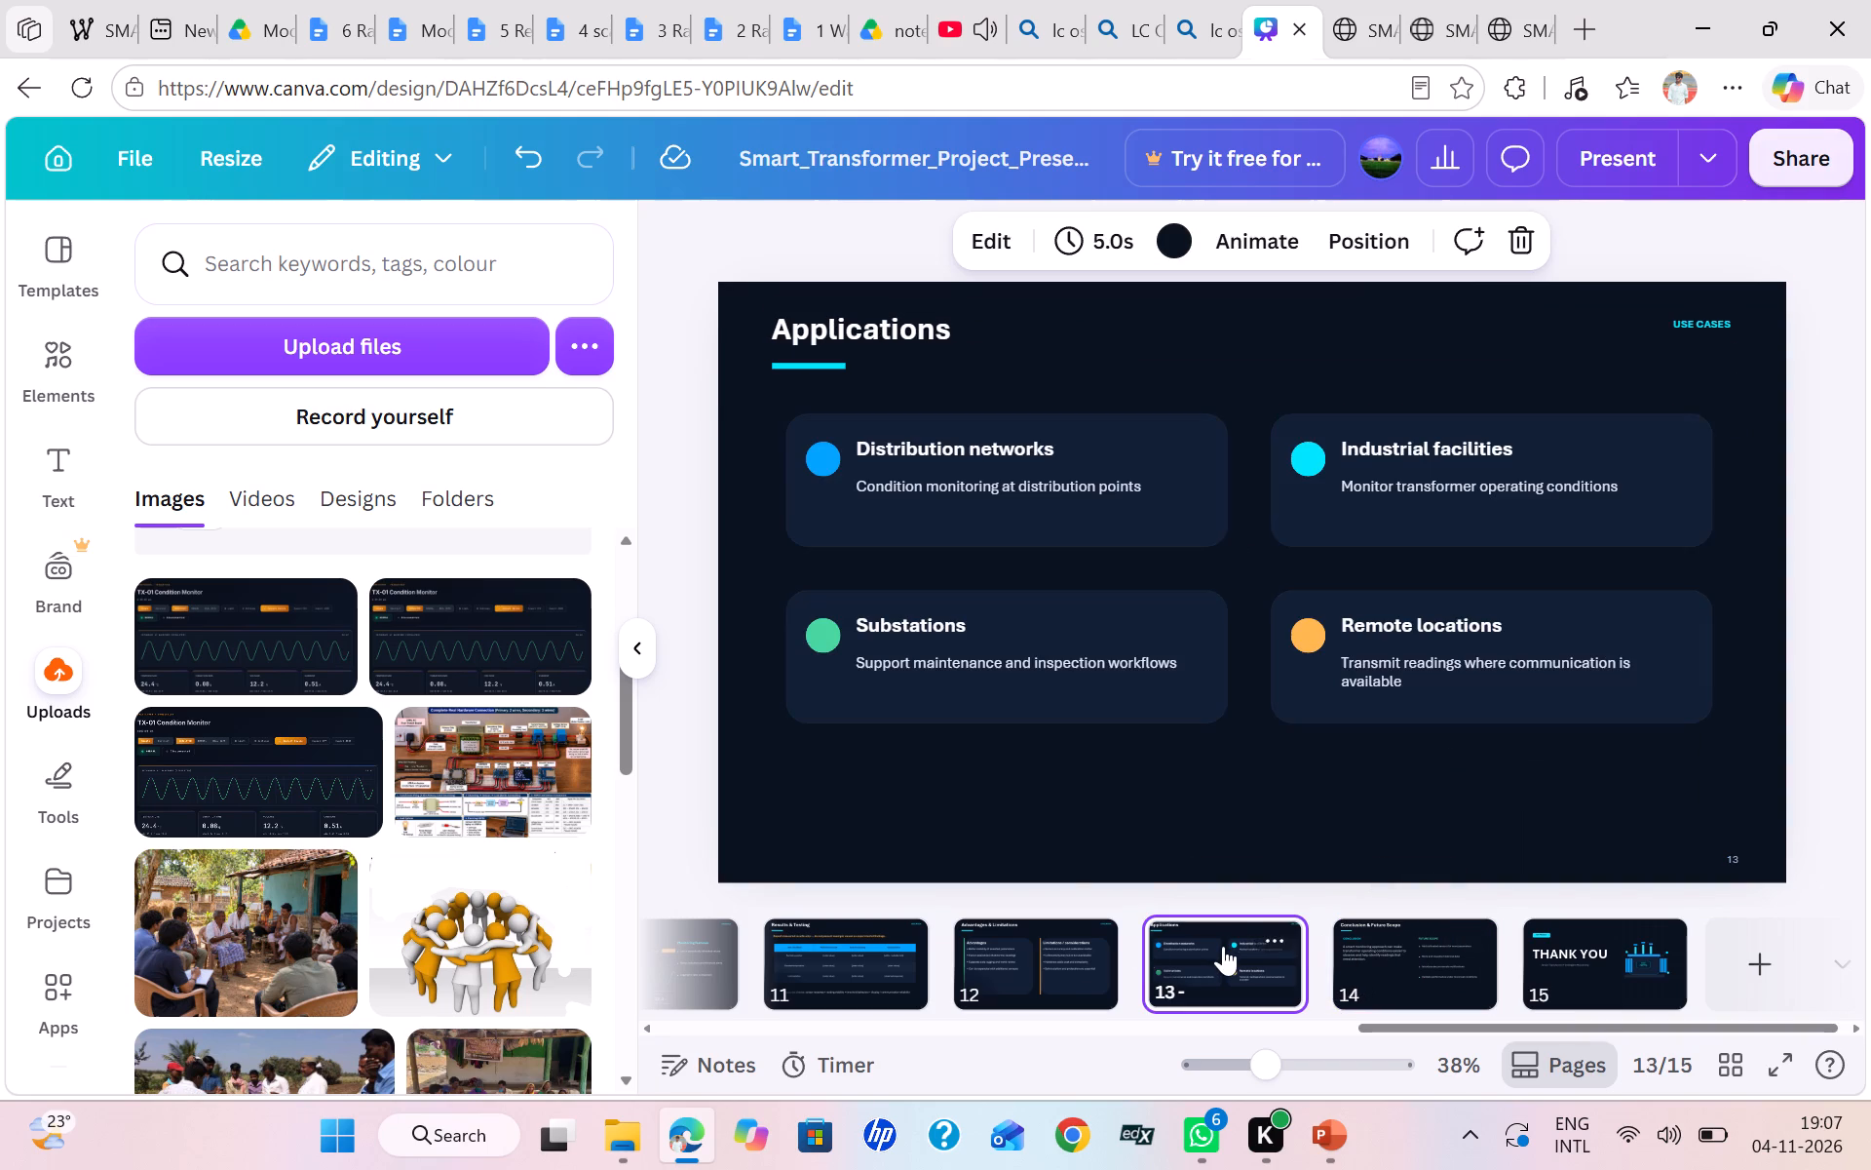
{"action": "left_click", "coordinate": [1038, 957]}
{"action": "scroll", "coordinate": [1038, 957], "scroll_direction": "right", "scroll_amount": 1}
{"action": "left_click", "coordinate": [1038, 957]}
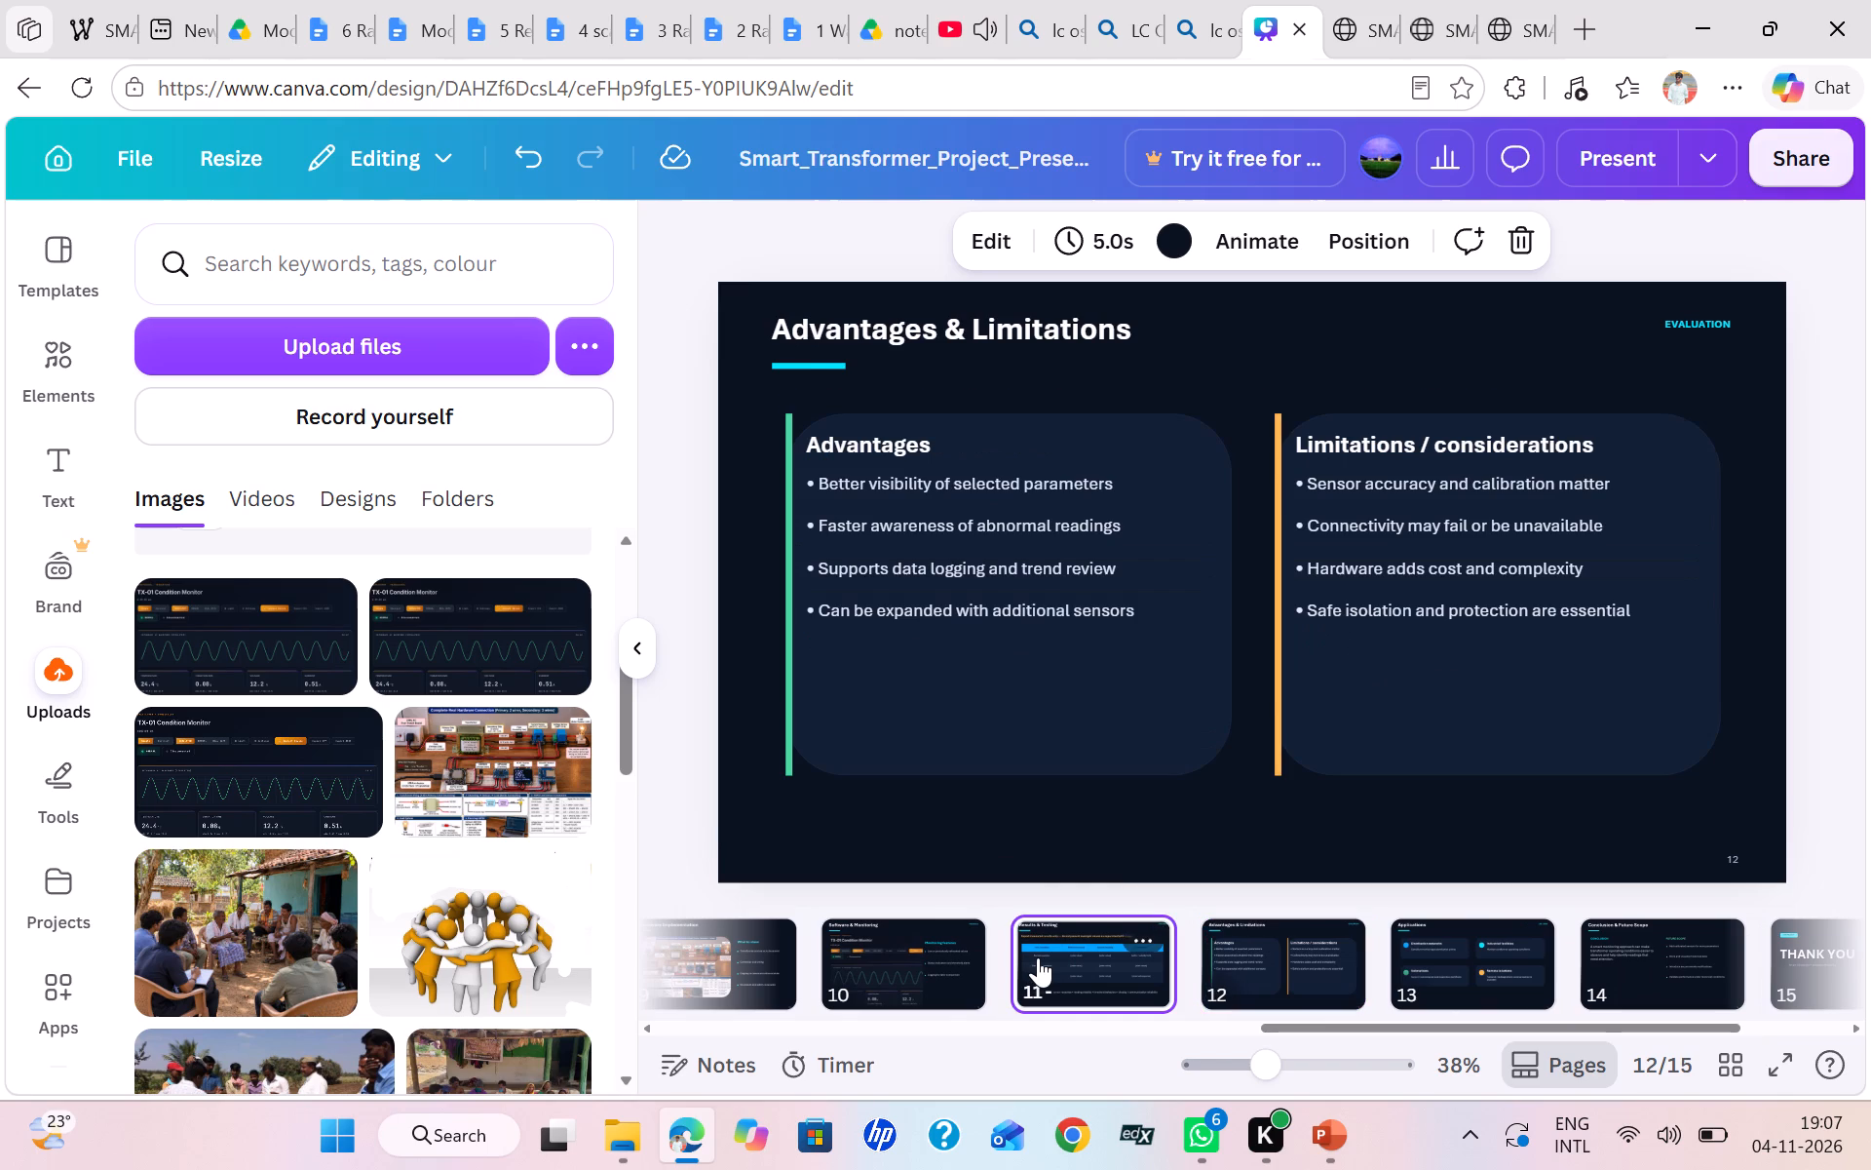
{"action": "left_click", "coordinate": [879, 954]}
{"action": "scroll", "coordinate": [879, 954], "scroll_direction": "right", "scroll_amount": 2}
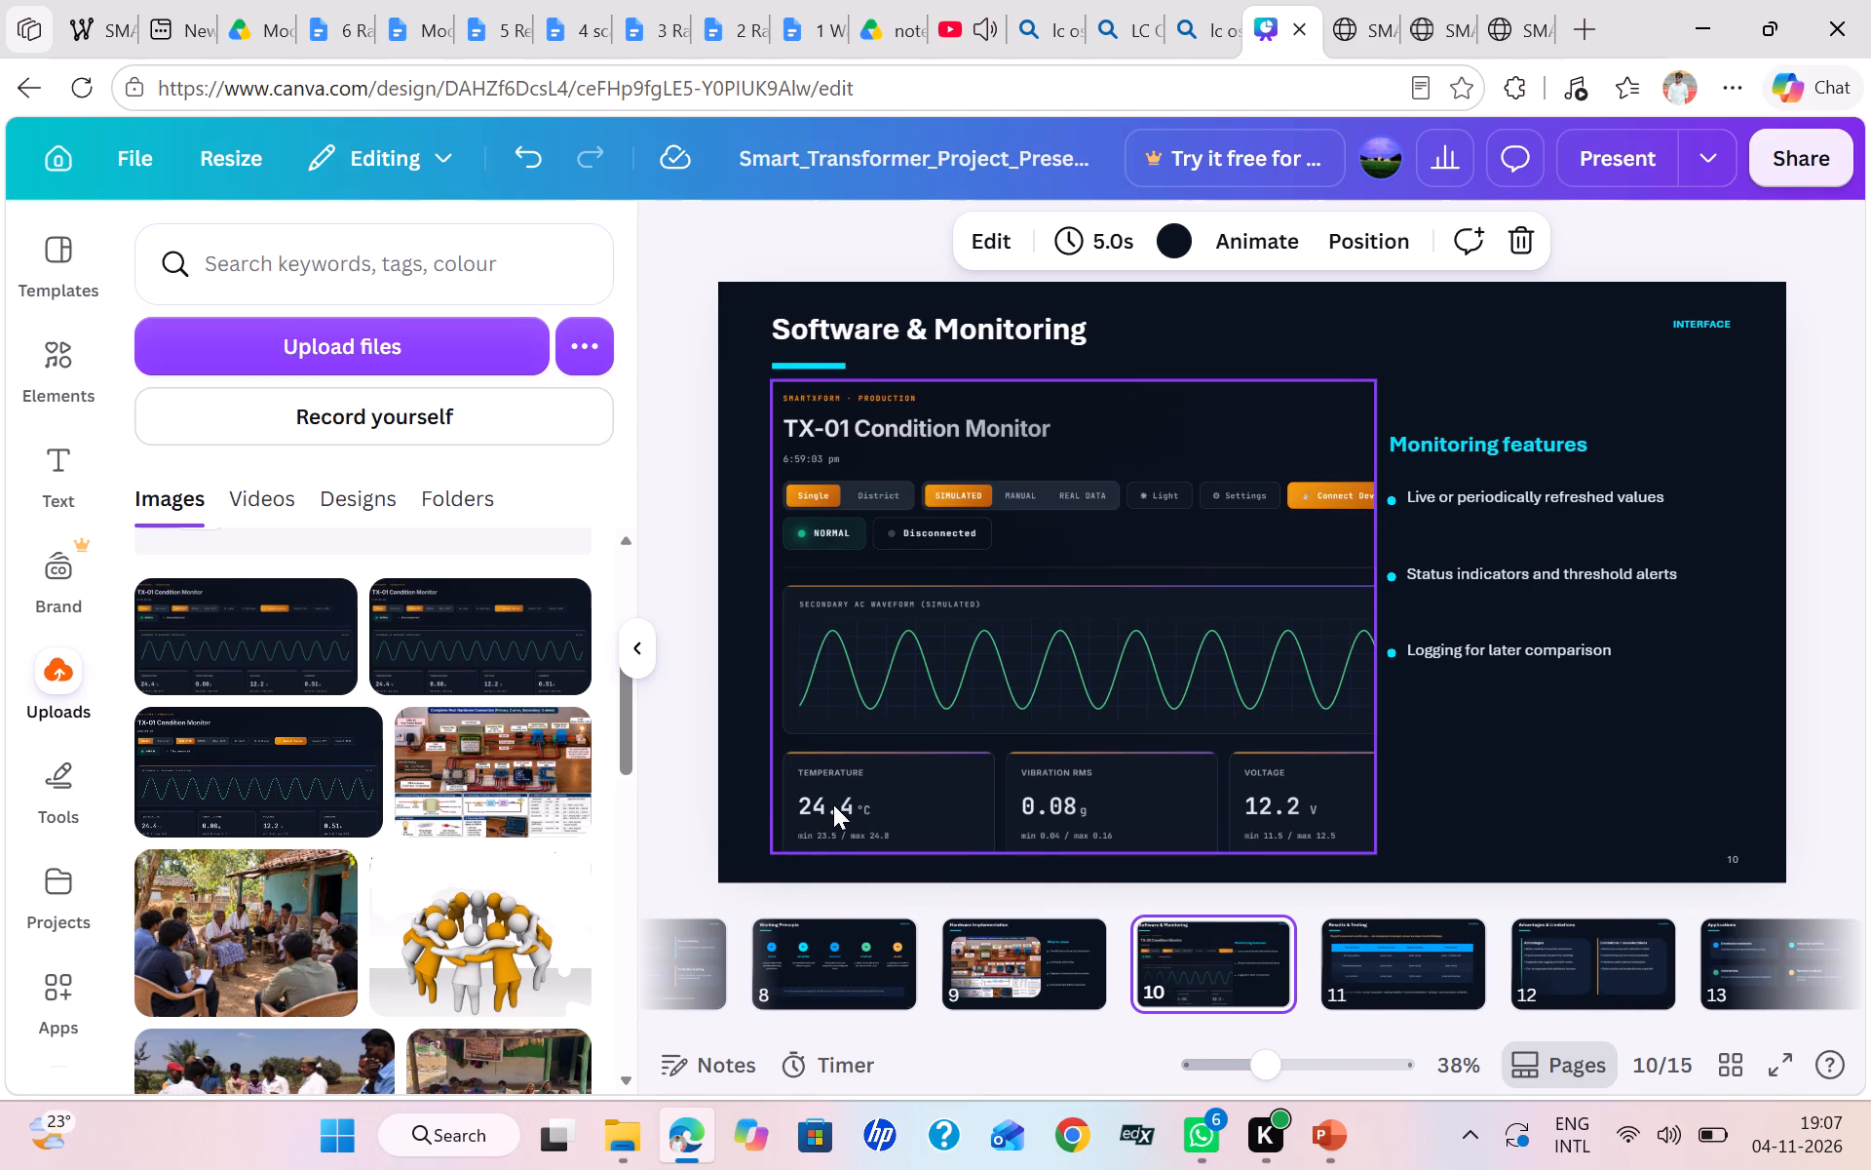
{"action": "left_click", "coordinate": [1394, 968]}
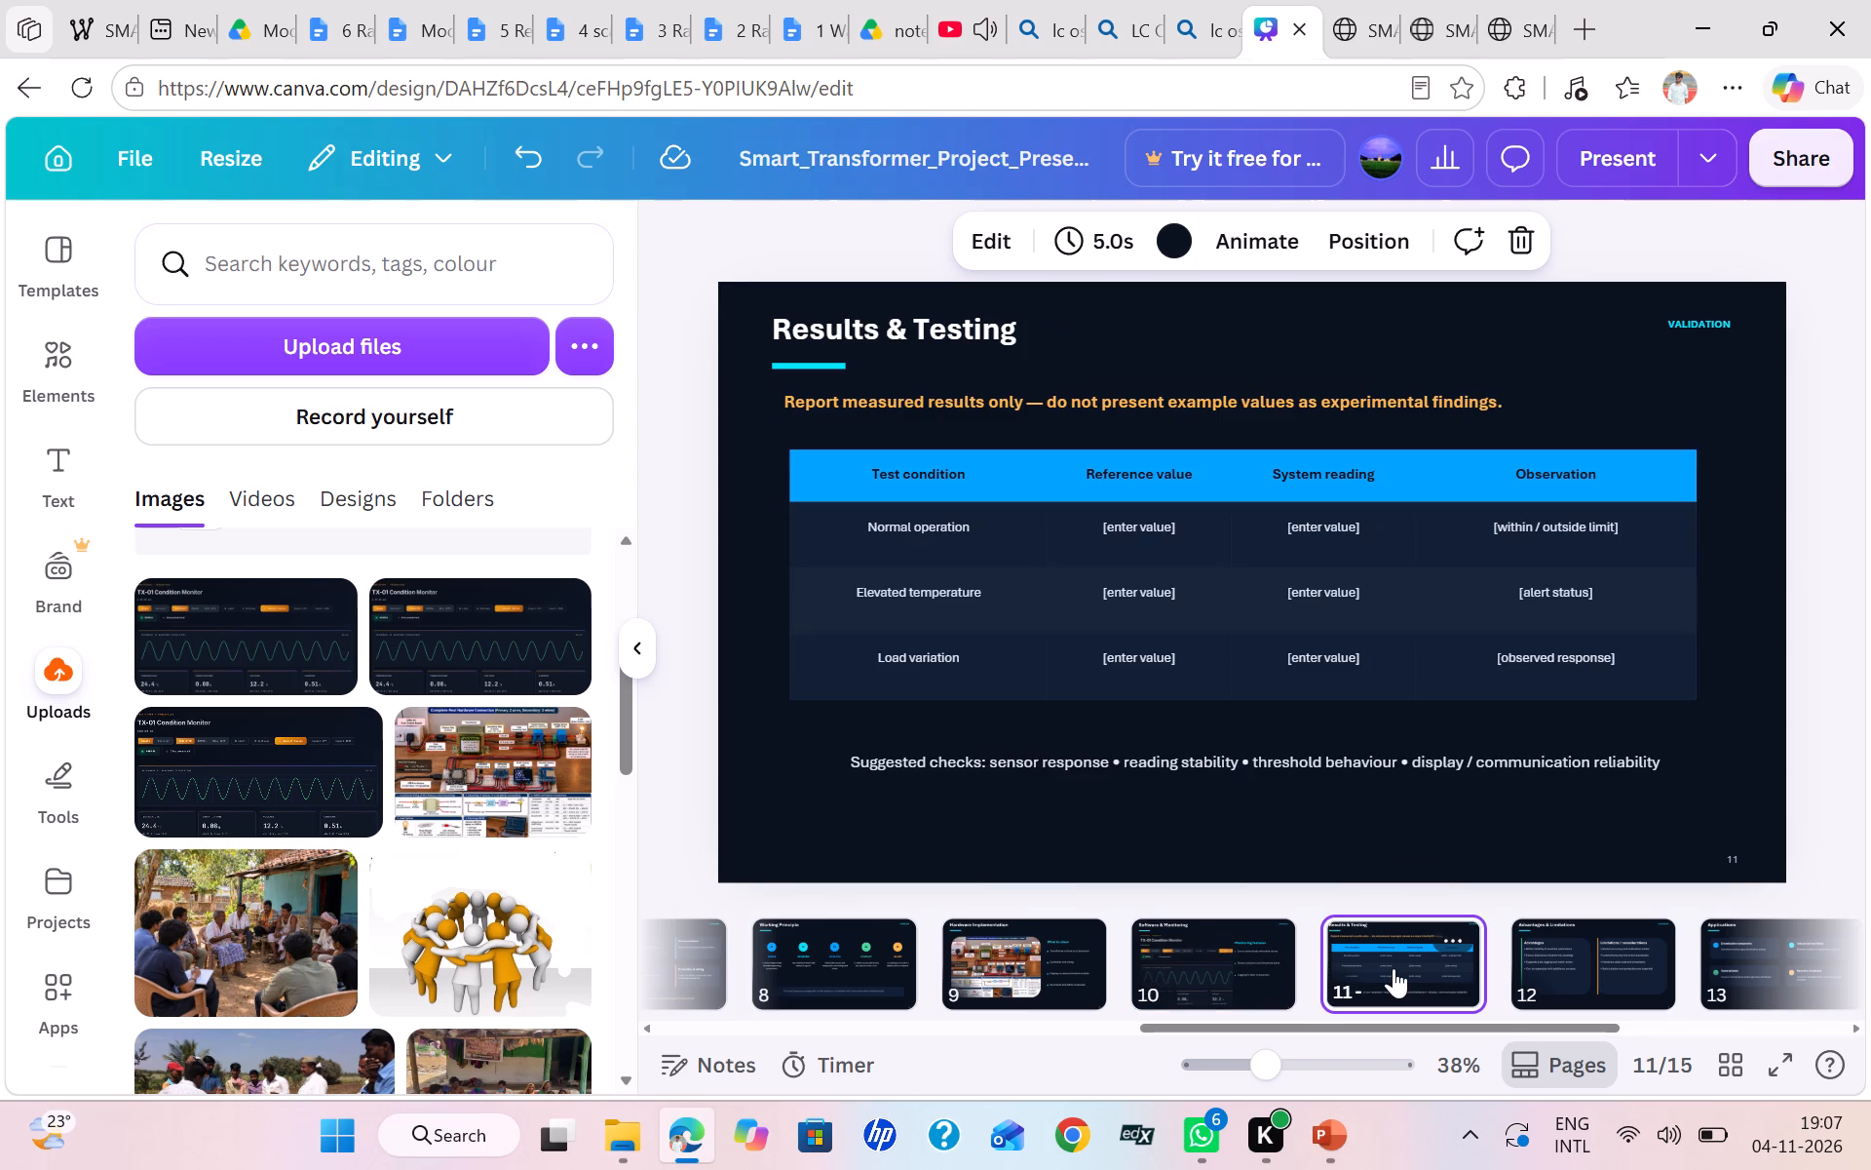
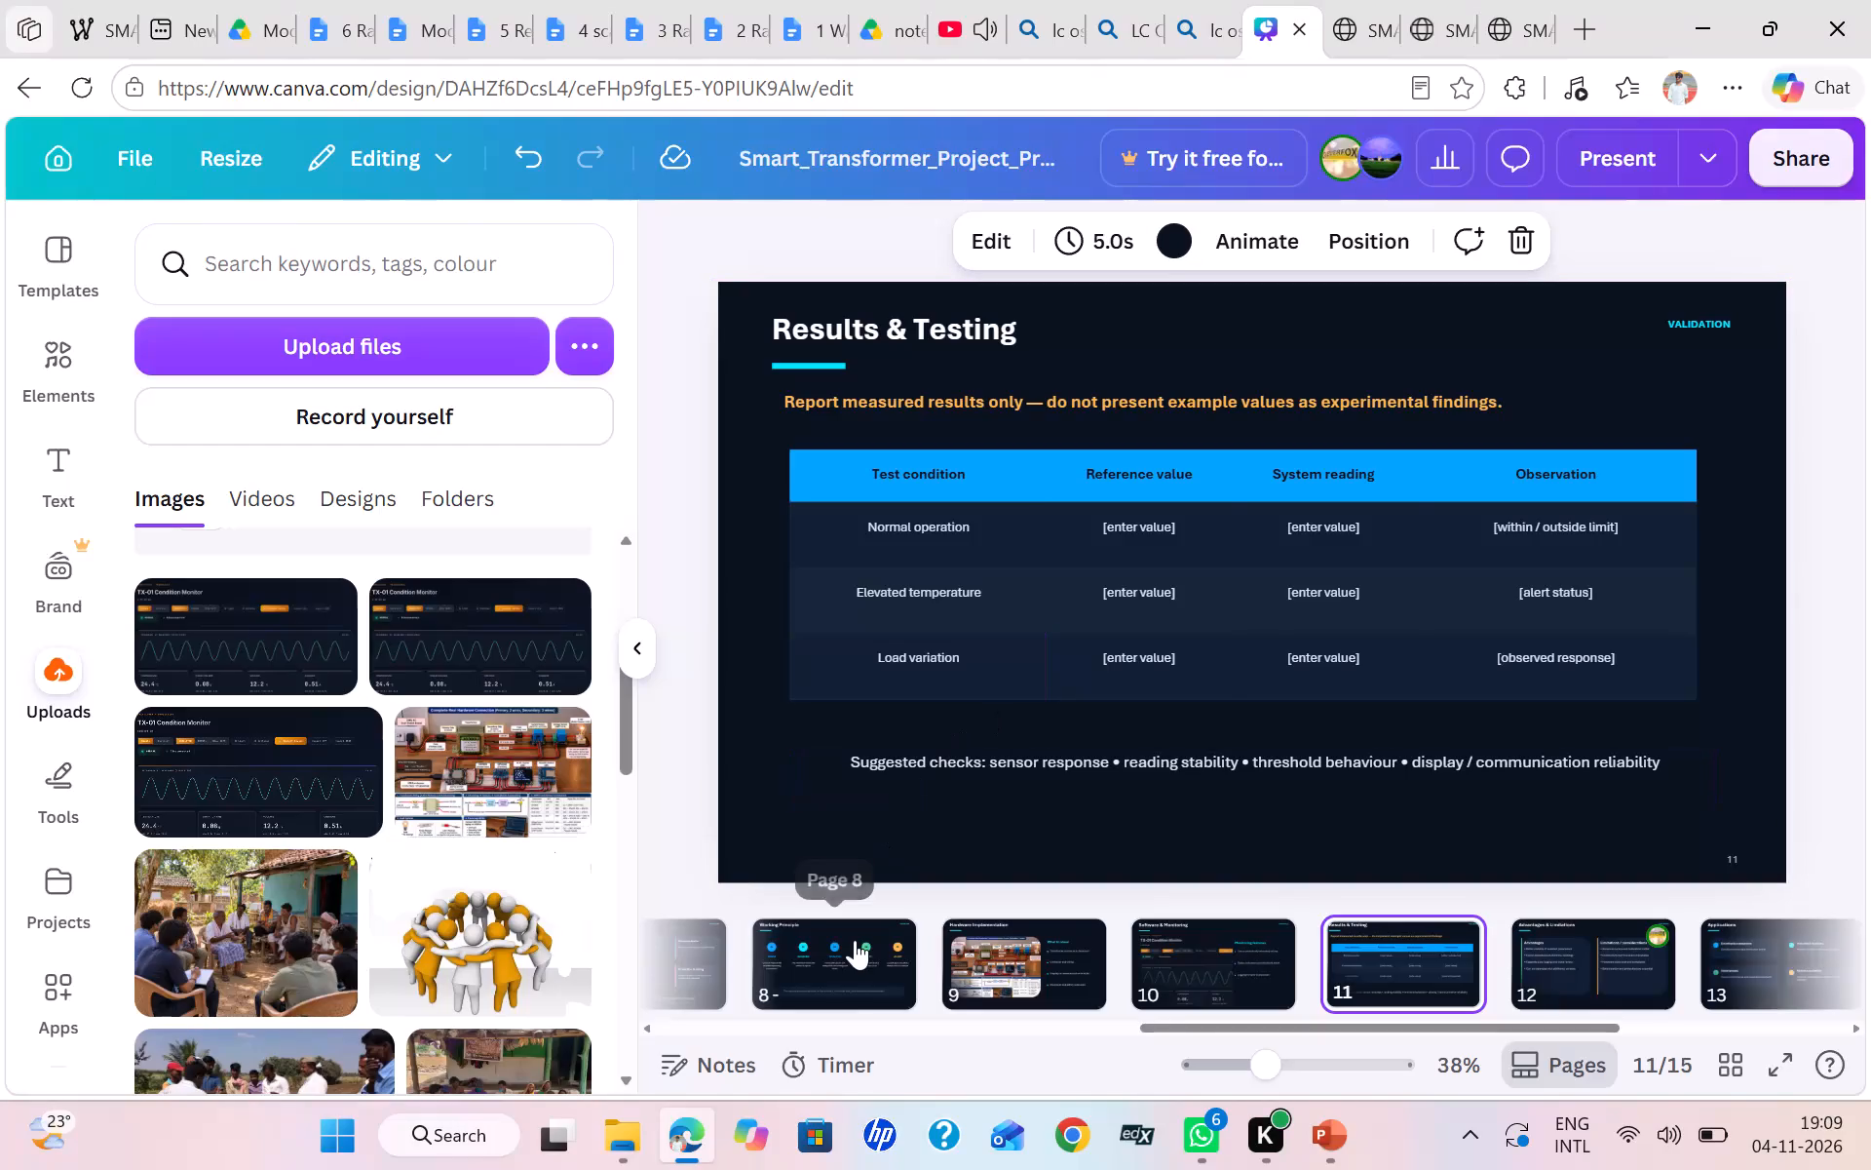
Review the title, Introduction, Working Principle and Hardware Implementation slides, and return to the Results & Testing slide.
{"action": "scroll", "coordinate": [855, 940], "scroll_direction": "right", "scroll_amount": 2}
{"action": "scroll", "coordinate": [762, 965], "scroll_direction": "right", "scroll_amount": 6}
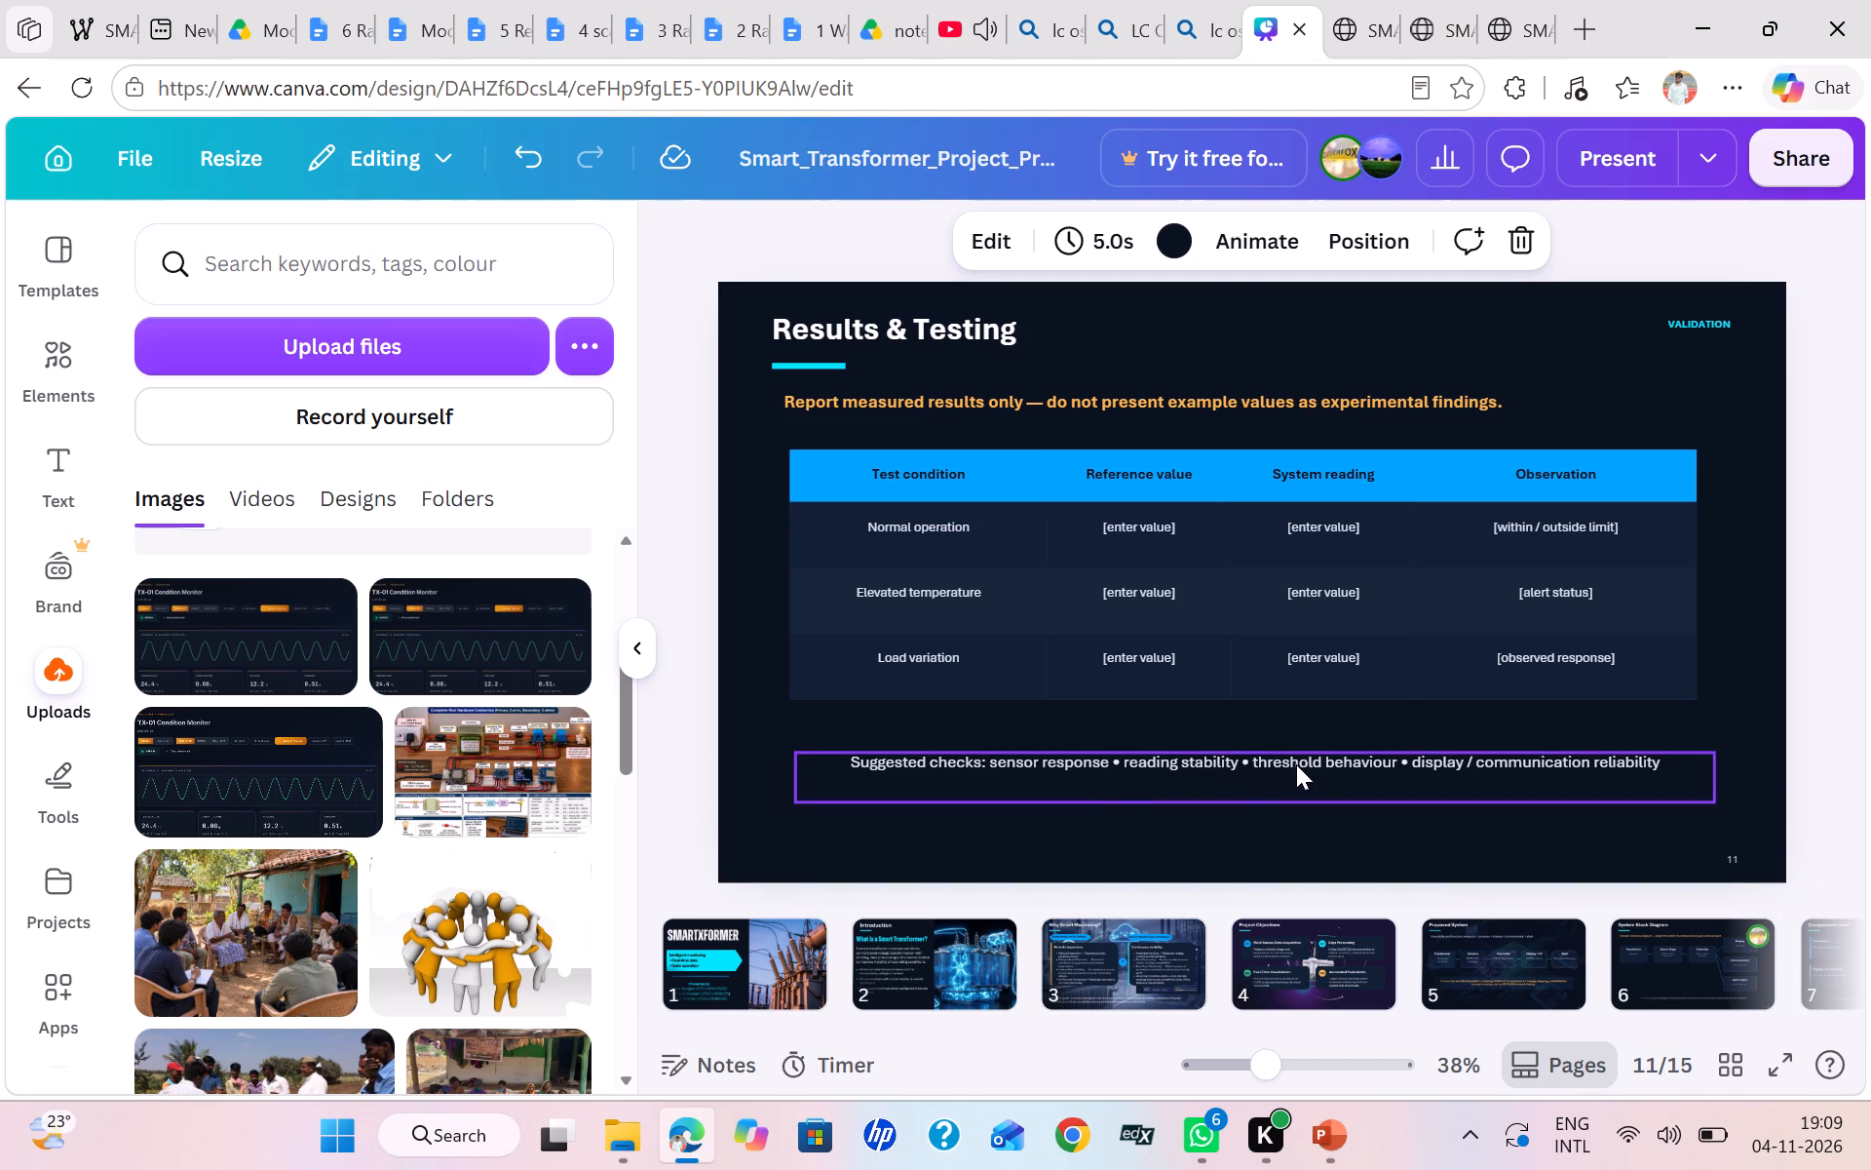
{"action": "left_click", "coordinate": [739, 950]}
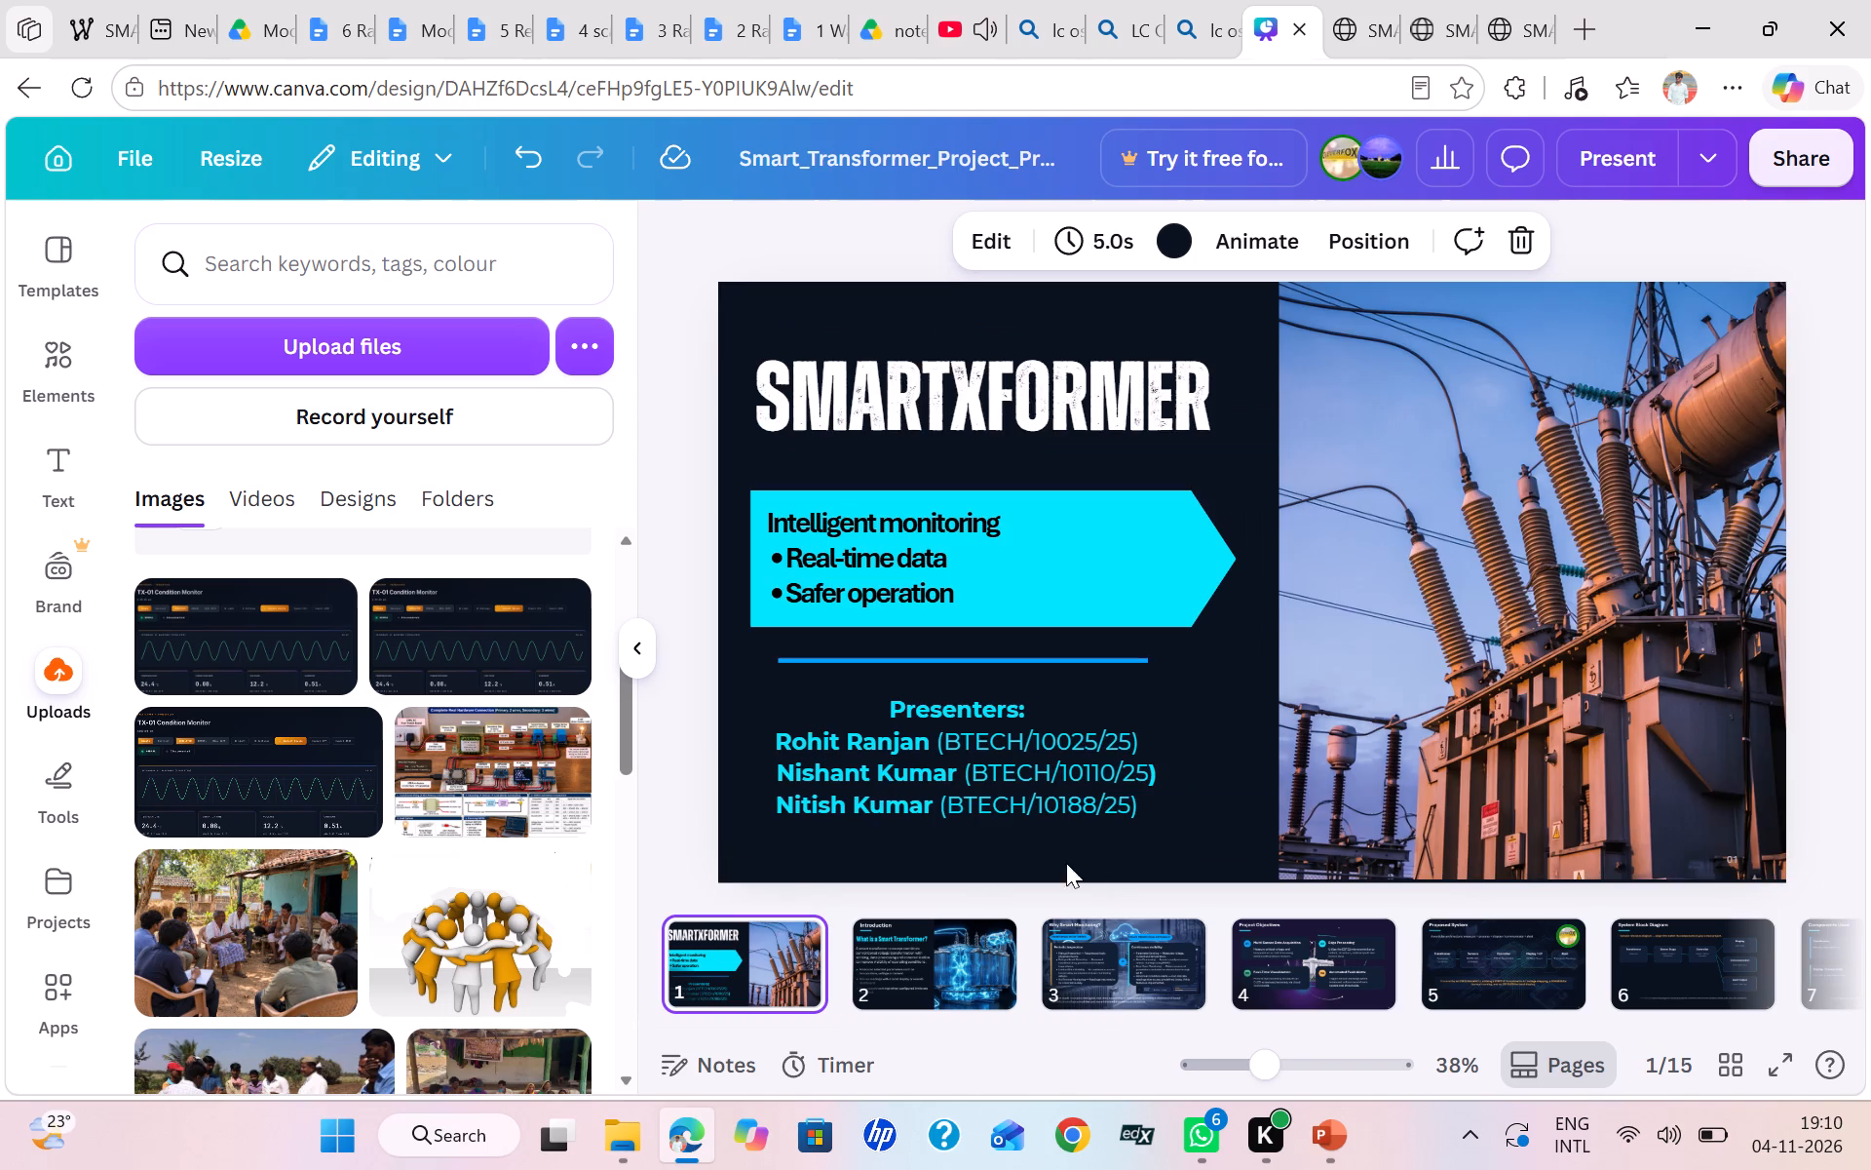
{"action": "left_click", "coordinate": [954, 971]}
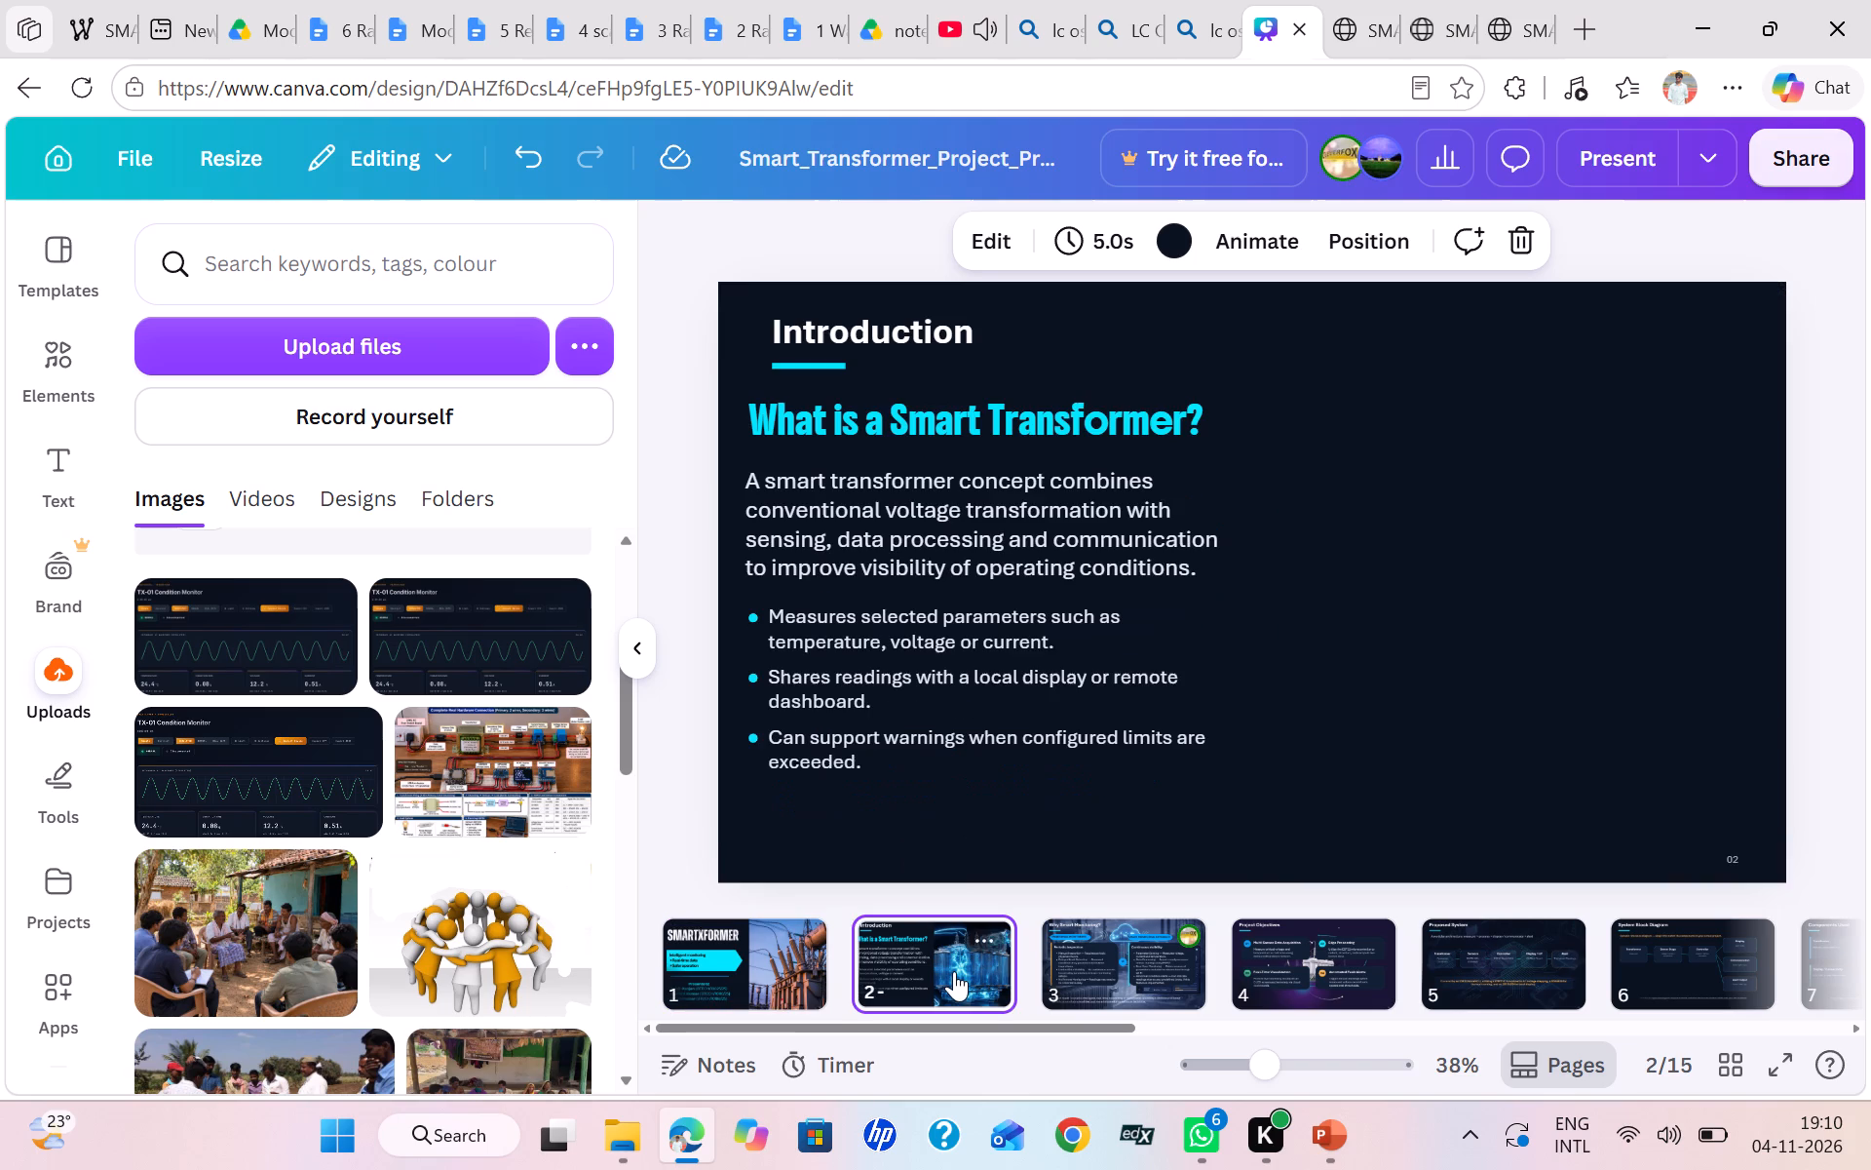
{"action": "left_click", "coordinate": [778, 959]}
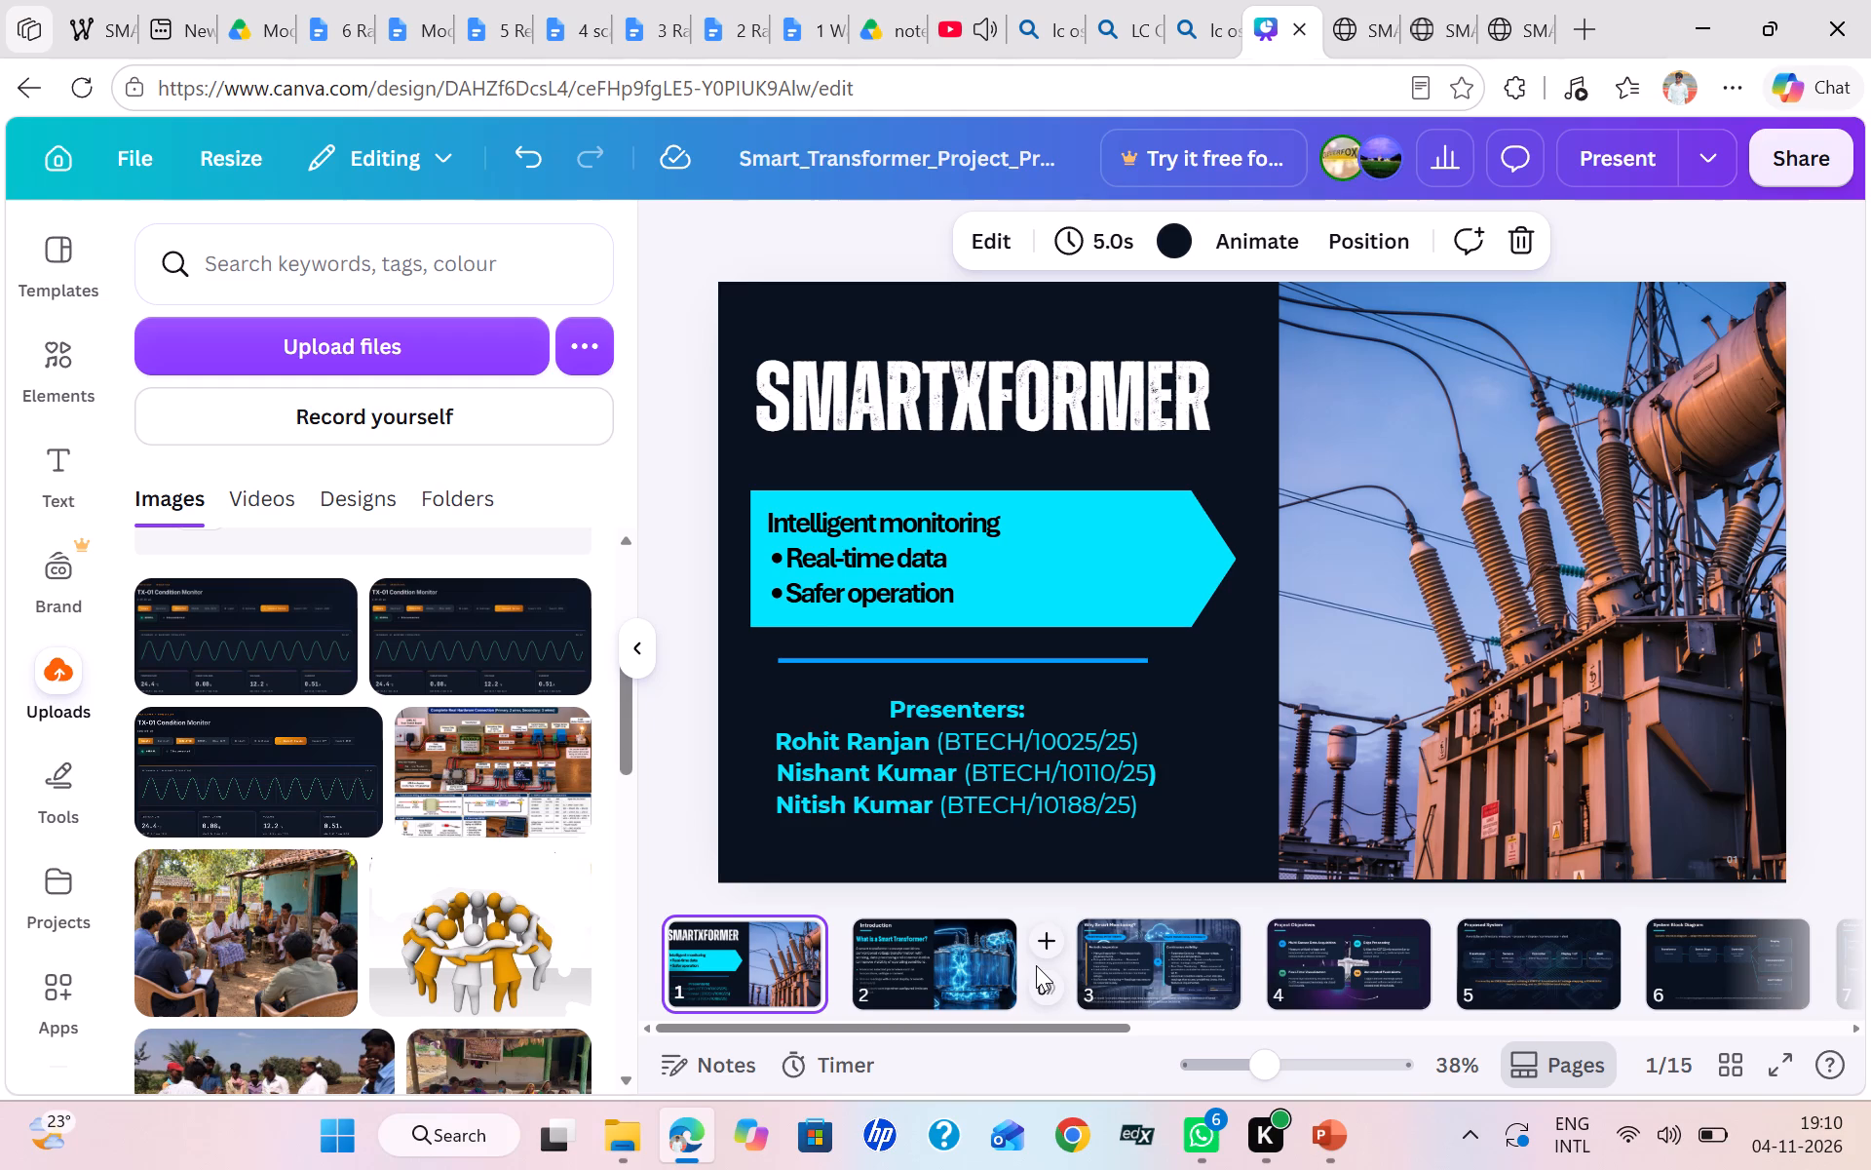
{"action": "scroll", "coordinate": [1558, 962], "scroll_direction": "left", "scroll_amount": 4}
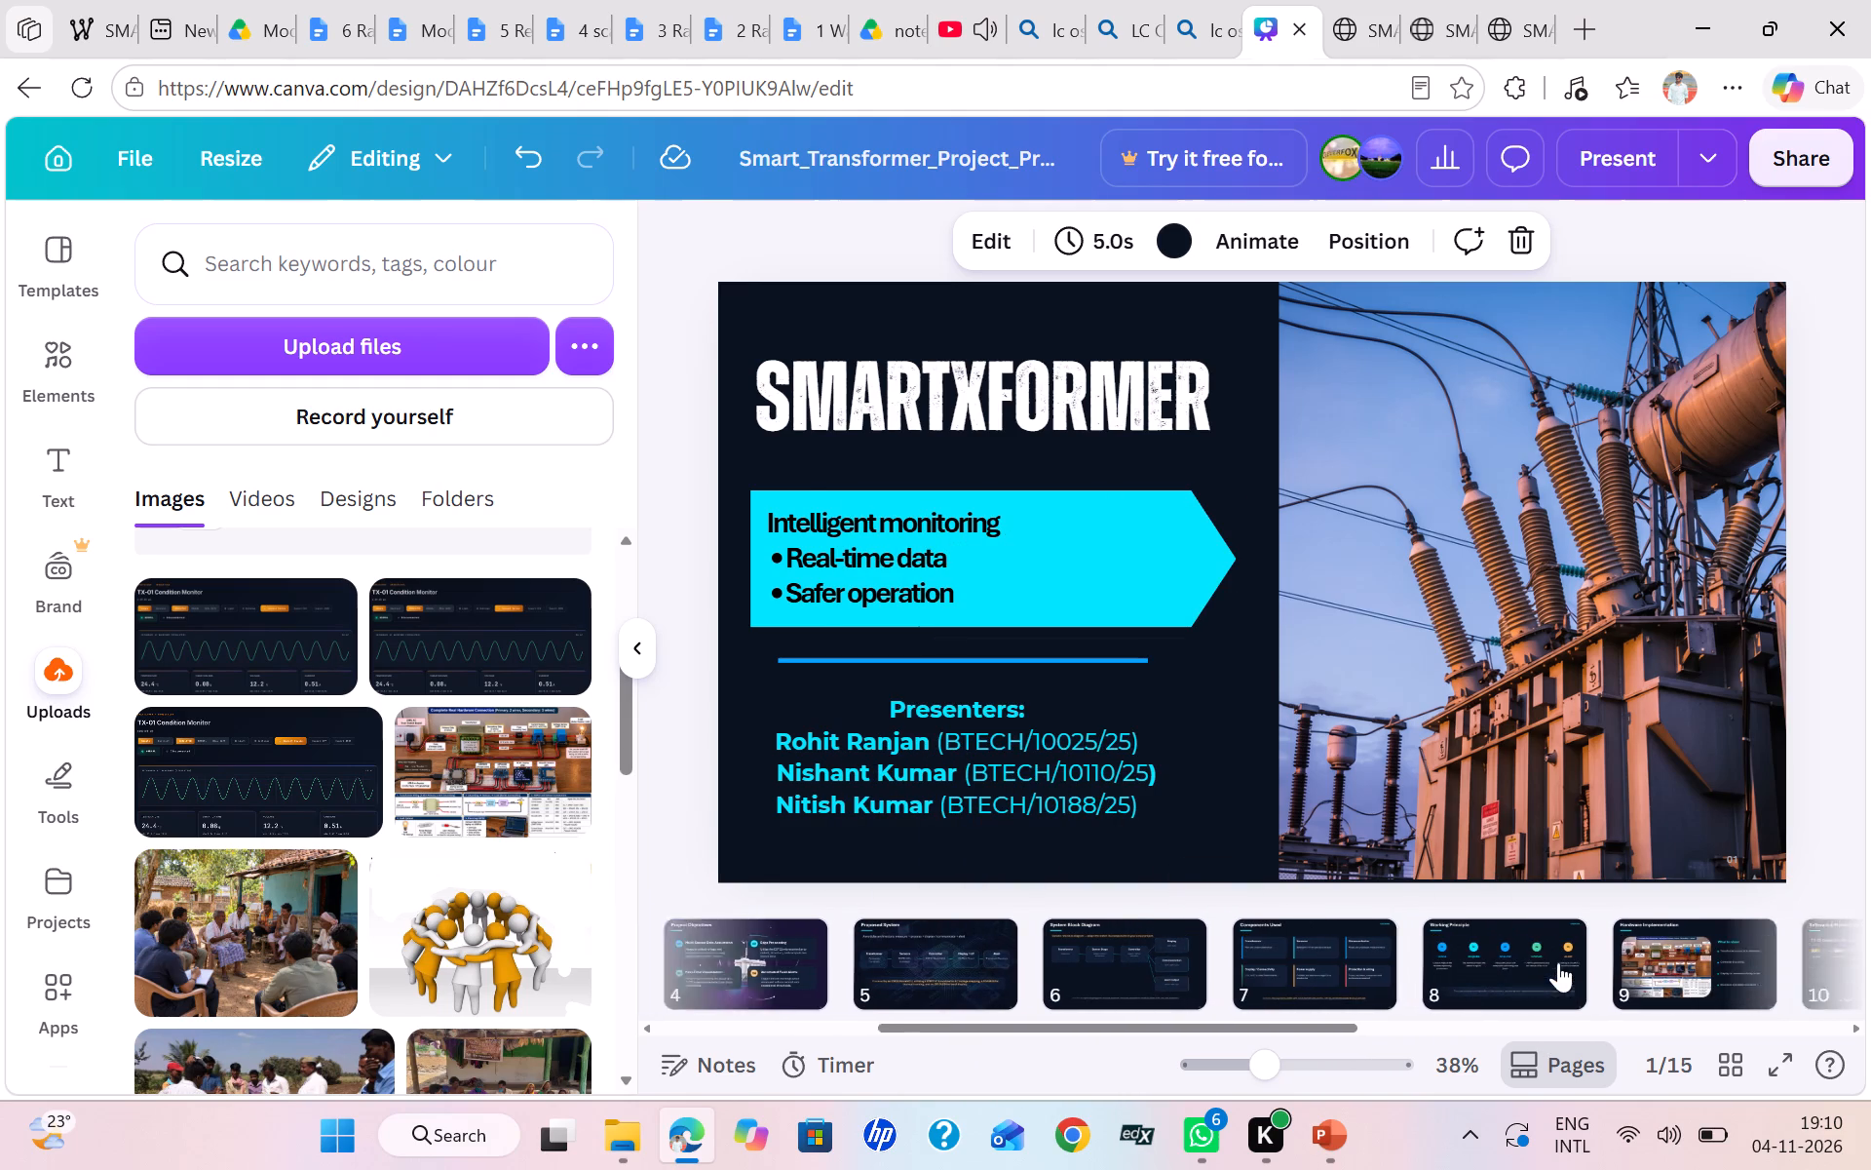
{"action": "left_click", "coordinate": [1440, 967]}
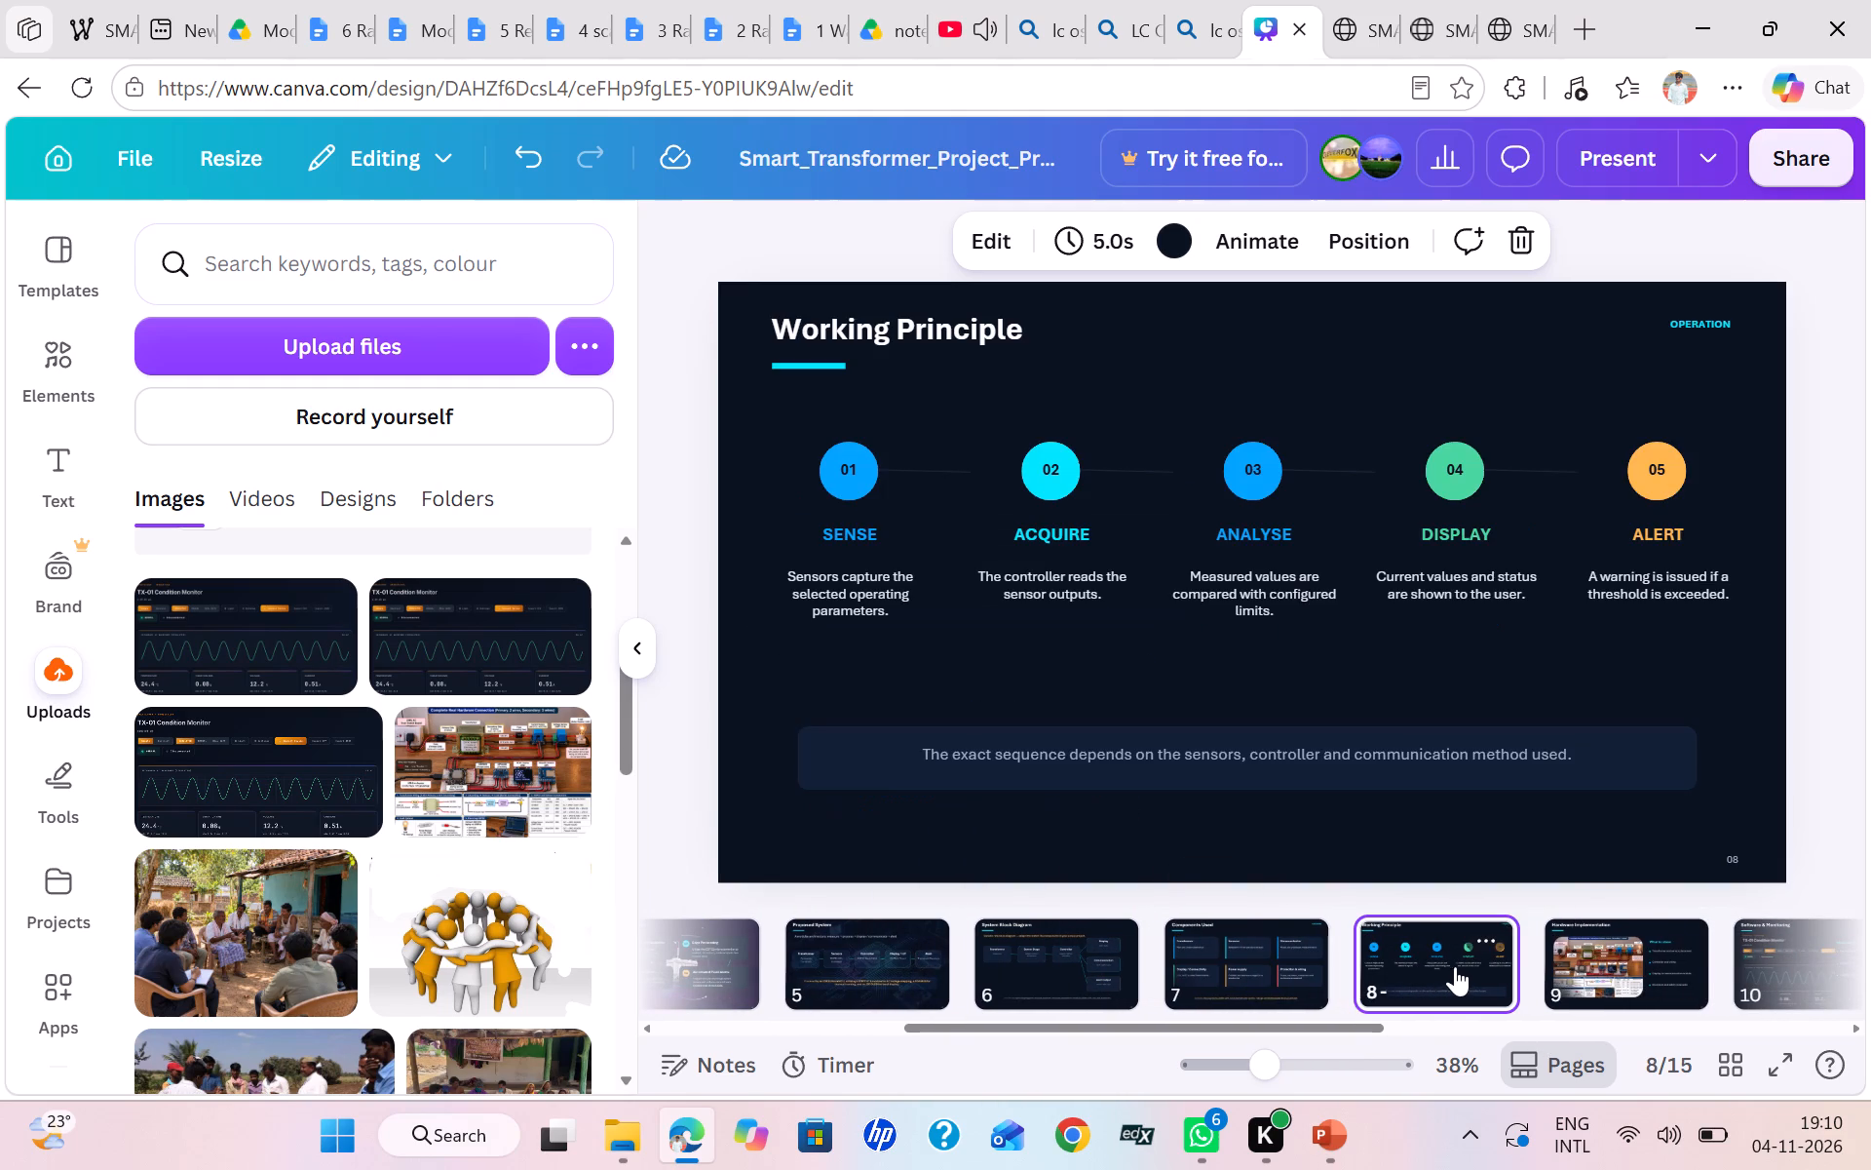
{"action": "left_click", "coordinate": [1613, 958]}
{"action": "scroll", "coordinate": [1613, 958], "scroll_direction": "left", "scroll_amount": 2}
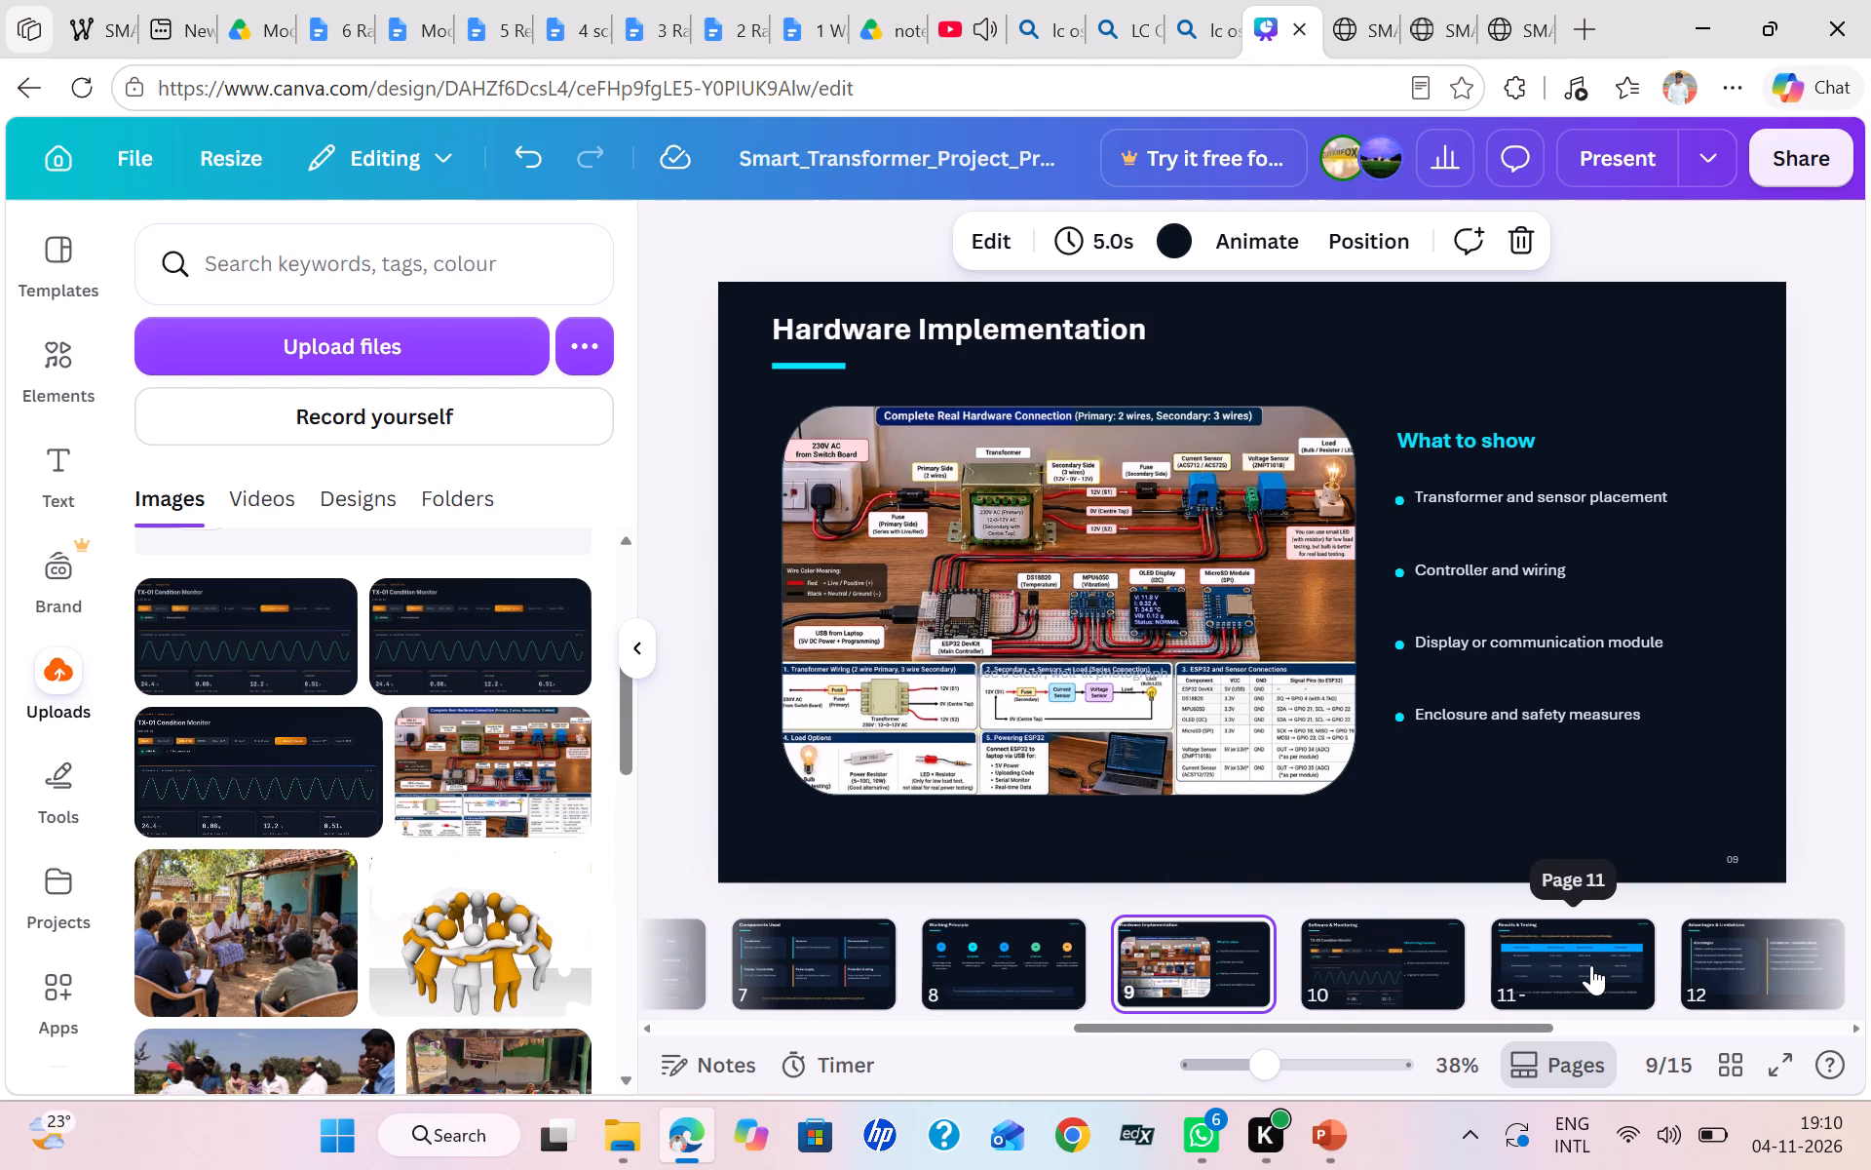
{"action": "left_click", "coordinate": [1591, 965]}
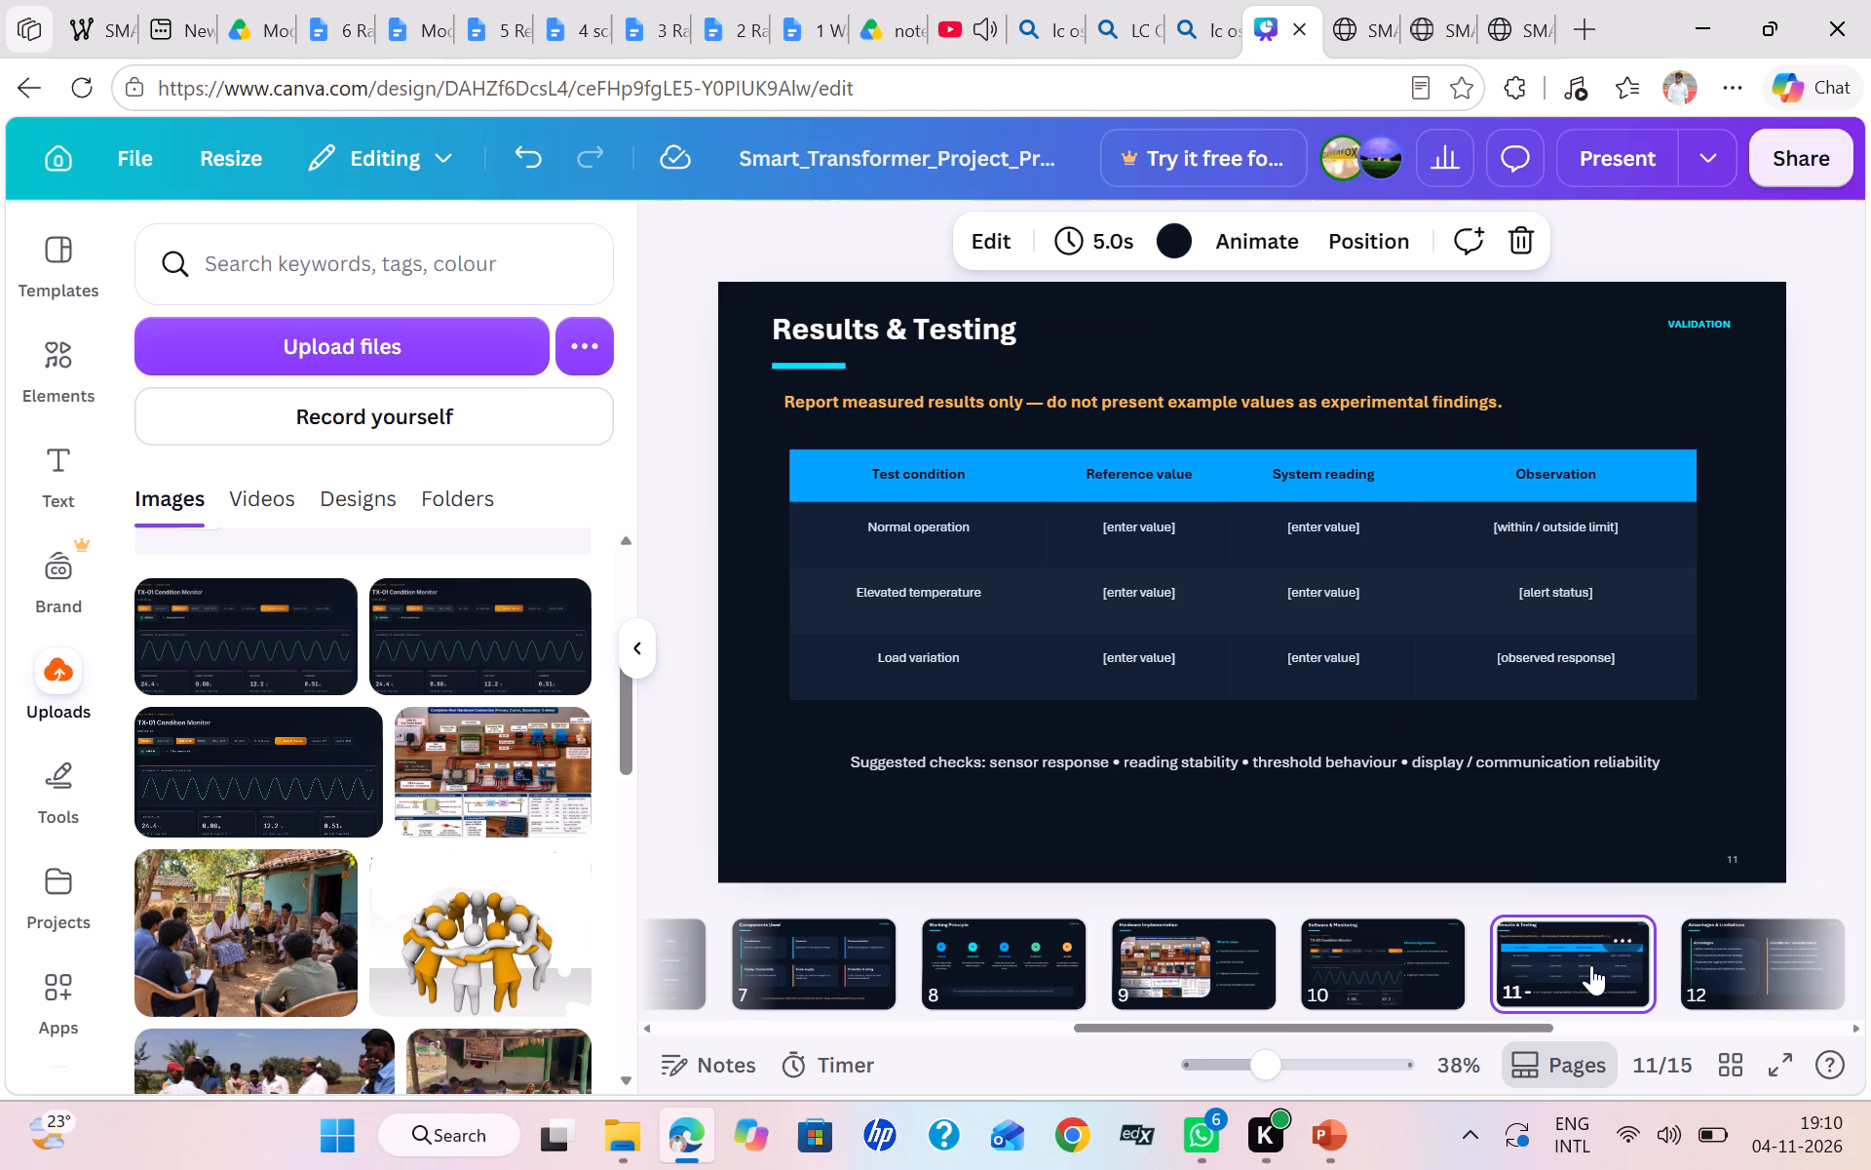
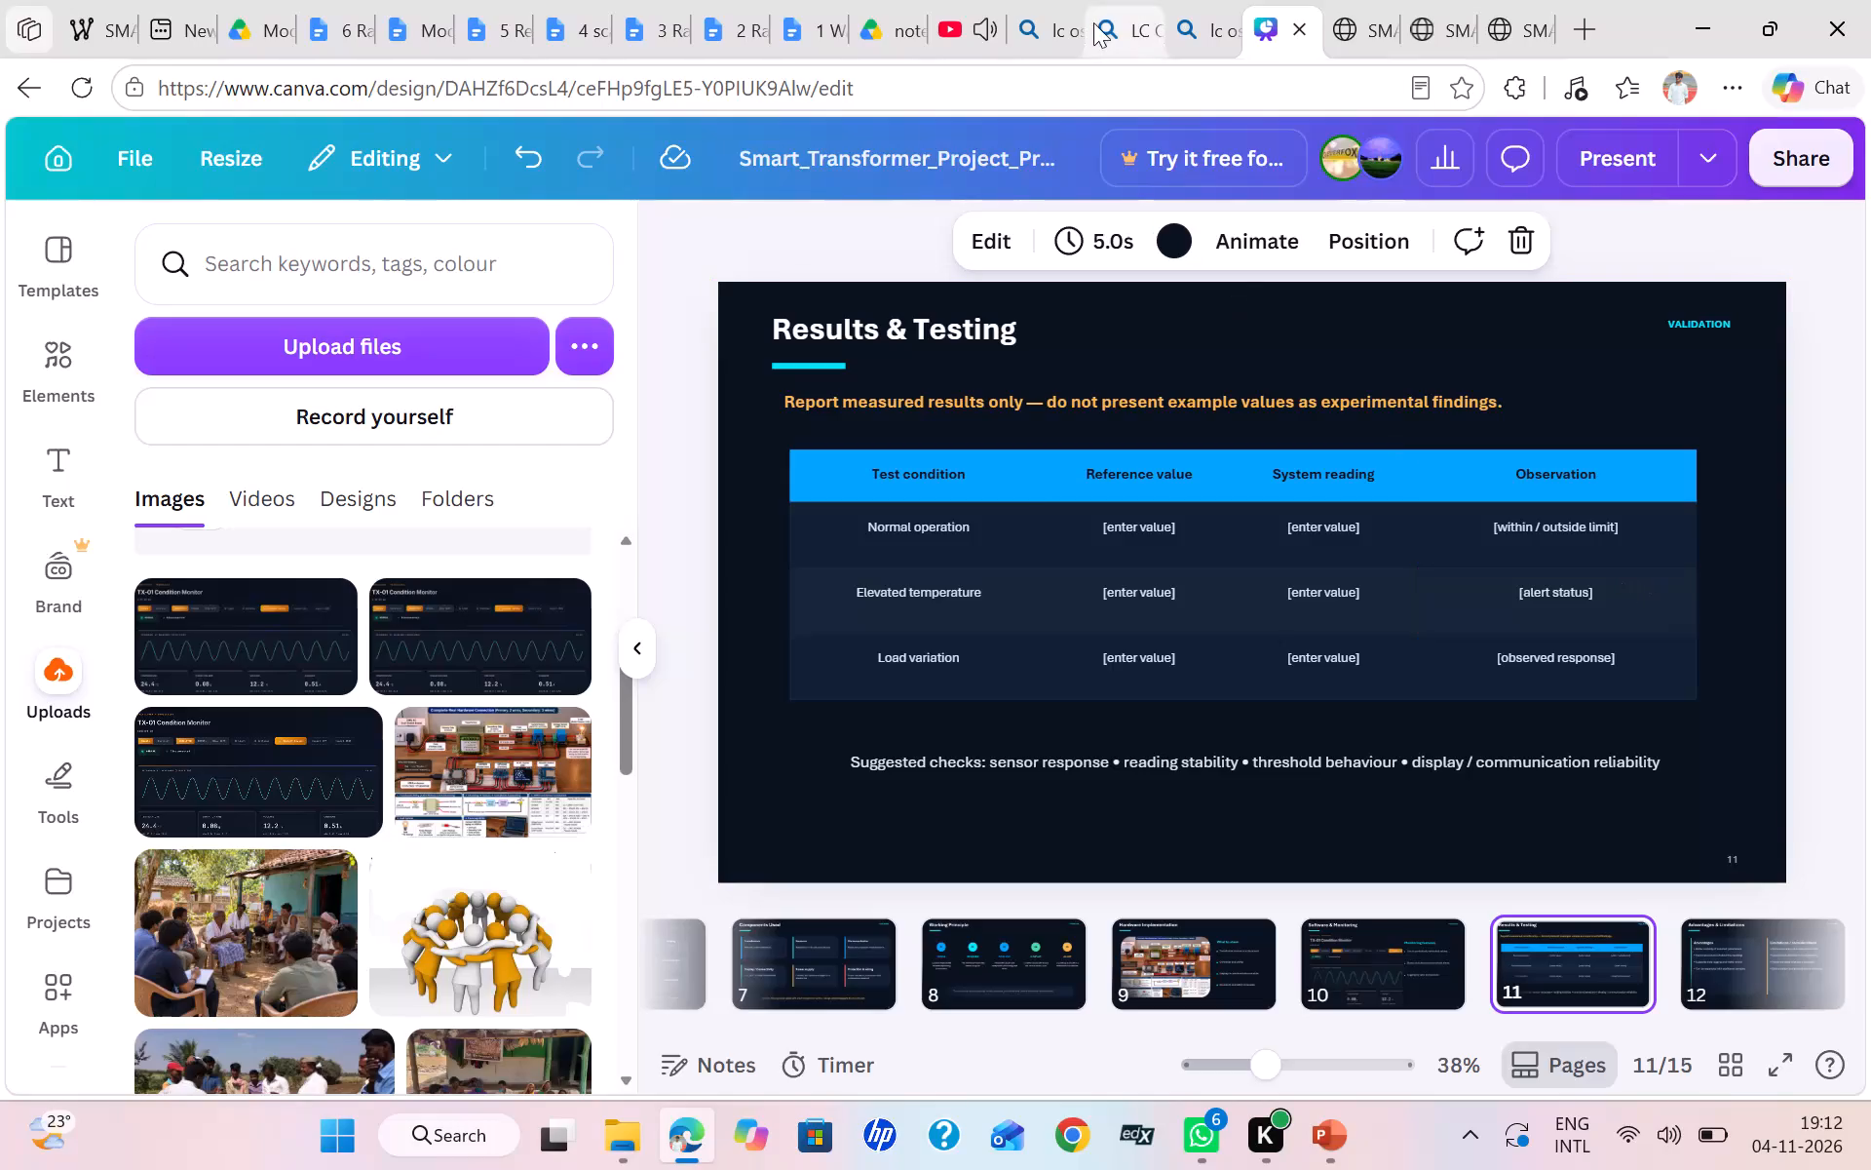
Close the YouTube music tab in the browser.
{"action": "left_click", "coordinate": [981, 0]}
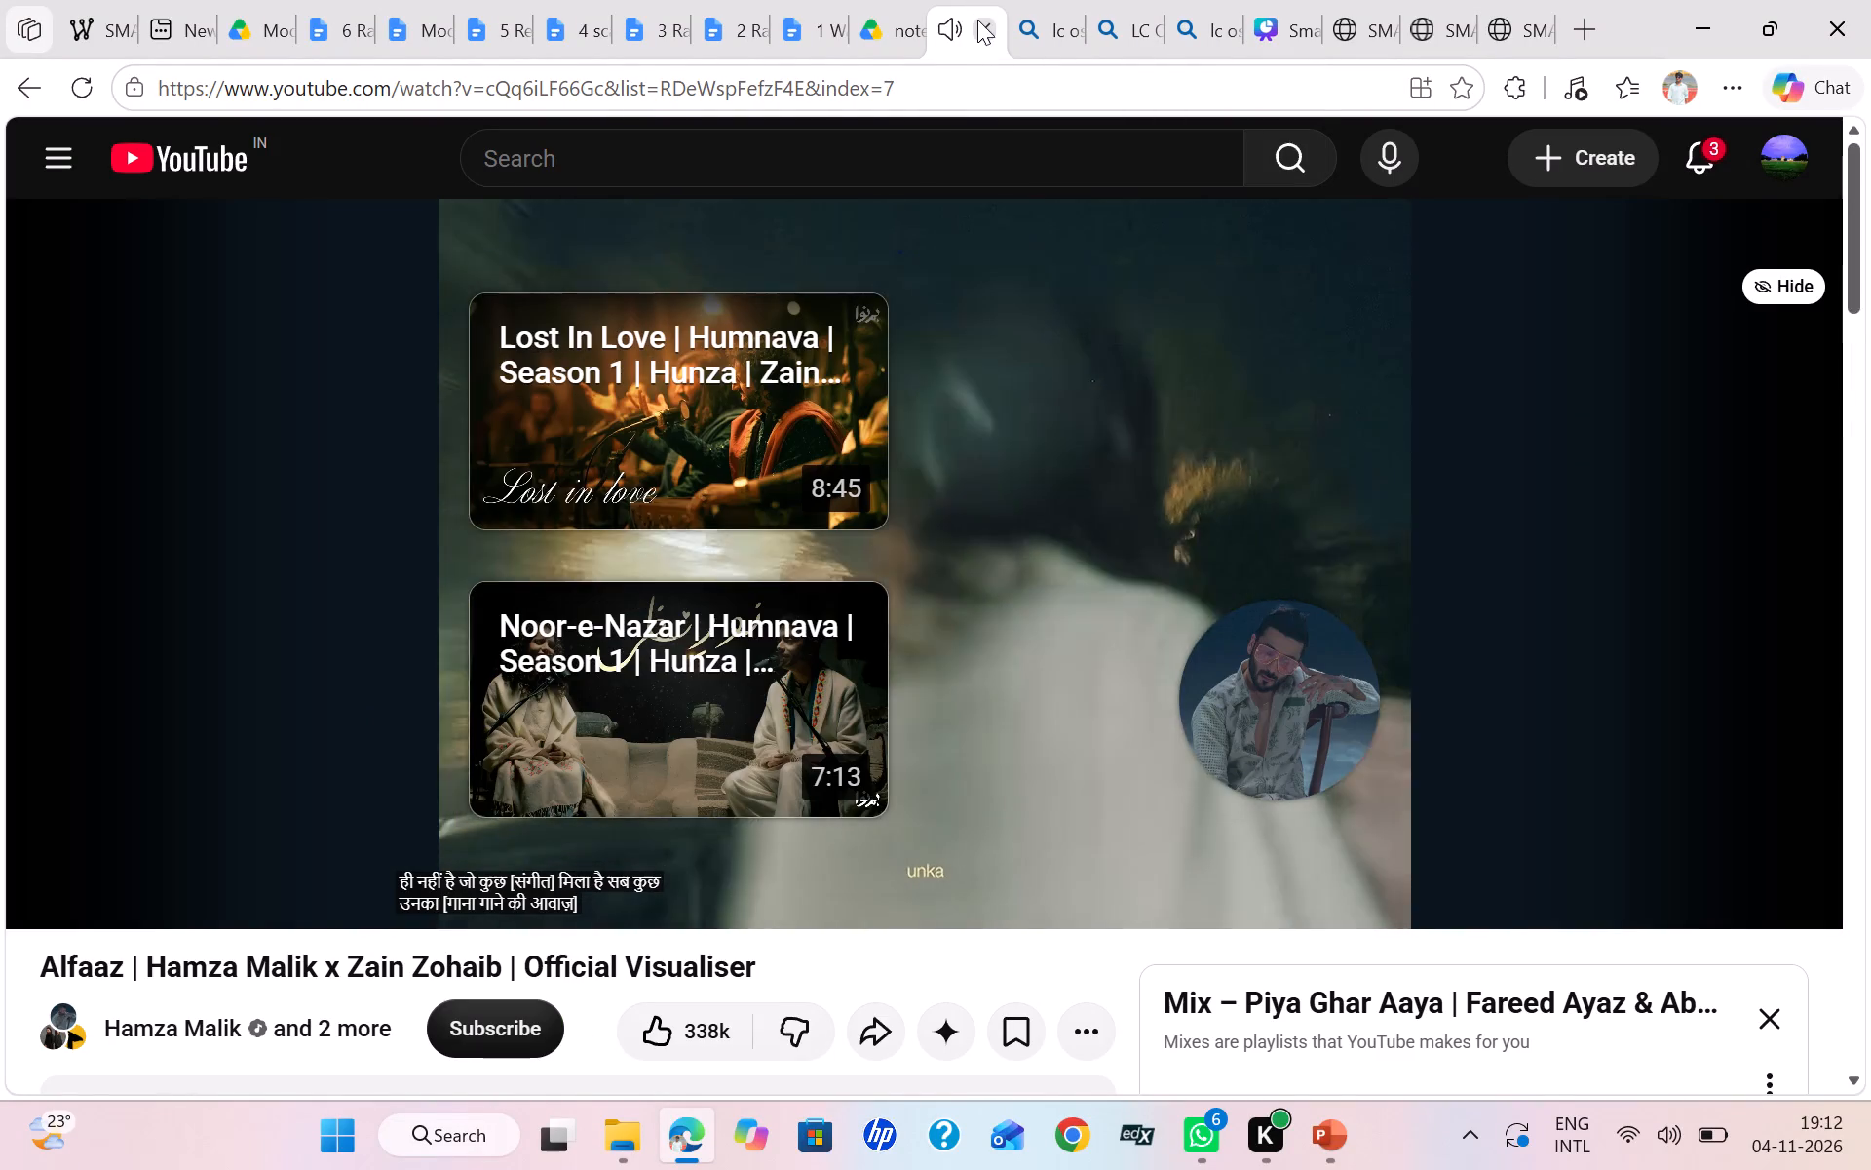
{"action": "left_click", "coordinate": [973, 16]}
{"action": "left_click", "coordinate": [982, 26]}
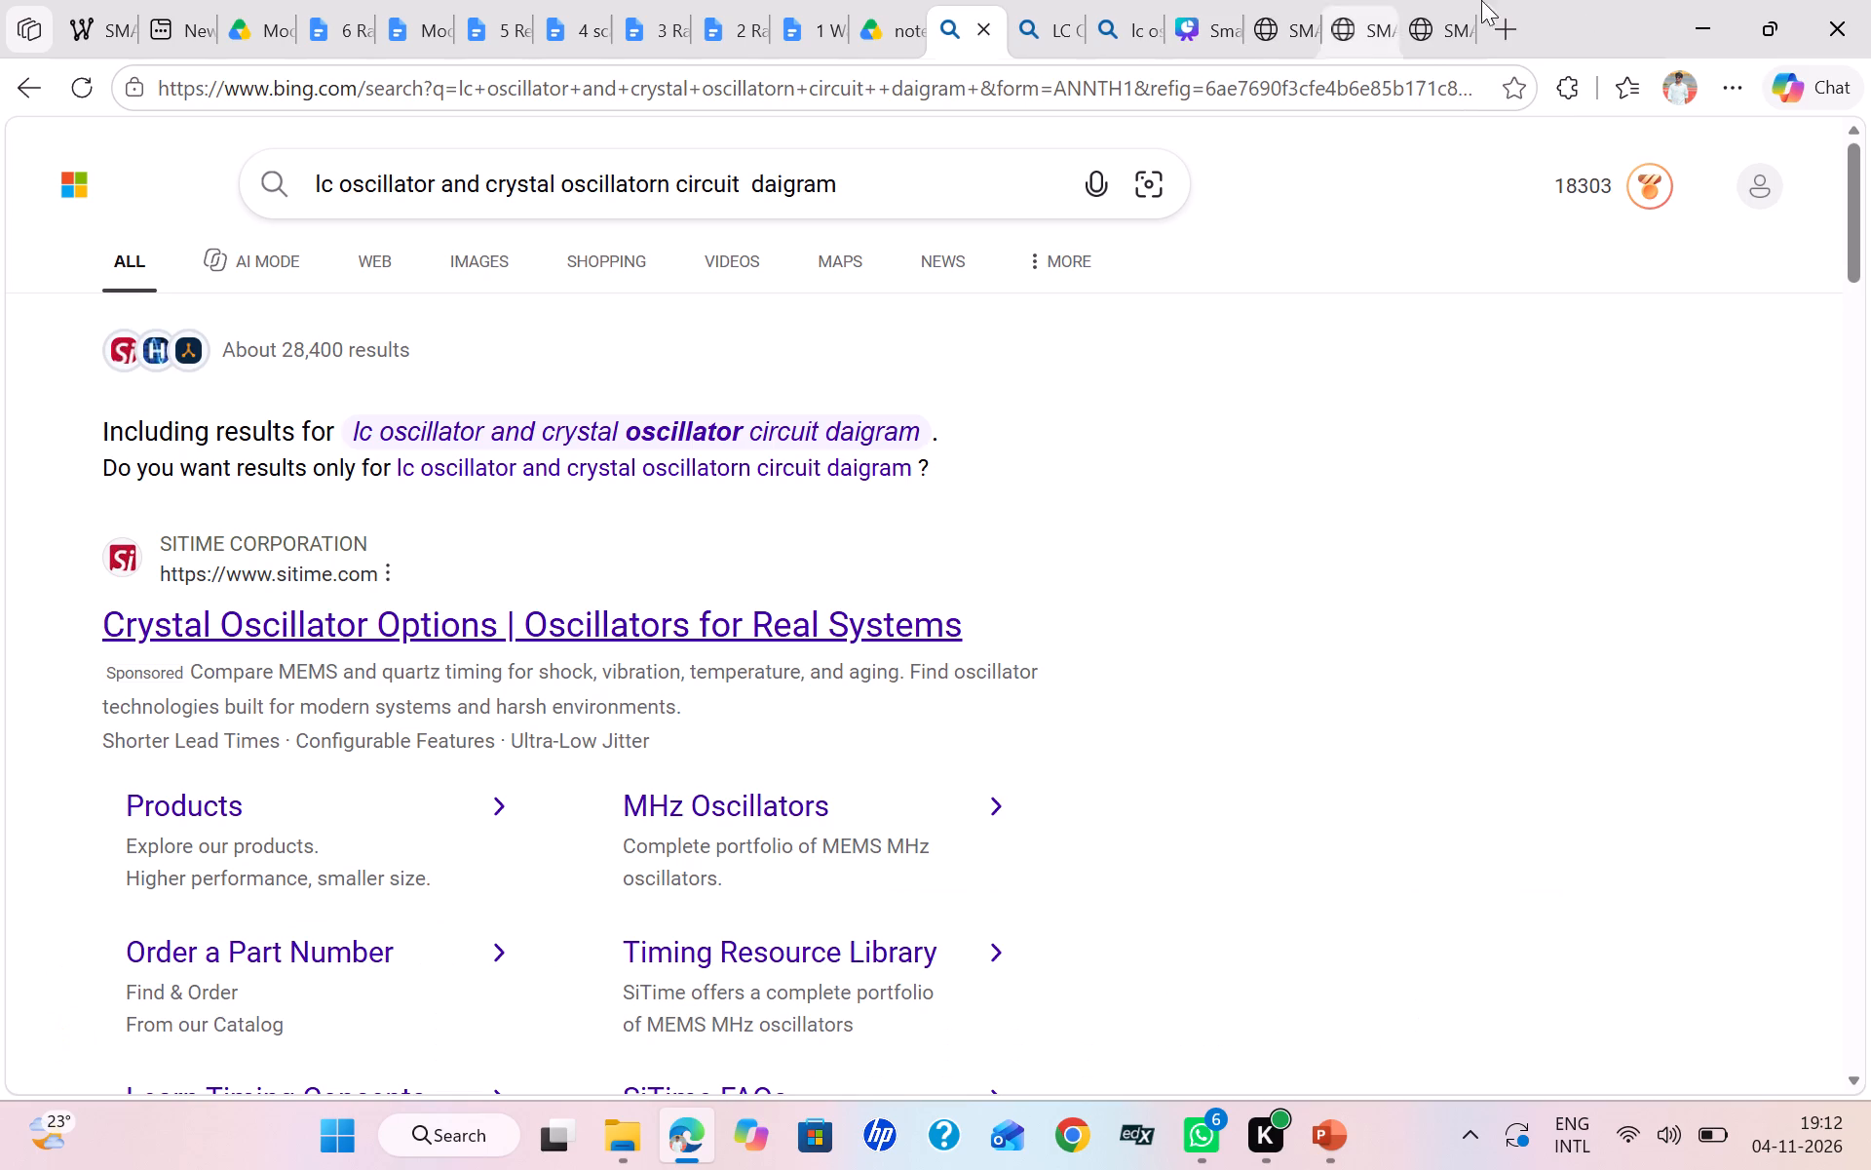
Check the TX-01 Condition Monitor dashboard, and look over the Results & Testing and Advantages & Limitations slides in the Canva deck.
{"action": "left_click", "coordinate": [1455, 0]}
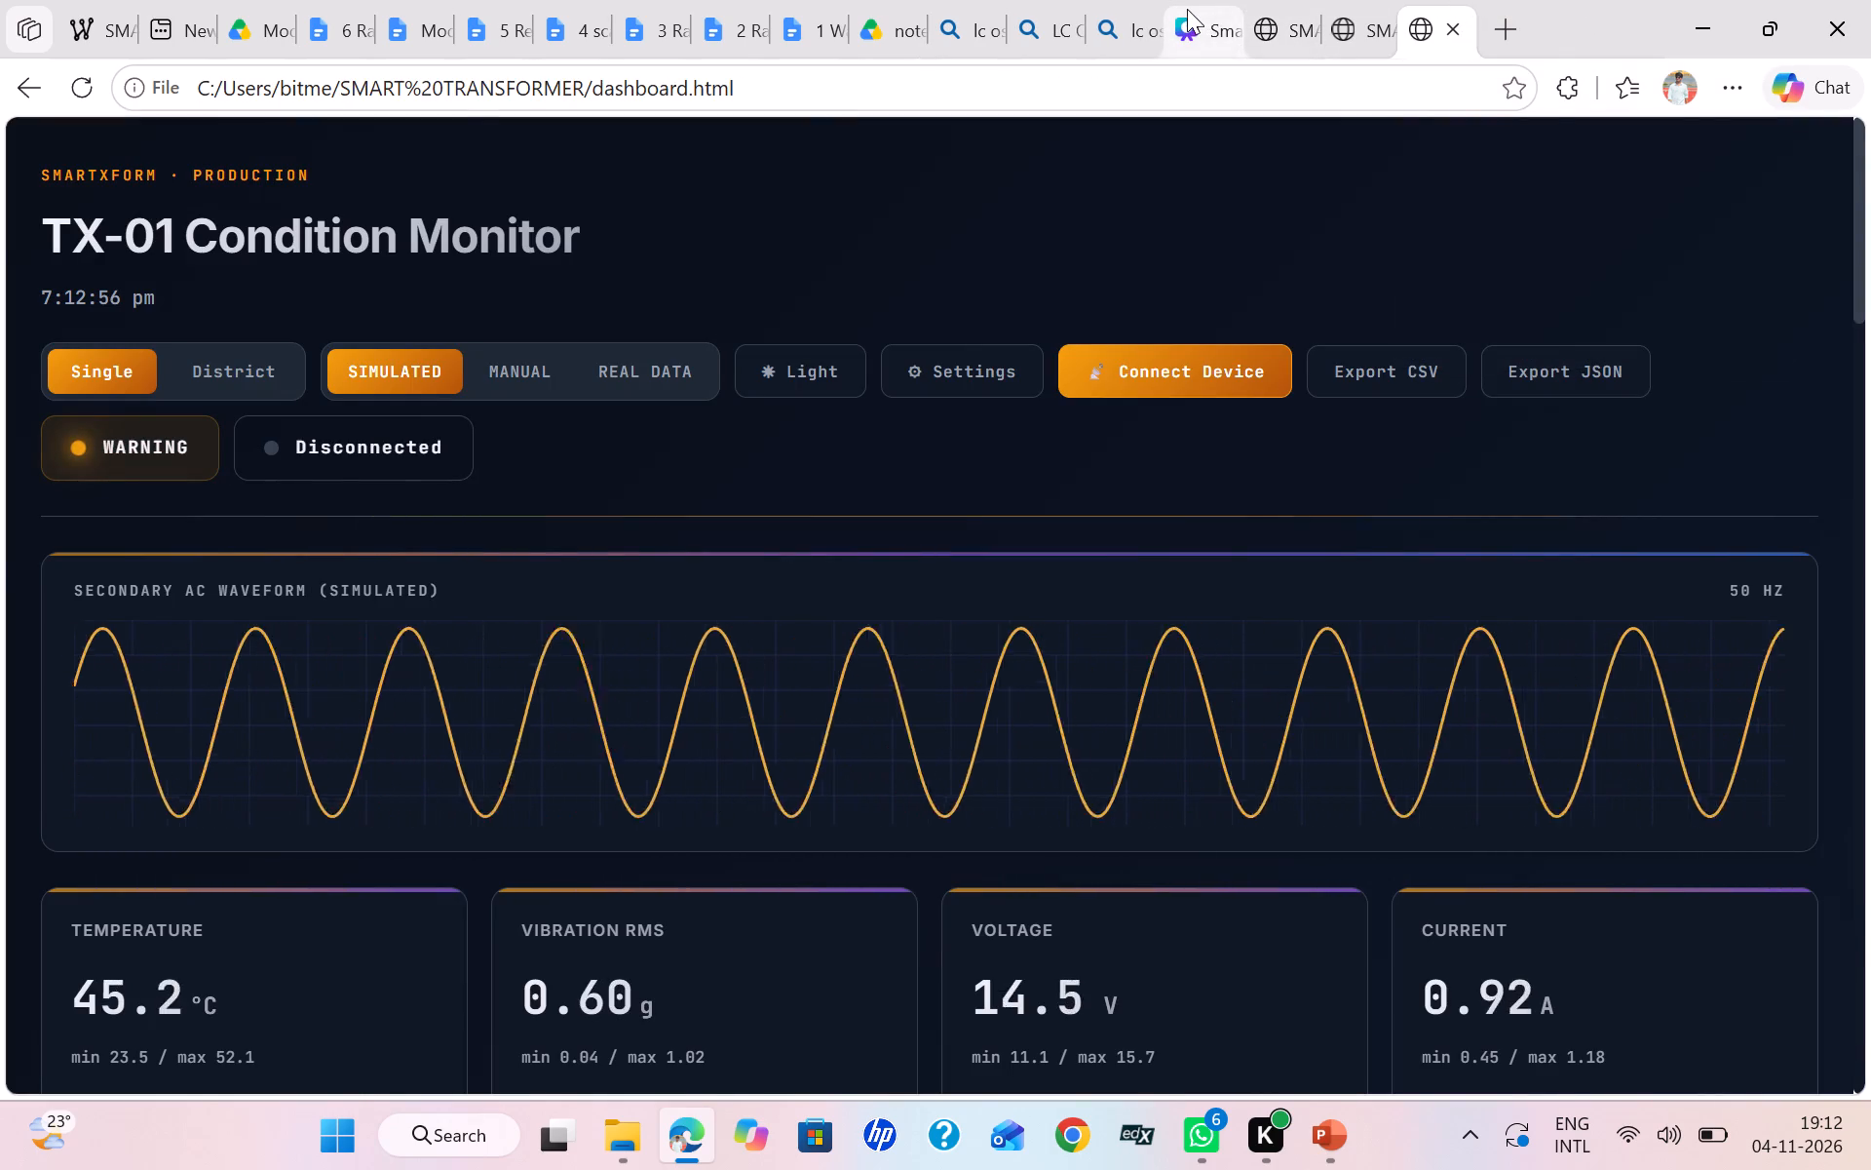
{"action": "left_click", "coordinate": [1187, 9]}
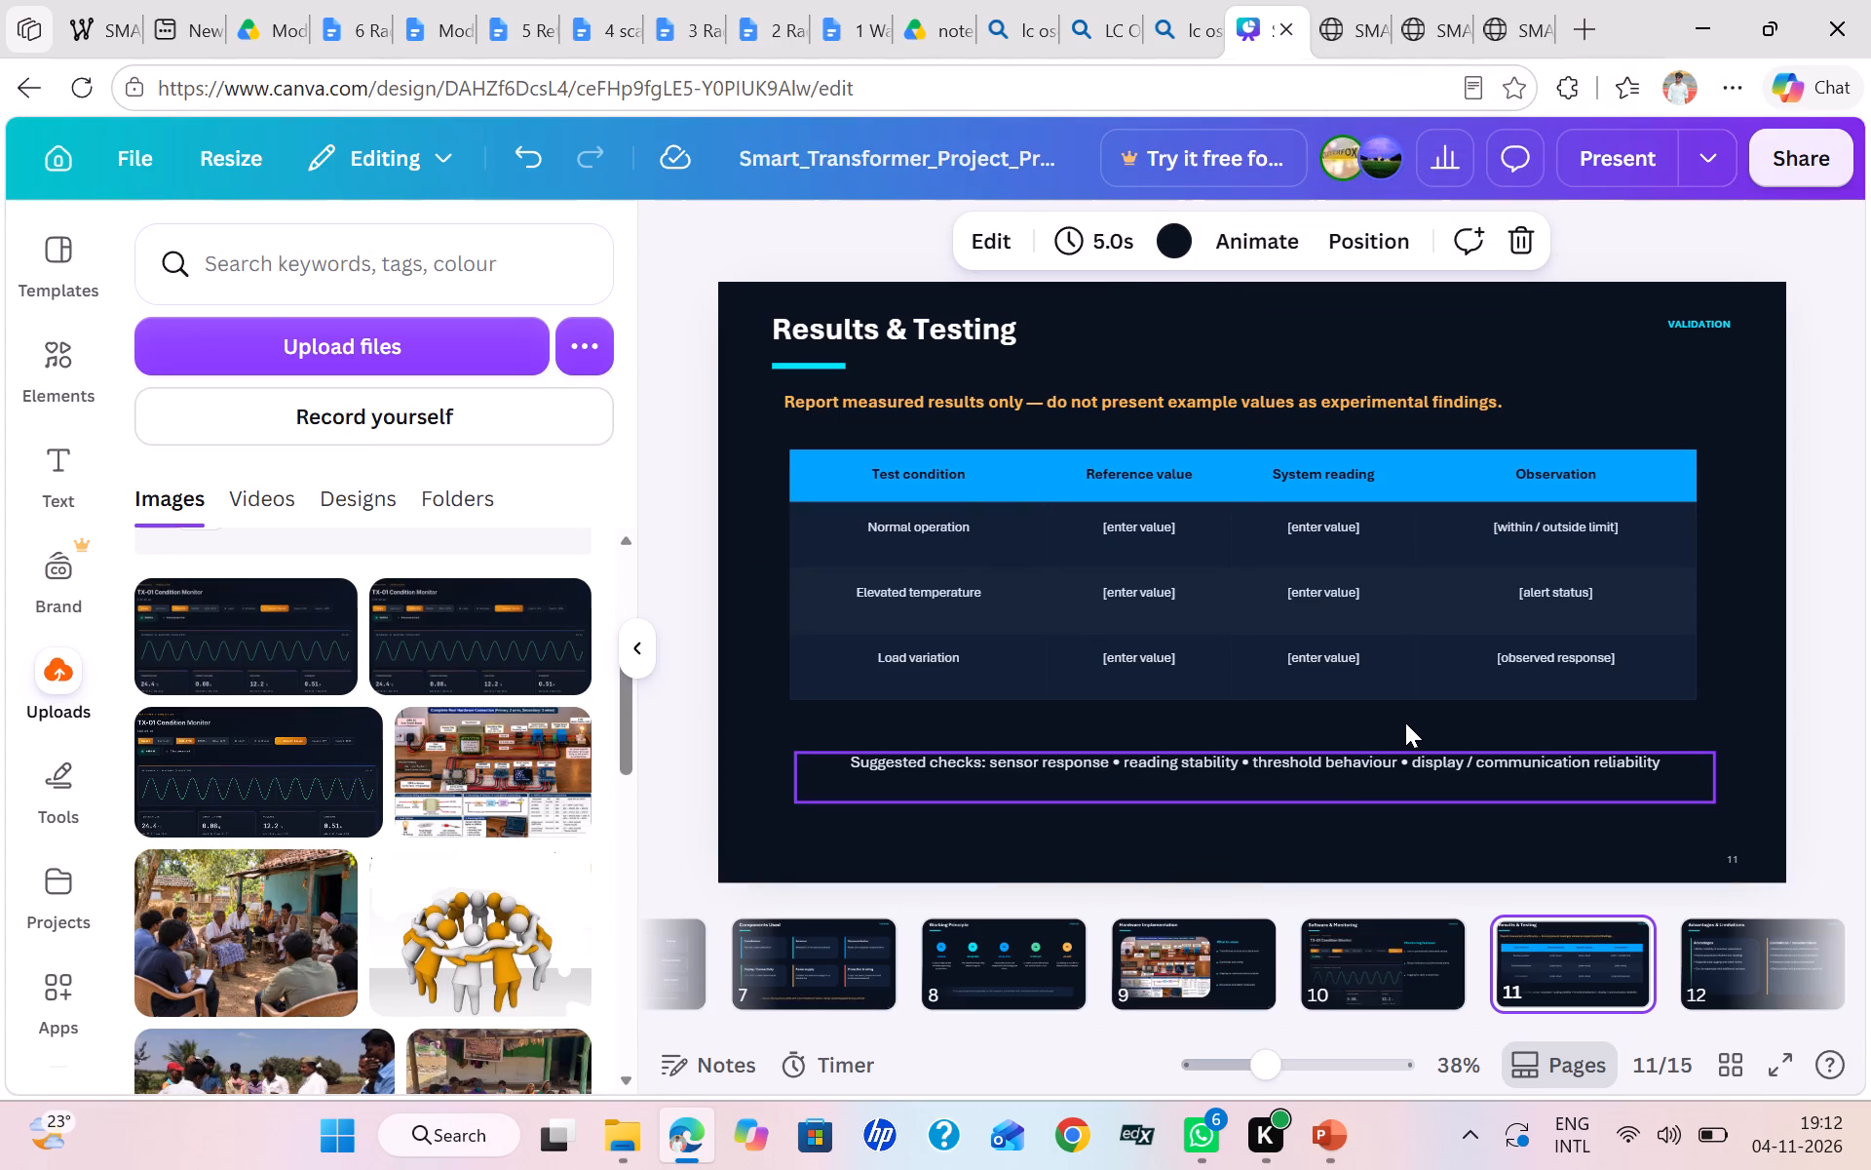
{"action": "left_click", "coordinate": [1383, 951]}
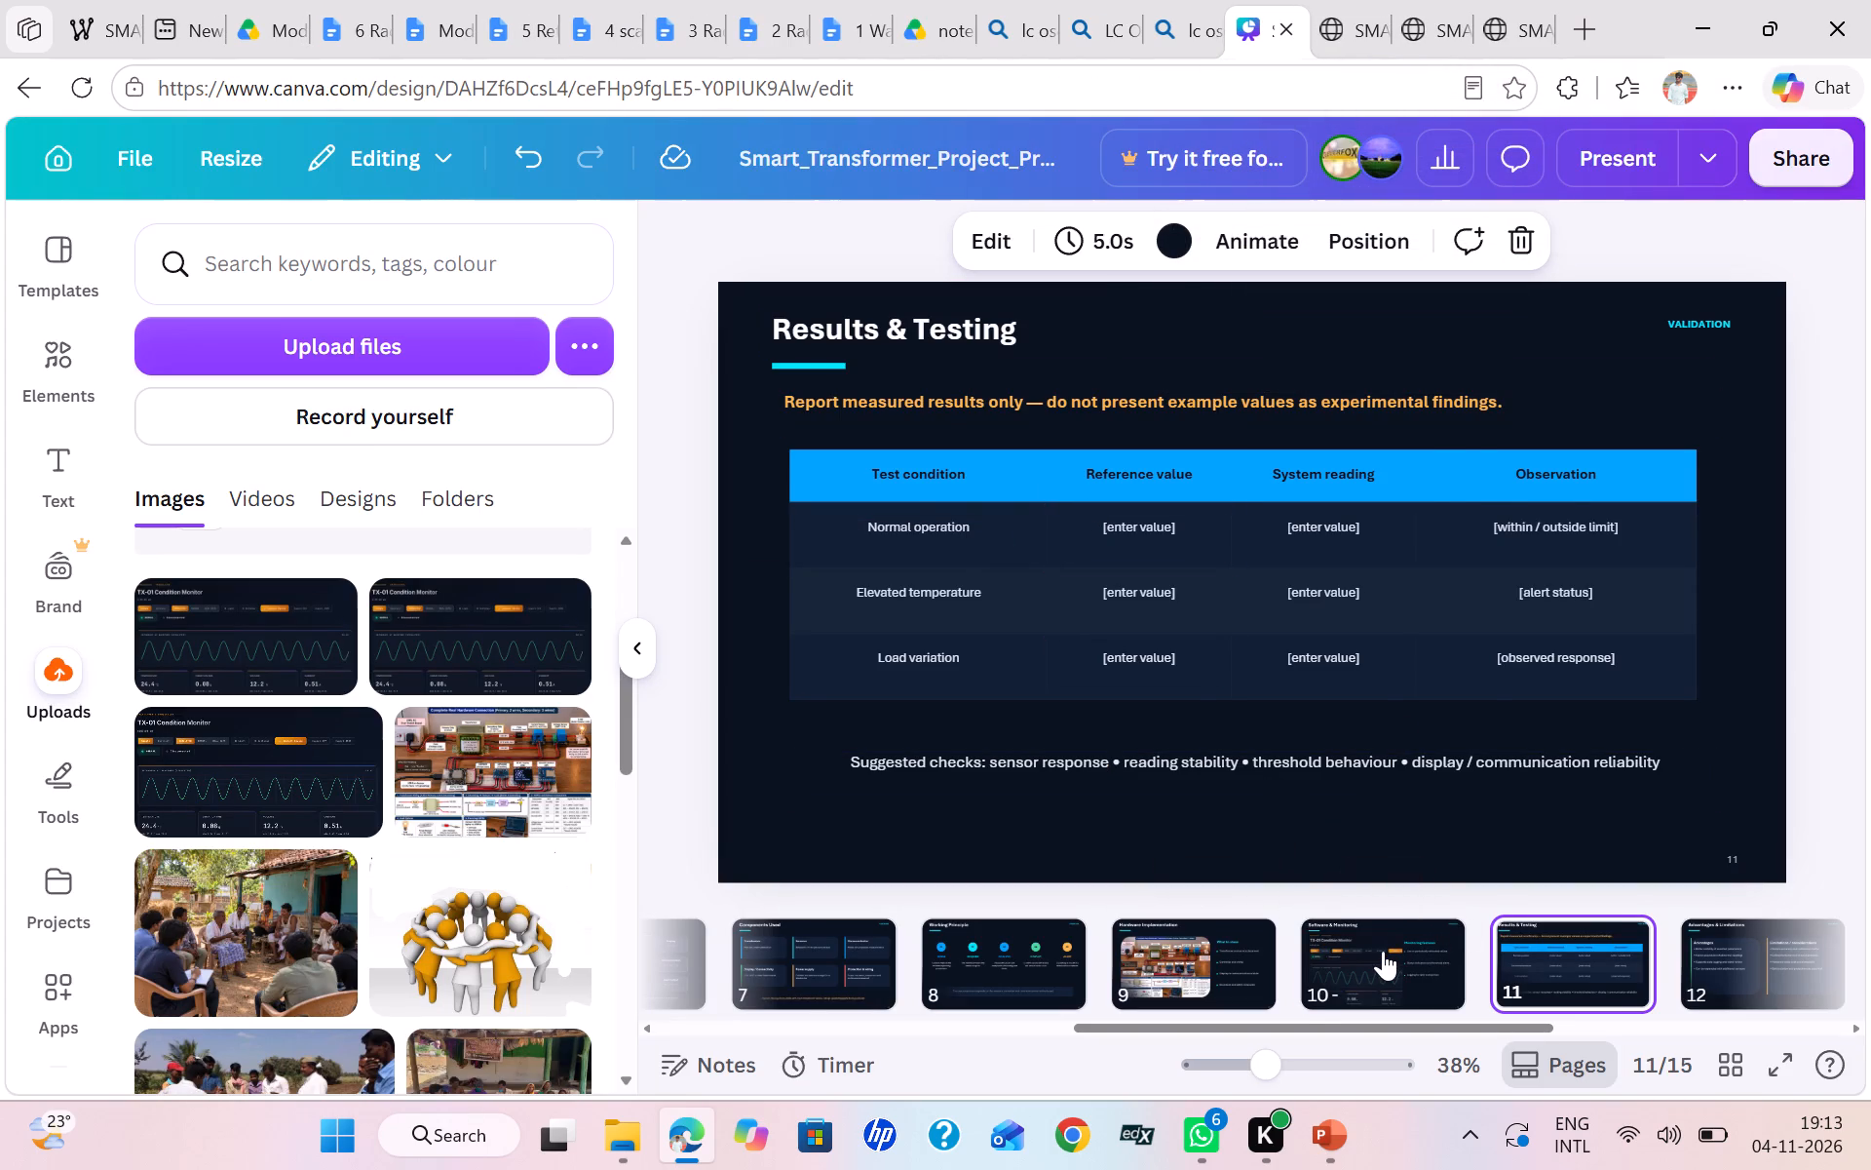
{"action": "left_click", "coordinate": [1553, 944]}
{"action": "scroll", "coordinate": [1585, 937], "scroll_direction": "left", "scroll_amount": 1}
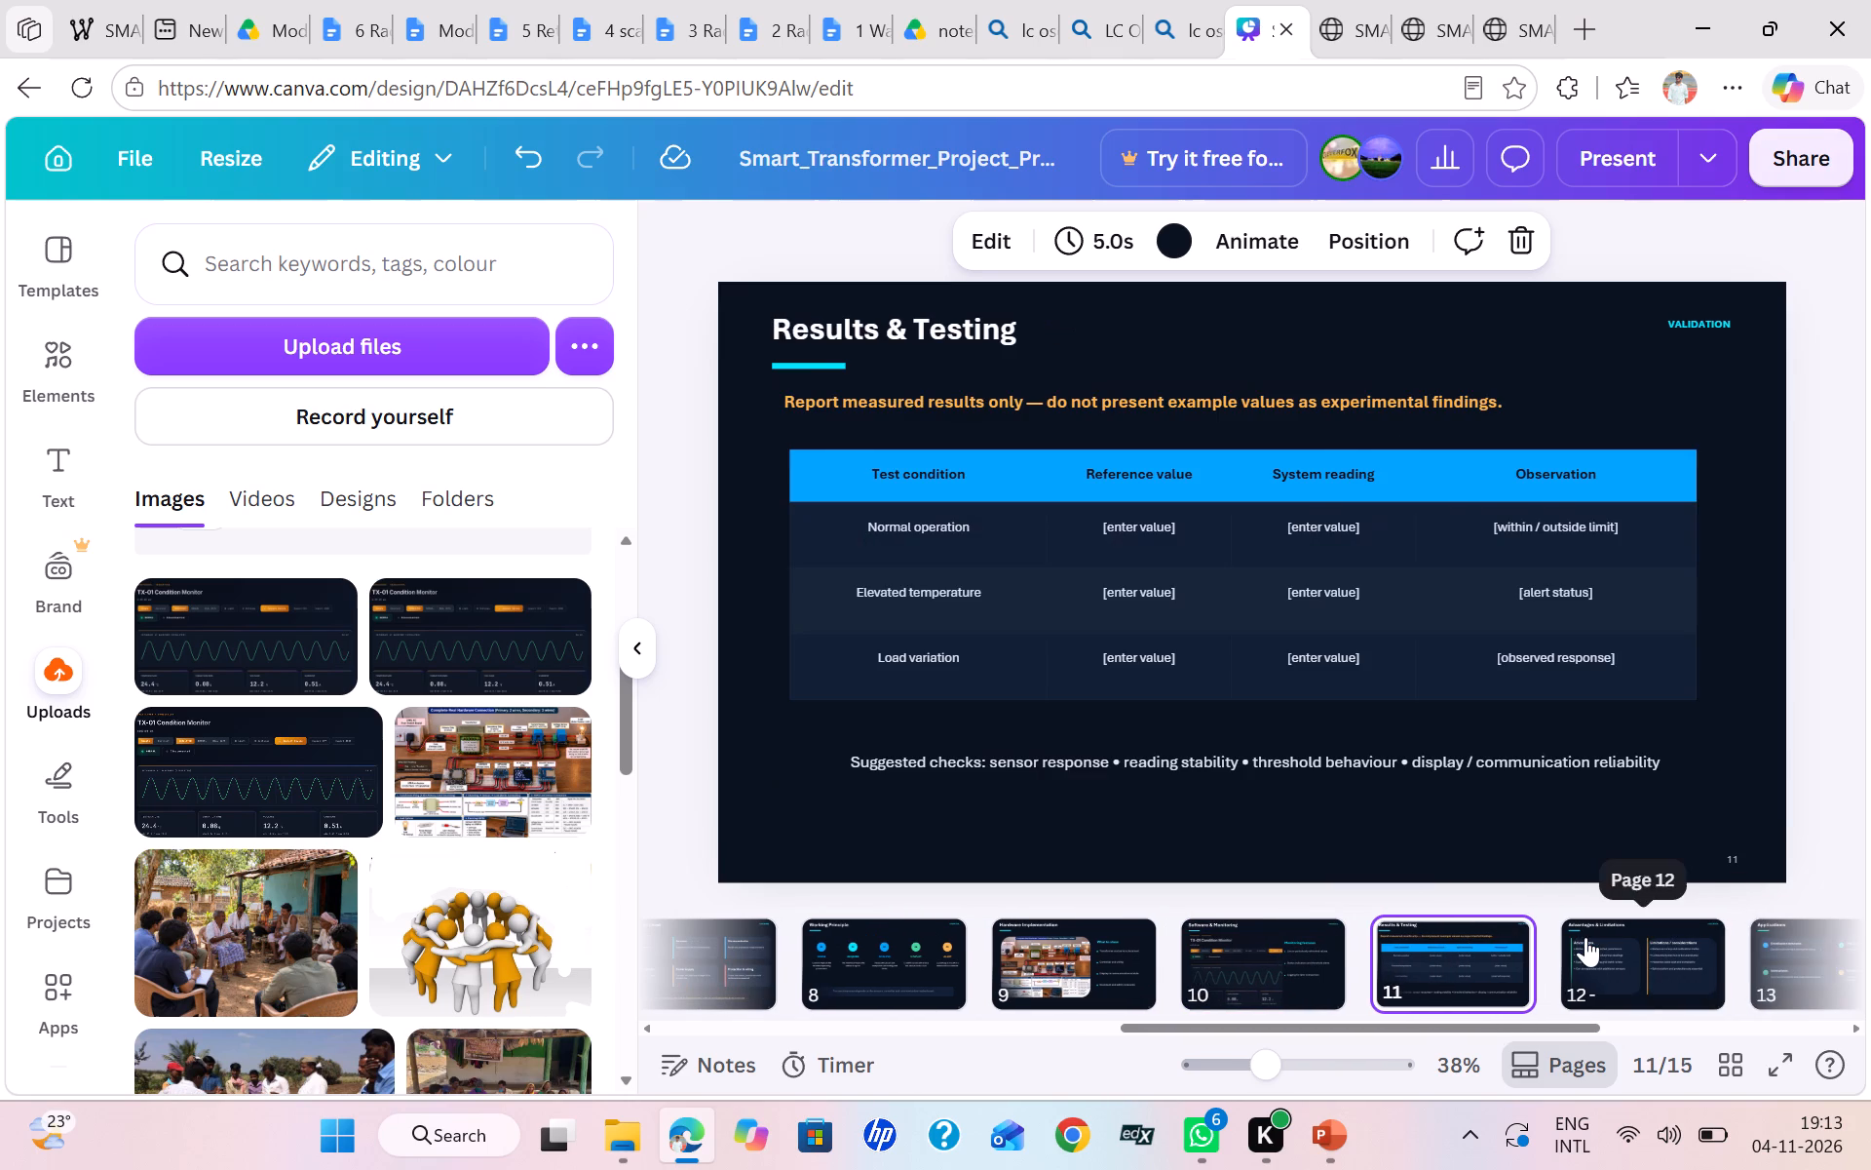
{"action": "left_click", "coordinate": [1585, 937]}
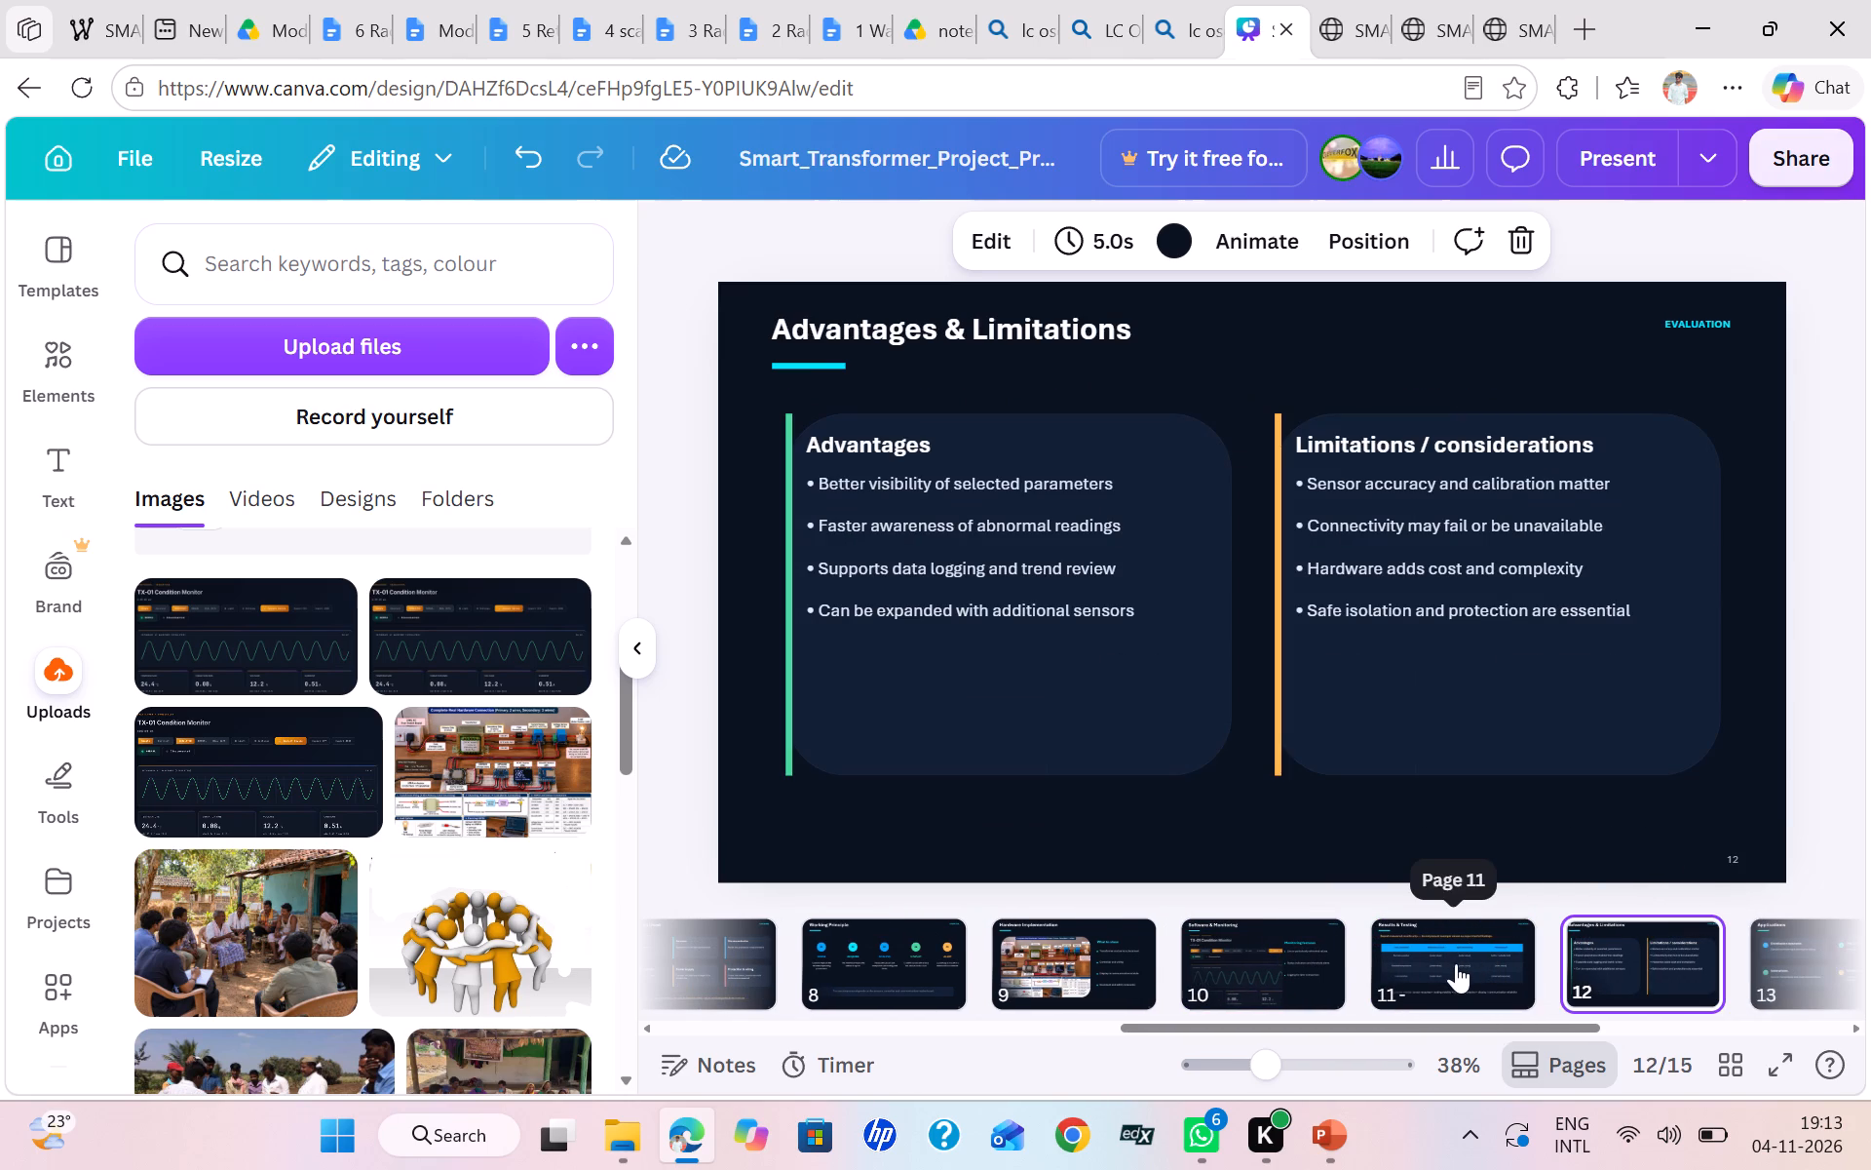
{"action": "left_click", "coordinate": [1456, 963]}
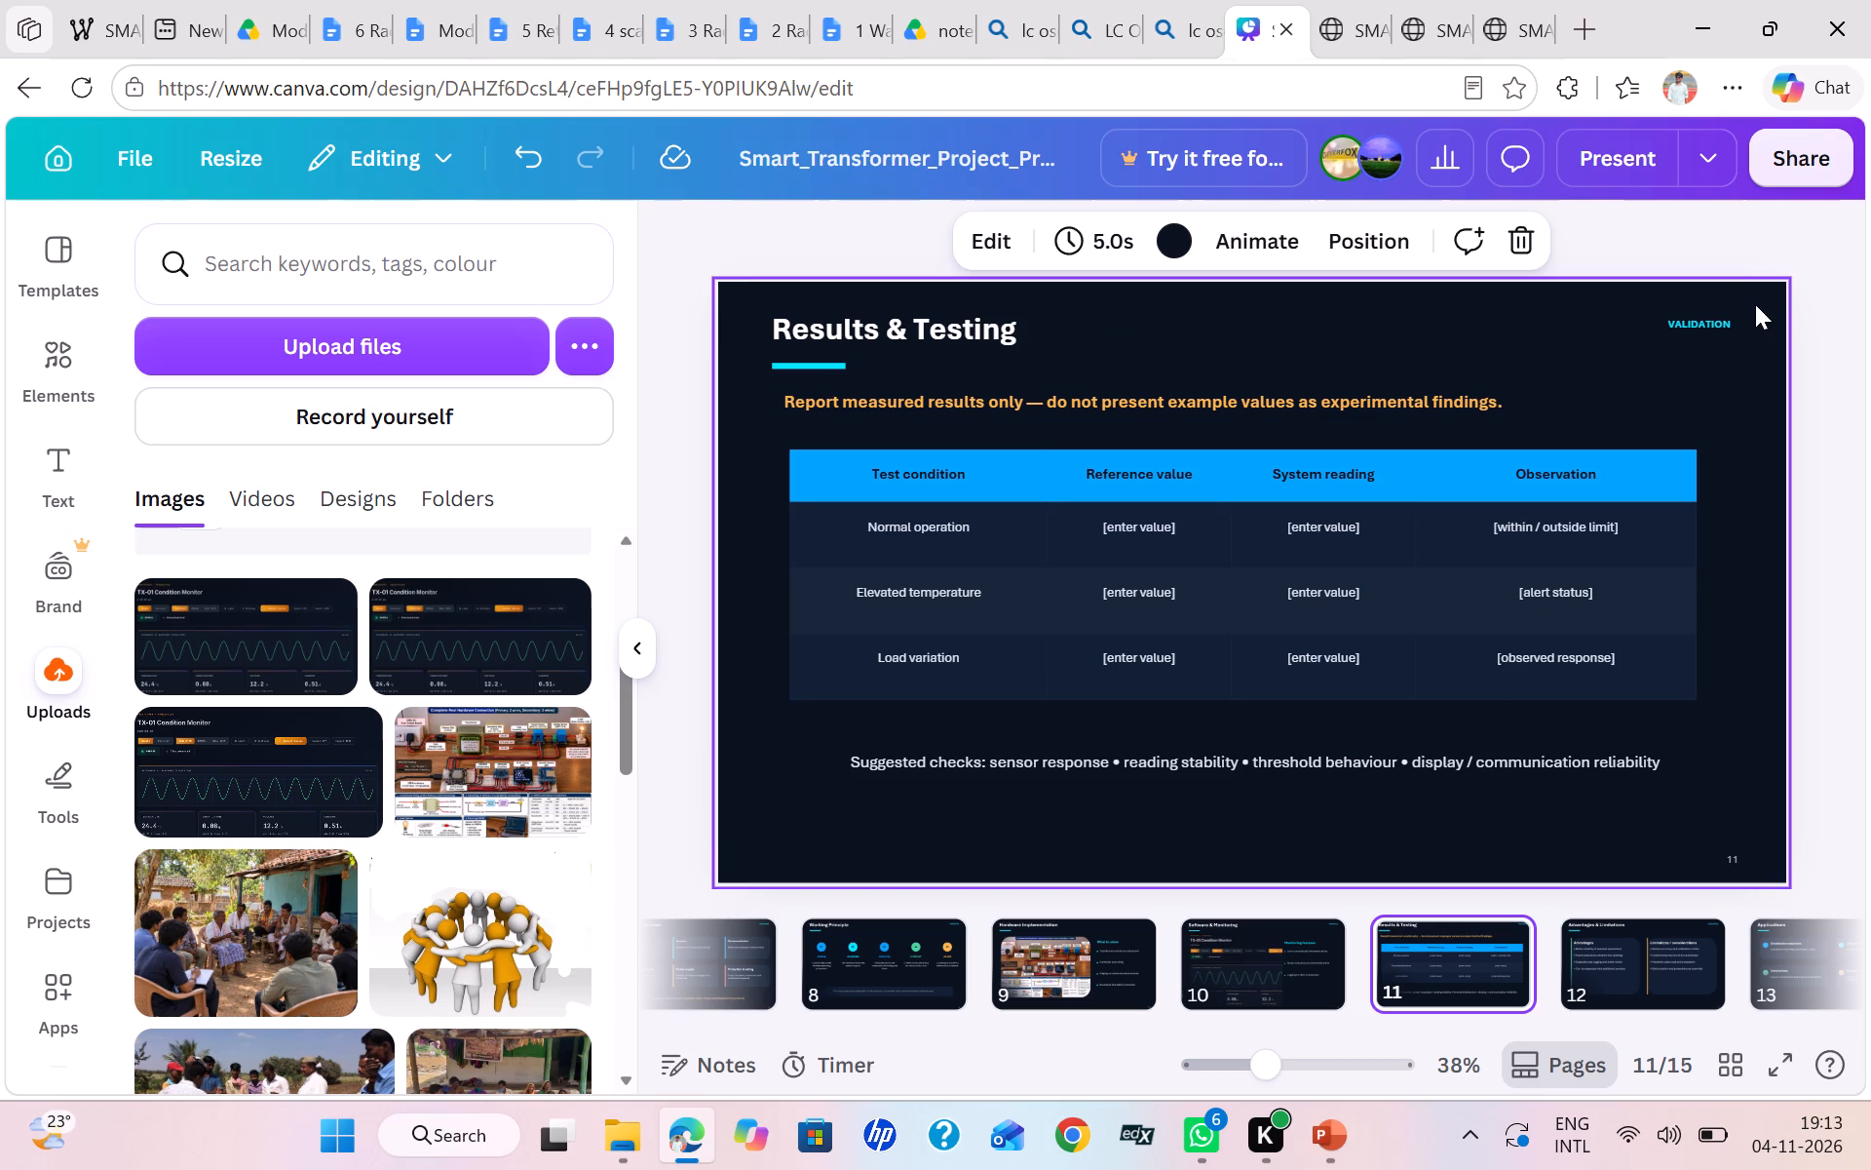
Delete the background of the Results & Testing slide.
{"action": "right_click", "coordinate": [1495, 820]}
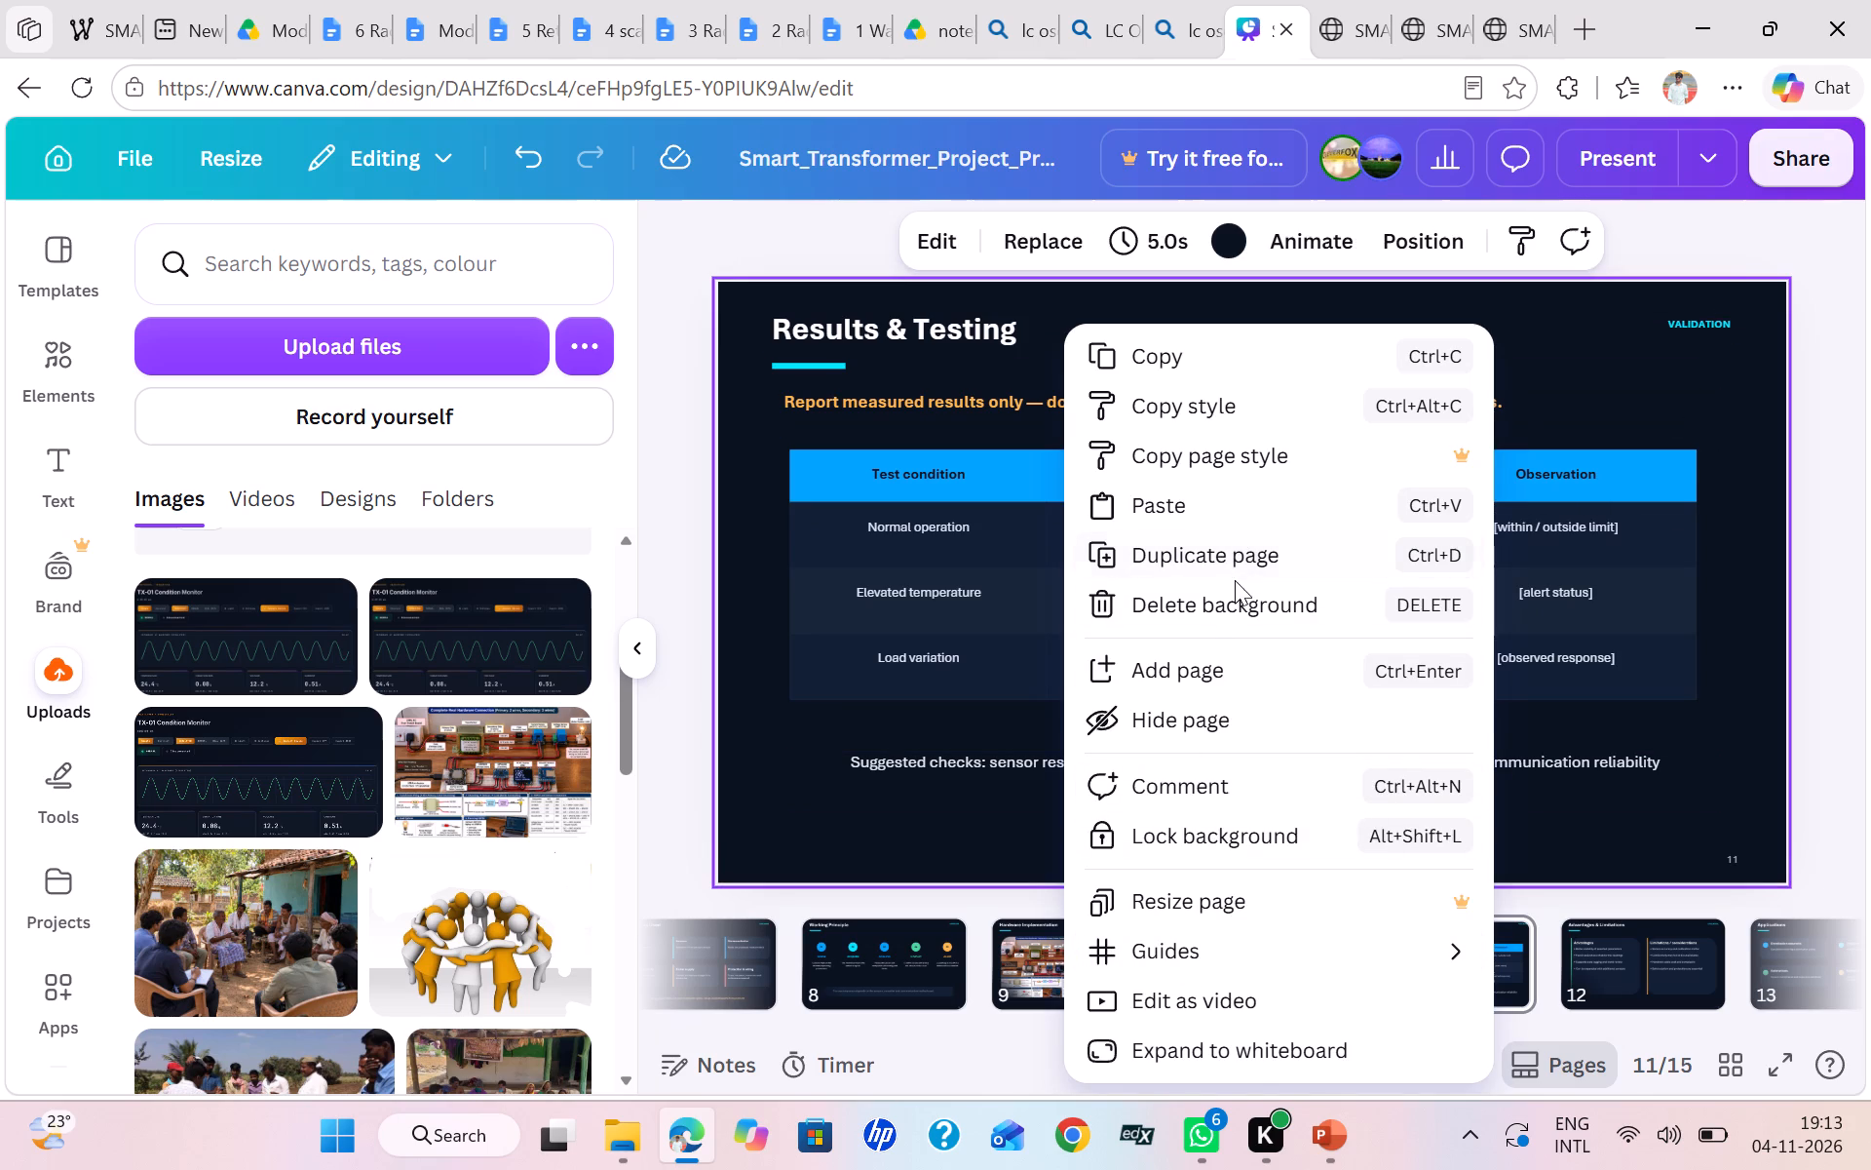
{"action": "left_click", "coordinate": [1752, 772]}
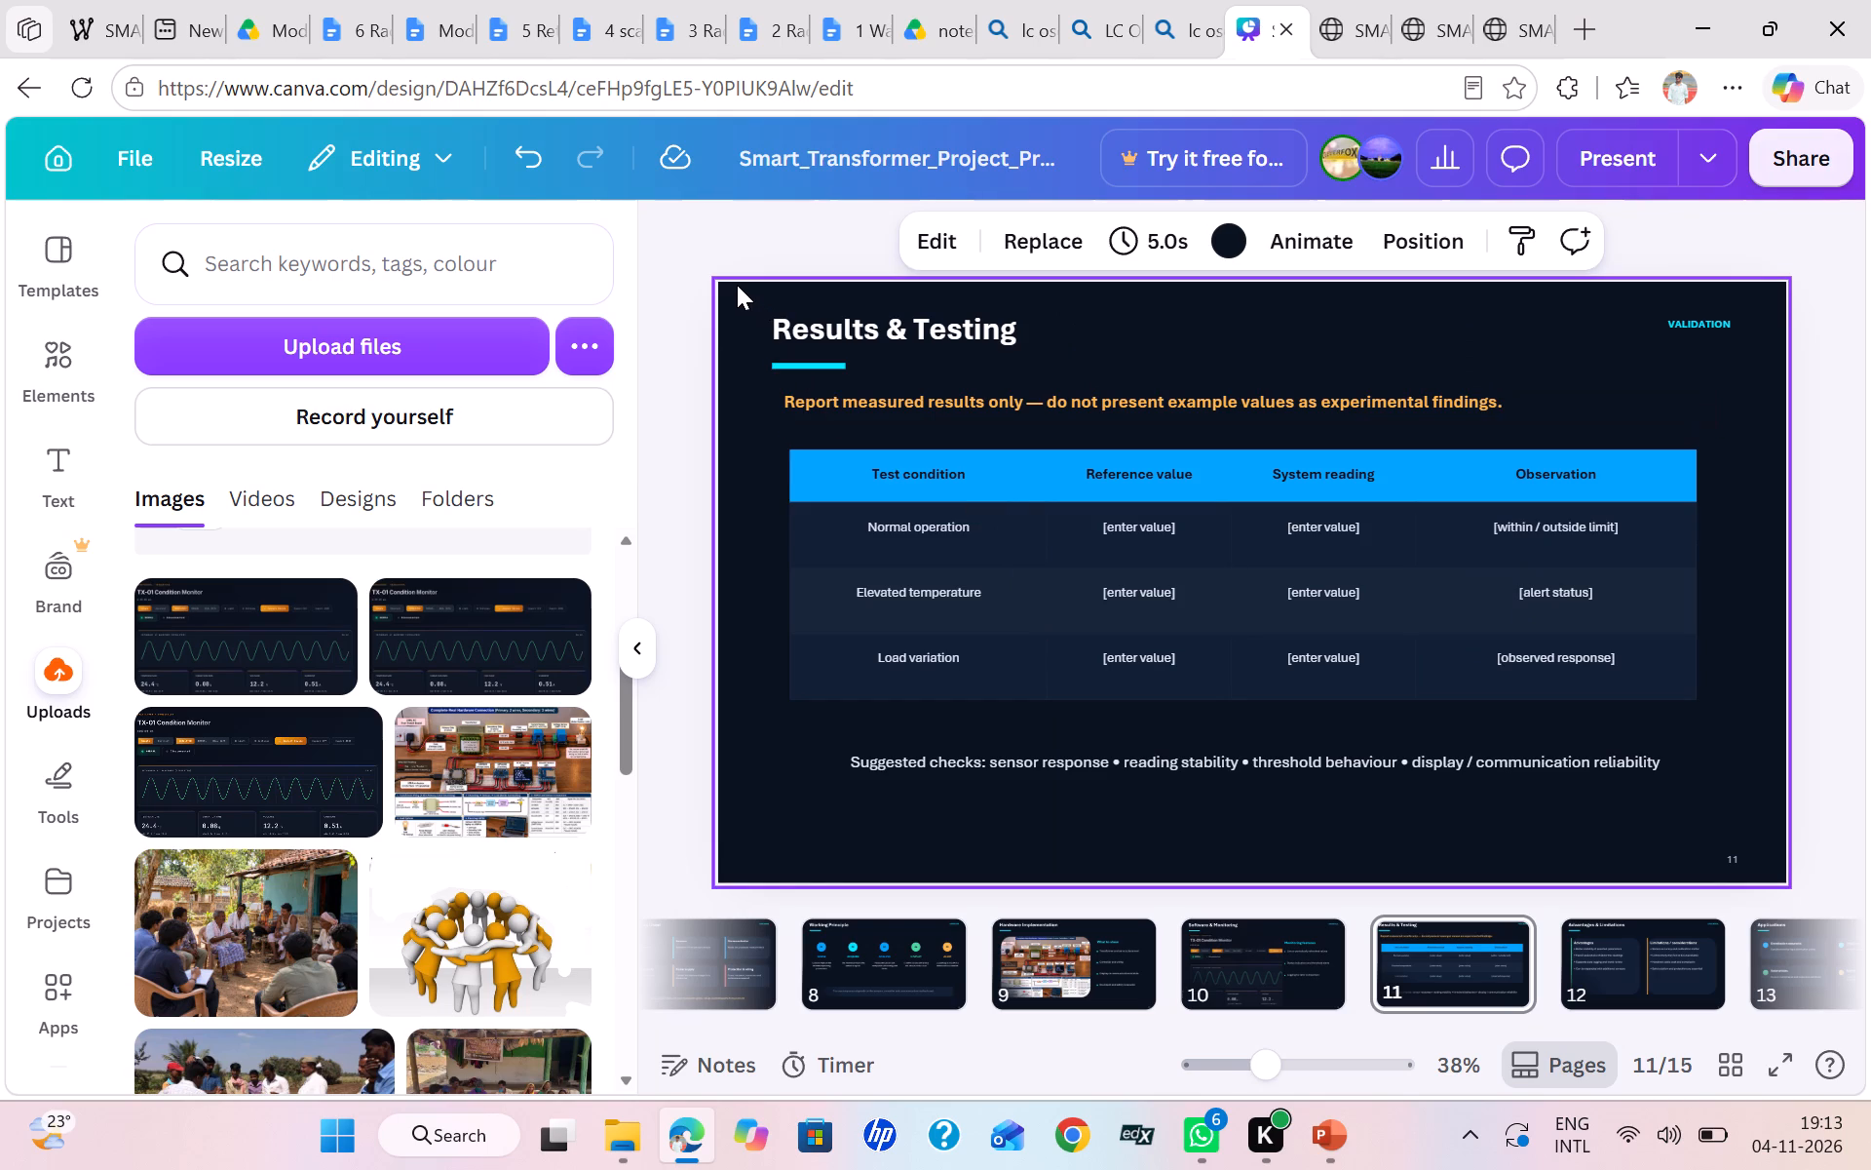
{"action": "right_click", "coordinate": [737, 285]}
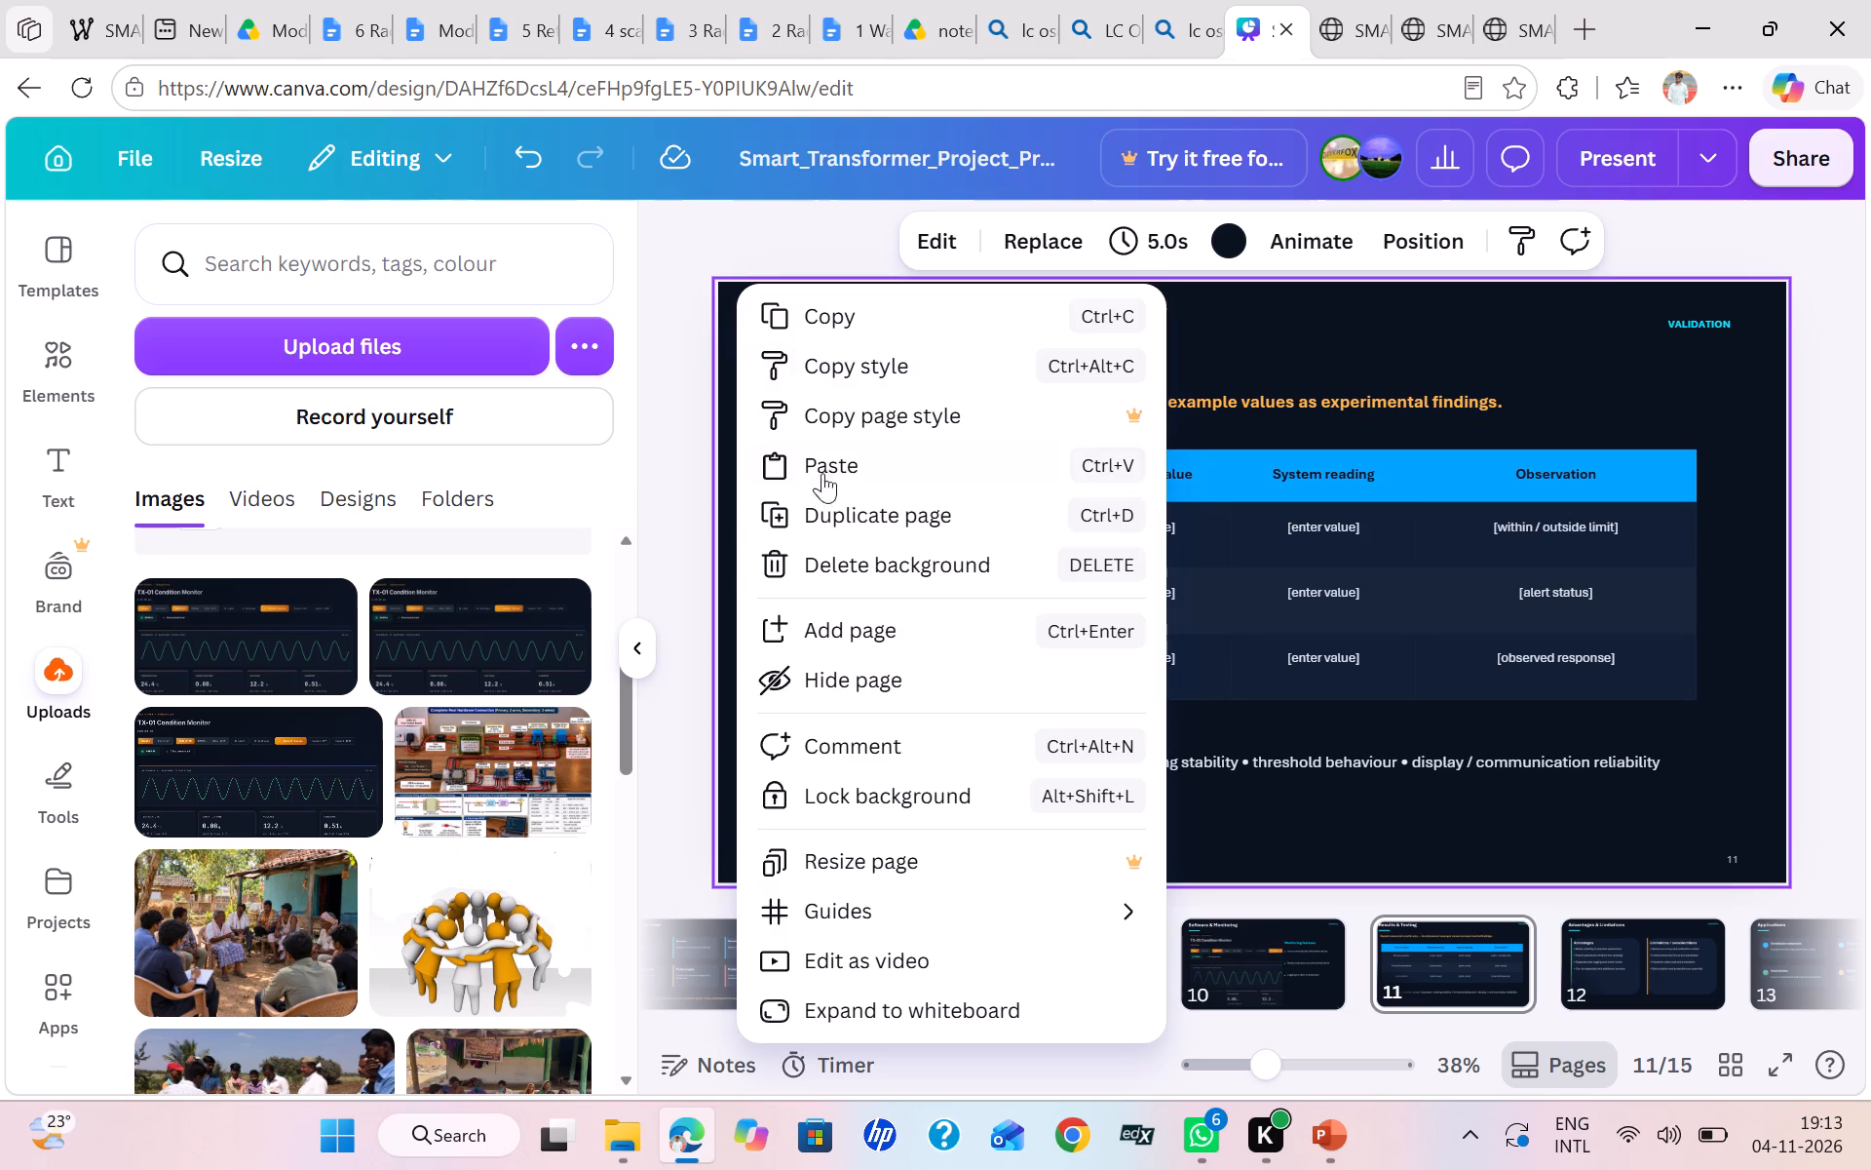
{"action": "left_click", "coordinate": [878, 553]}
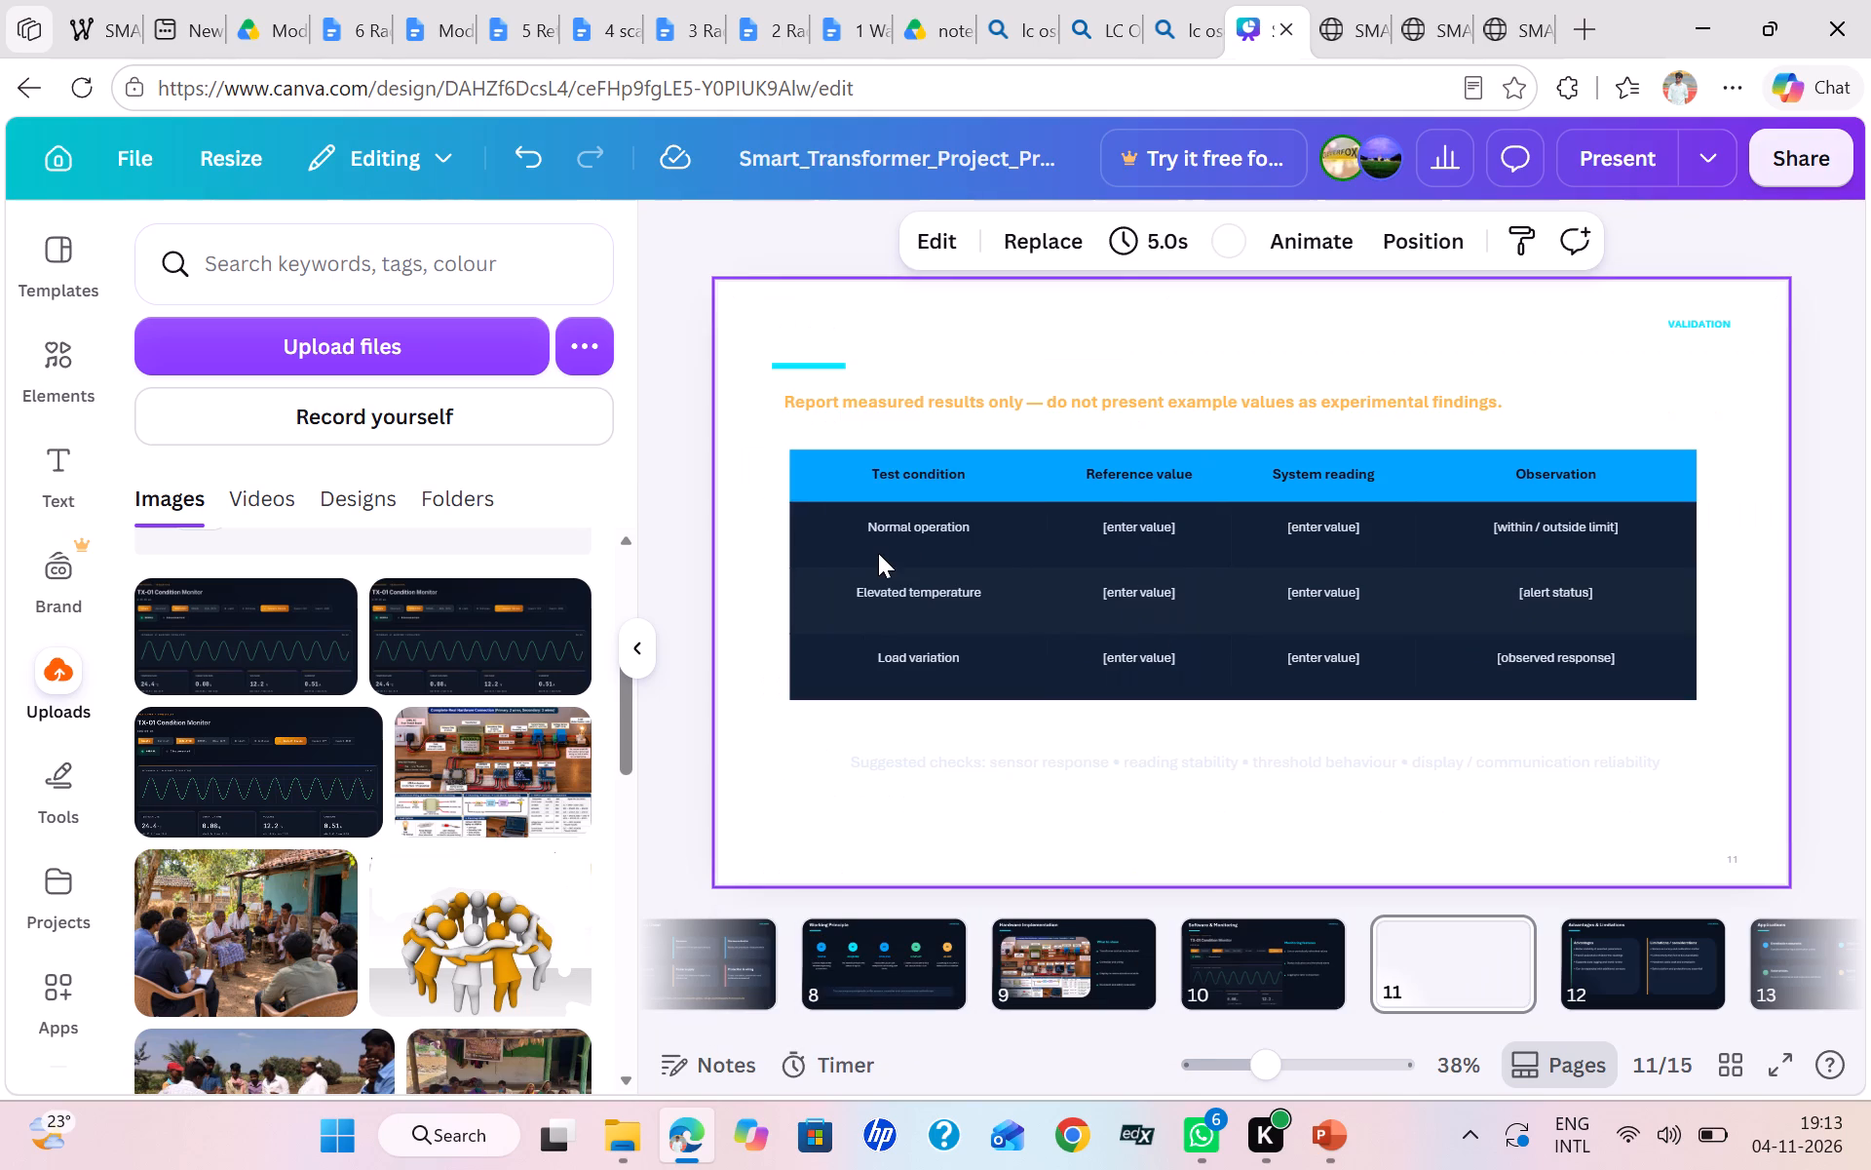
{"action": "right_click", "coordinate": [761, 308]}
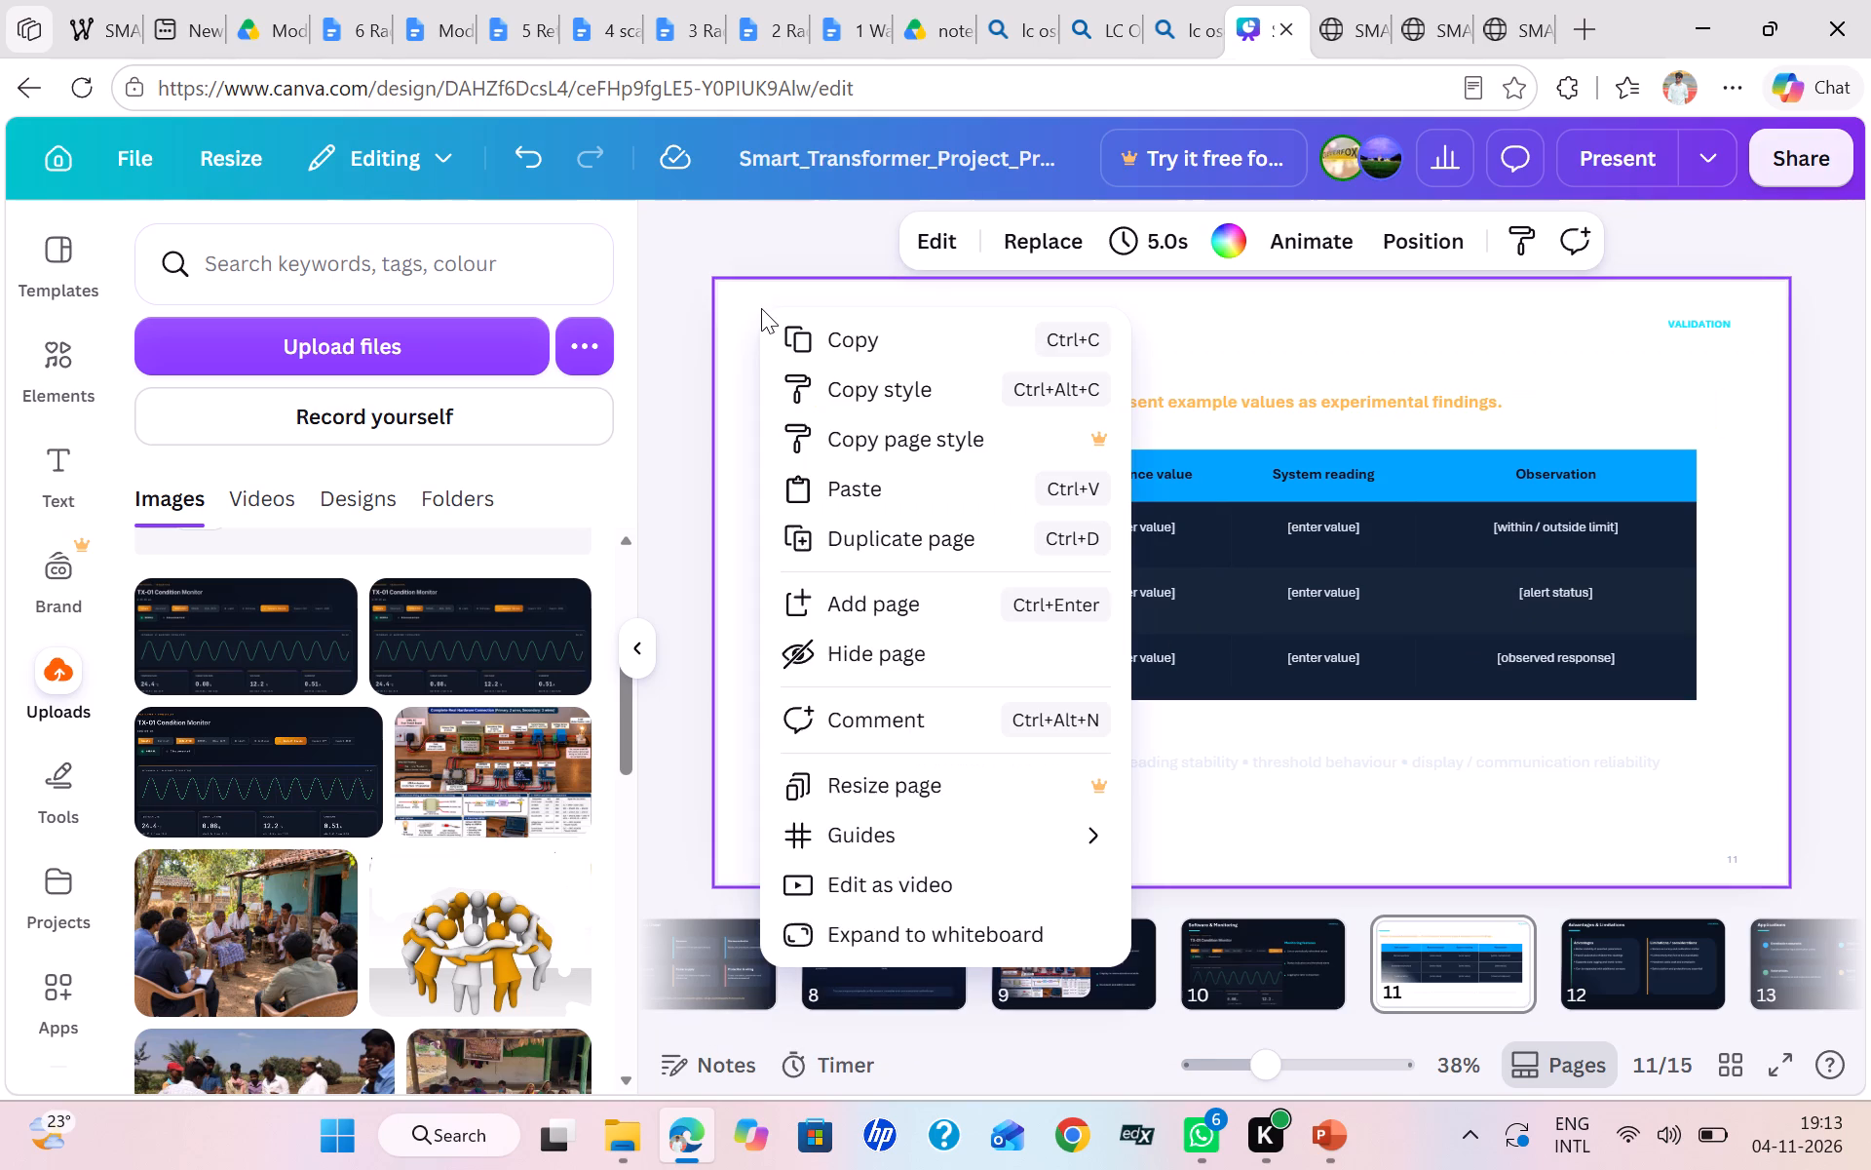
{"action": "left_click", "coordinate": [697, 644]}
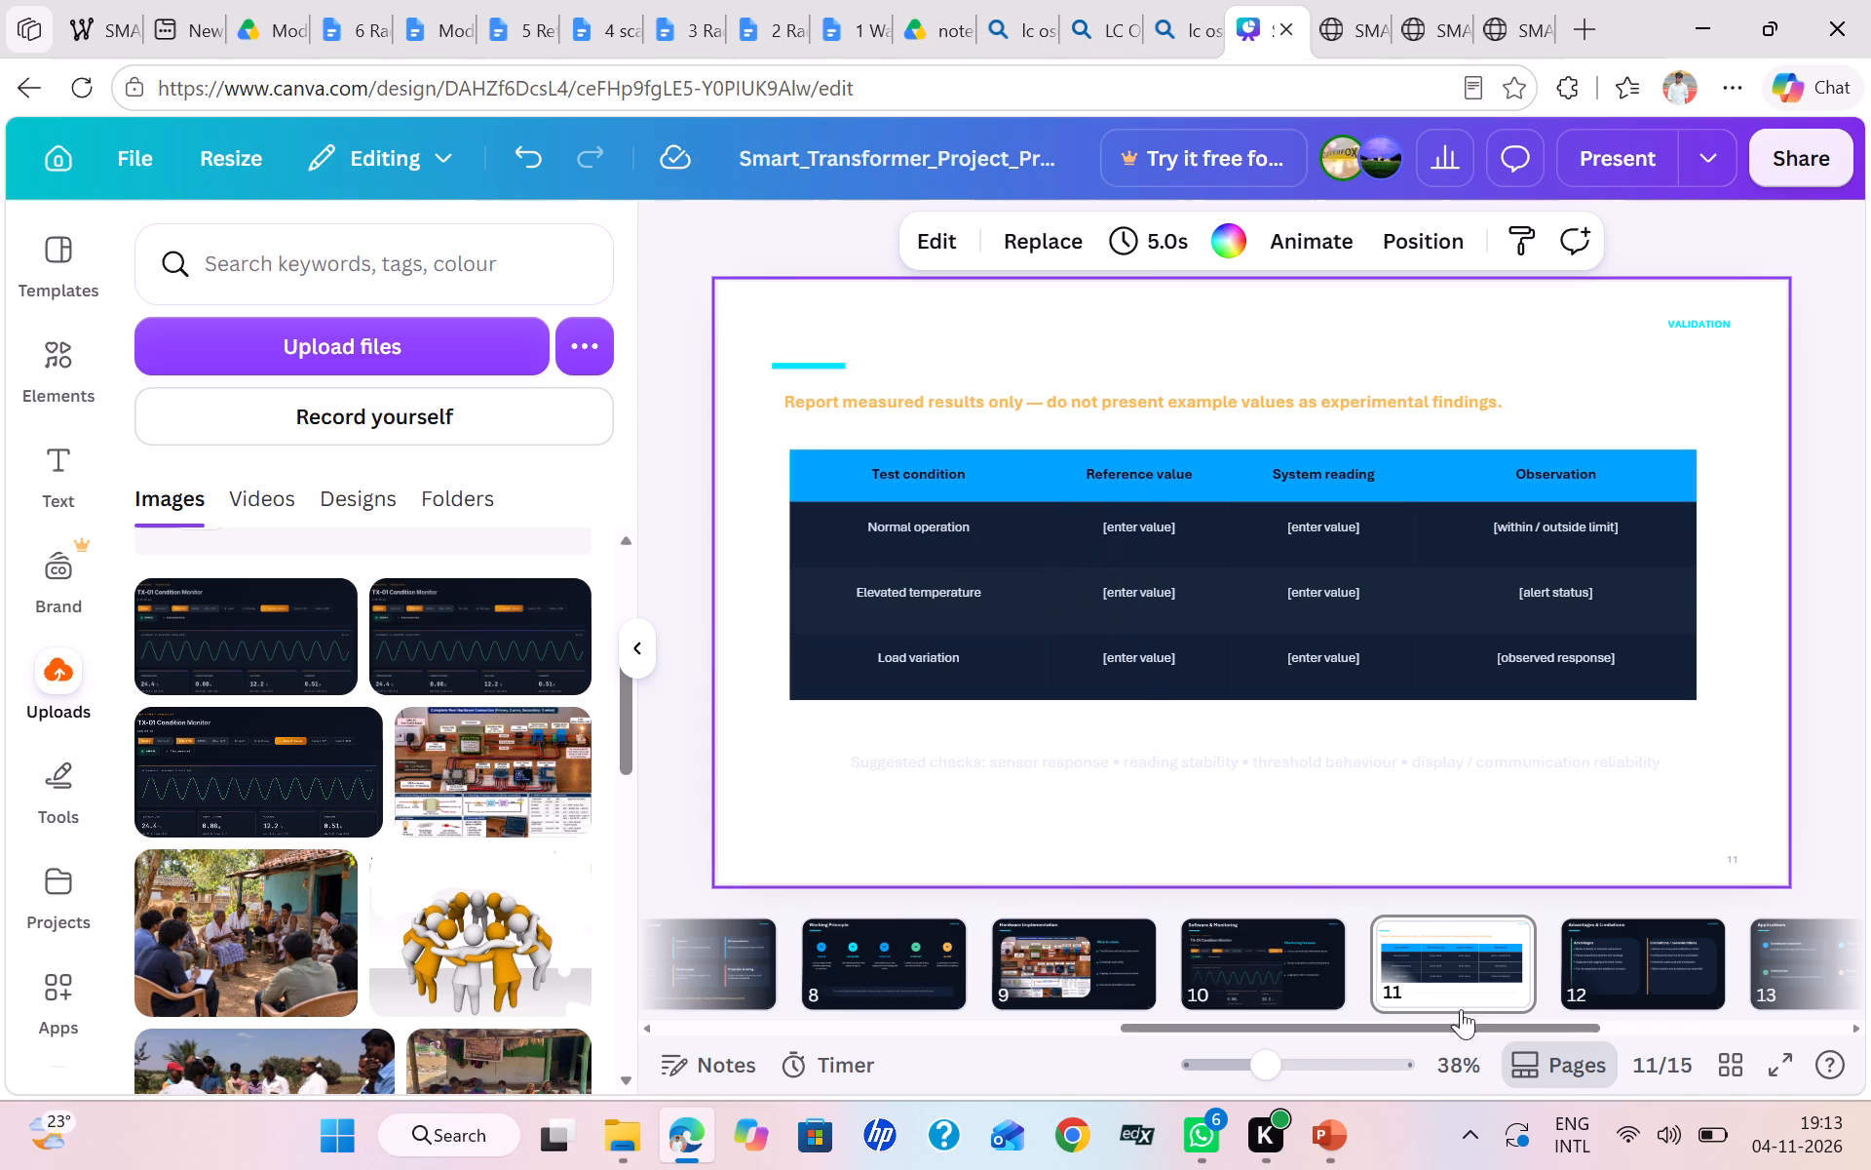
Delete the whole Results & Testing page from the deck.
{"action": "left_click", "coordinate": [1437, 957]}
{"action": "left_click", "coordinate": [1499, 930]}
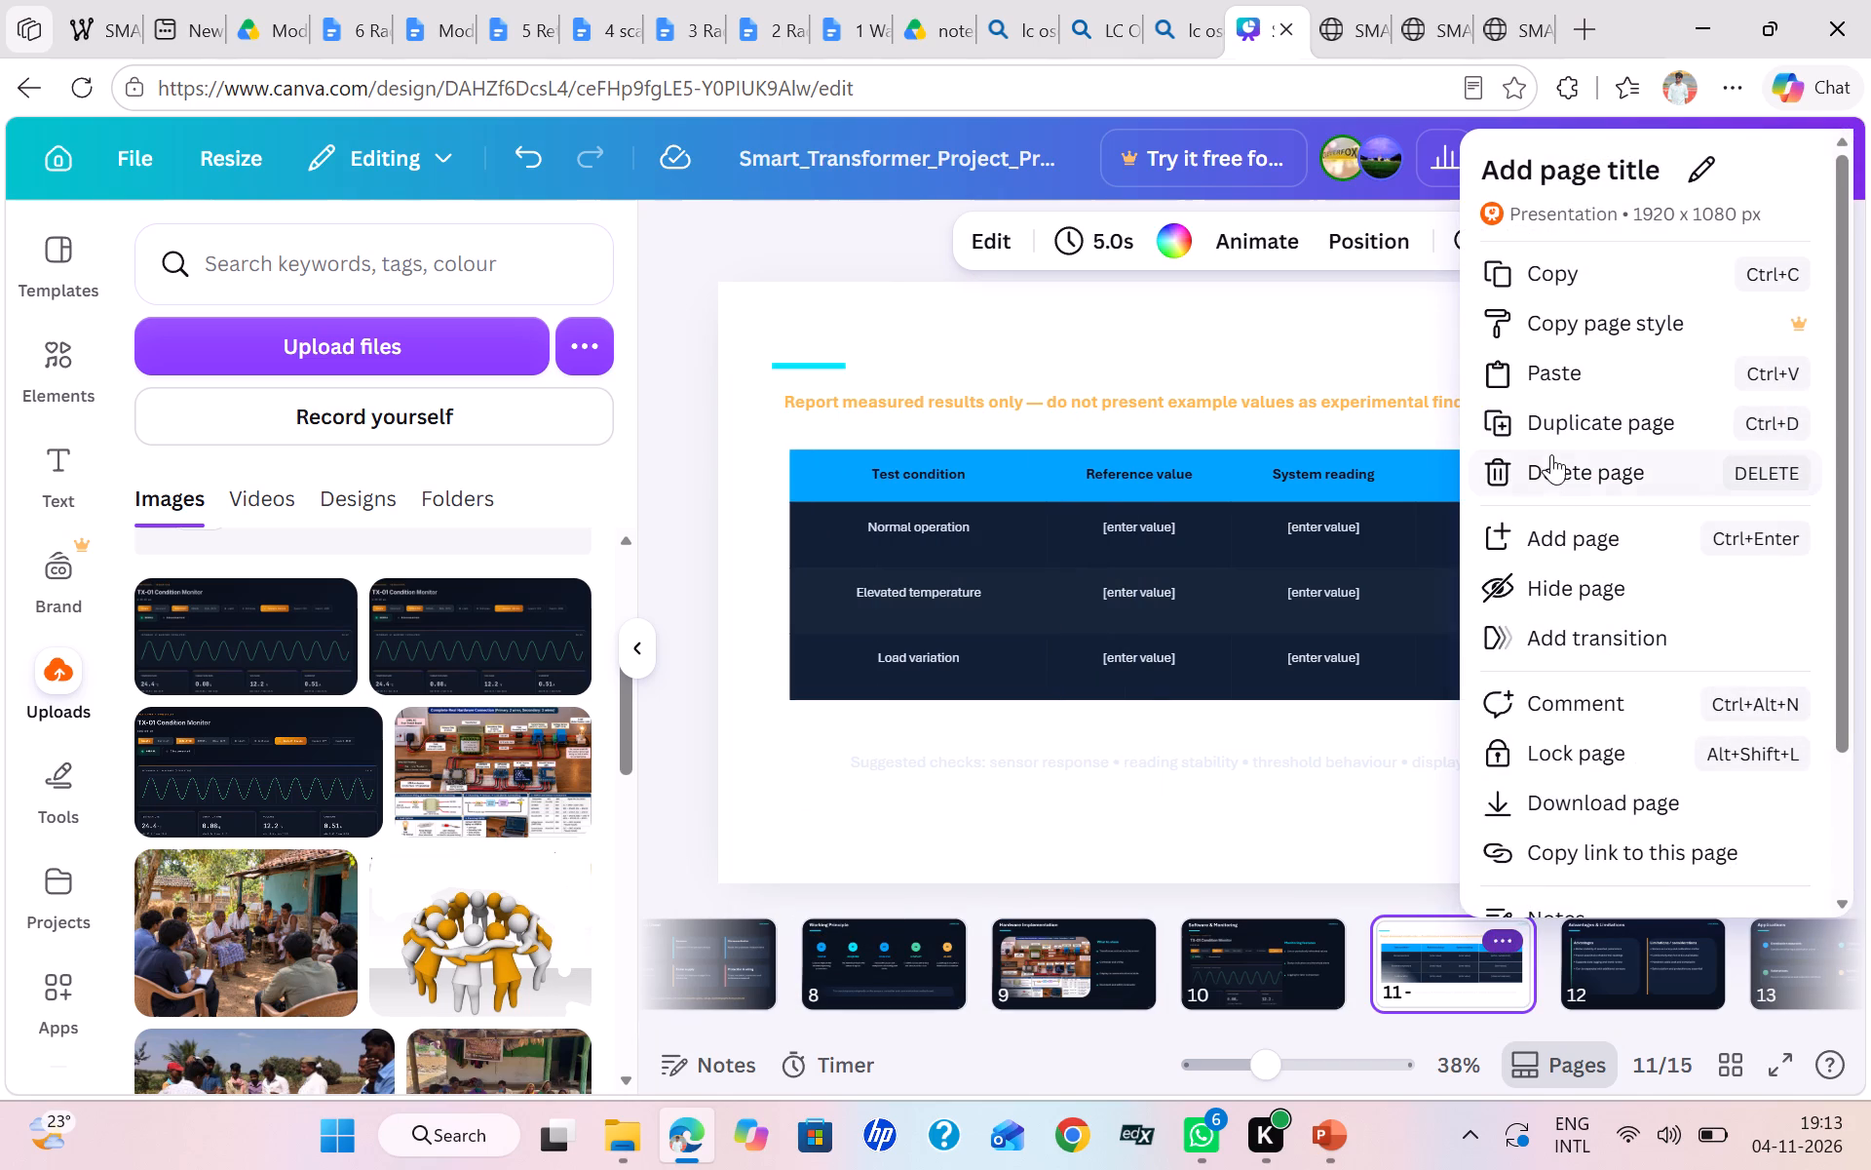
{"action": "left_click", "coordinate": [1548, 458]}
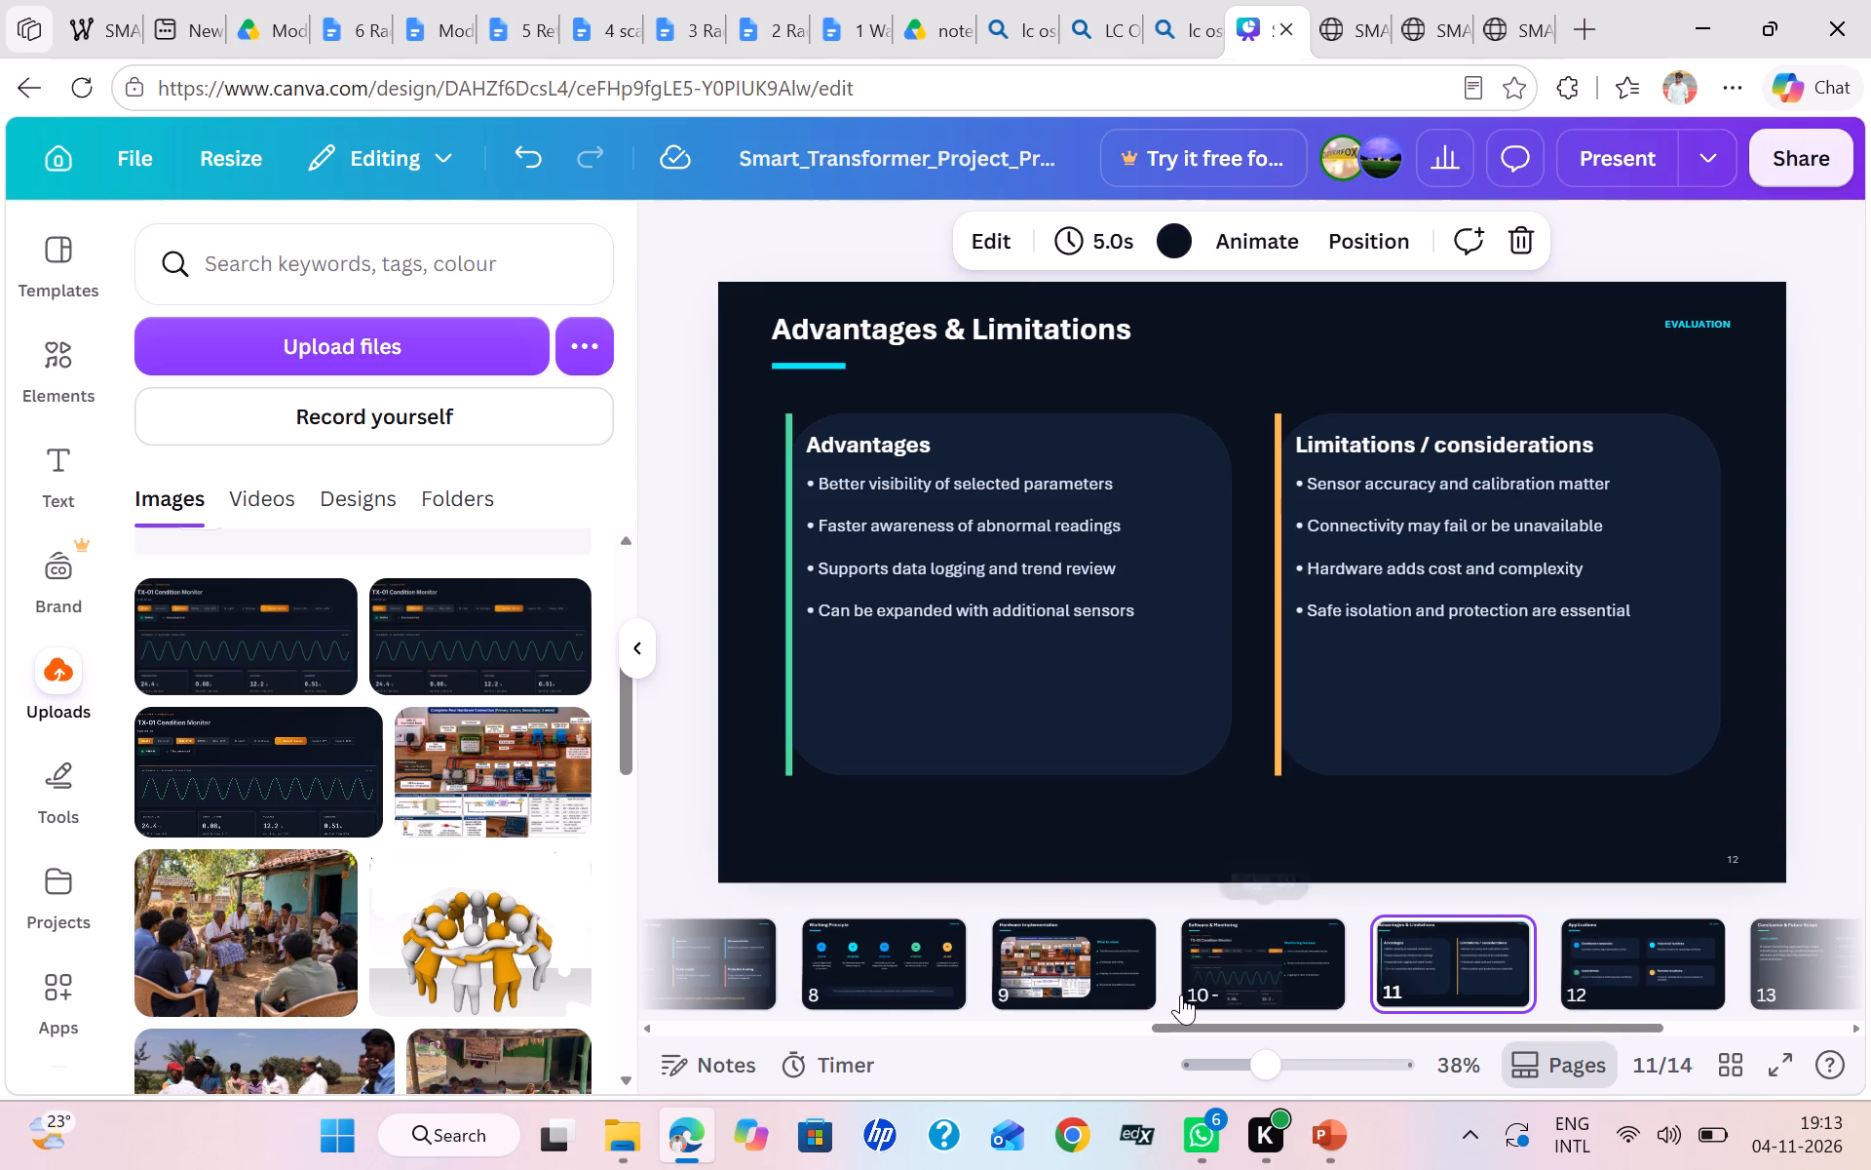
Review the deck slide by slide from the SmartXformer title slide through to the Thank You slide.
{"action": "scroll", "coordinate": [1181, 994], "scroll_direction": "right", "scroll_amount": 6}
{"action": "left_click", "coordinate": [745, 959]}
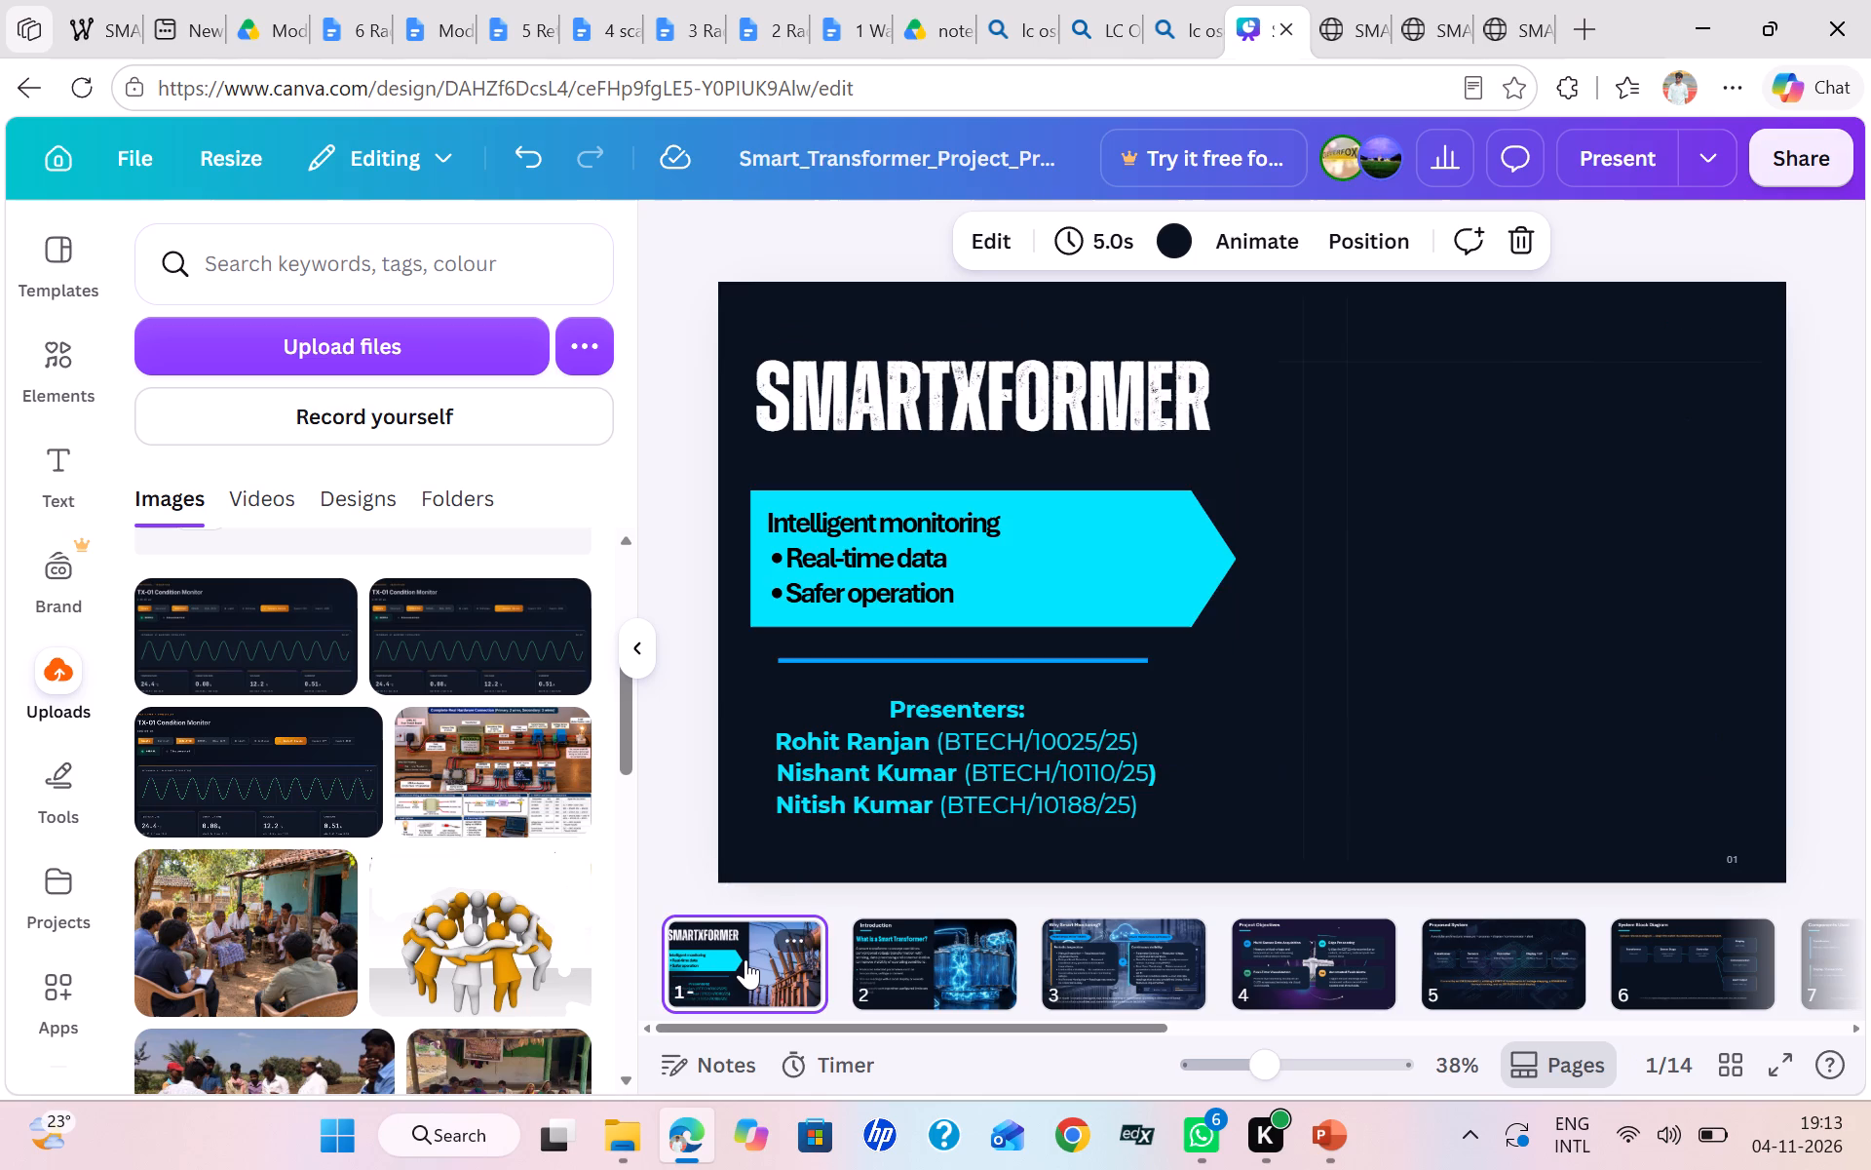
{"action": "key", "text": "Right"}
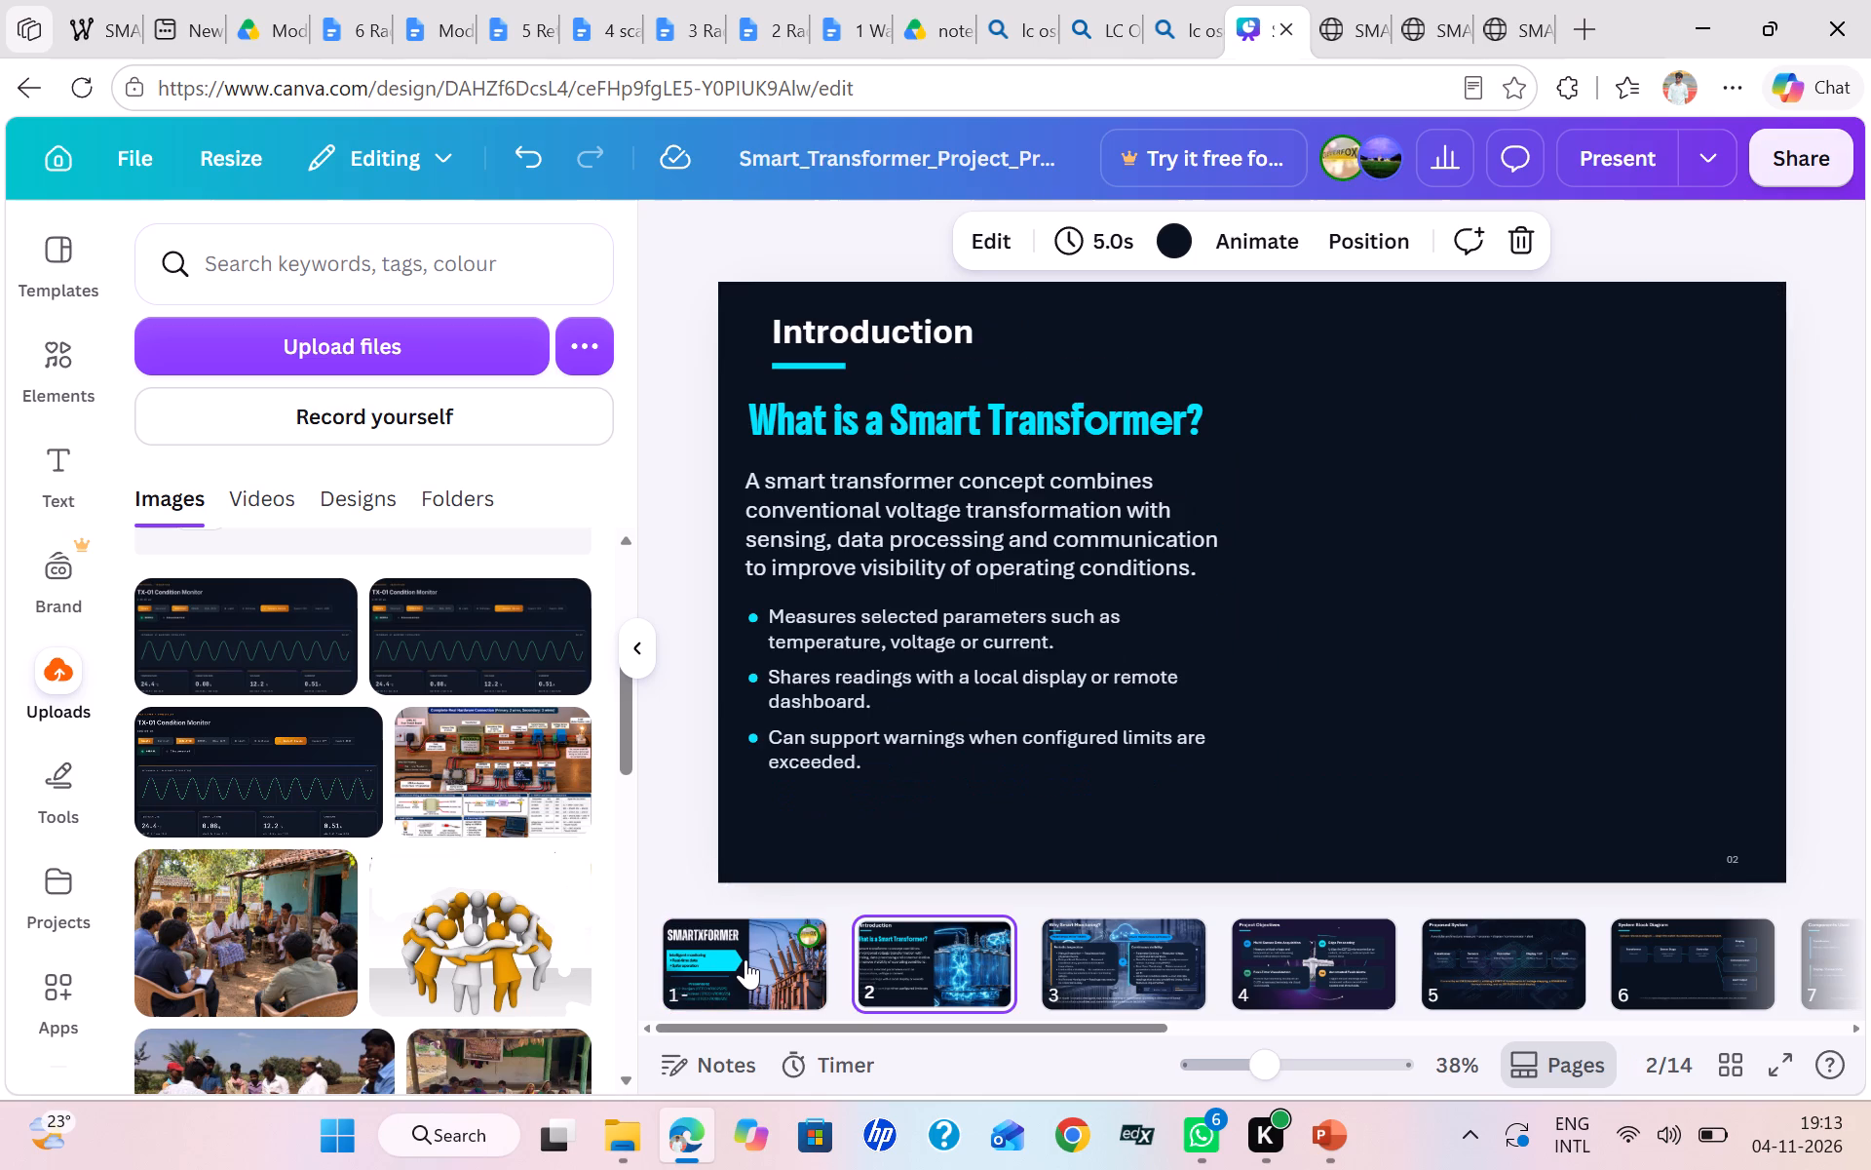
{"action": "key", "text": "Right"}
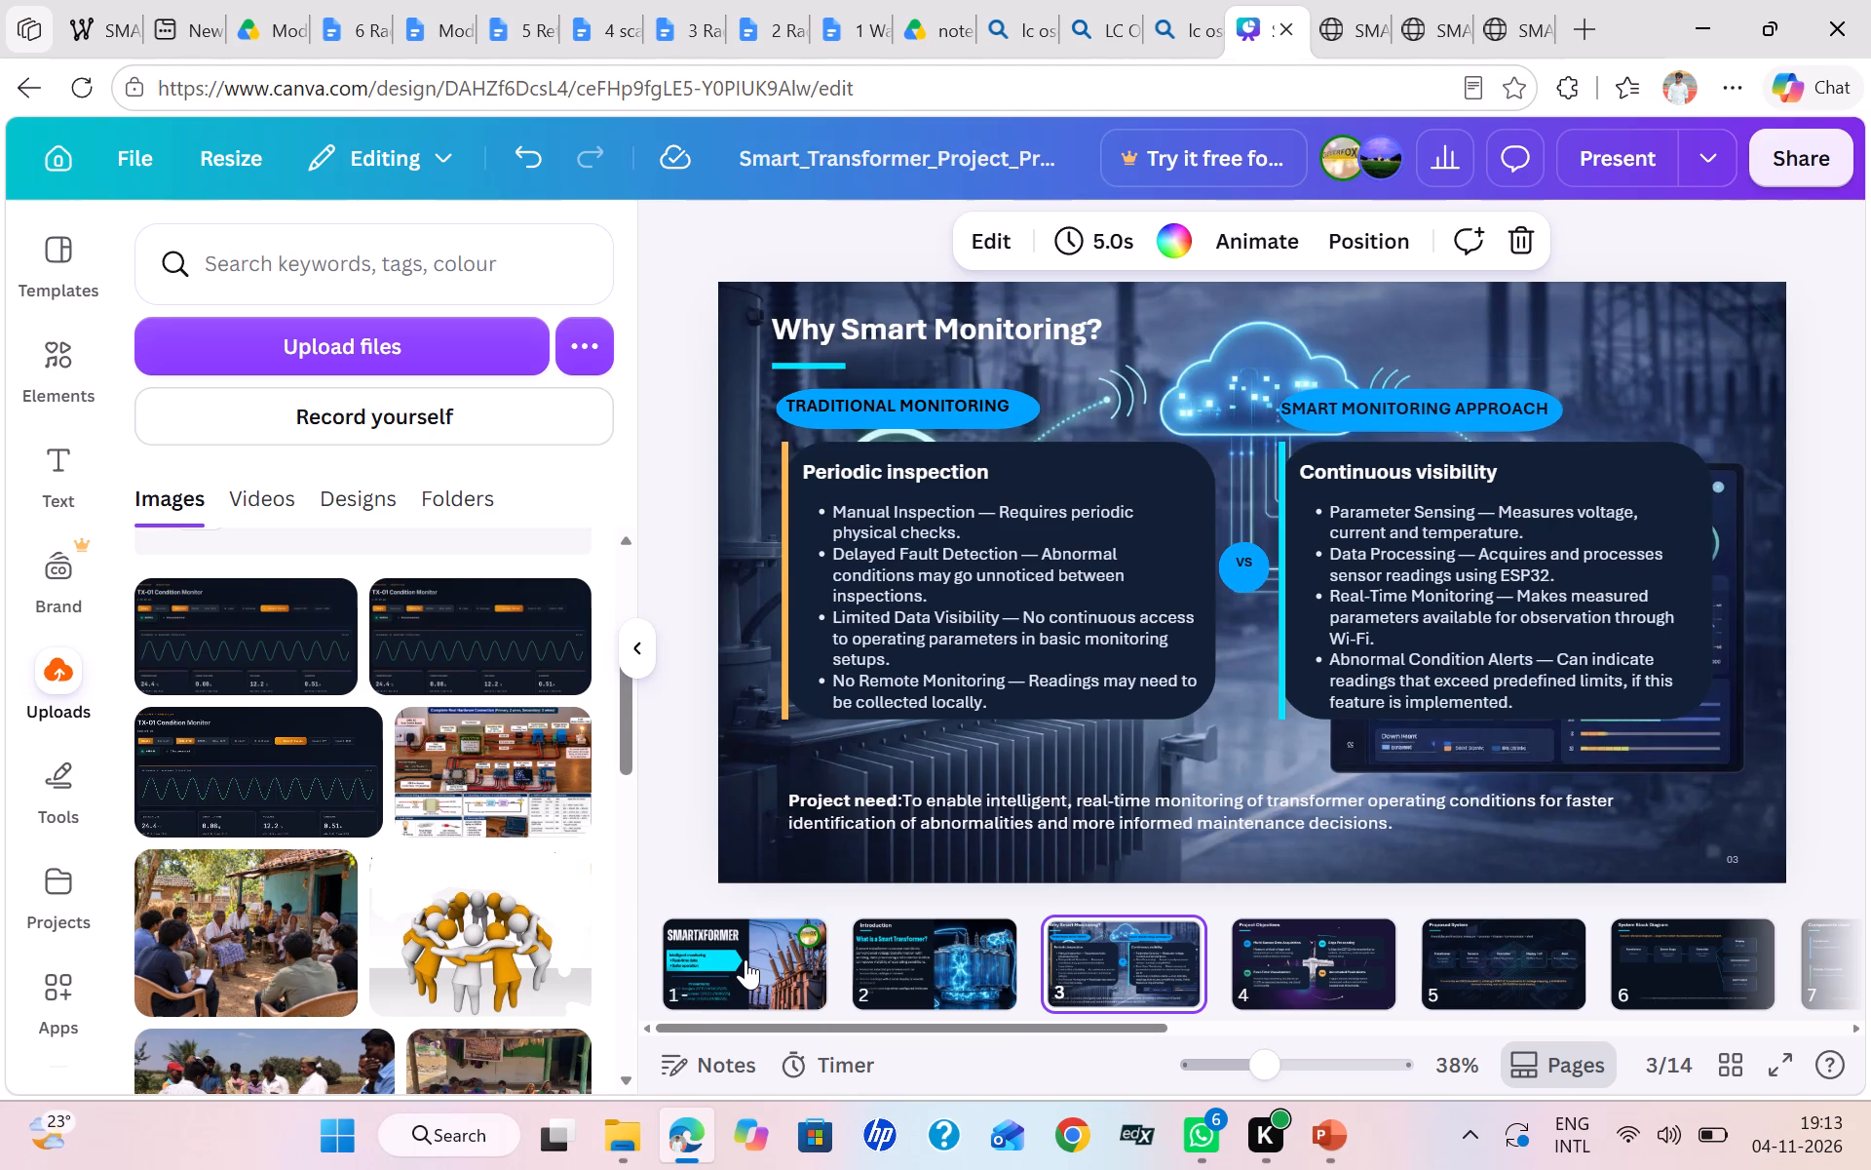
{"action": "key", "text": "Right"}
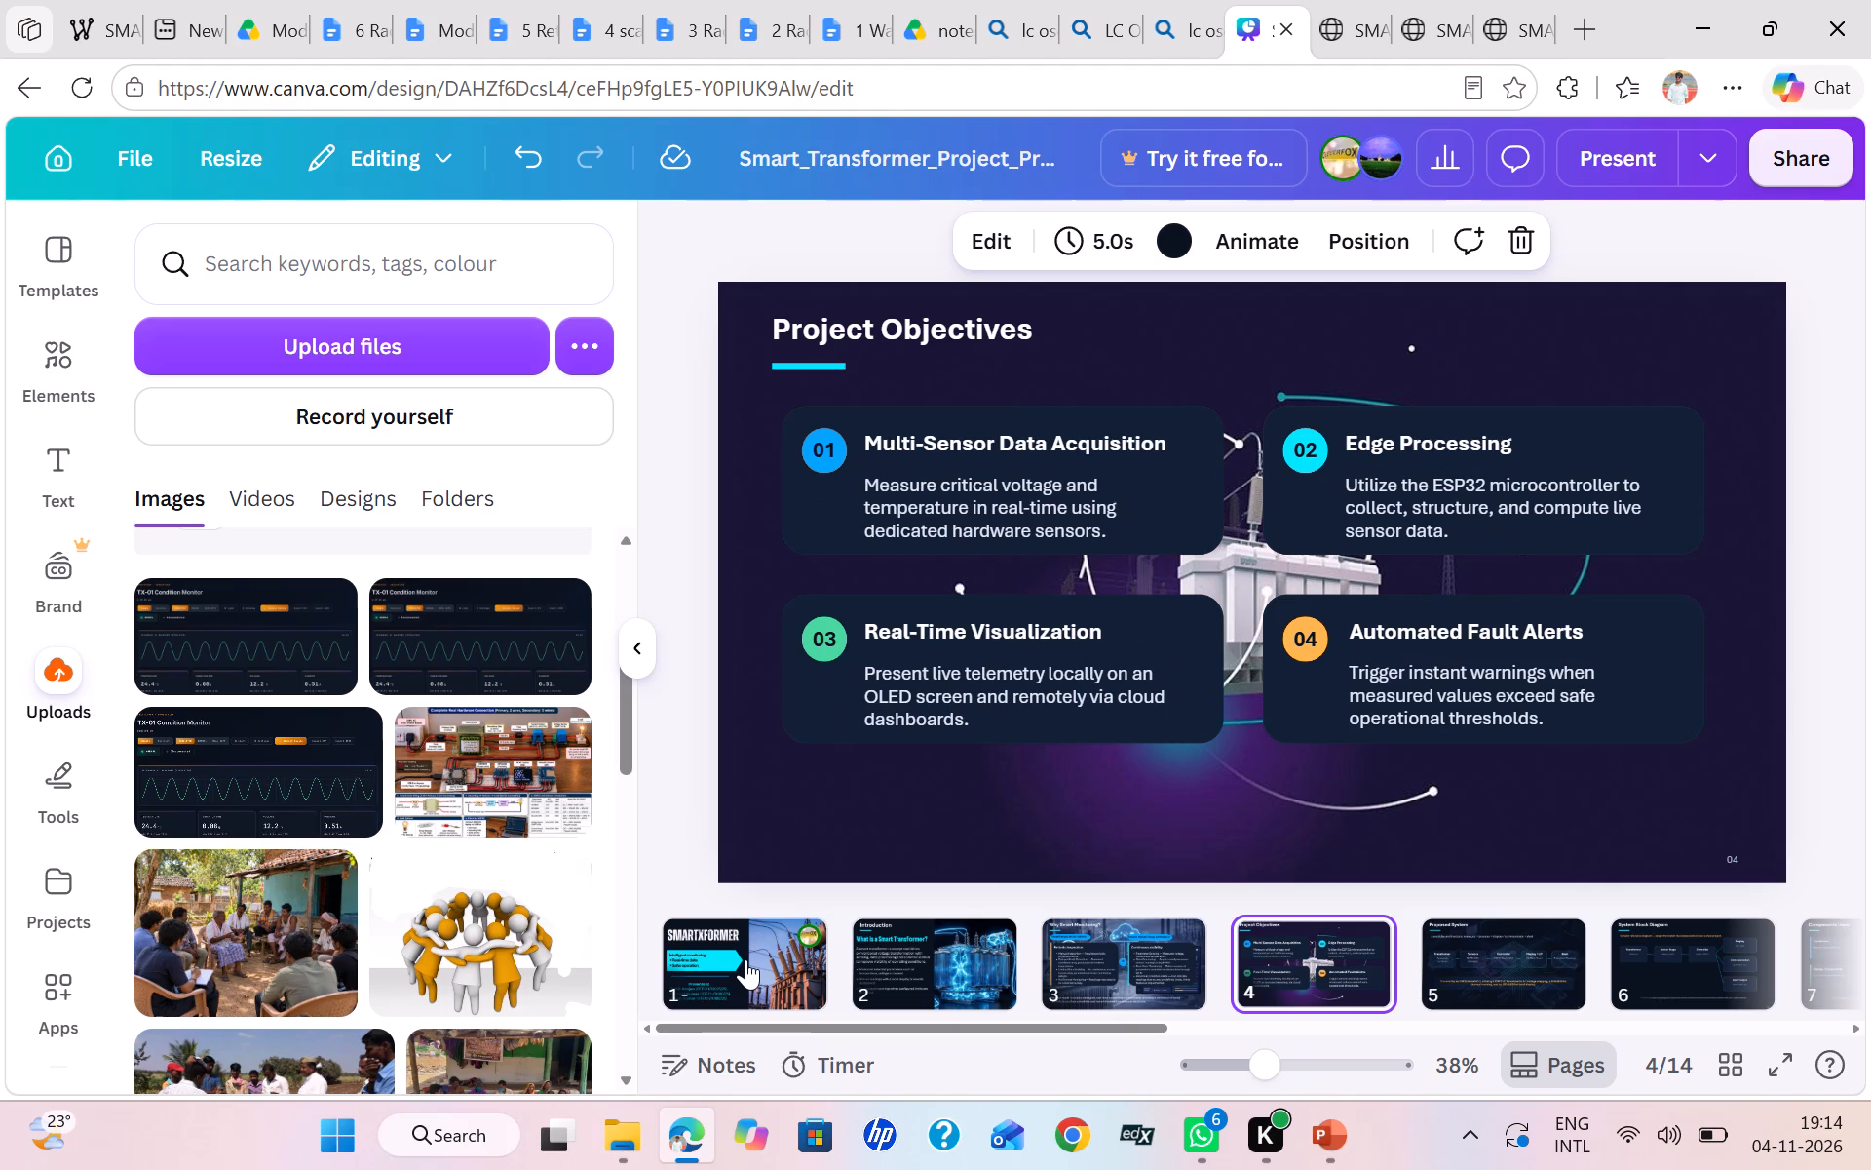
{"action": "key", "text": "Right"}
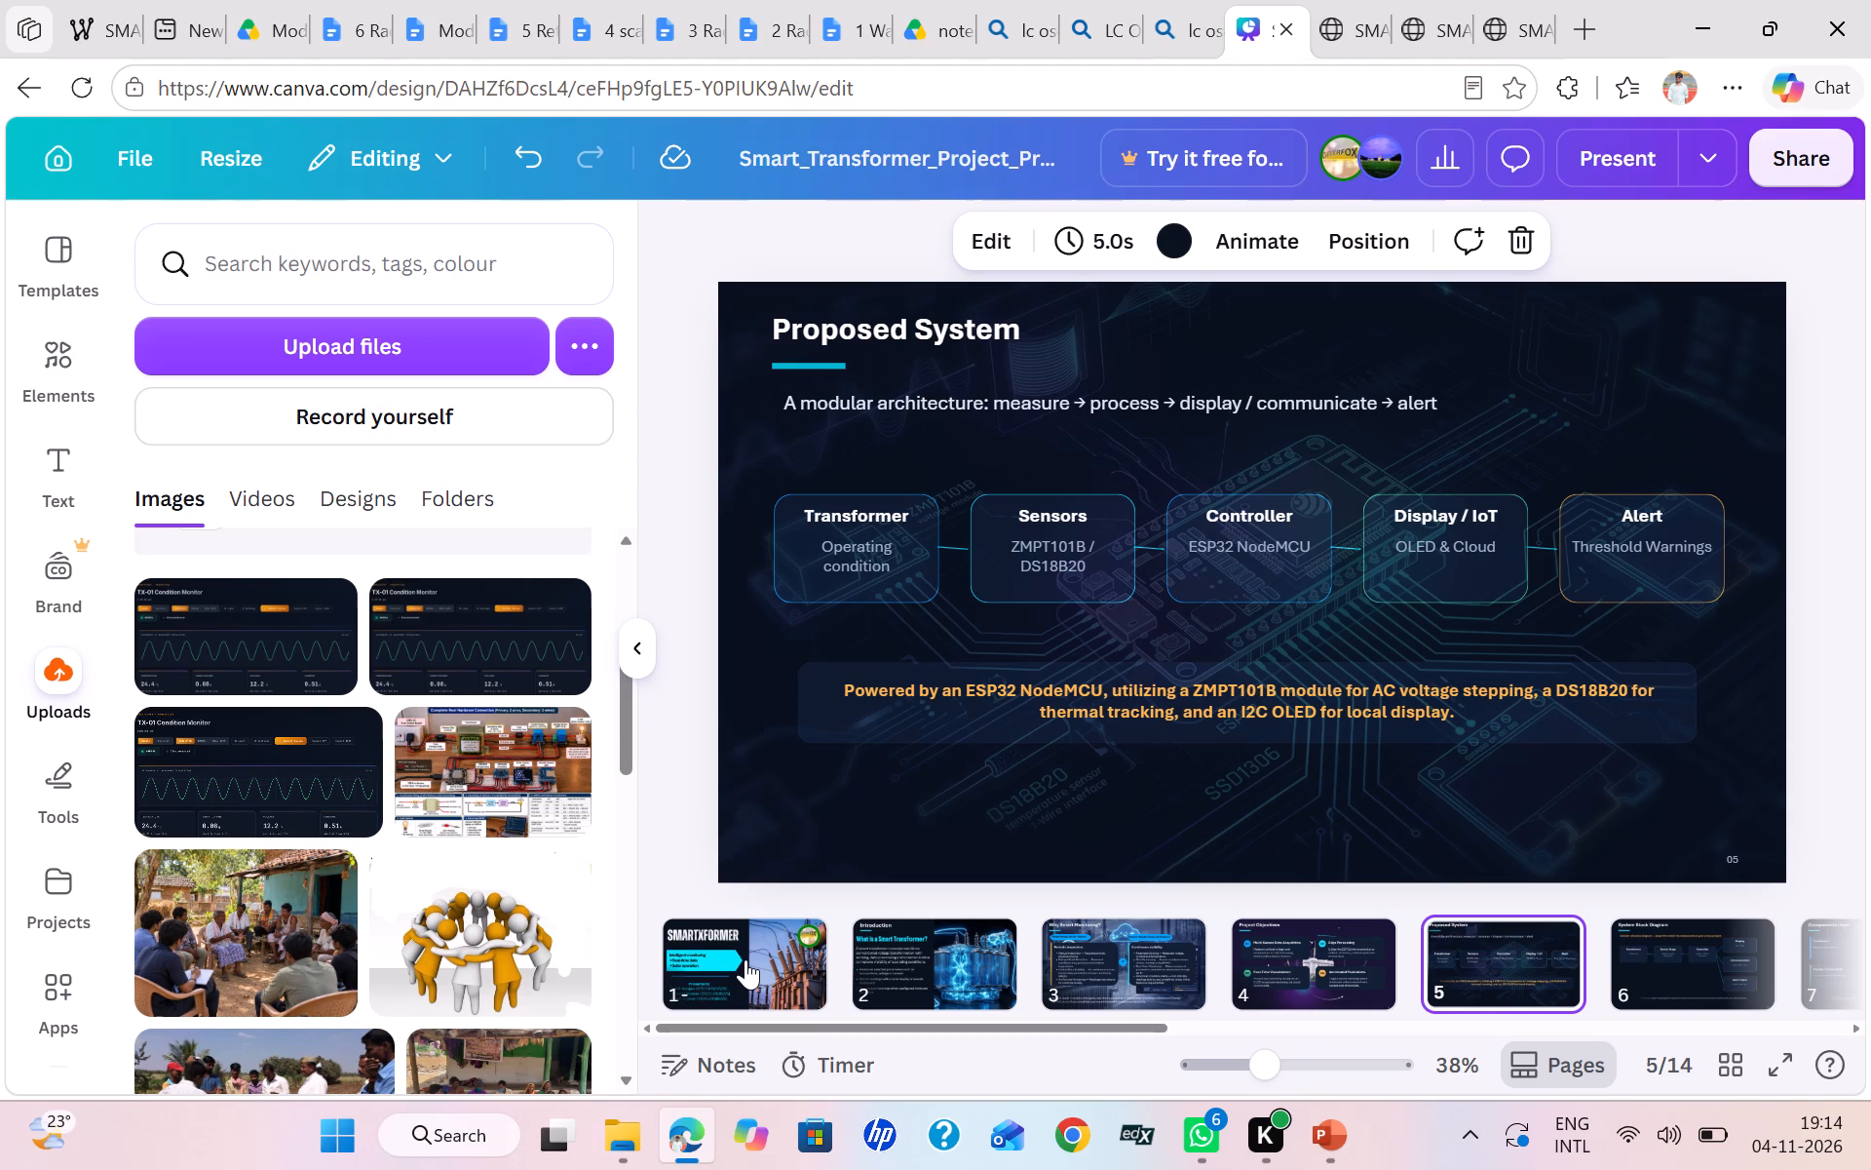
{"action": "key", "text": "Right"}
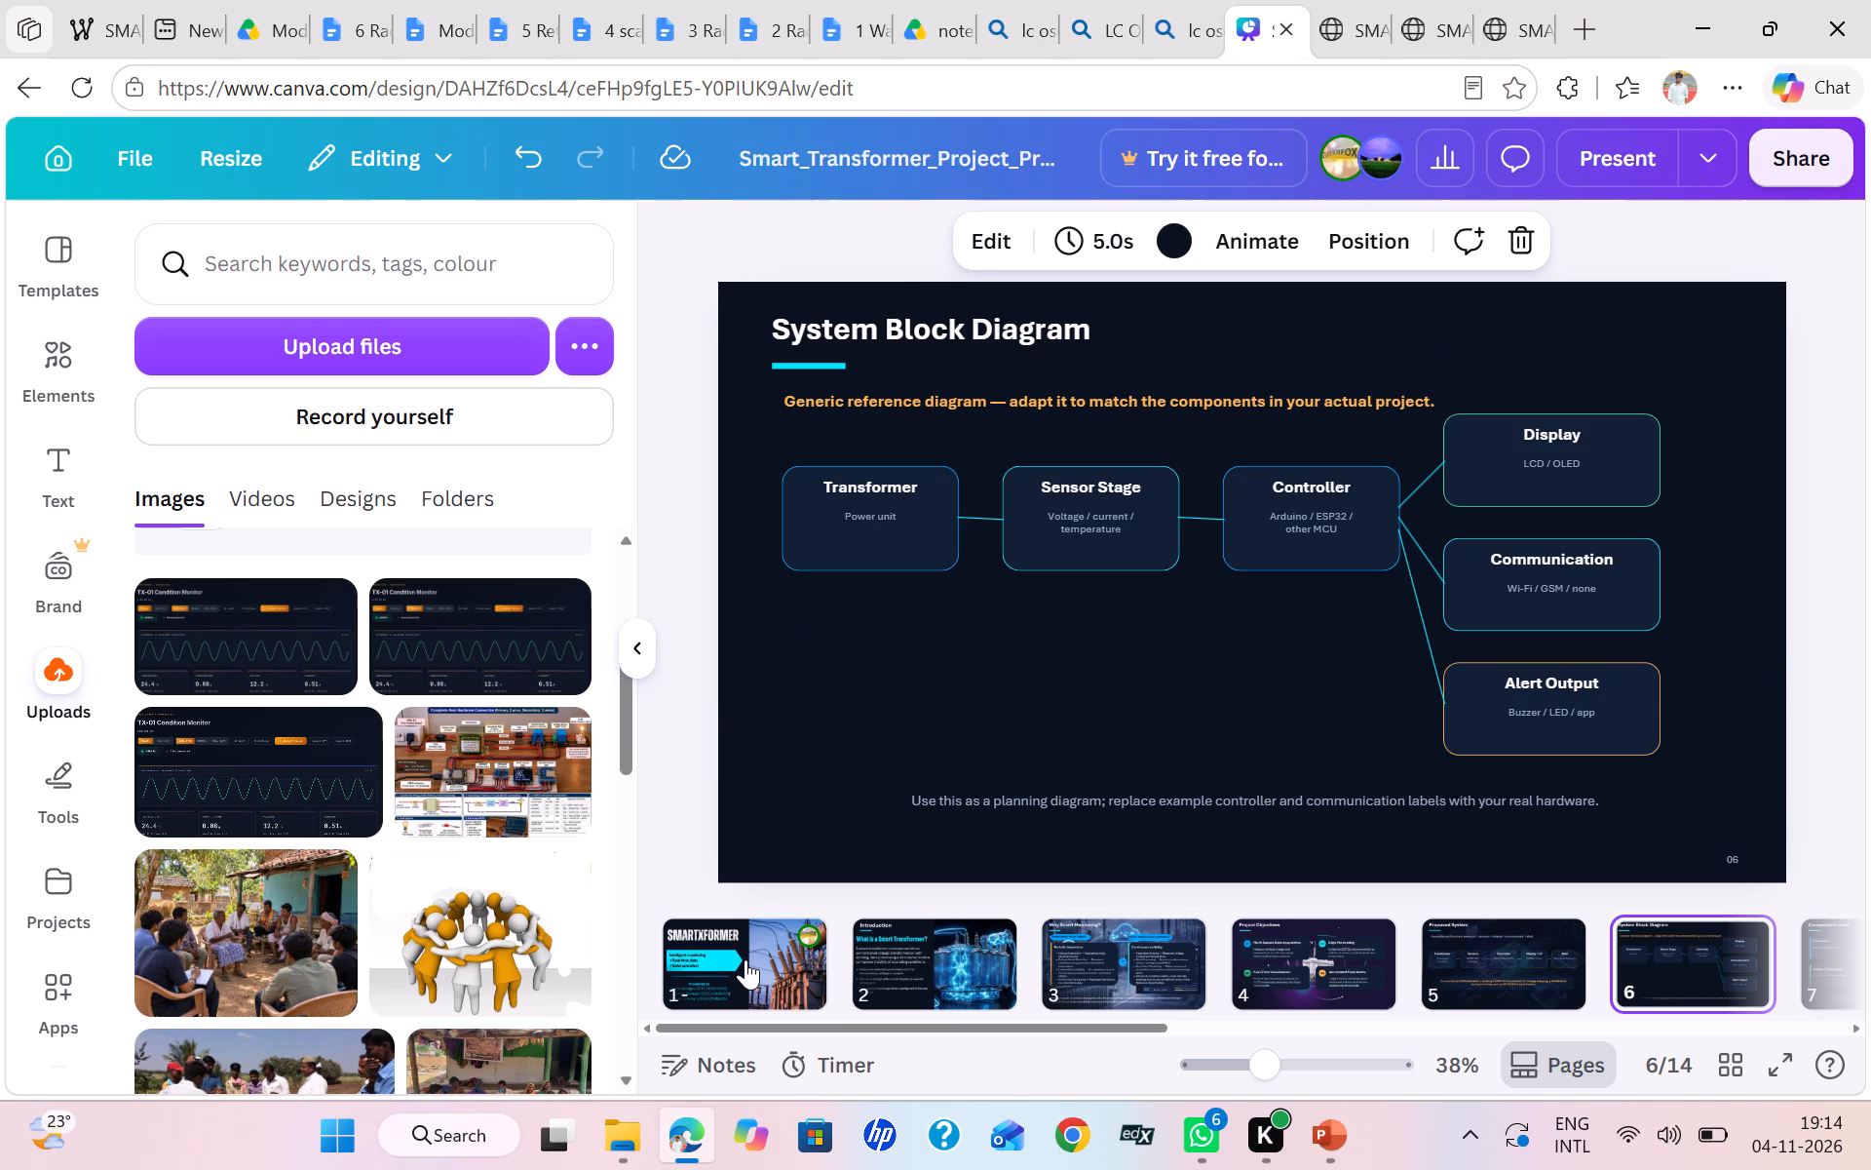
{"action": "key", "text": "Right"}
{"action": "key", "text": "Right"}
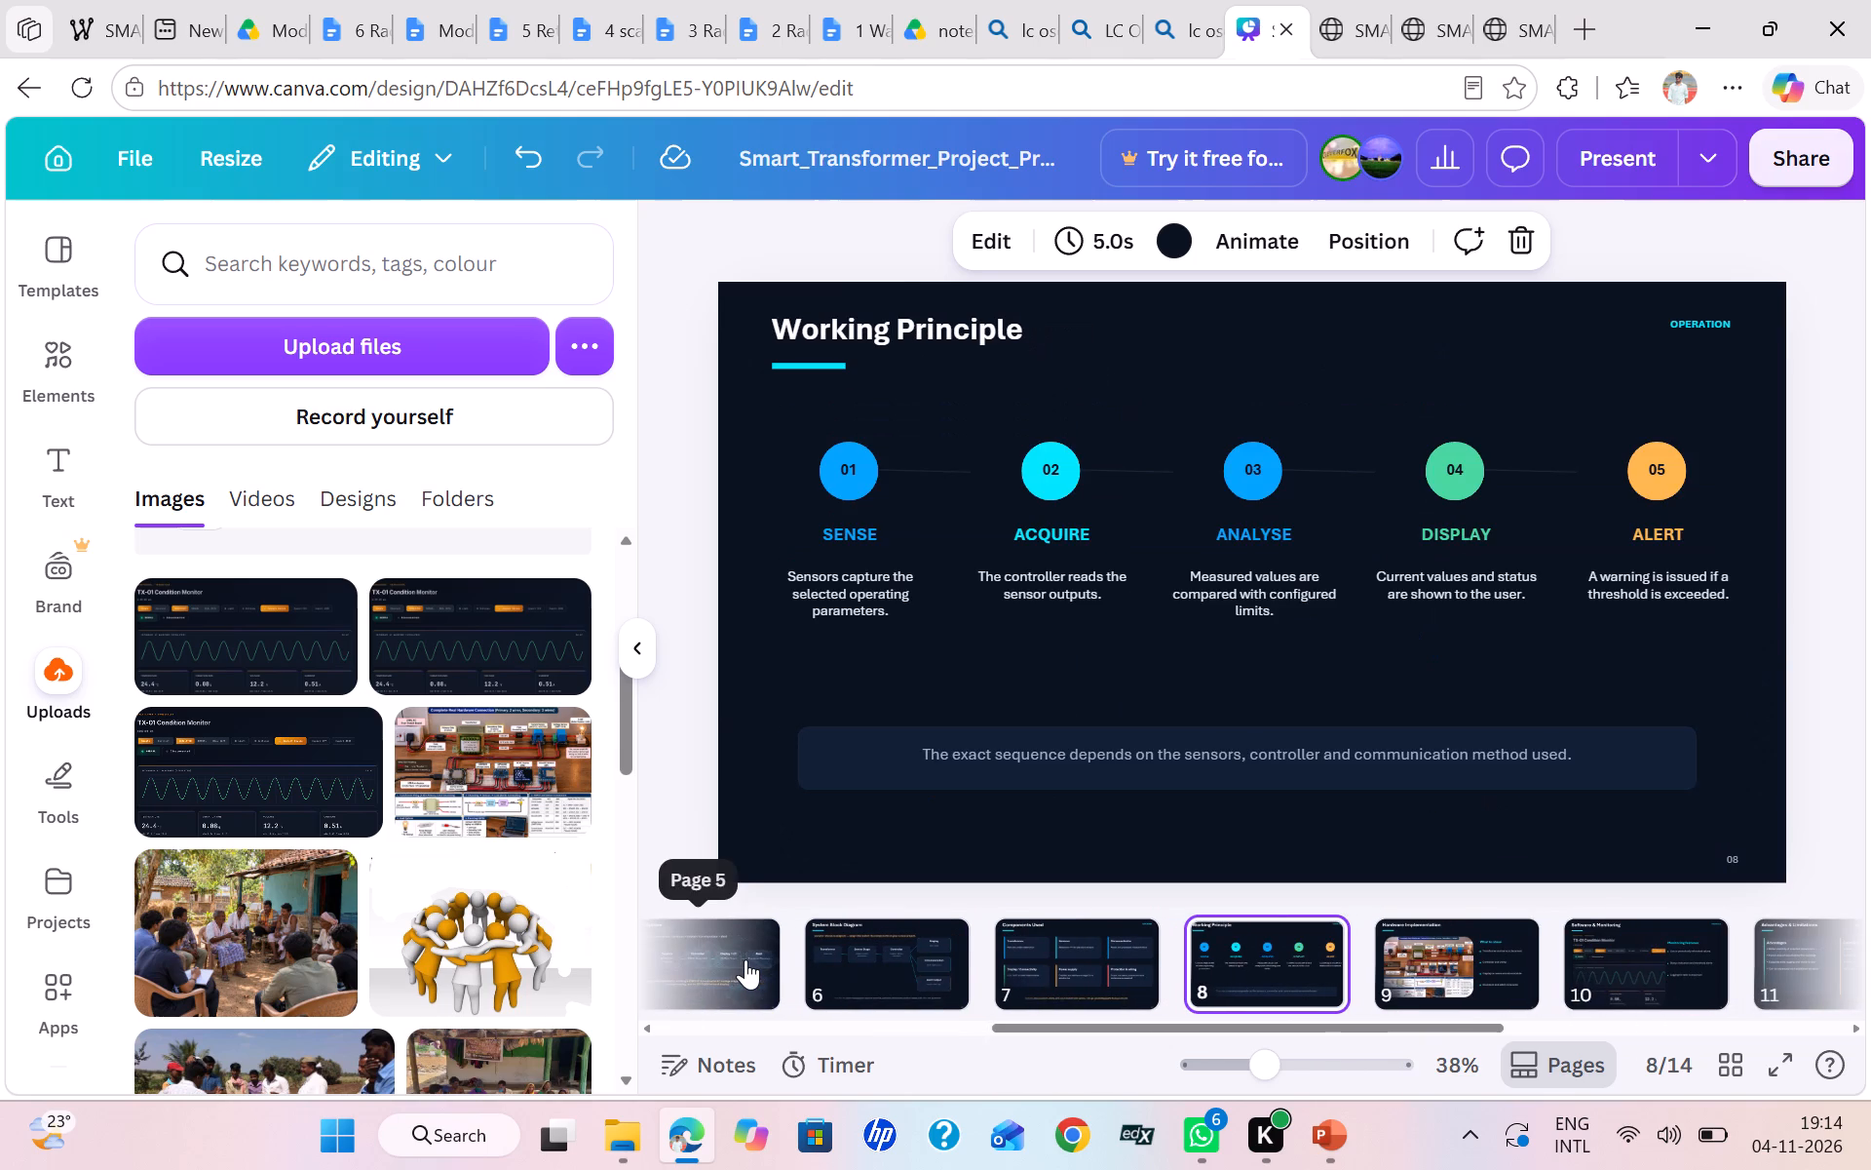
{"action": "key", "text": "Right"}
{"action": "key", "text": "Right"}
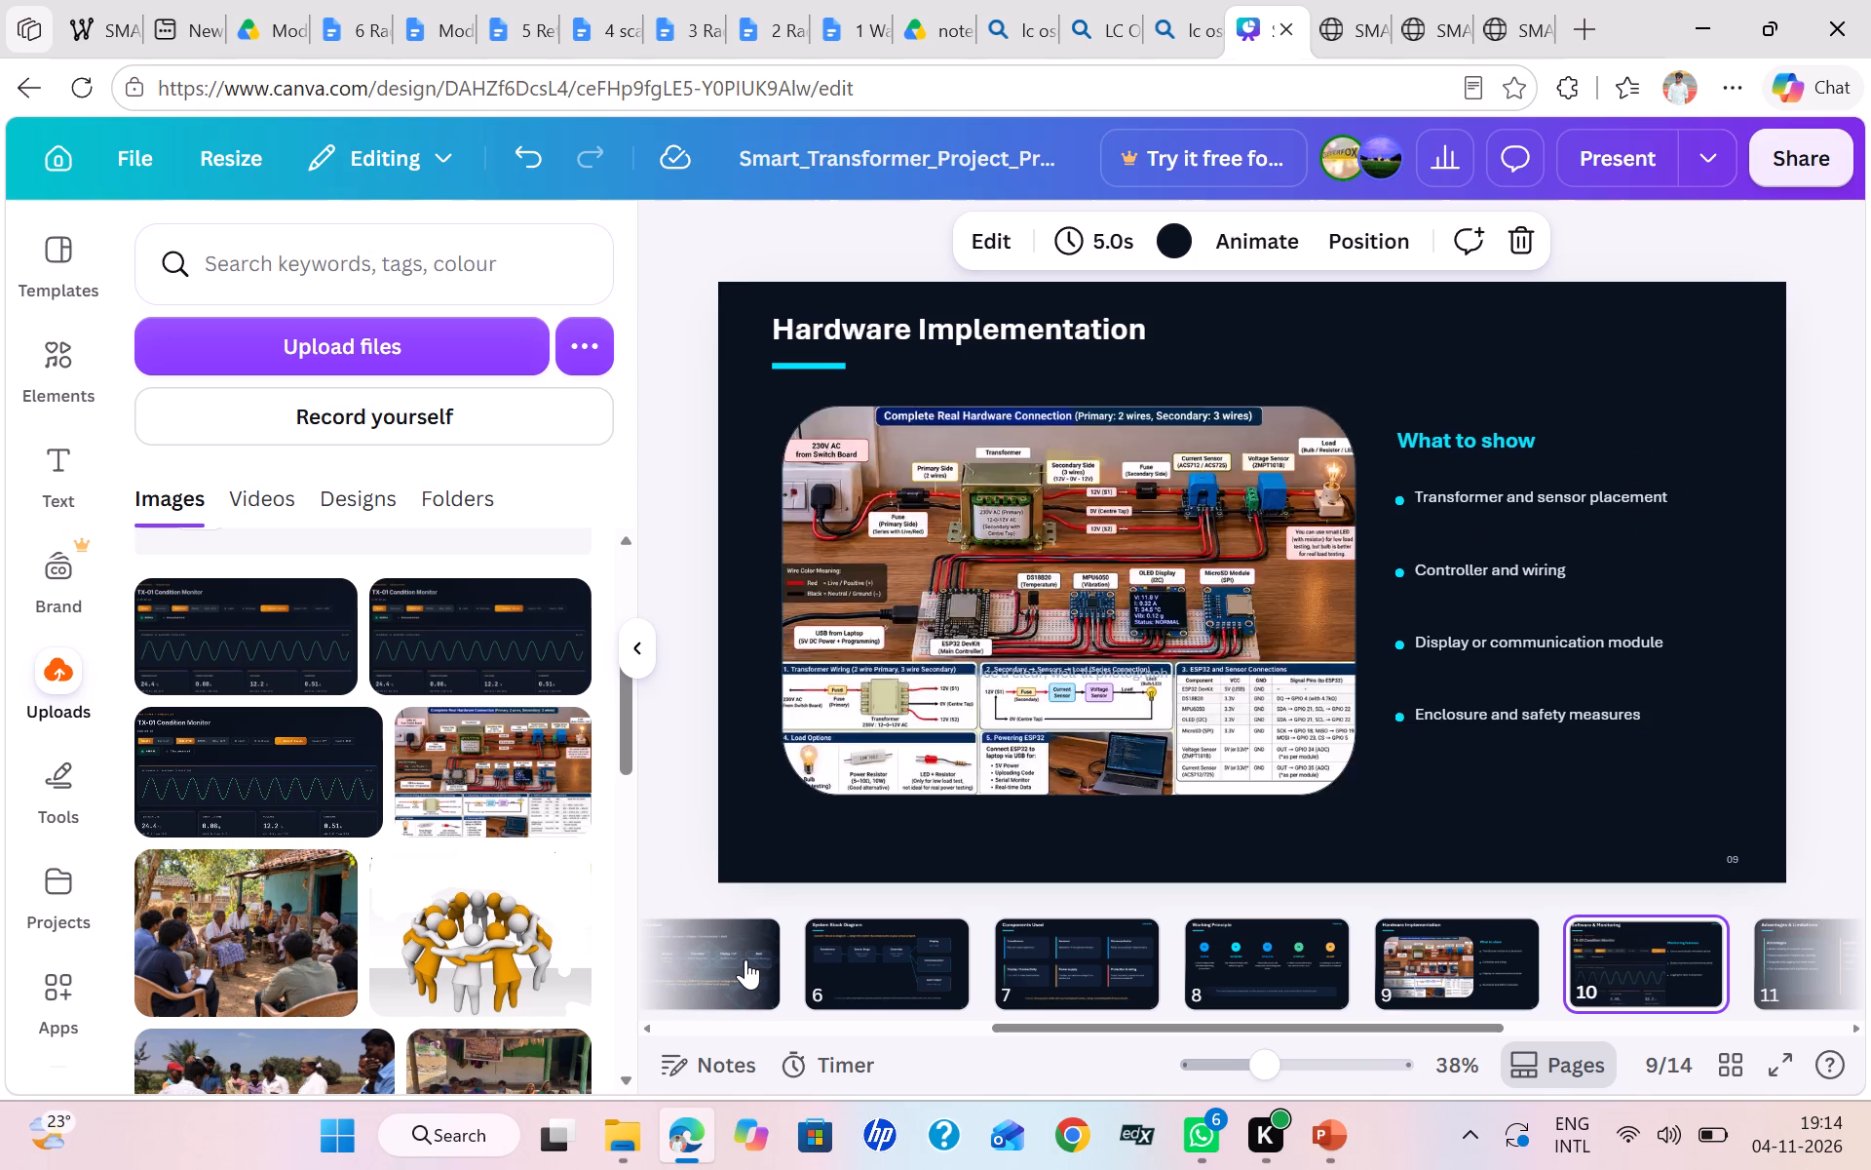
{"action": "key", "text": "Right"}
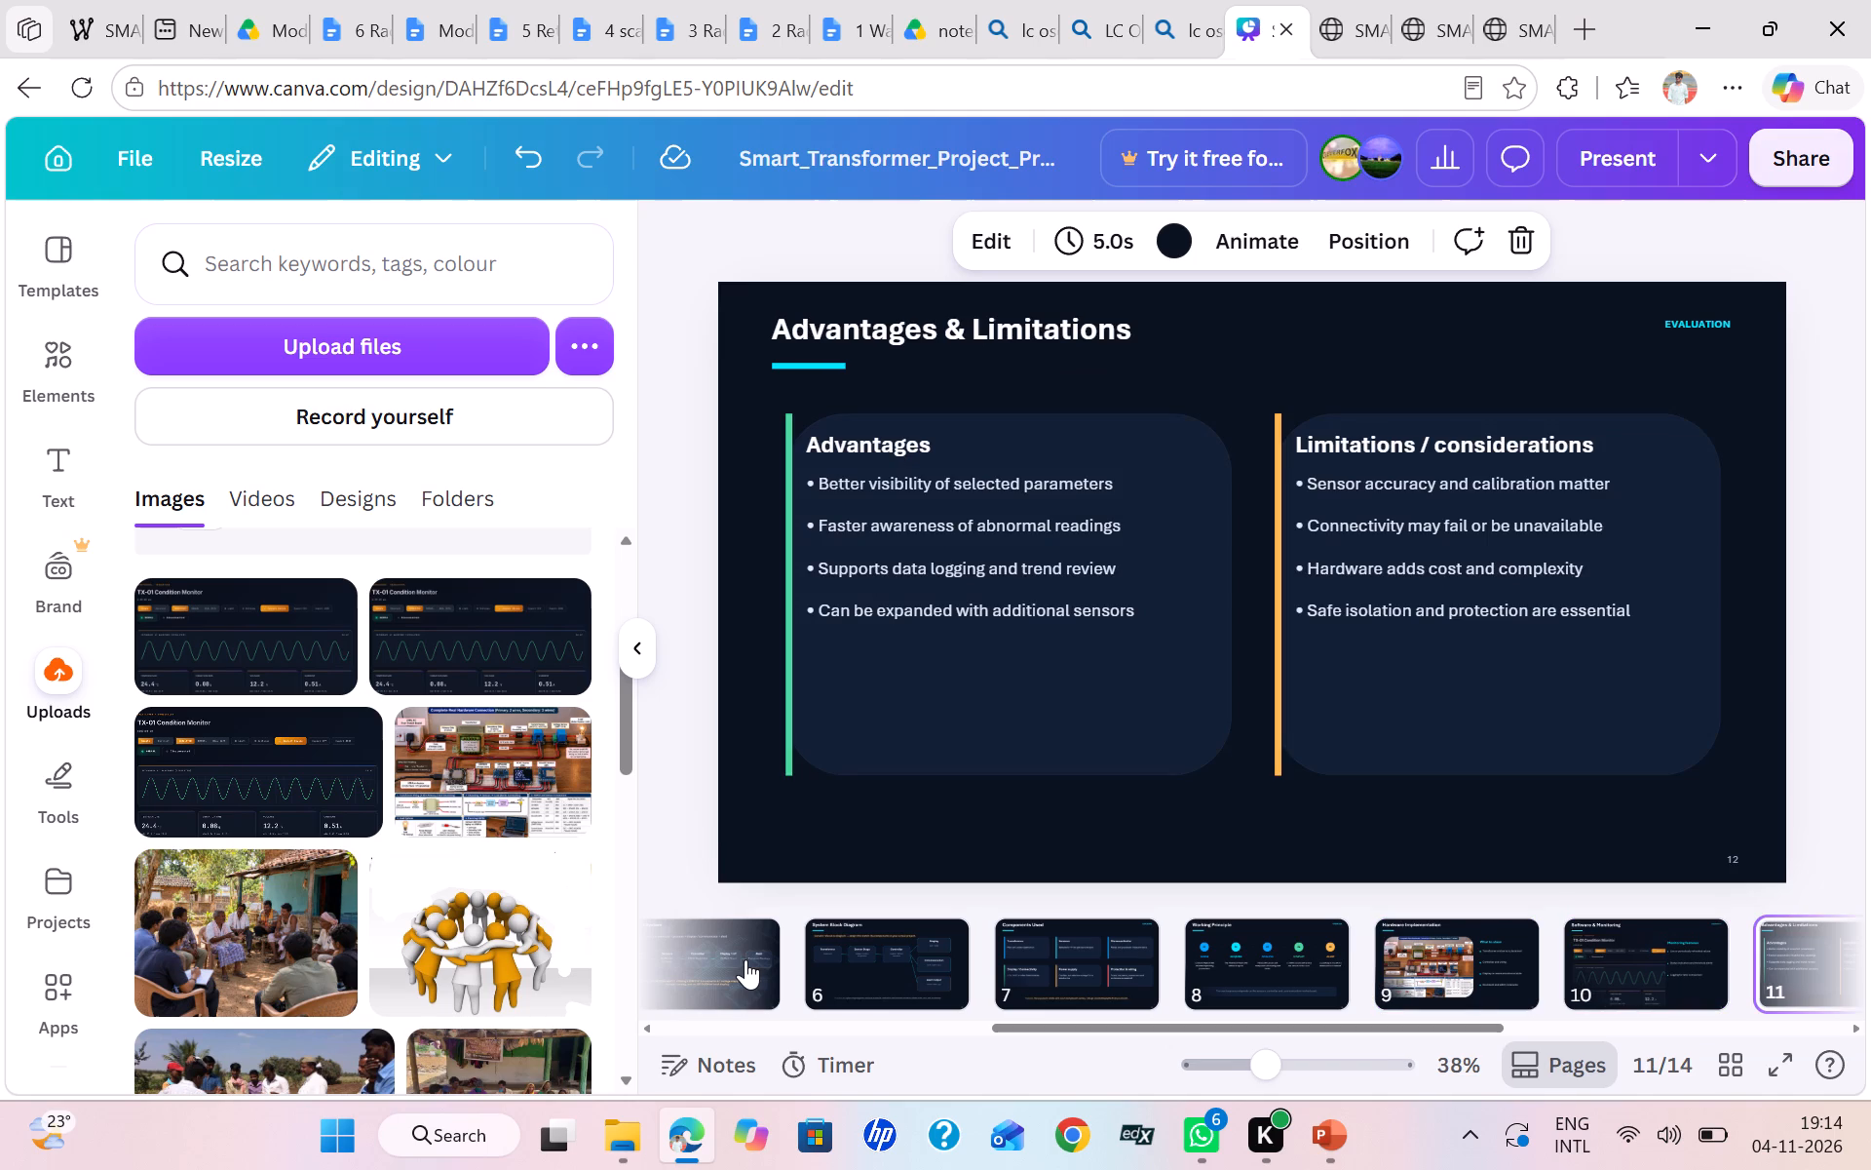
{"action": "key", "text": "Right"}
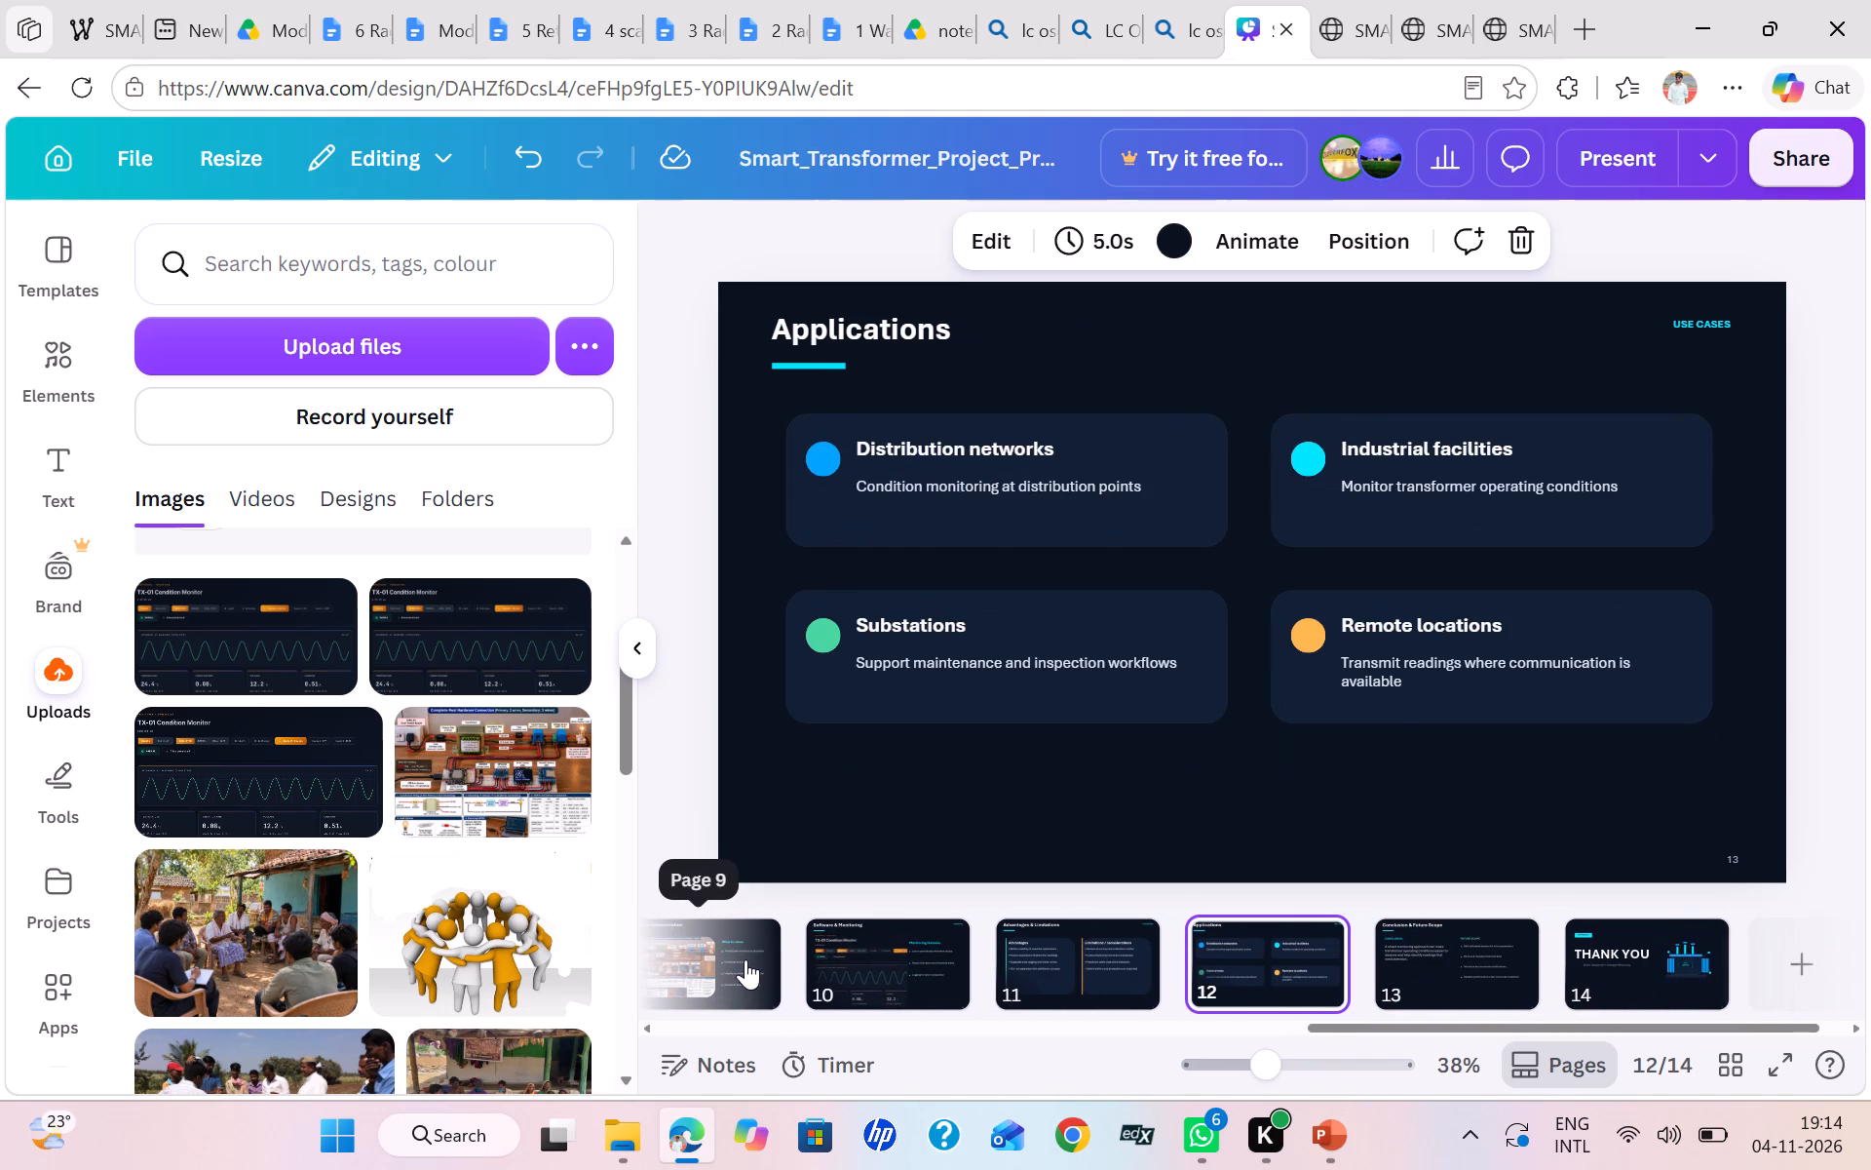
{"action": "key", "text": "Right"}
{"action": "key", "text": "Right"}
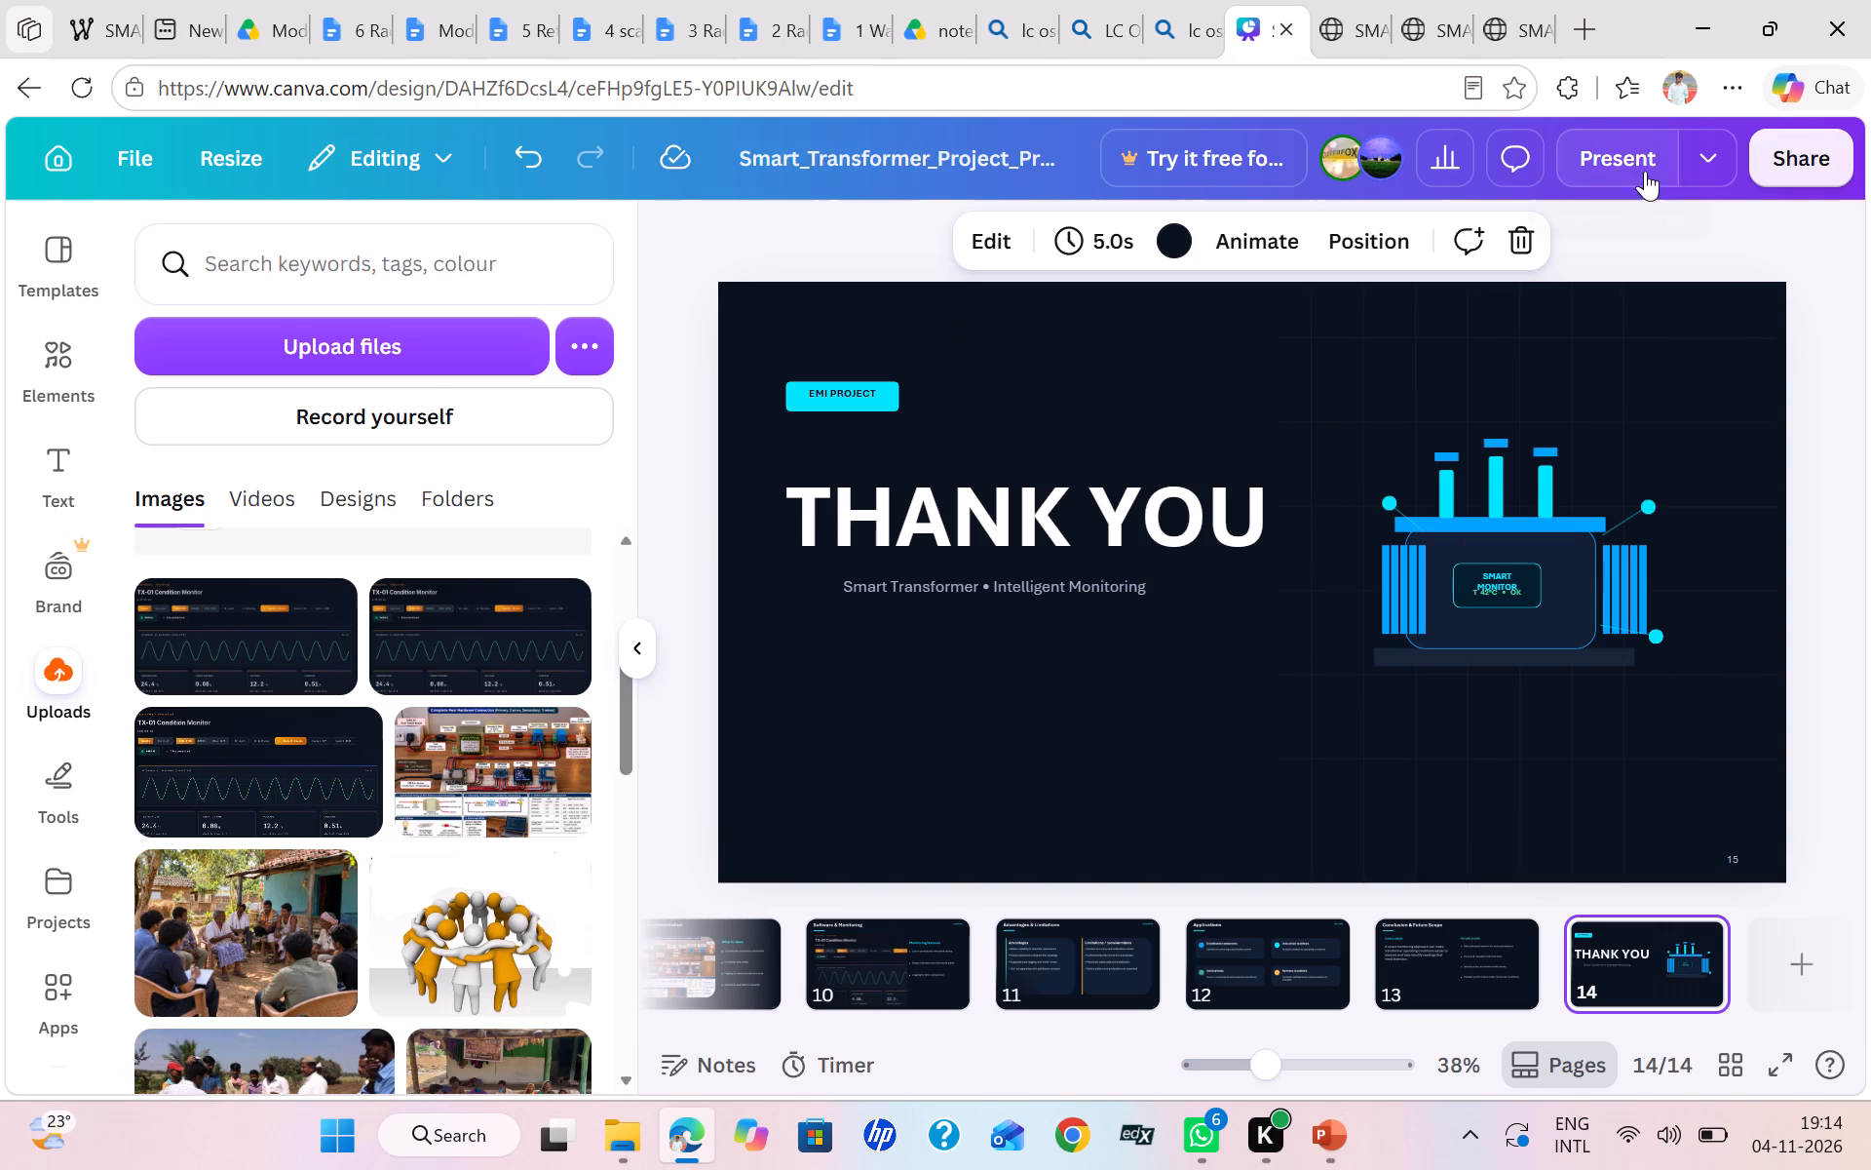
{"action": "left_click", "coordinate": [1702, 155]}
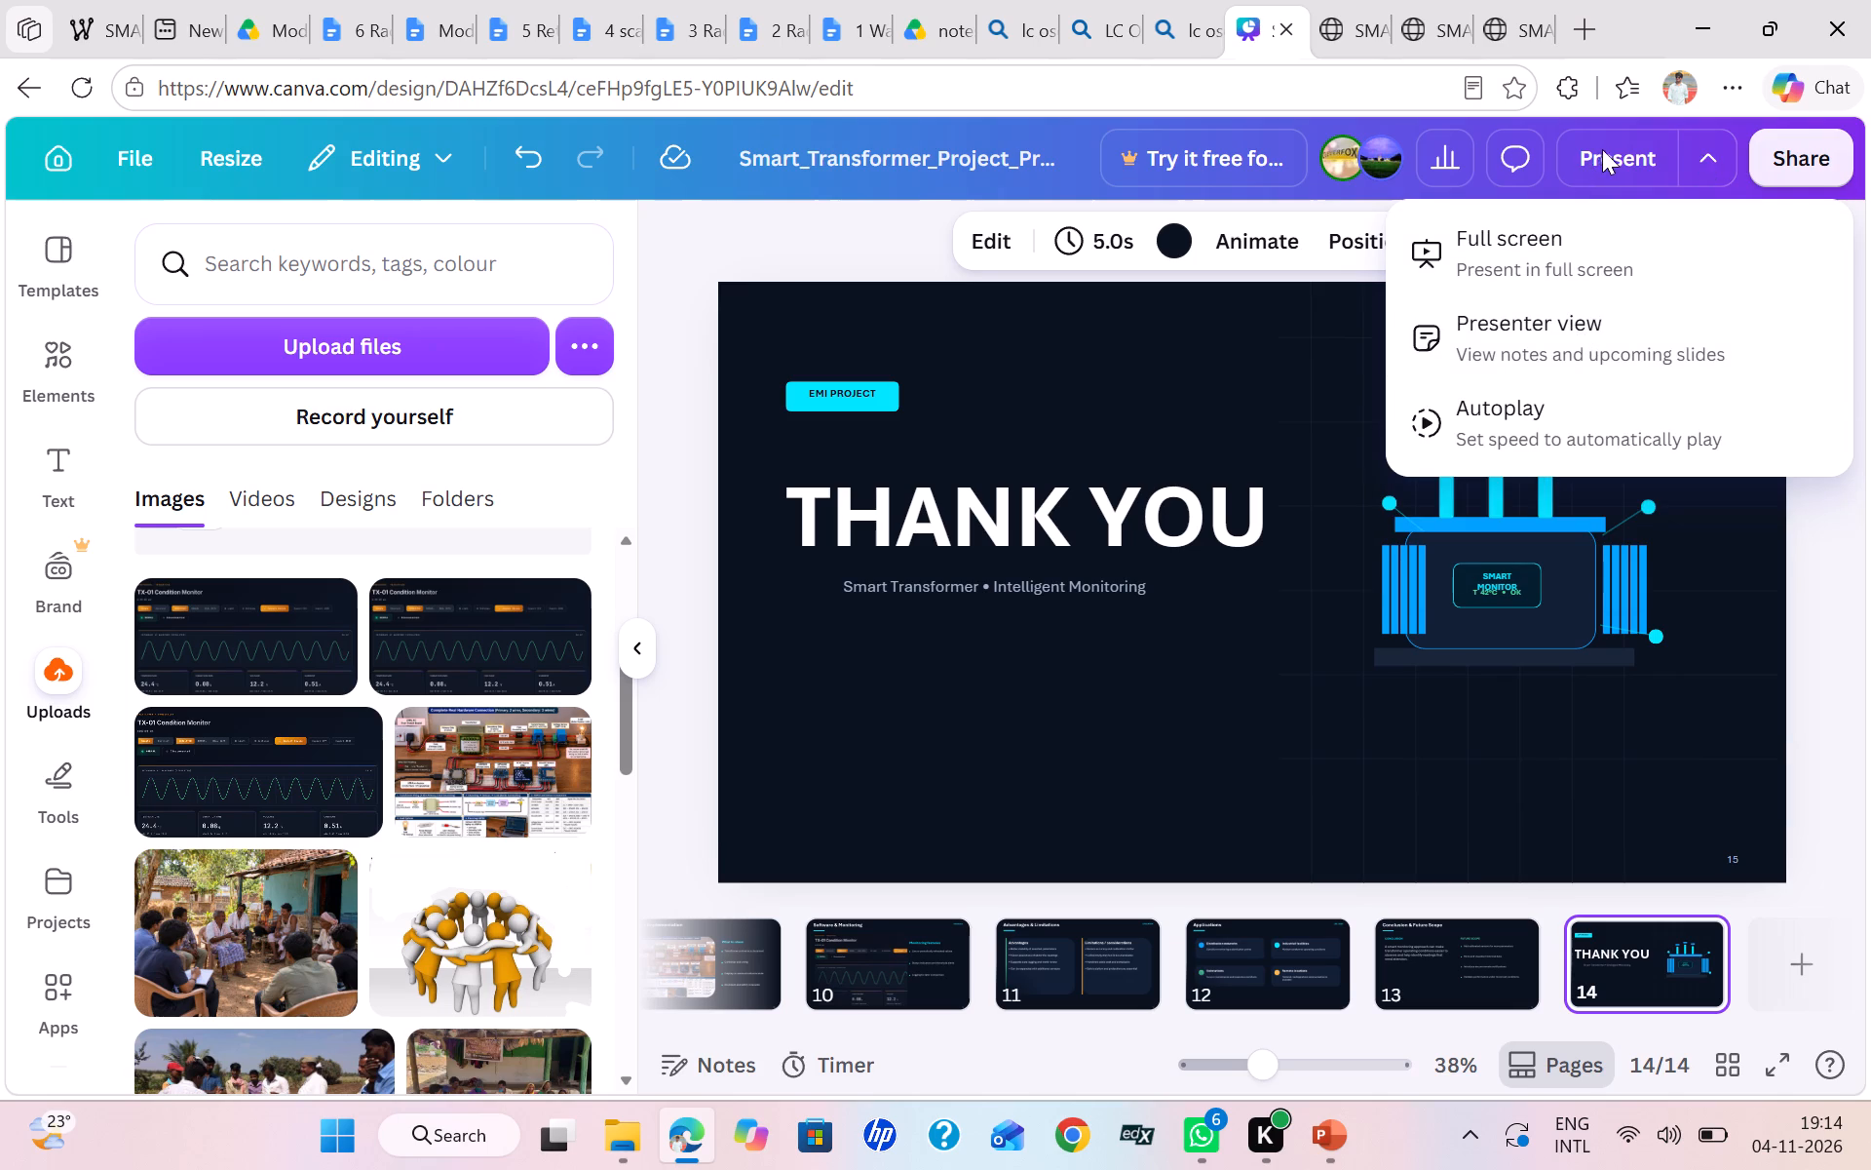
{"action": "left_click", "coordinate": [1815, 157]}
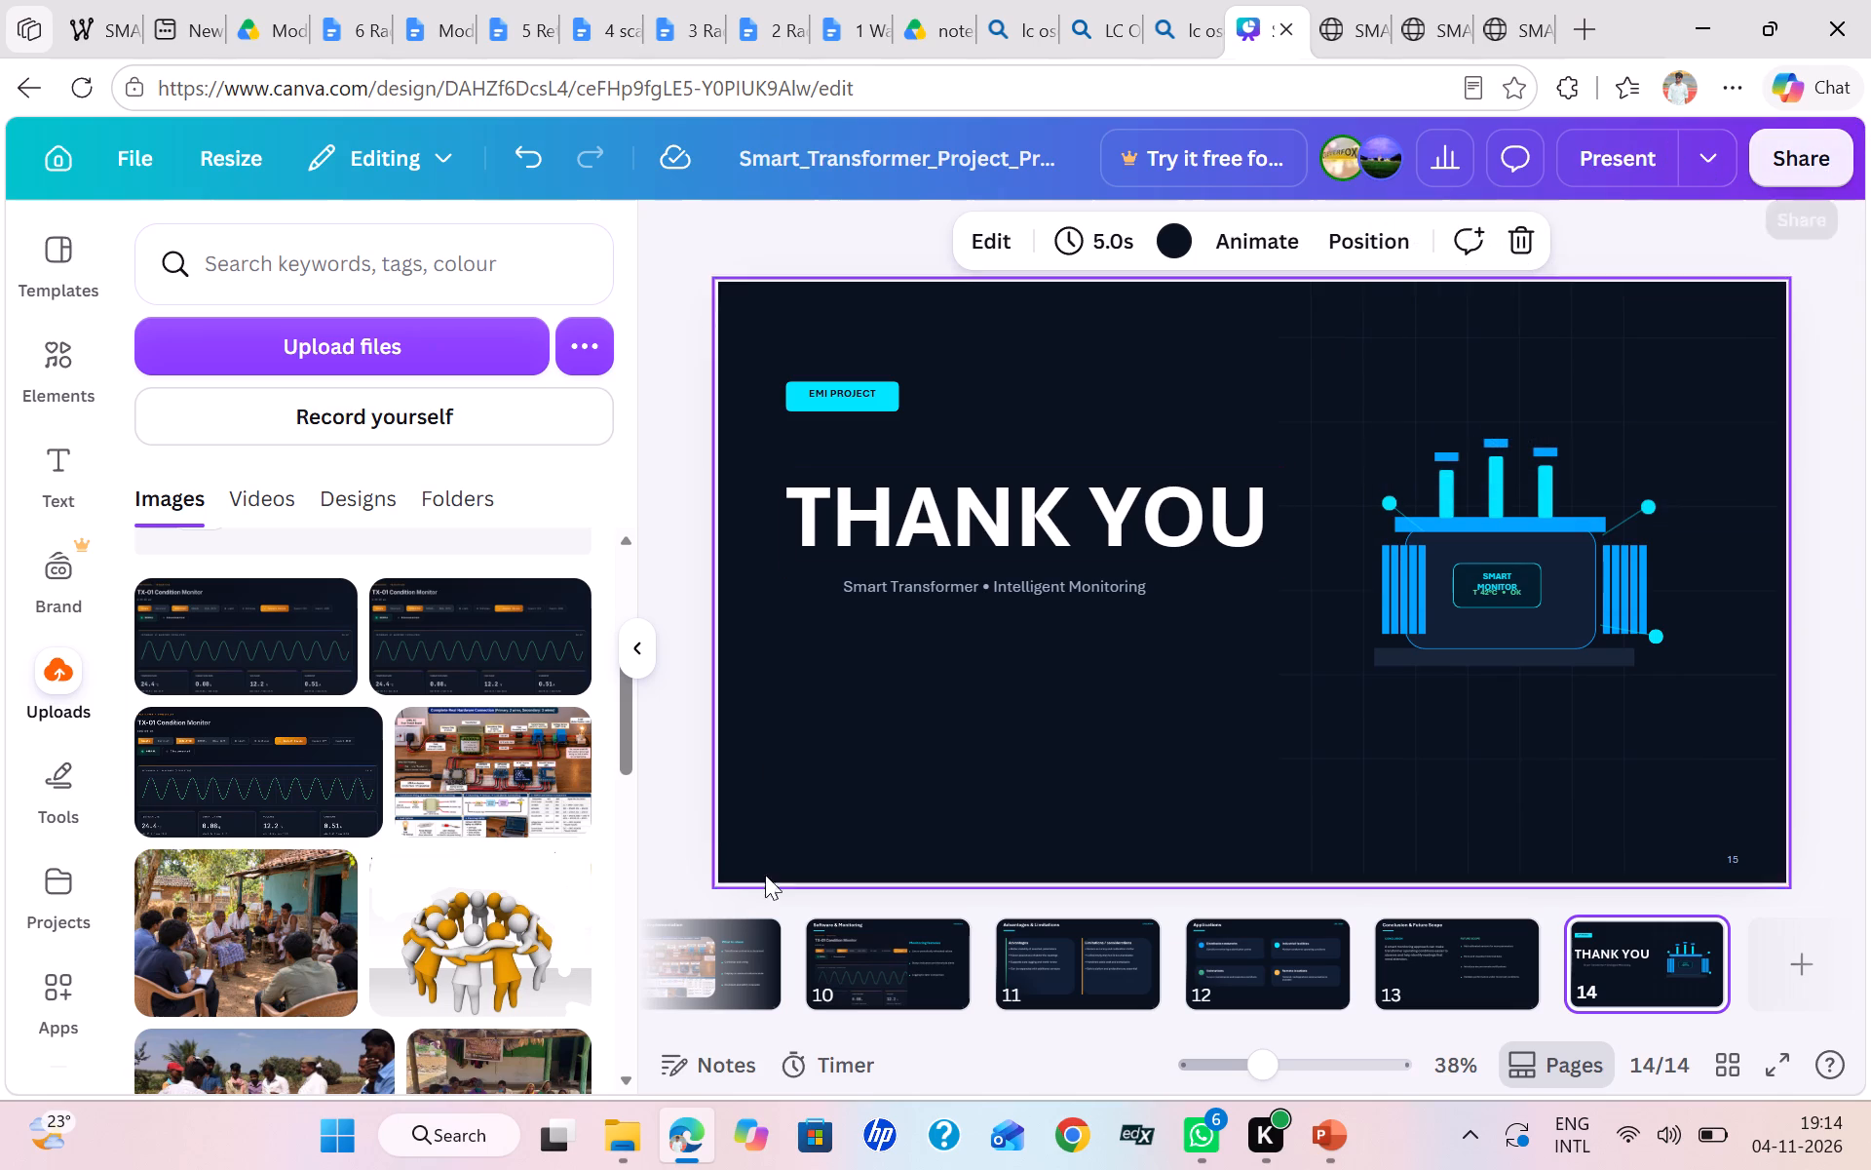
Return to the SmartXformer title slide and download all pages of the deck as a PPTX file.
{"action": "scroll", "coordinate": [804, 911], "scroll_direction": "right", "scroll_amount": 6}
{"action": "left_click", "coordinate": [760, 962]}
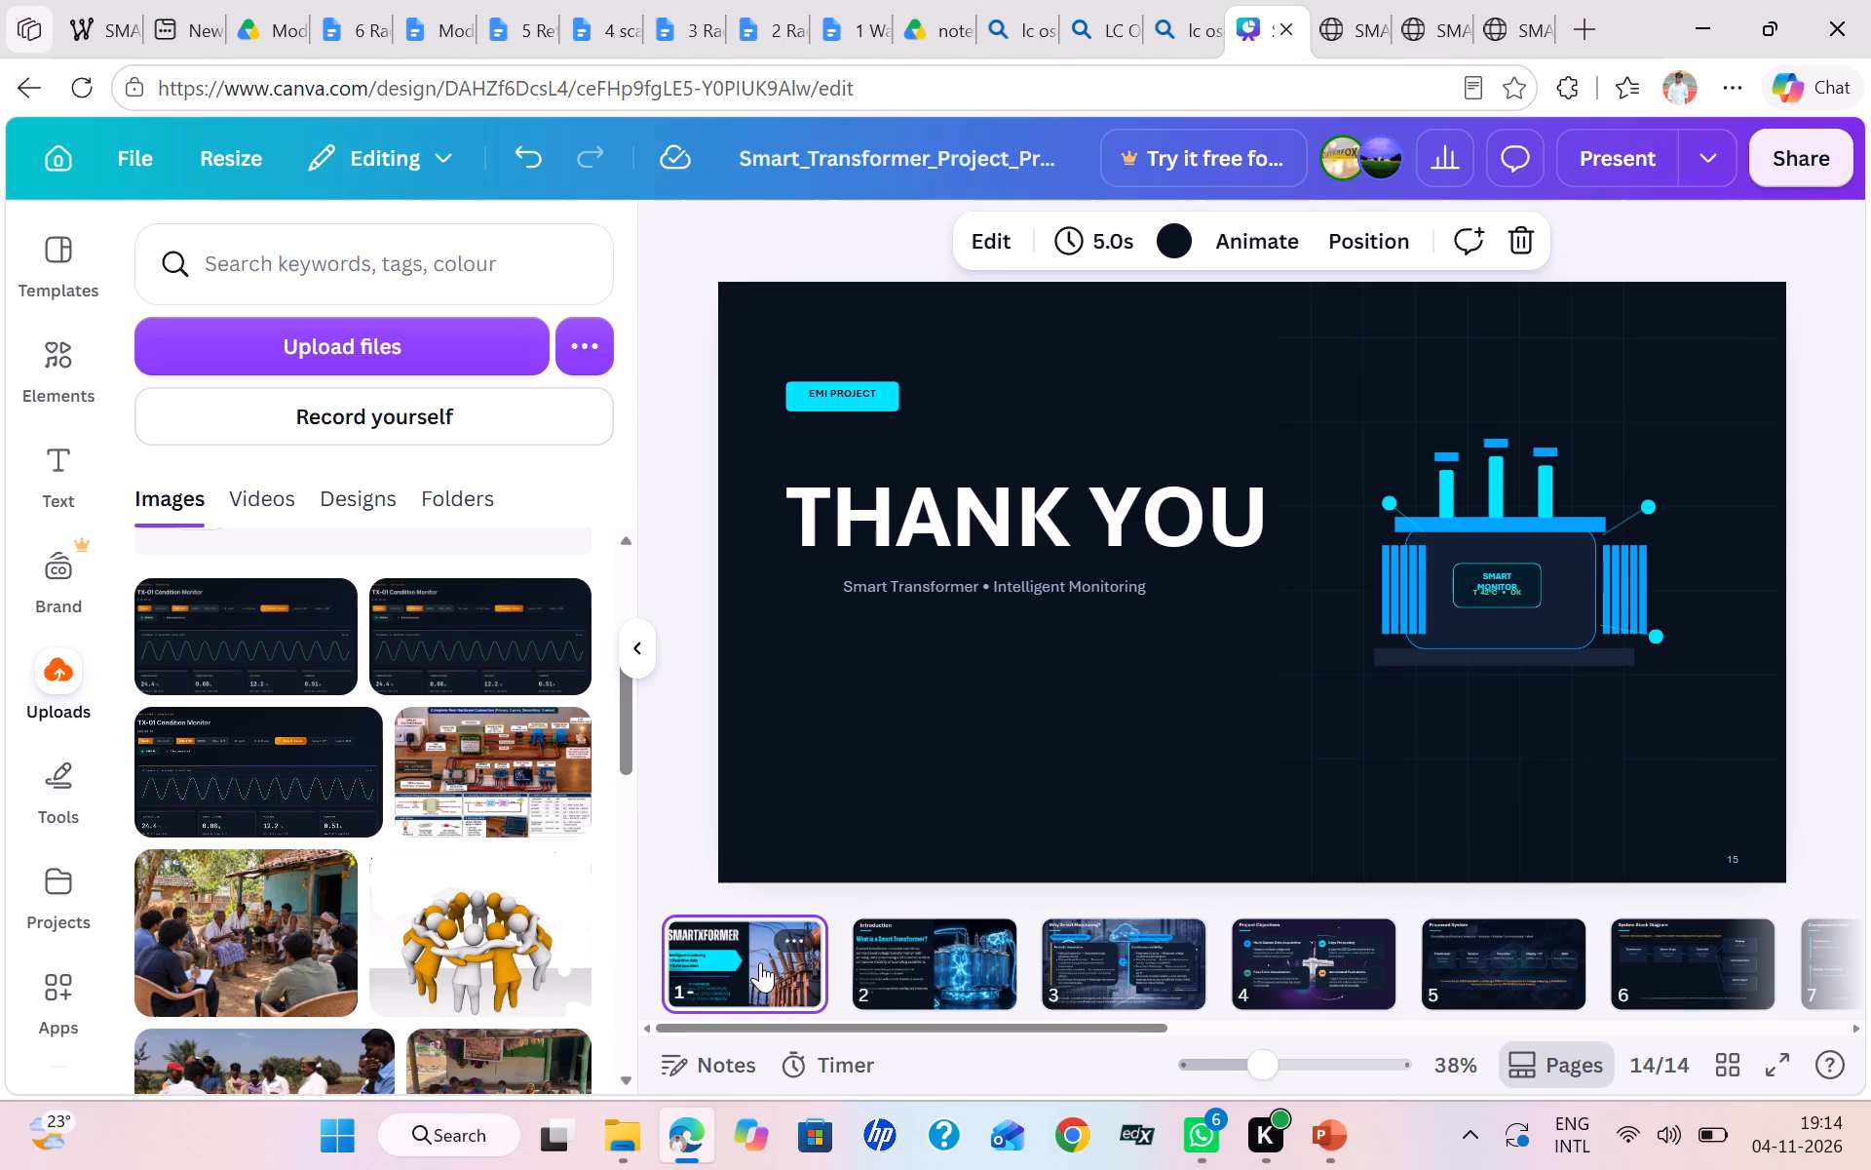
{"action": "left_click", "coordinate": [1432, 464]}
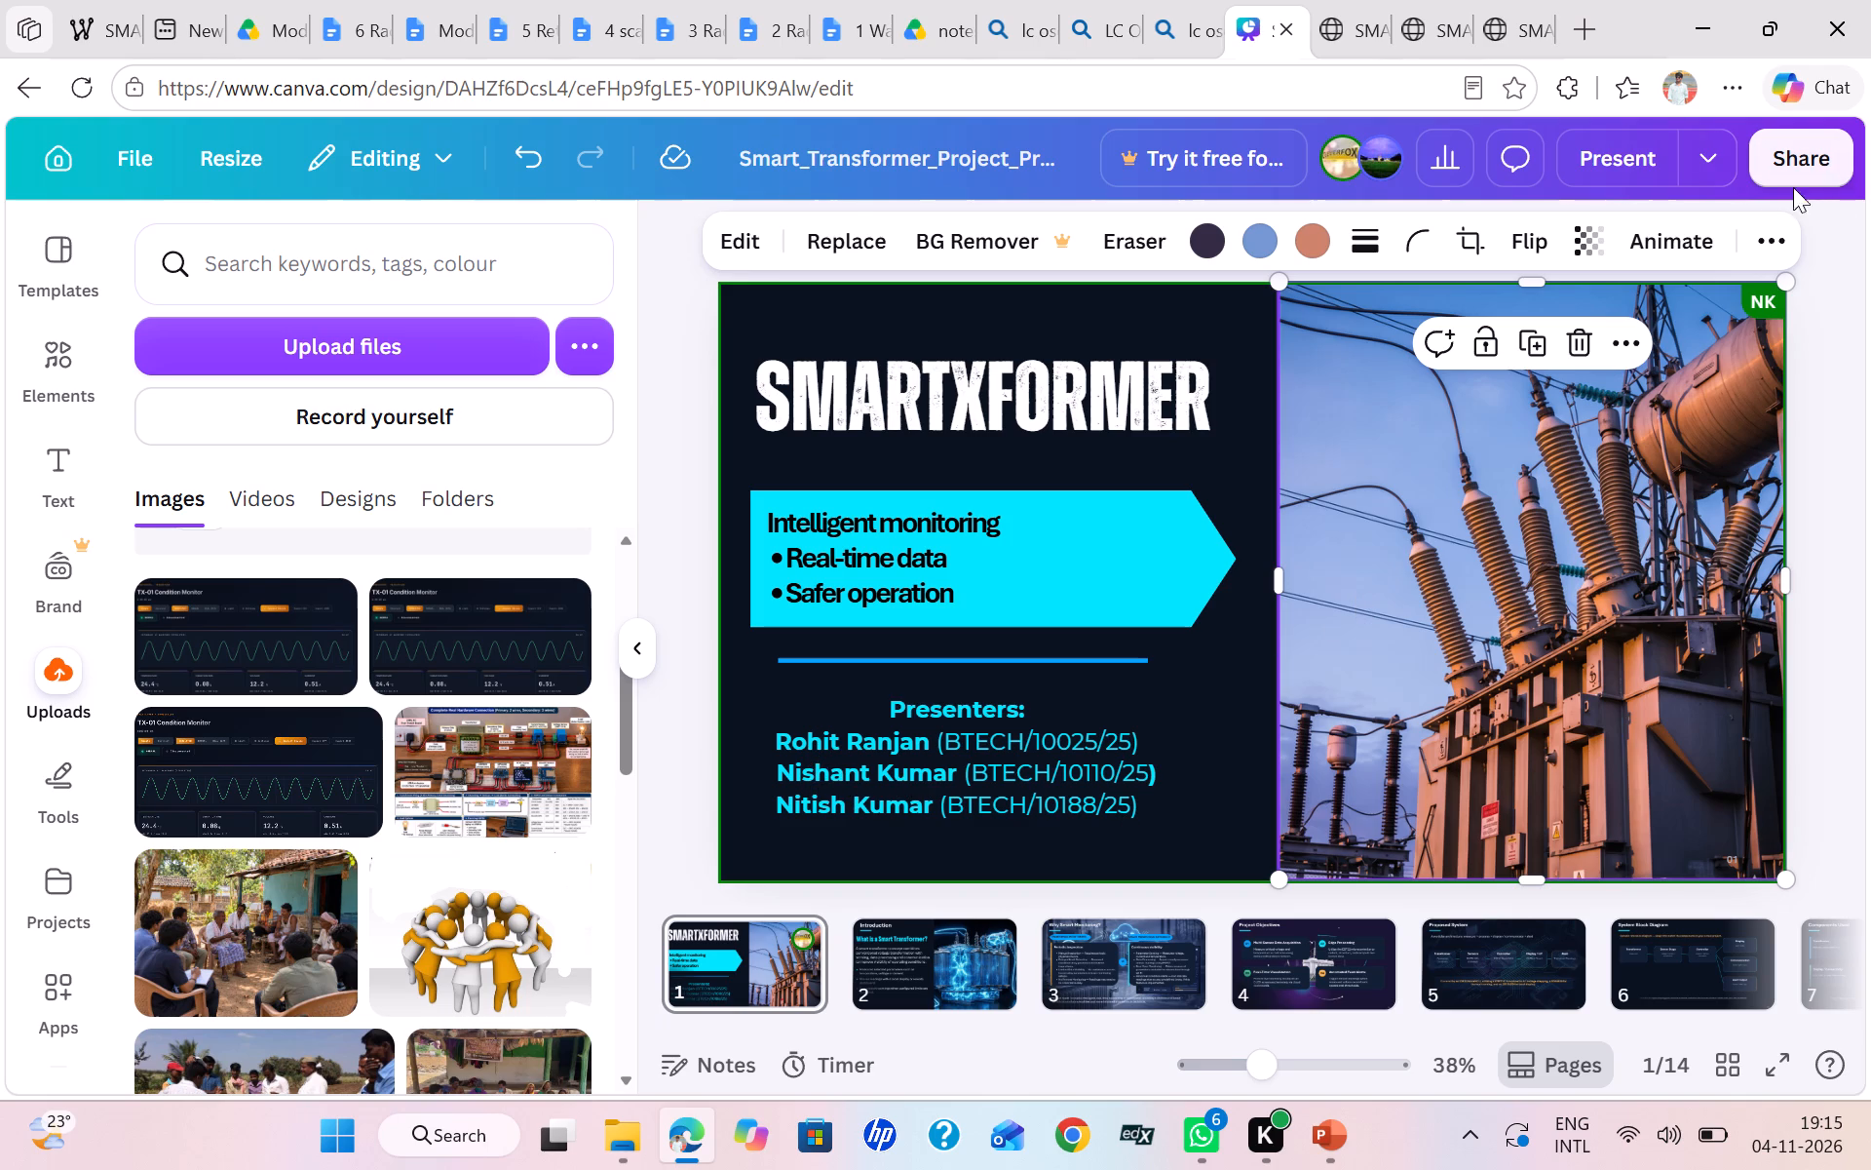
{"action": "left_click", "coordinate": [1838, 165]}
{"action": "scroll", "coordinate": [1537, 685], "scroll_direction": "down", "scroll_amount": 1}
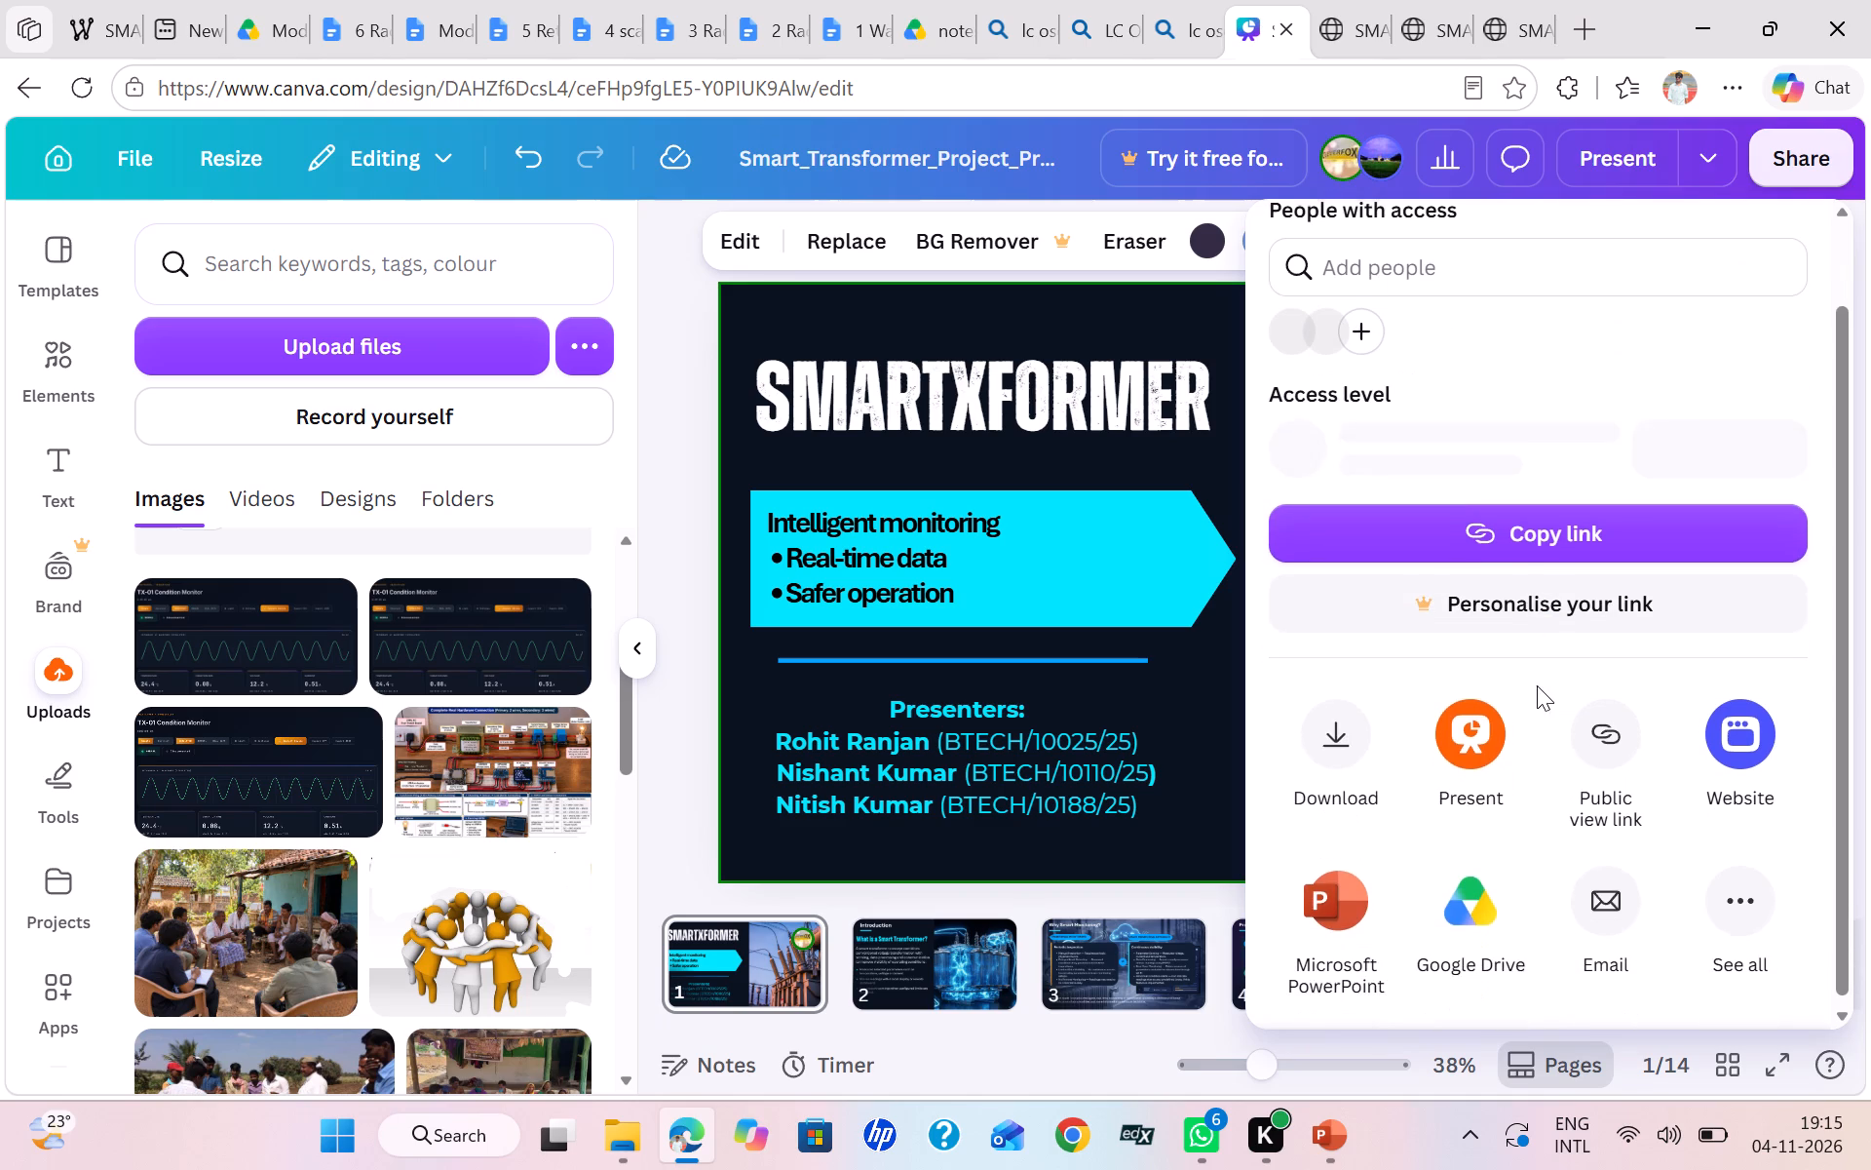
{"action": "scroll", "coordinate": [1537, 685], "scroll_direction": "down", "scroll_amount": 1}
{"action": "left_click", "coordinate": [1343, 772]}
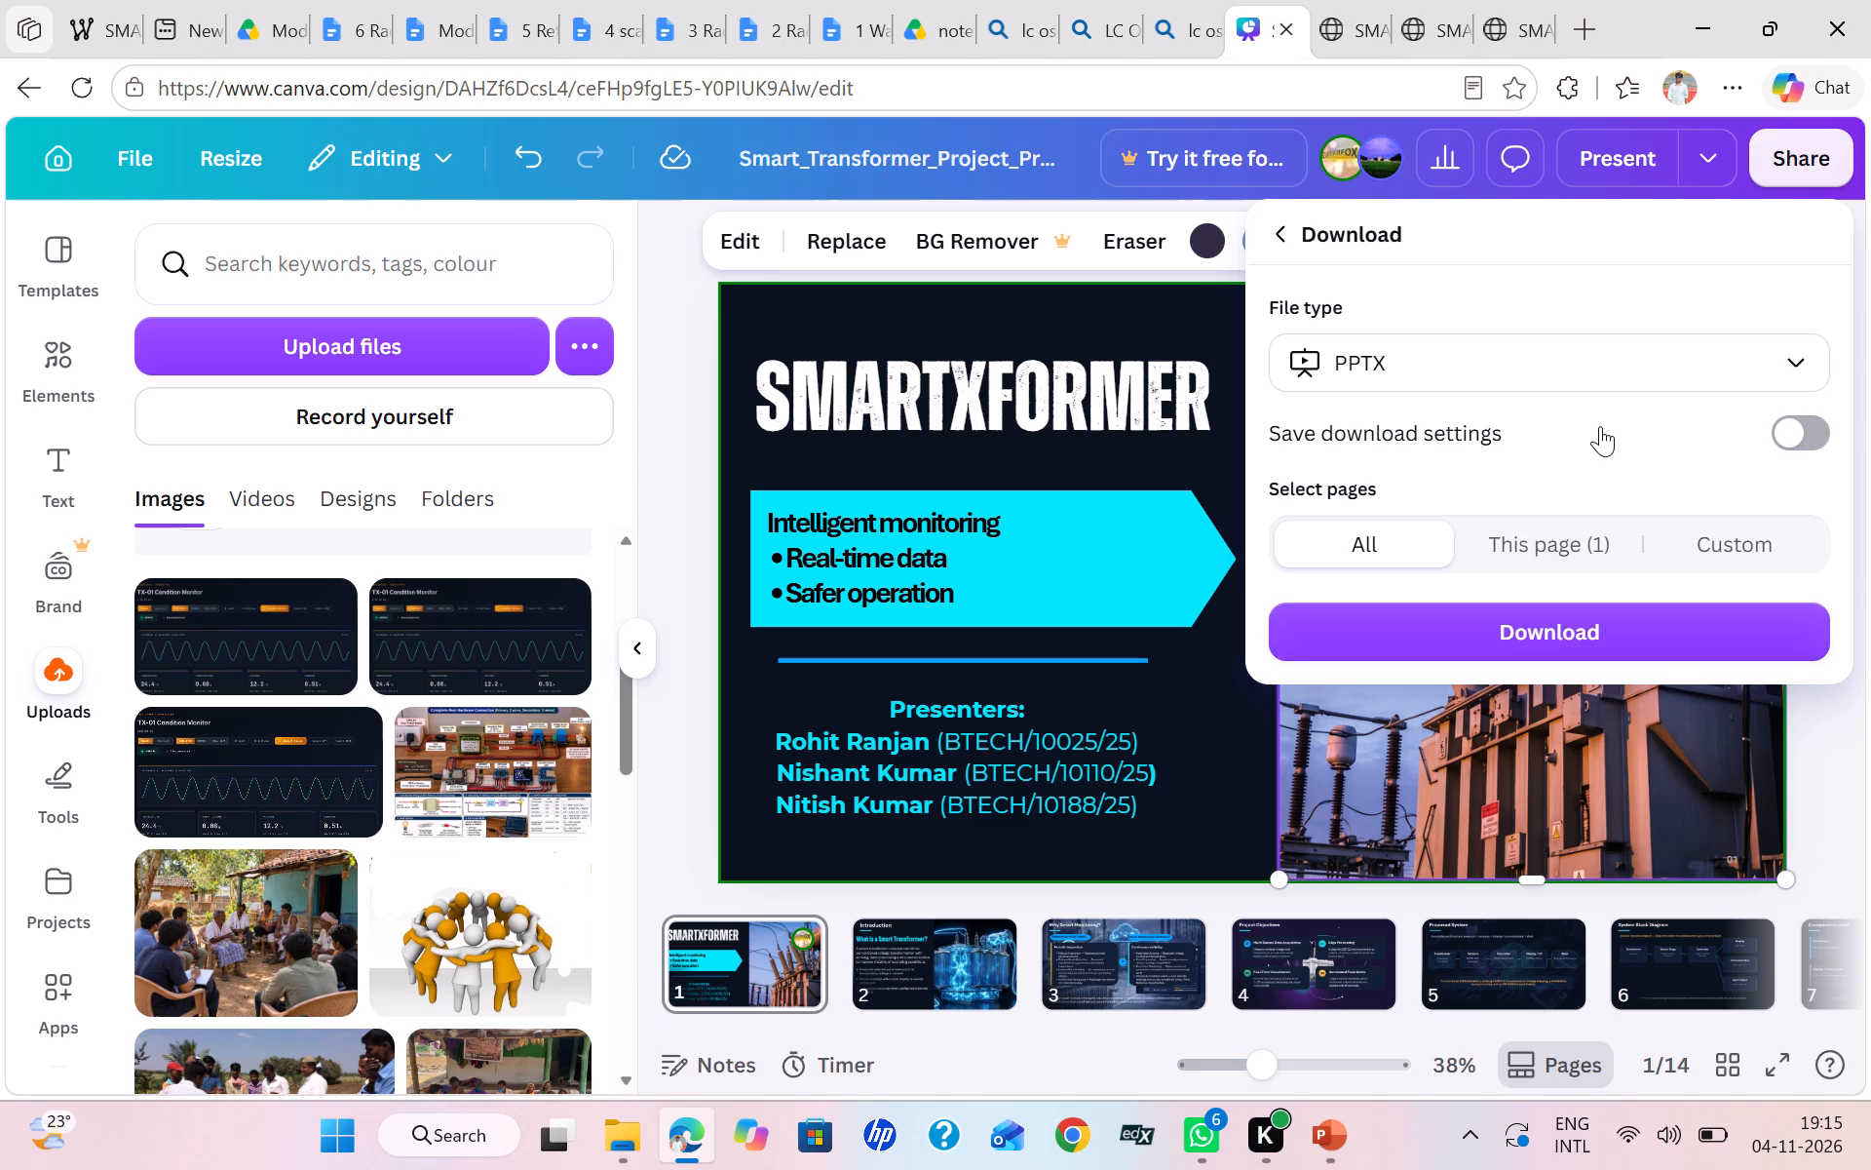
{"action": "scroll", "coordinate": [1600, 426], "scroll_direction": "down", "scroll_amount": 1}
{"action": "scroll", "coordinate": [1546, 499], "scroll_direction": "down", "scroll_amount": 1}
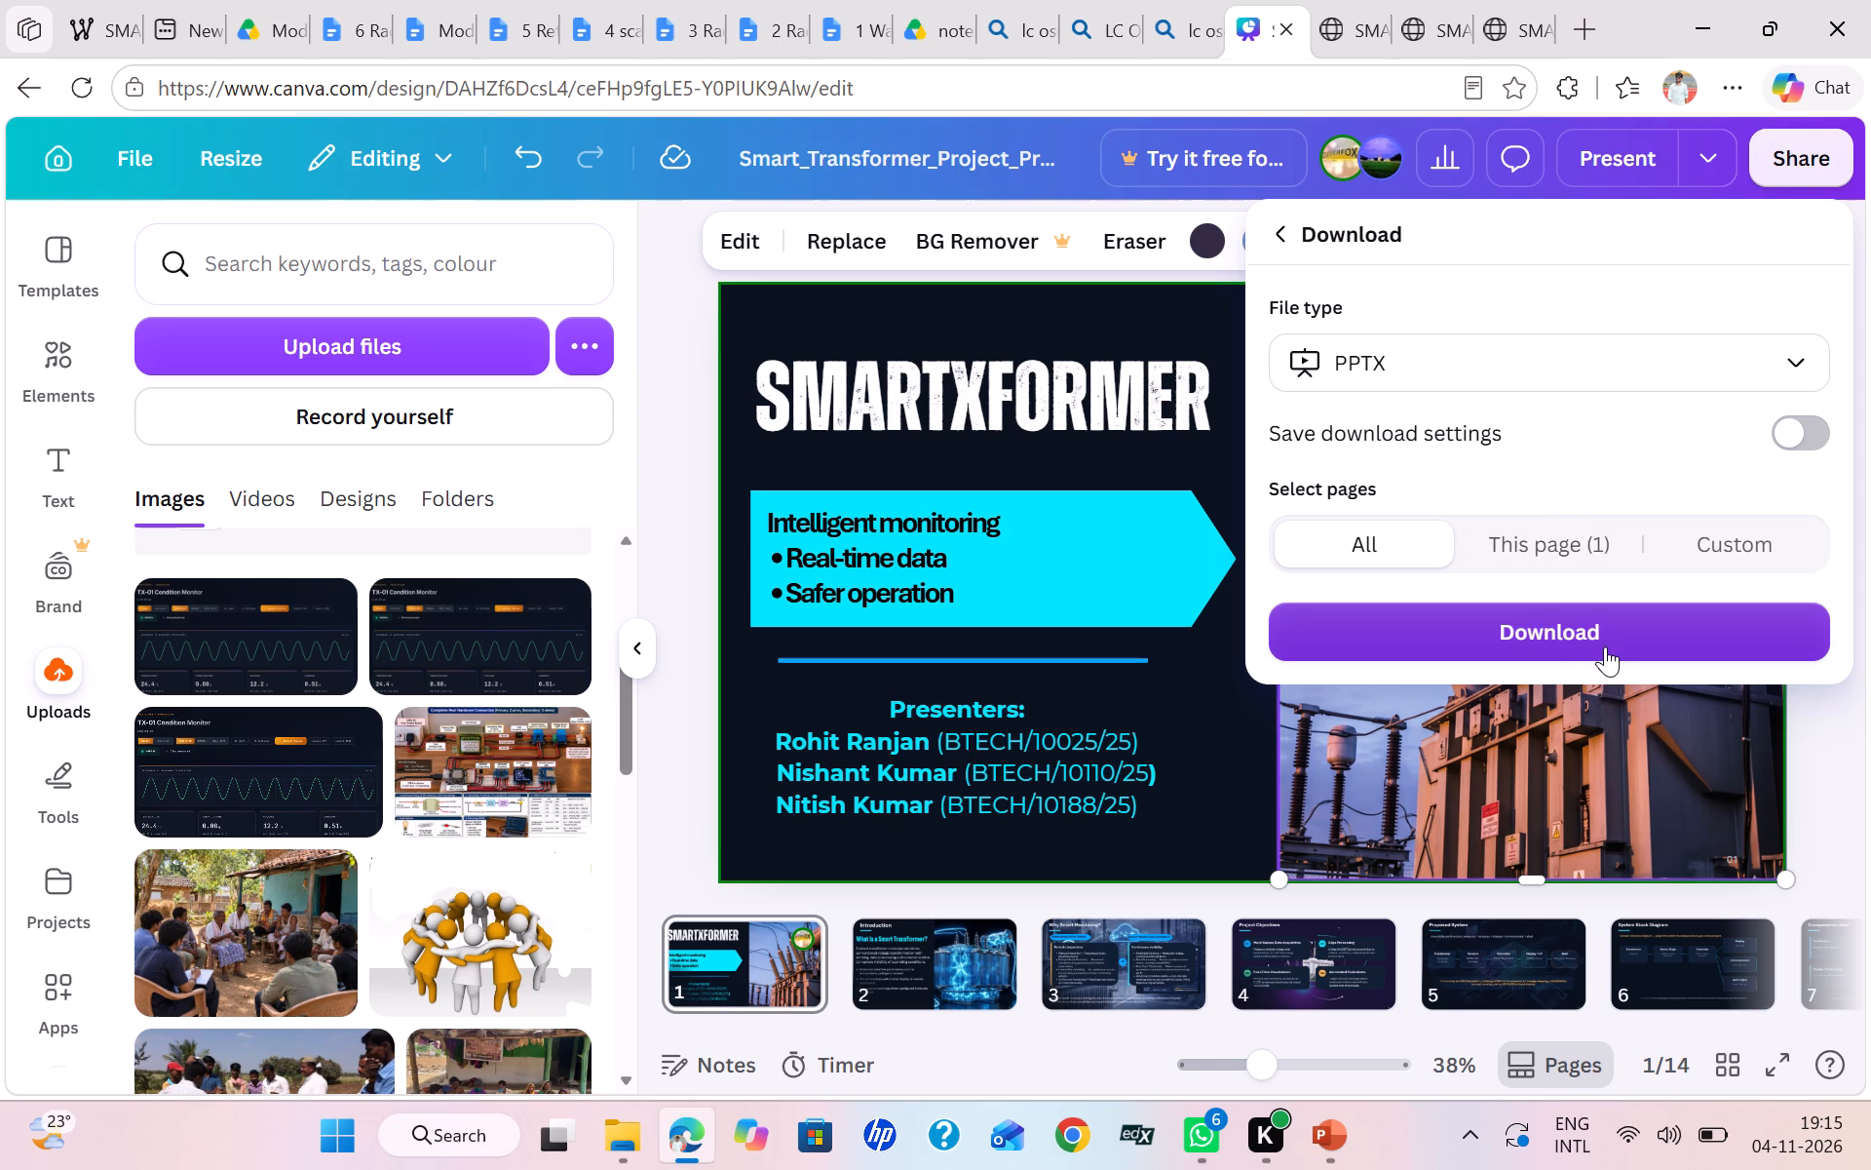
{"action": "left_click", "coordinate": [1607, 616]}
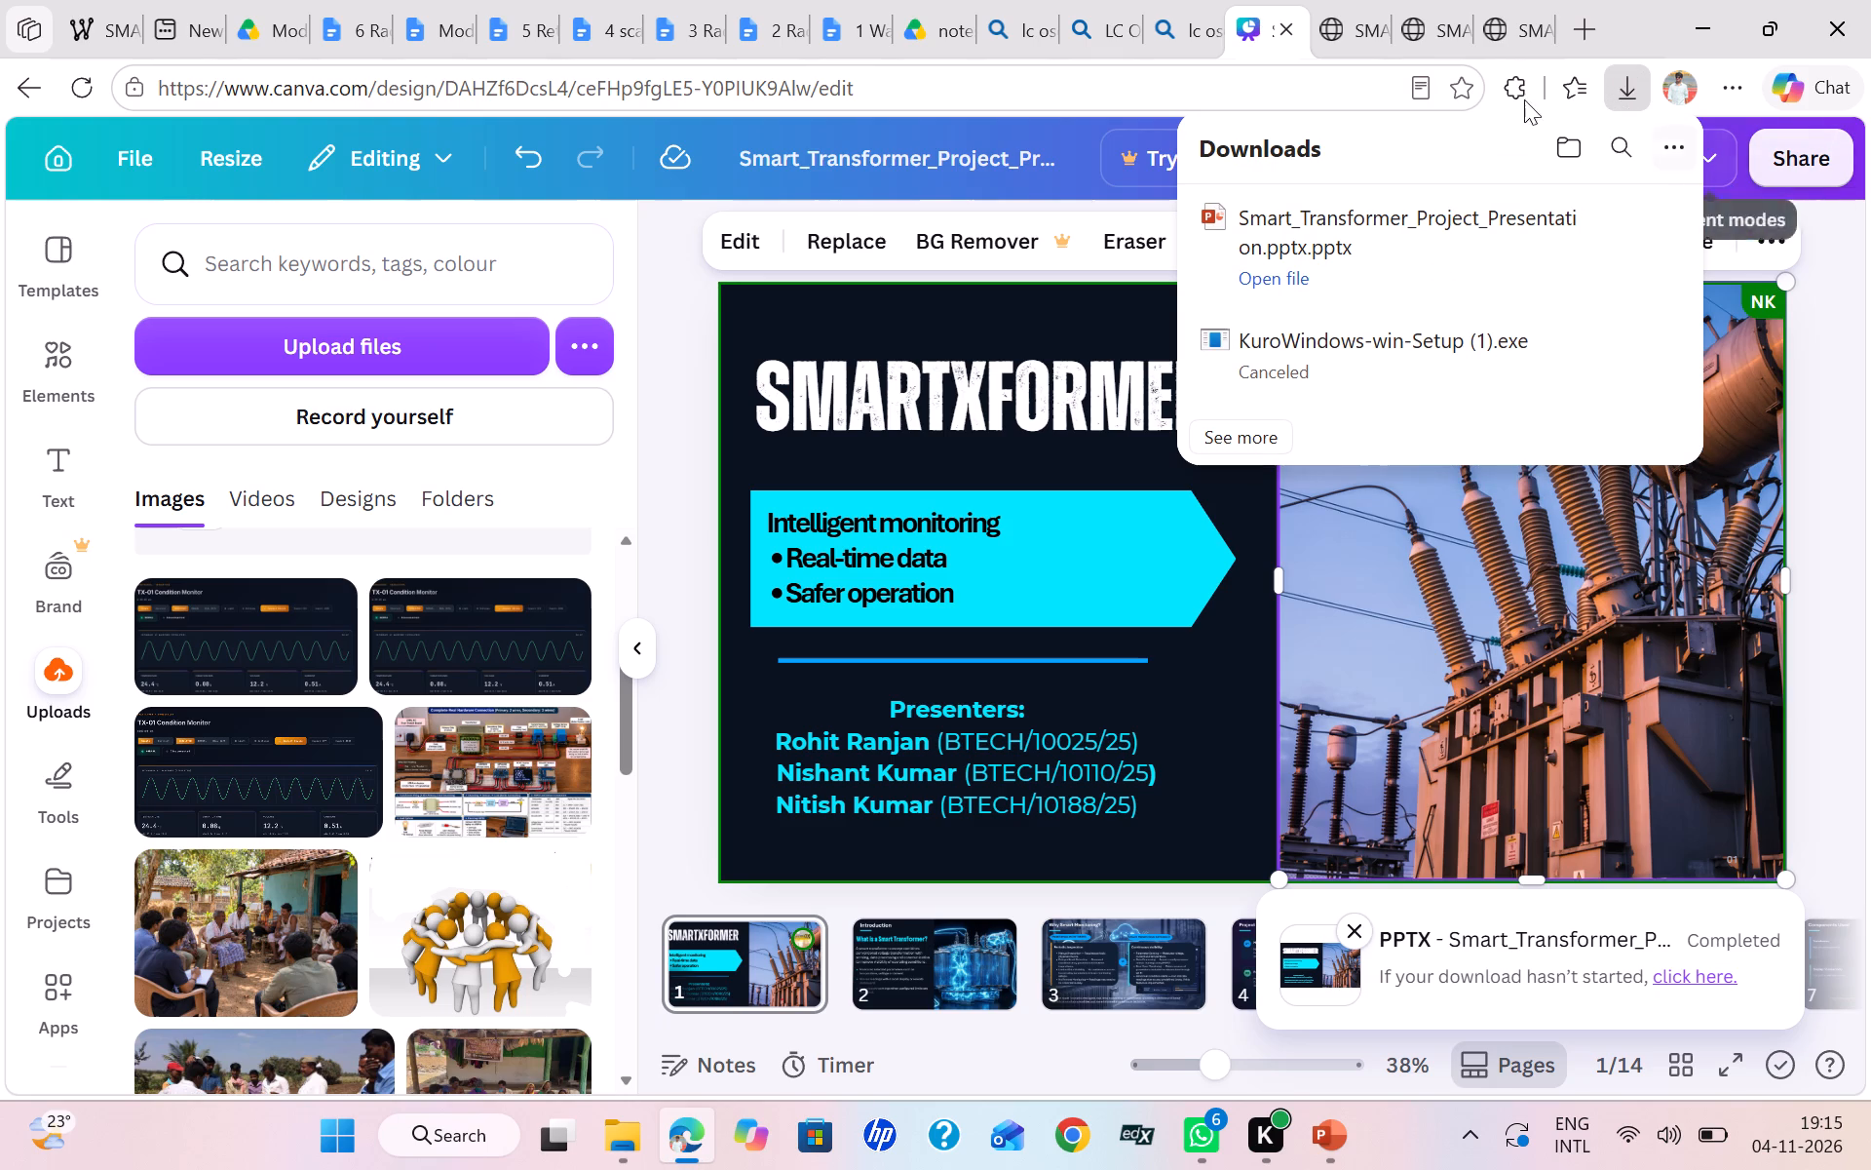
Close the Canva deck and the dashboard.html version of the TX-01 Condition Monitor in the browser.
{"action": "left_click", "coordinate": [1283, 21]}
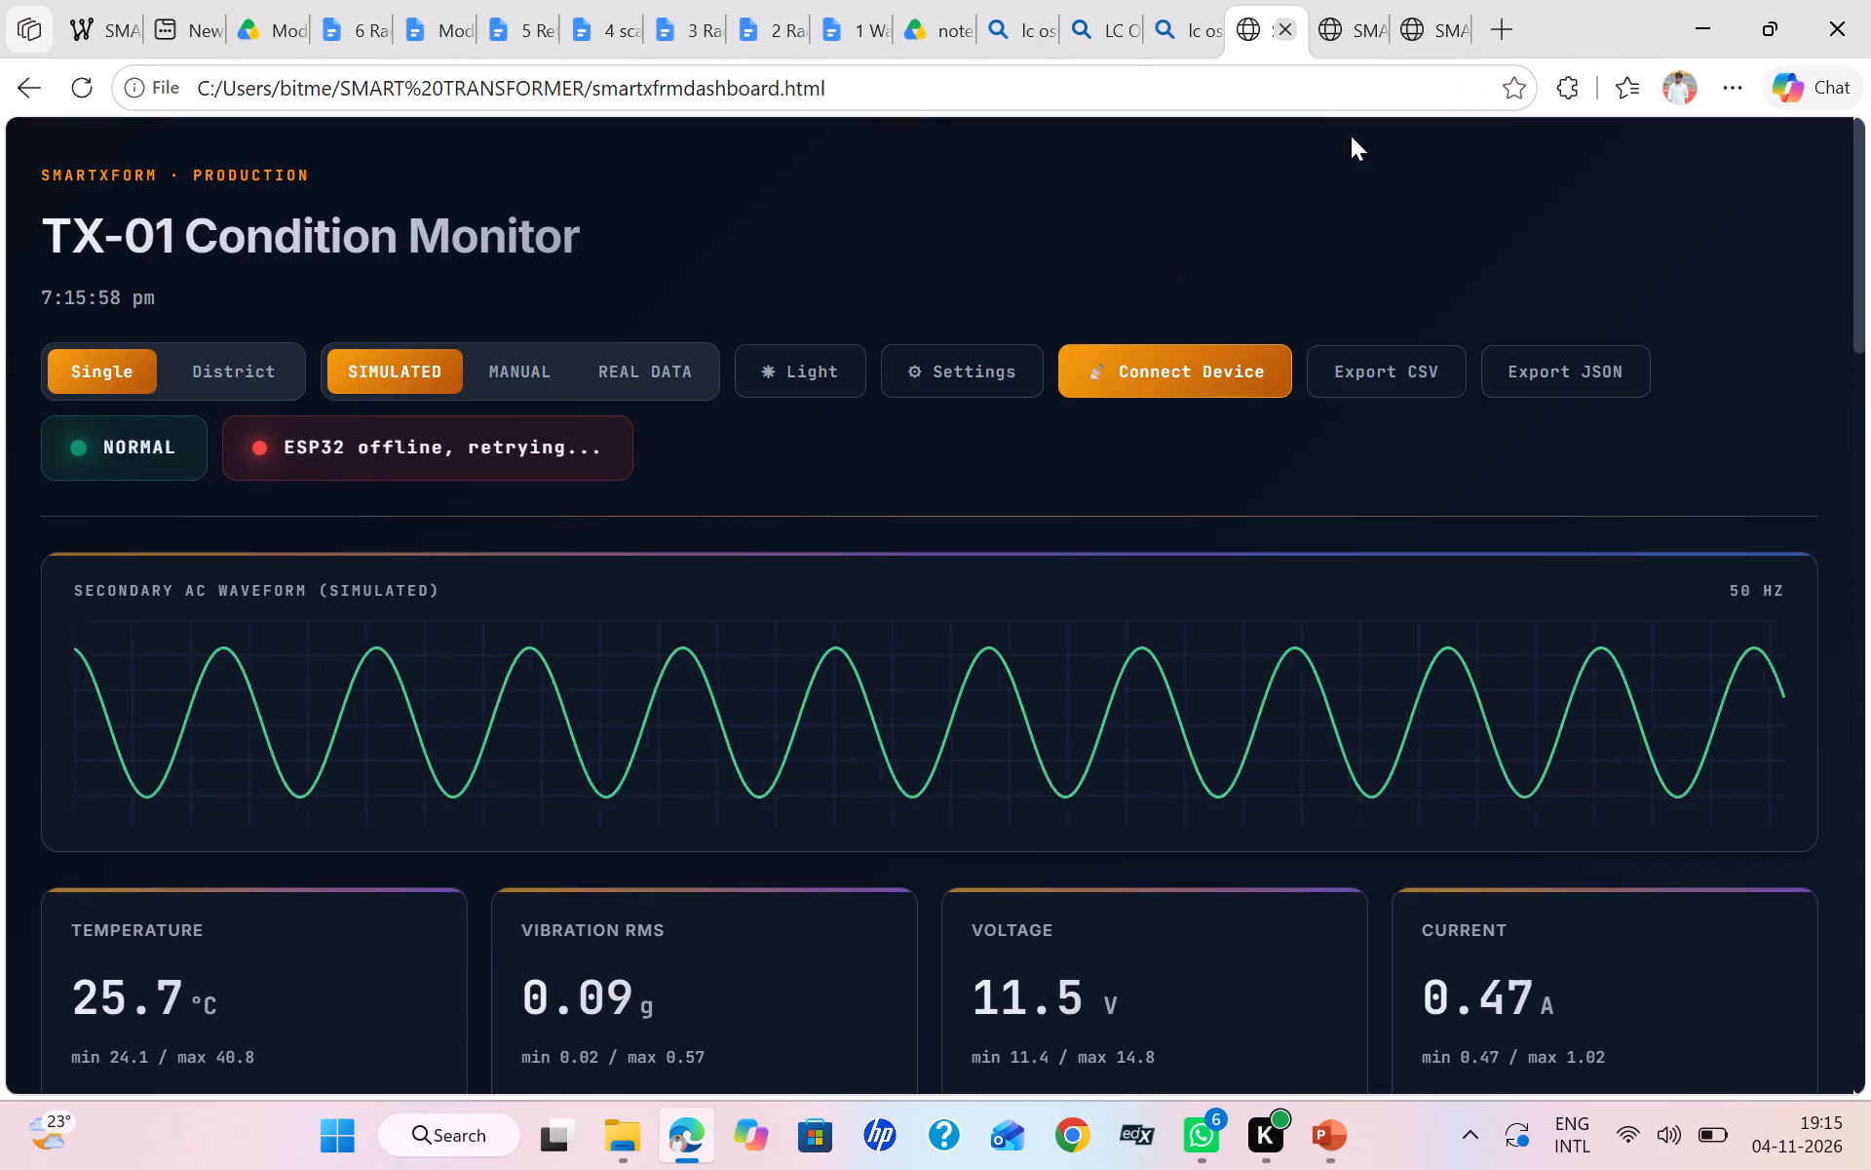
{"action": "left_click", "coordinate": [1524, 24]}
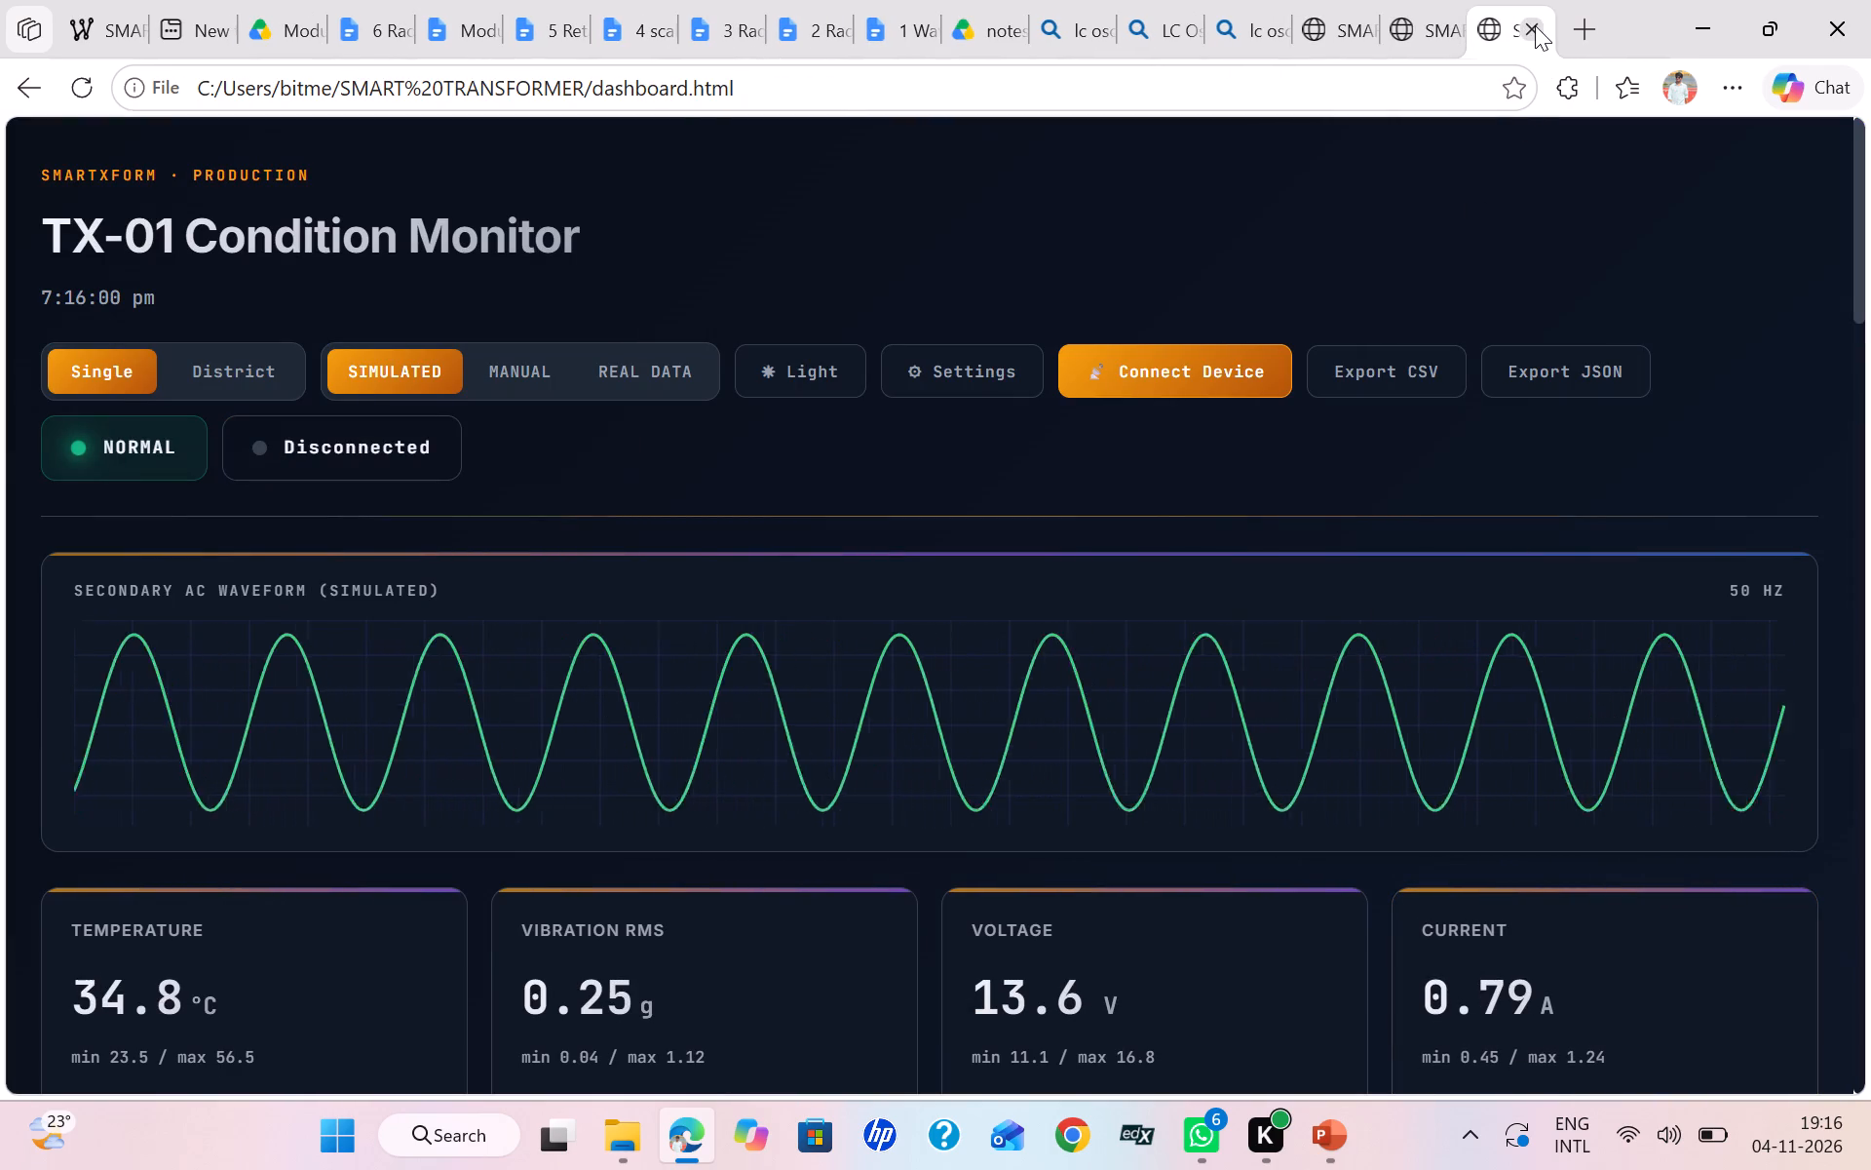
{"action": "left_click", "coordinate": [1535, 25]}
Compare the smartxfrmdashboard.html and dashboard_new.html versions of the TX-01 Condition Monitor dashboard.
{"action": "left_click", "coordinate": [1413, 9]}
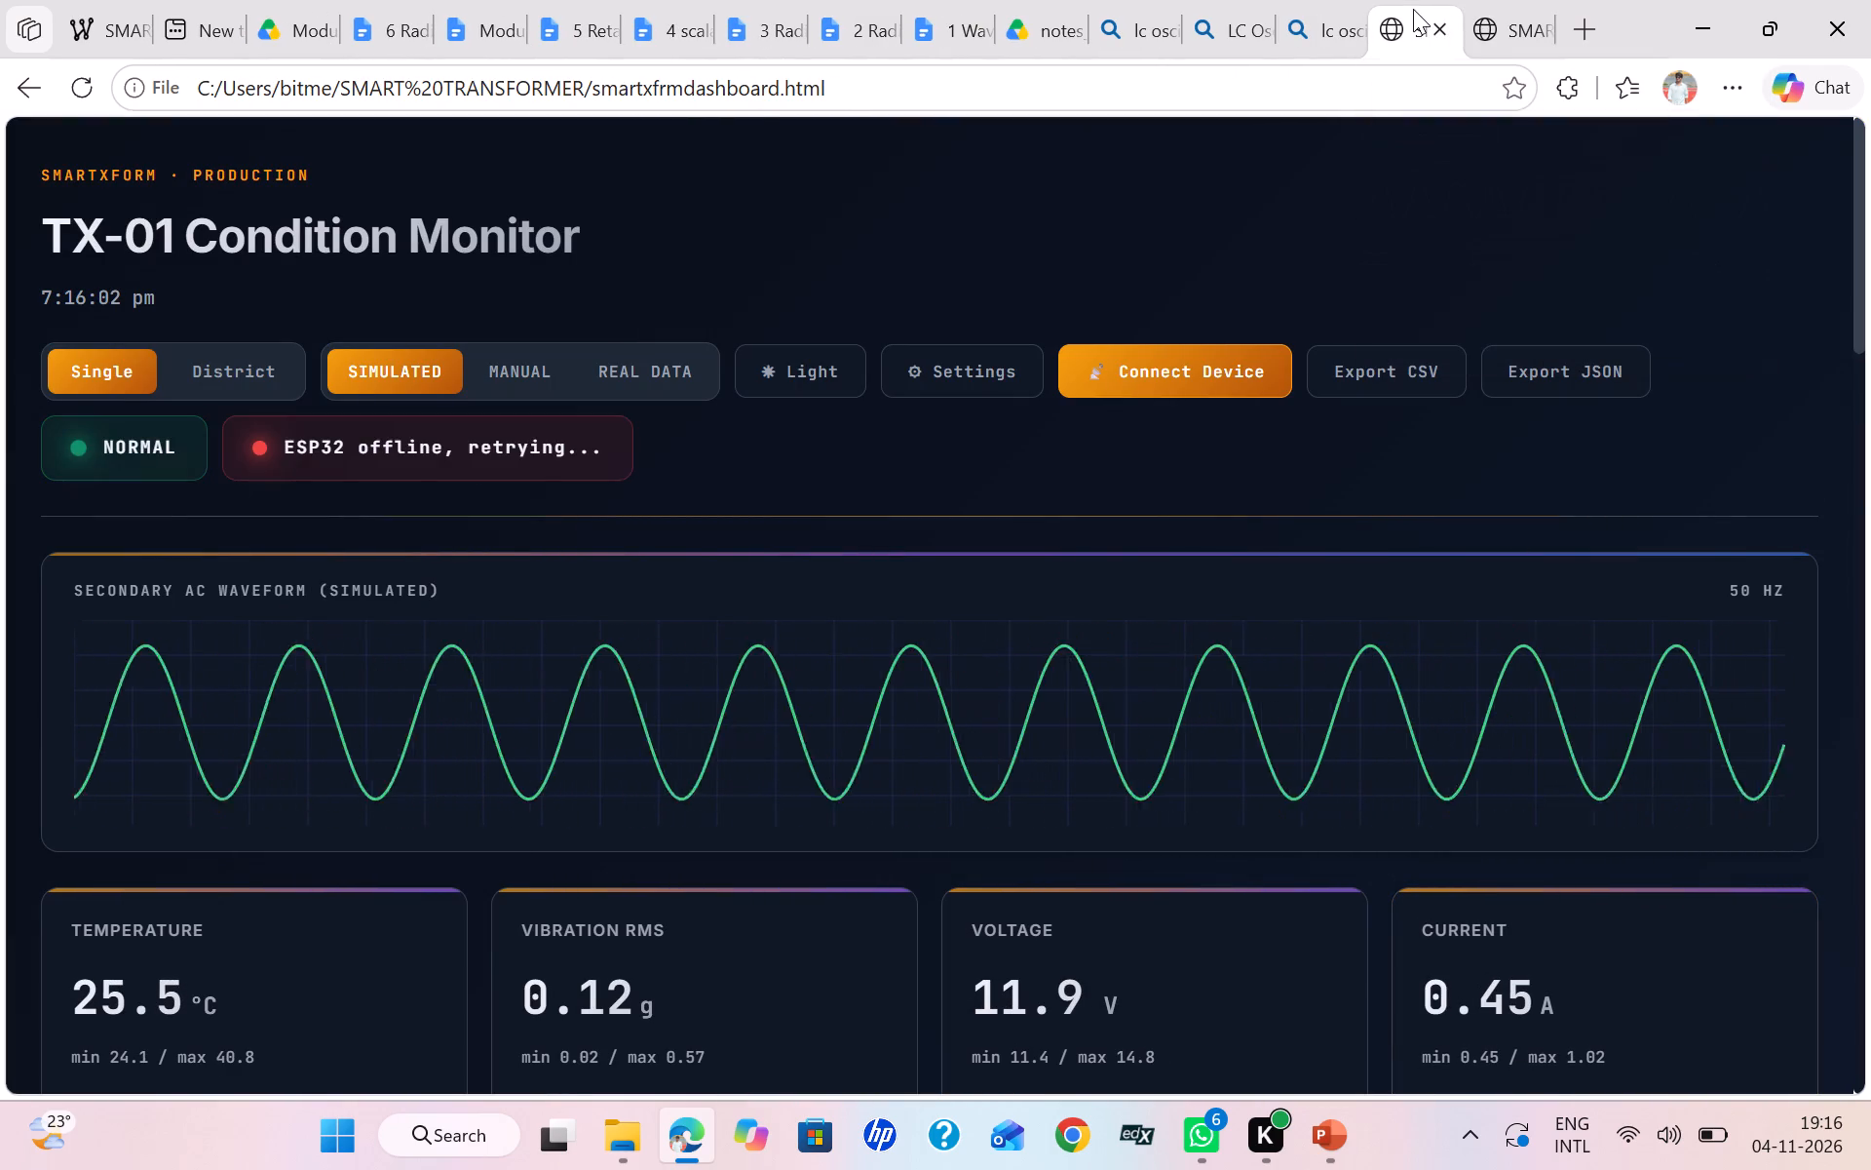
{"action": "left_click", "coordinate": [1489, 15]}
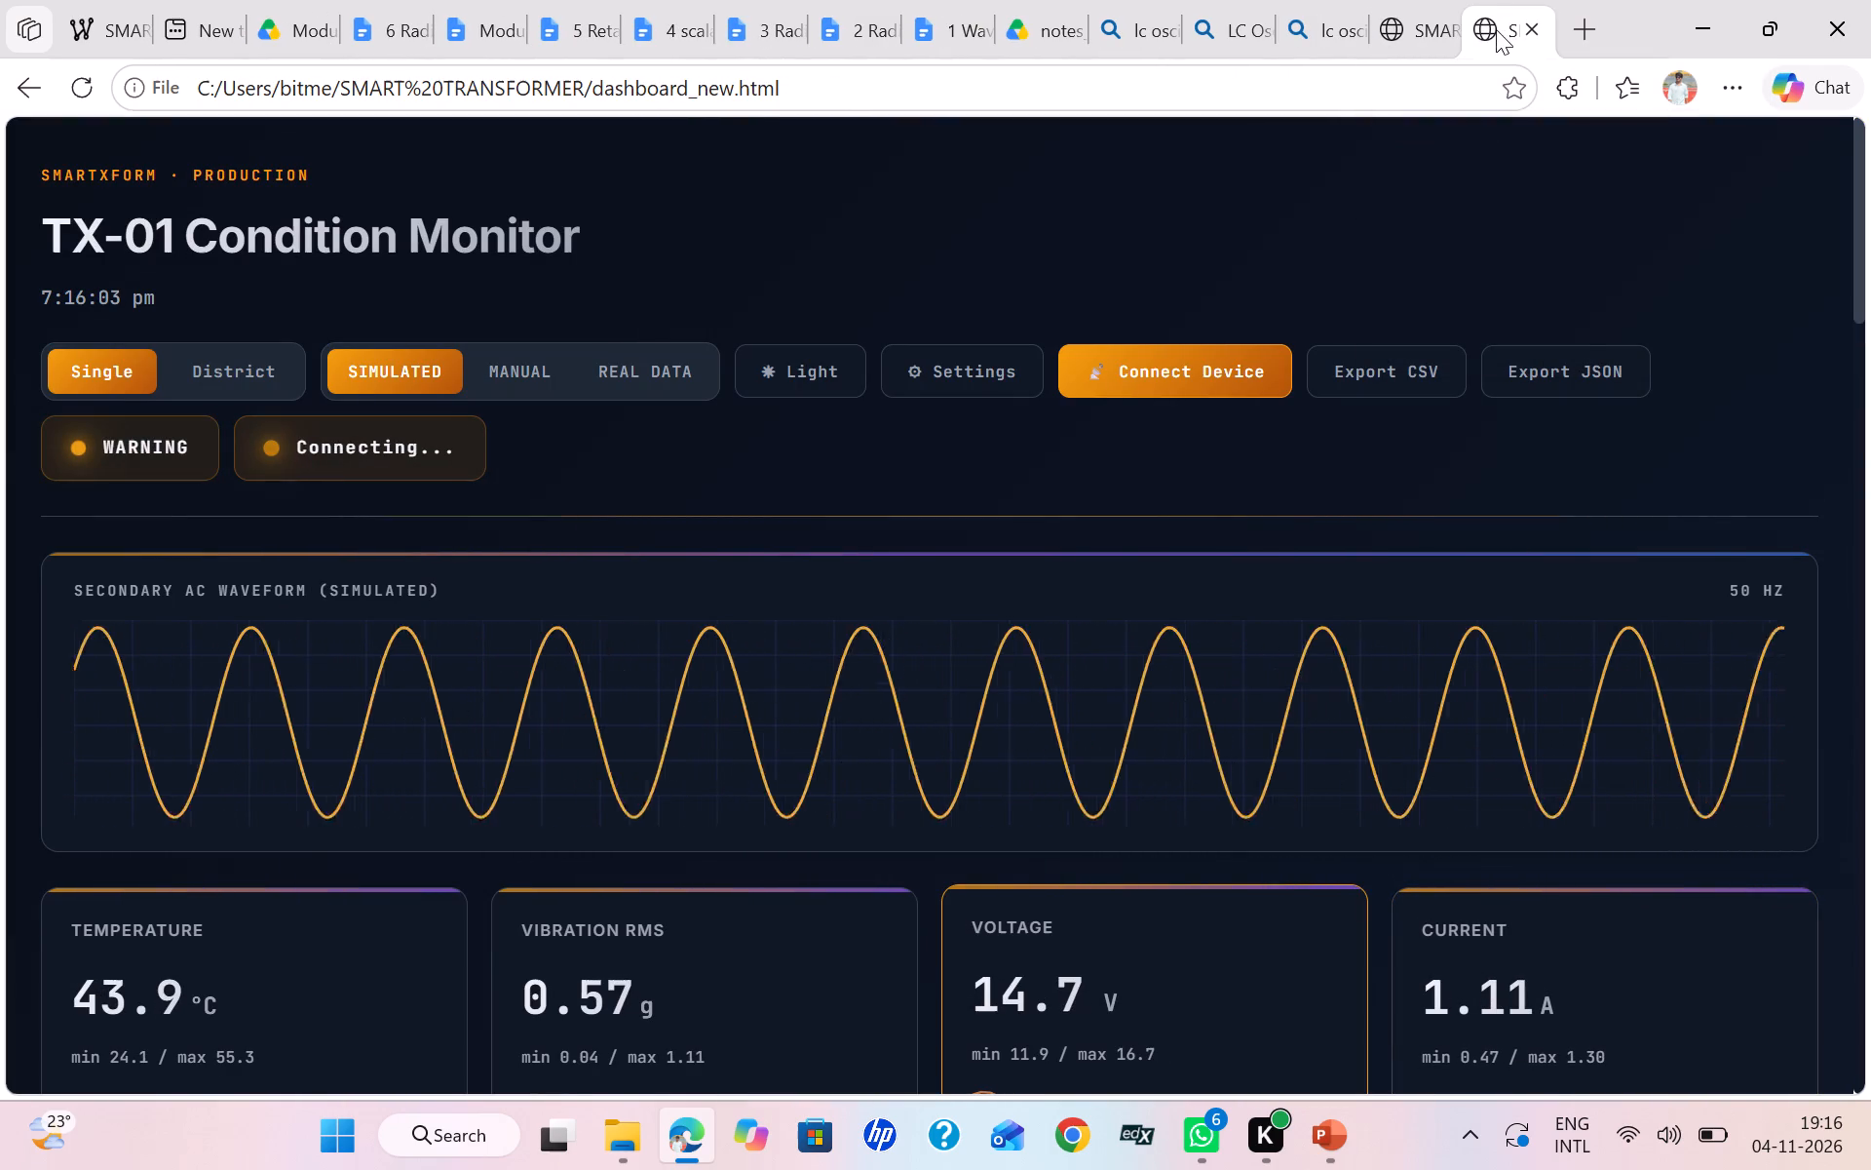
{"action": "left_click", "coordinate": [1399, 31]}
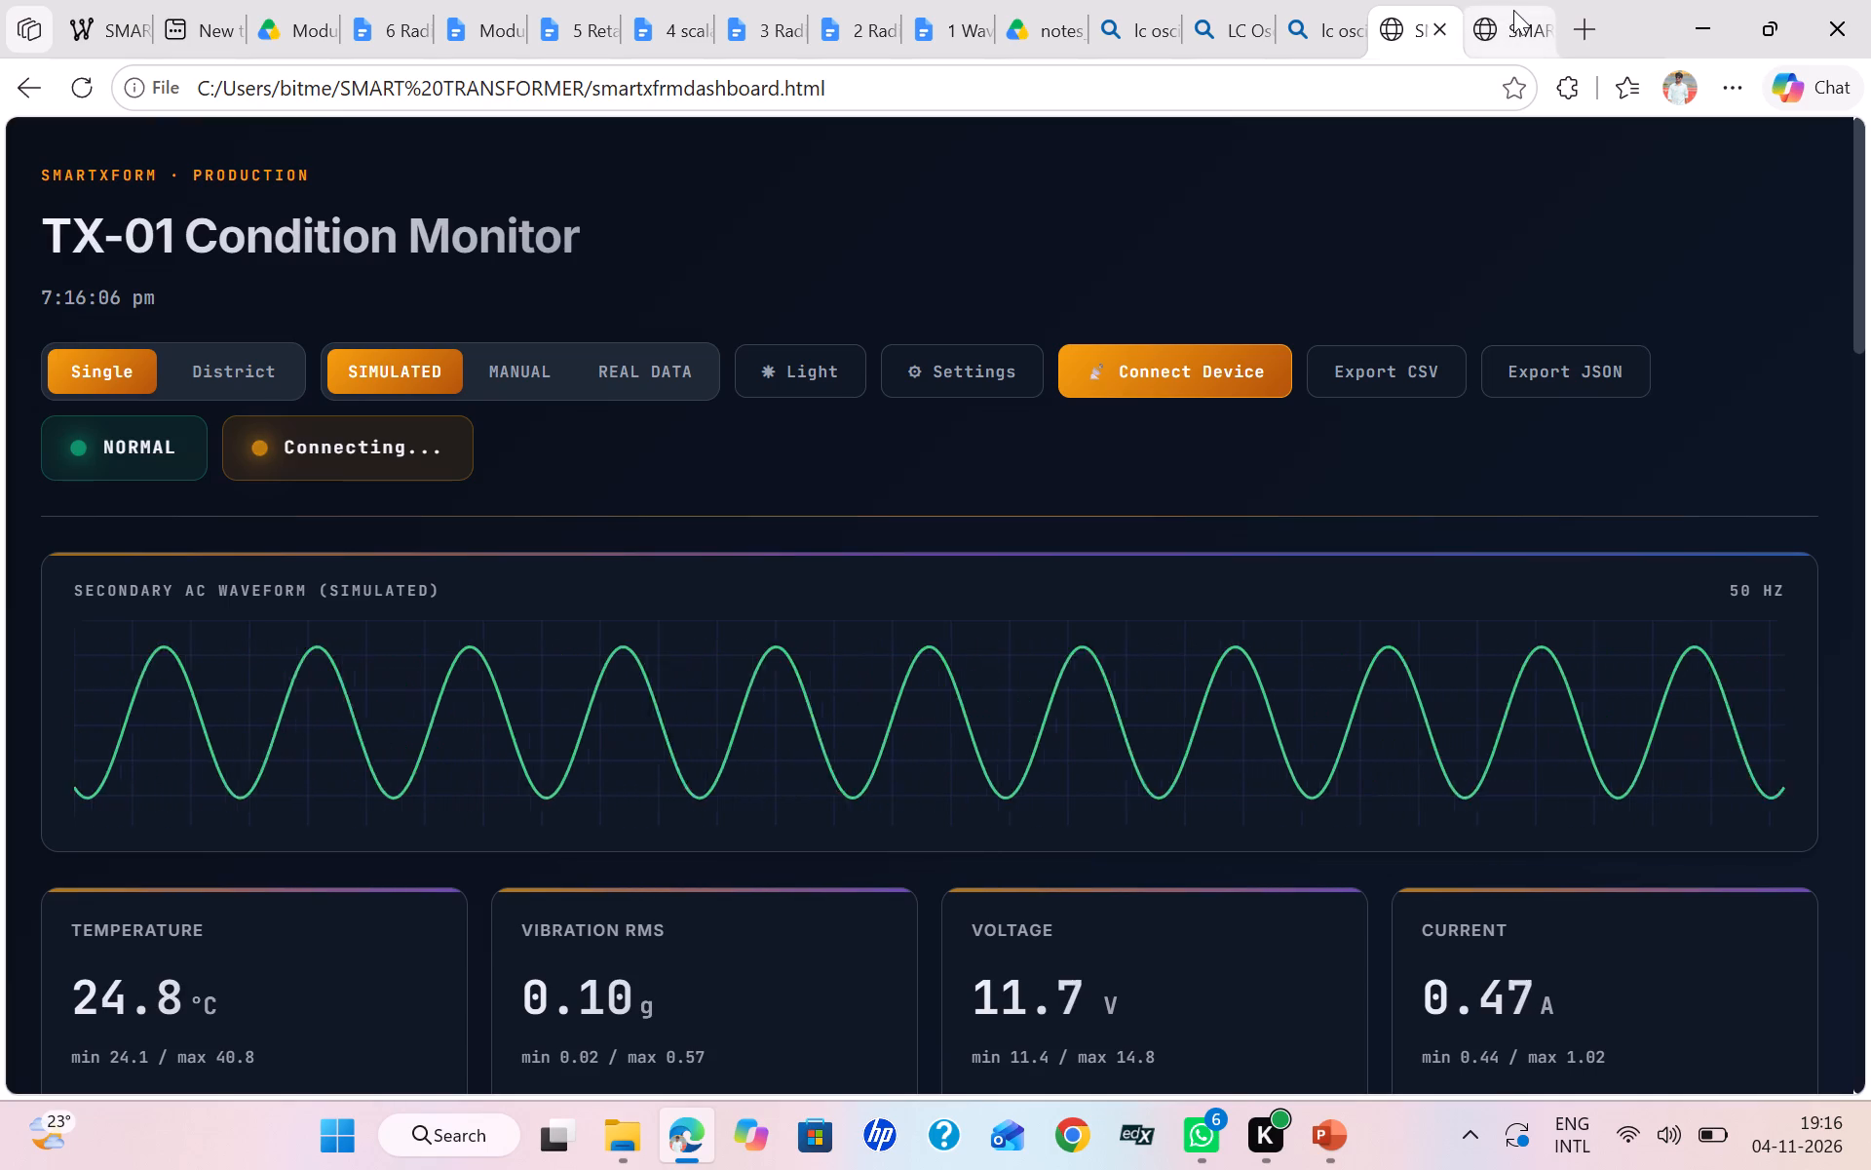
{"action": "left_click", "coordinate": [1513, 10]}
{"action": "left_click", "coordinate": [1436, 7]}
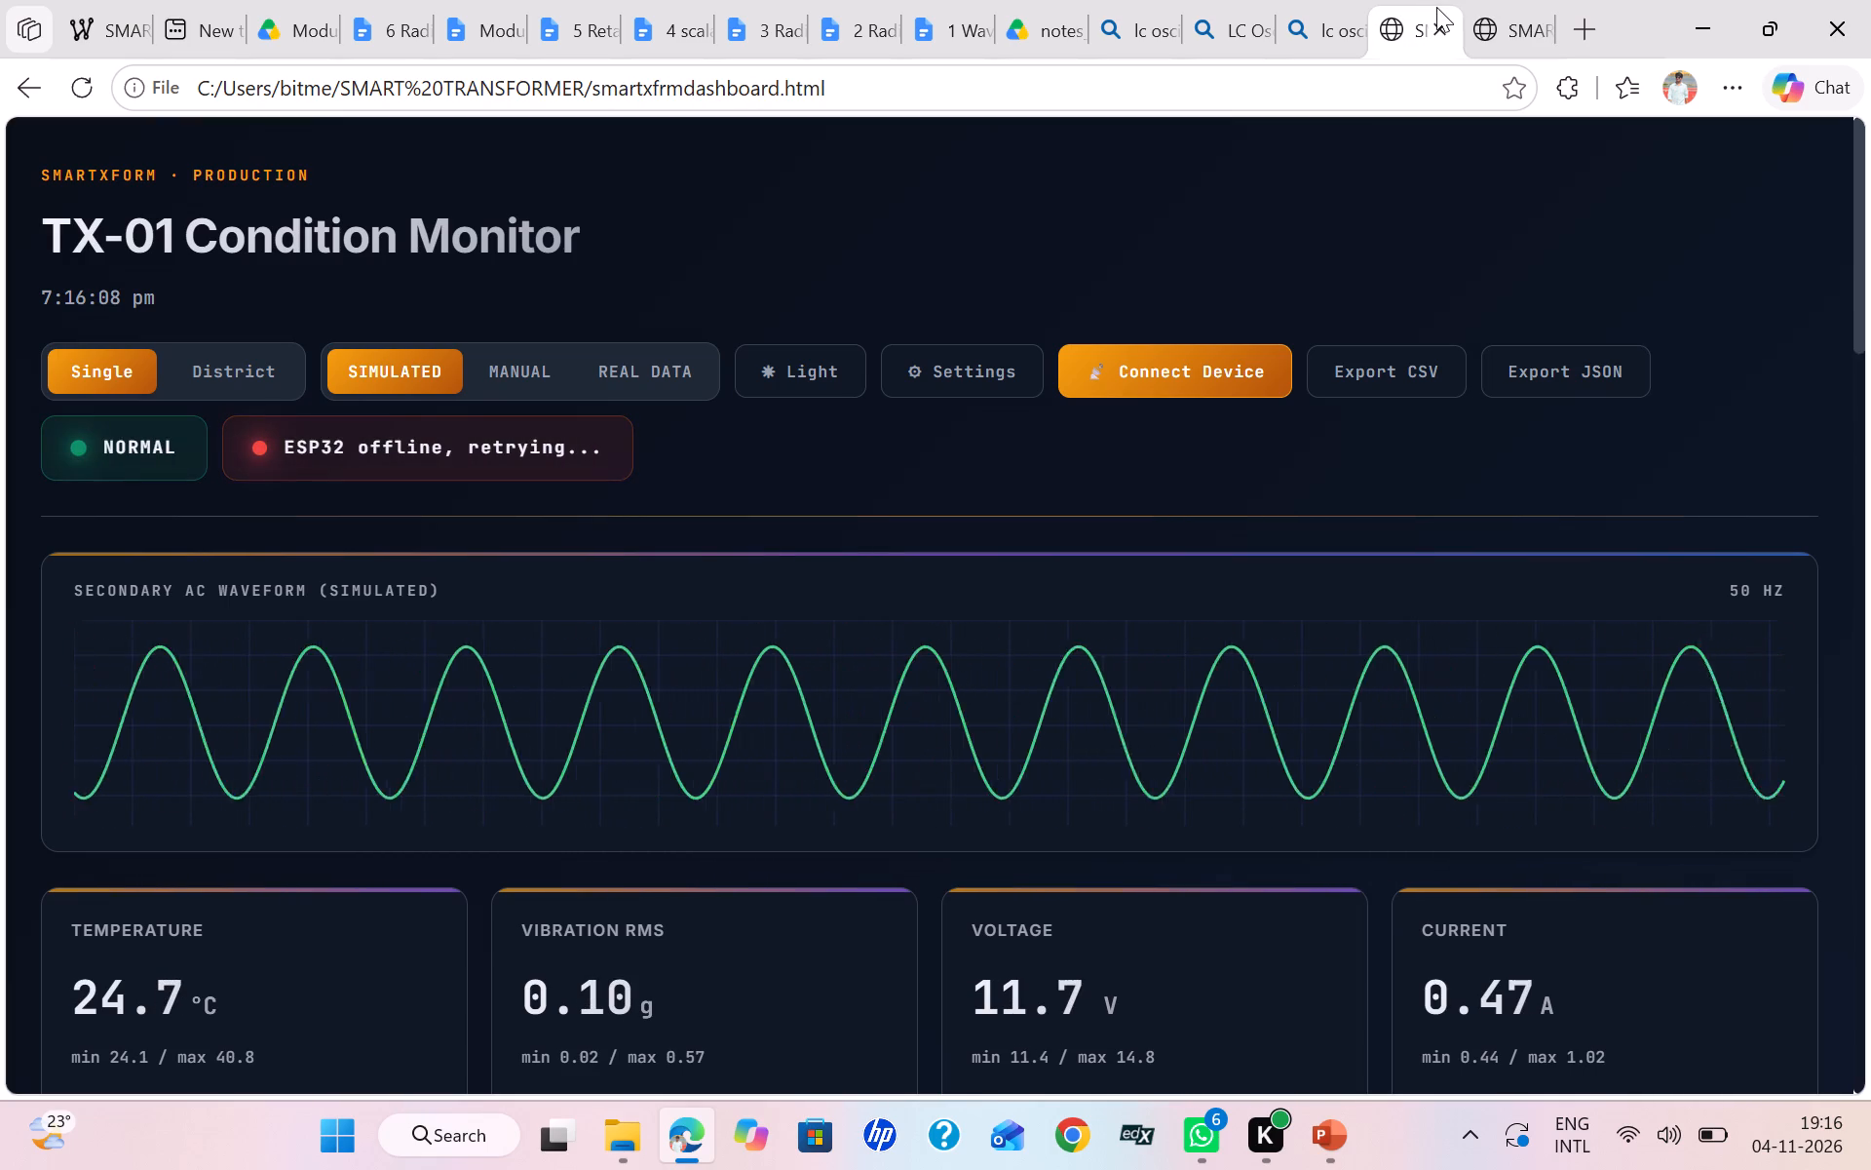
{"action": "left_click", "coordinate": [1528, 17]}
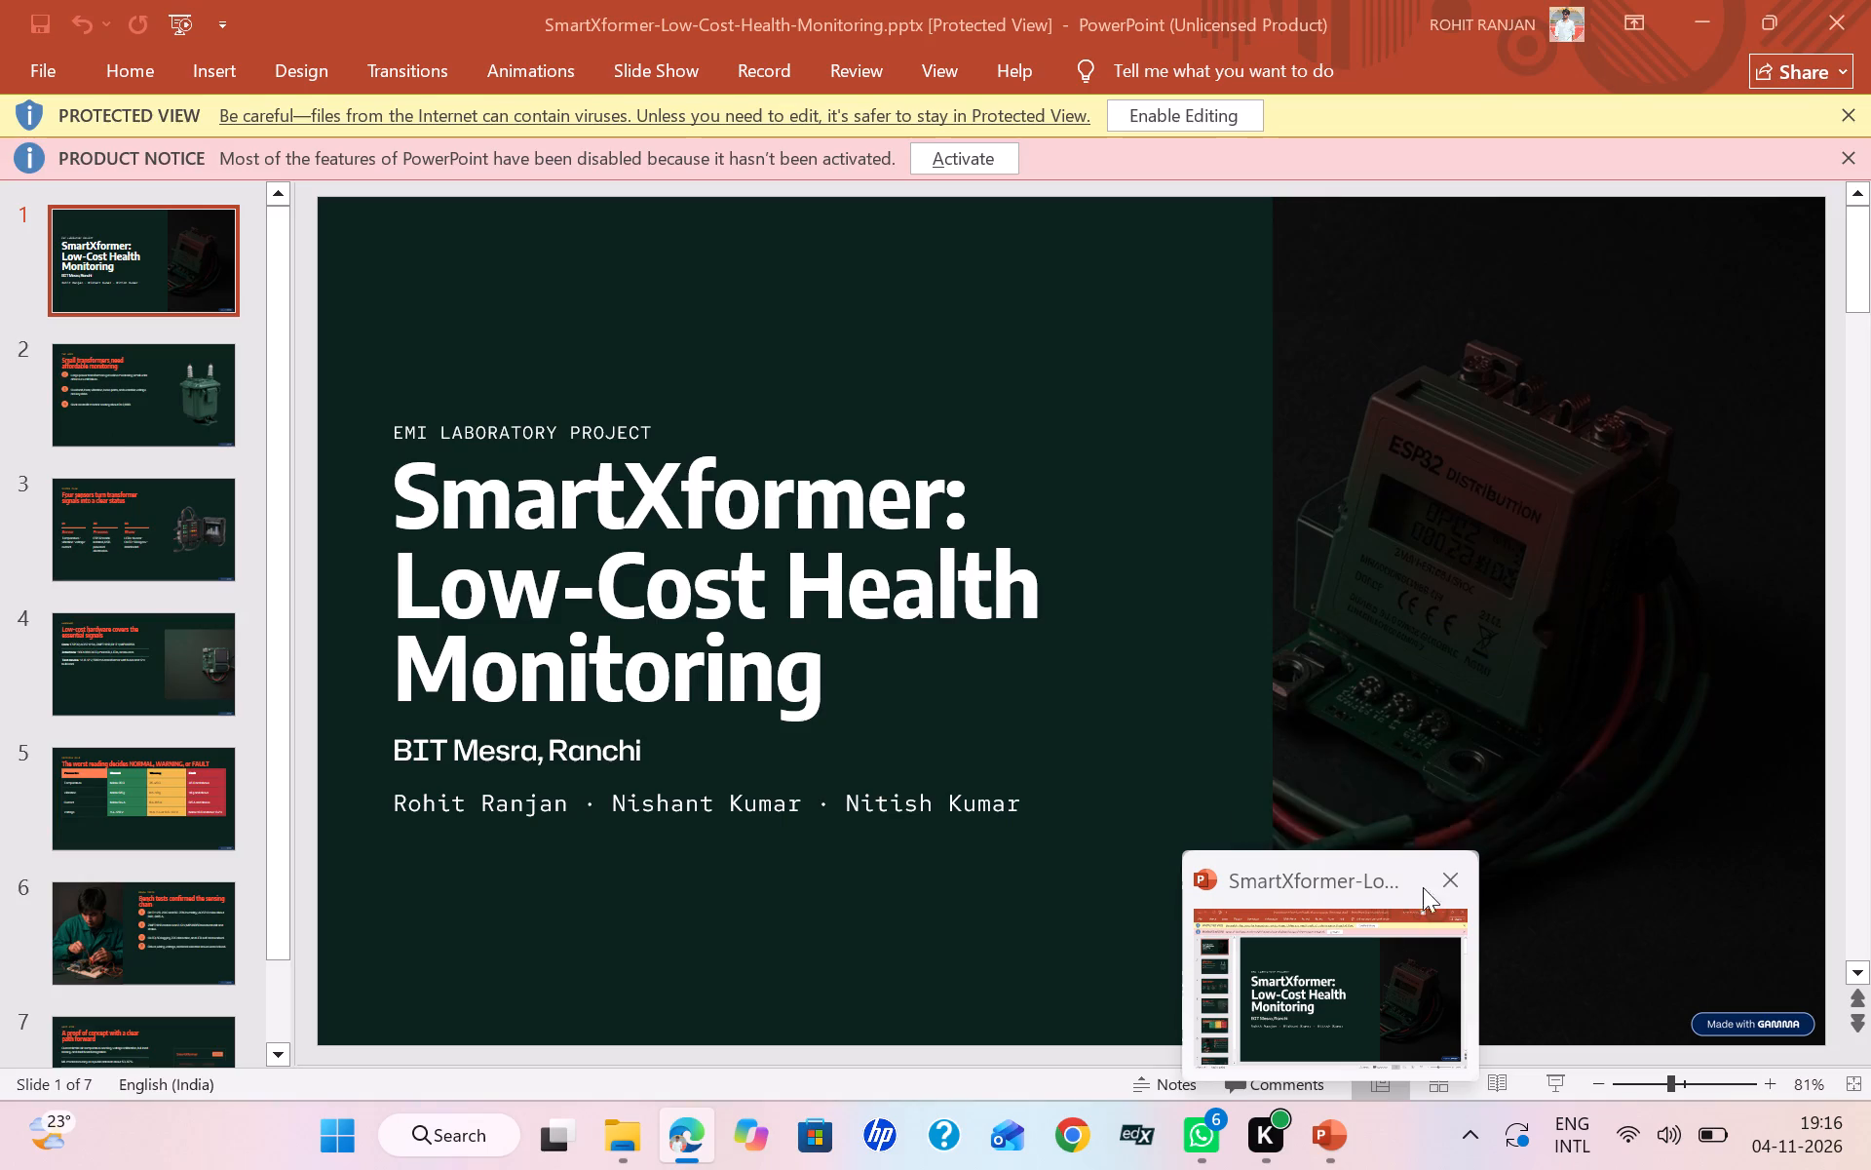
Close the SmartXformer-Low-Cost-Health-Monitoring presentation open in PowerPoint.
{"action": "left_click", "coordinate": [1432, 899]}
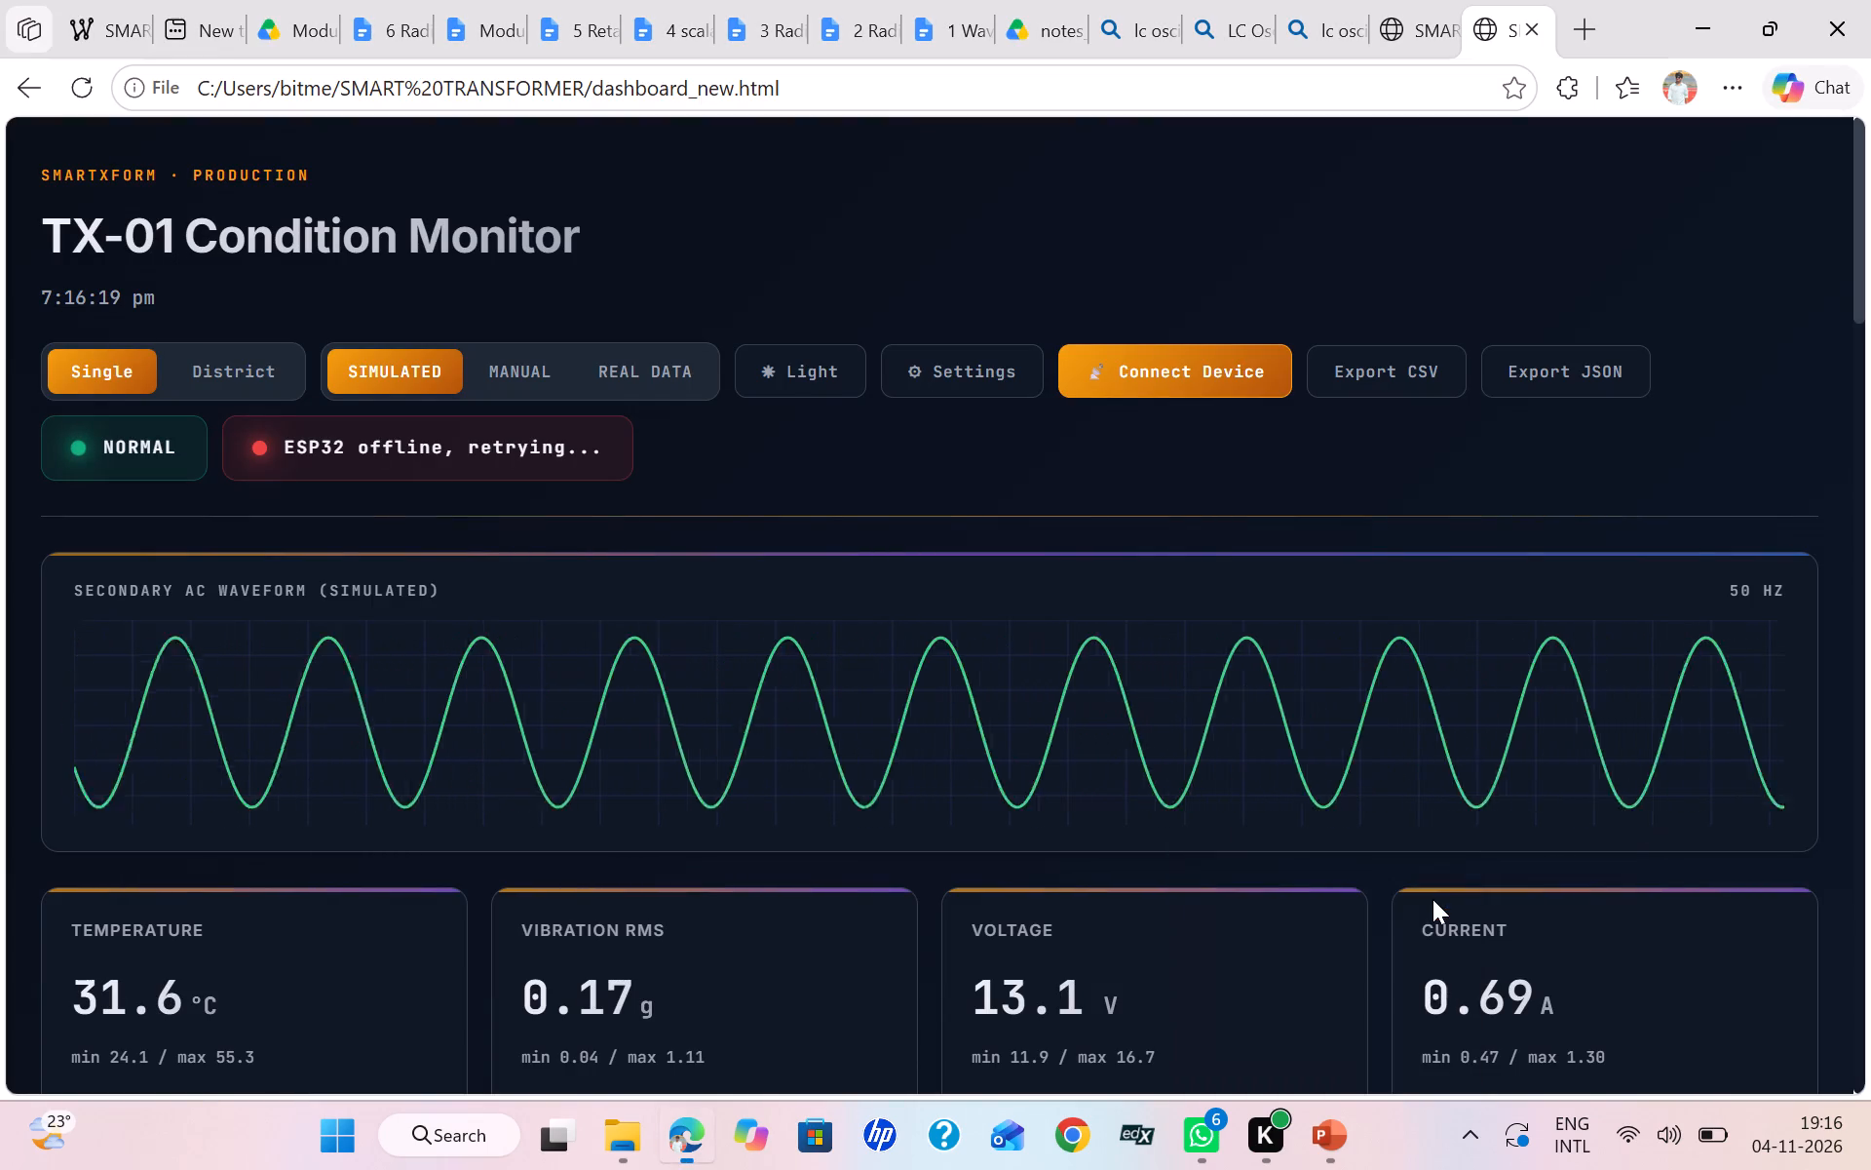